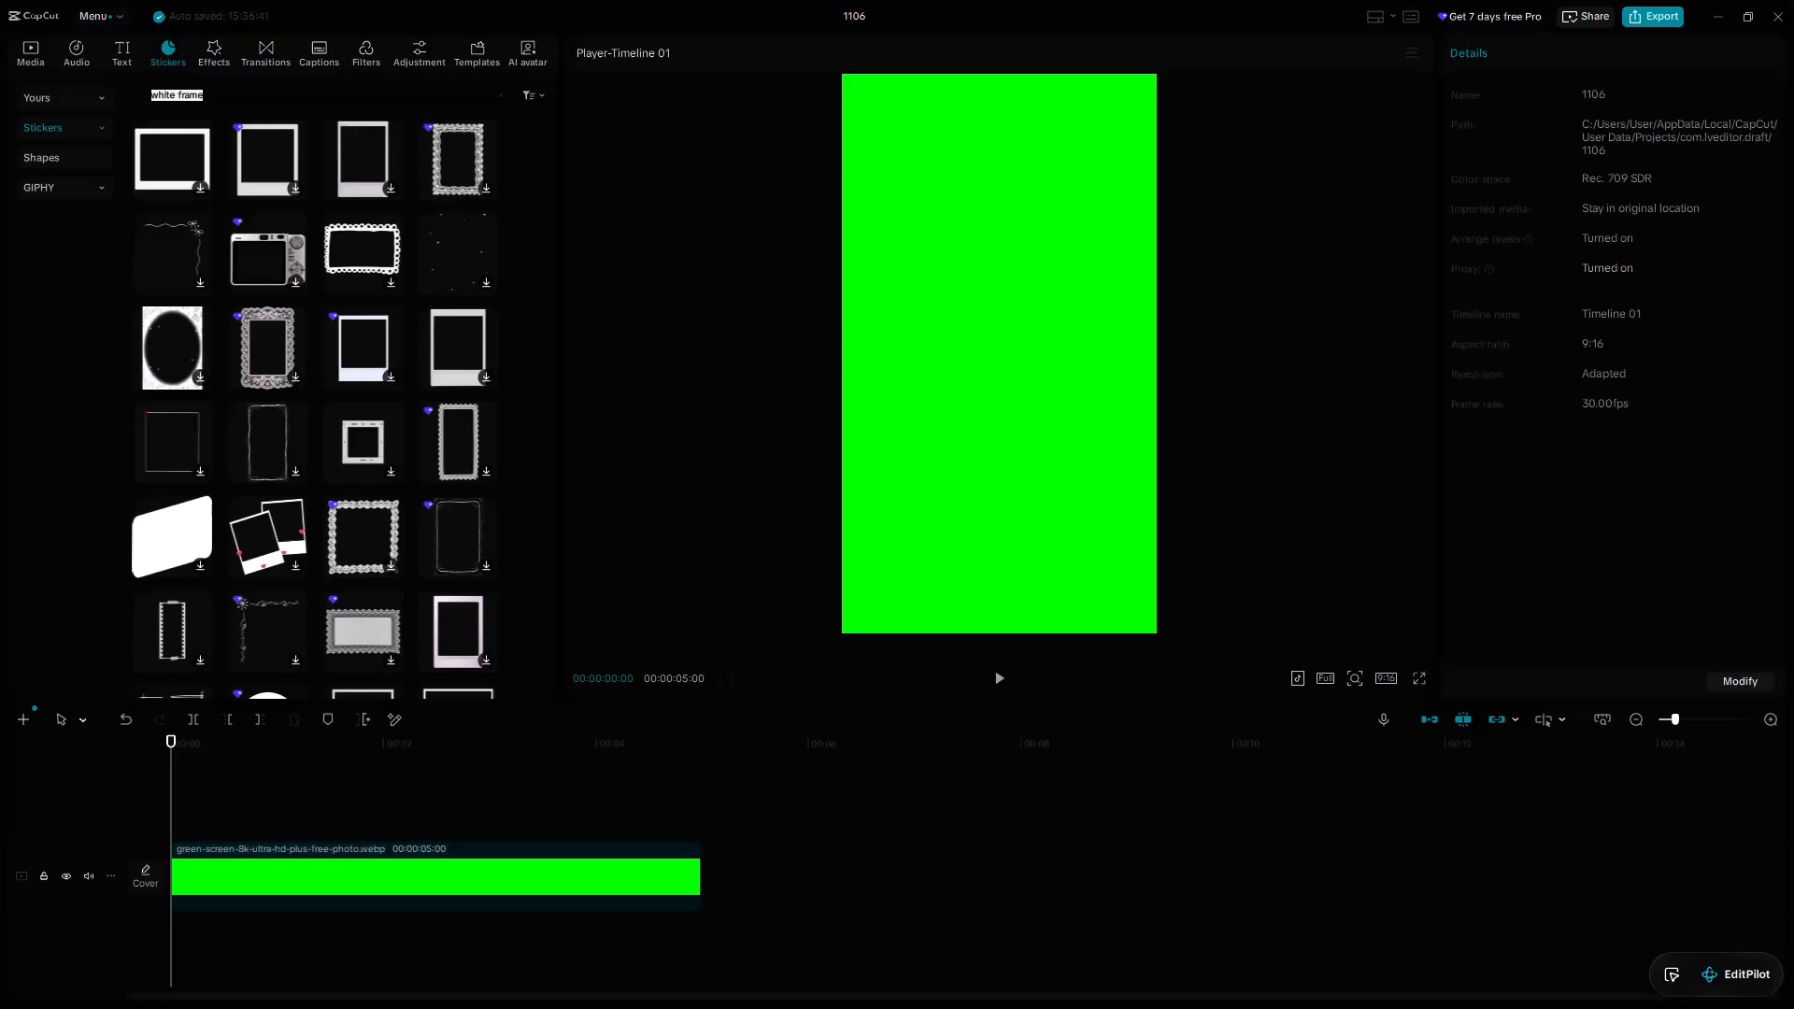
# Clear the previous sticker search and search the stickers for "rectangle".
pyautogui.scroll(4, 169, 494)
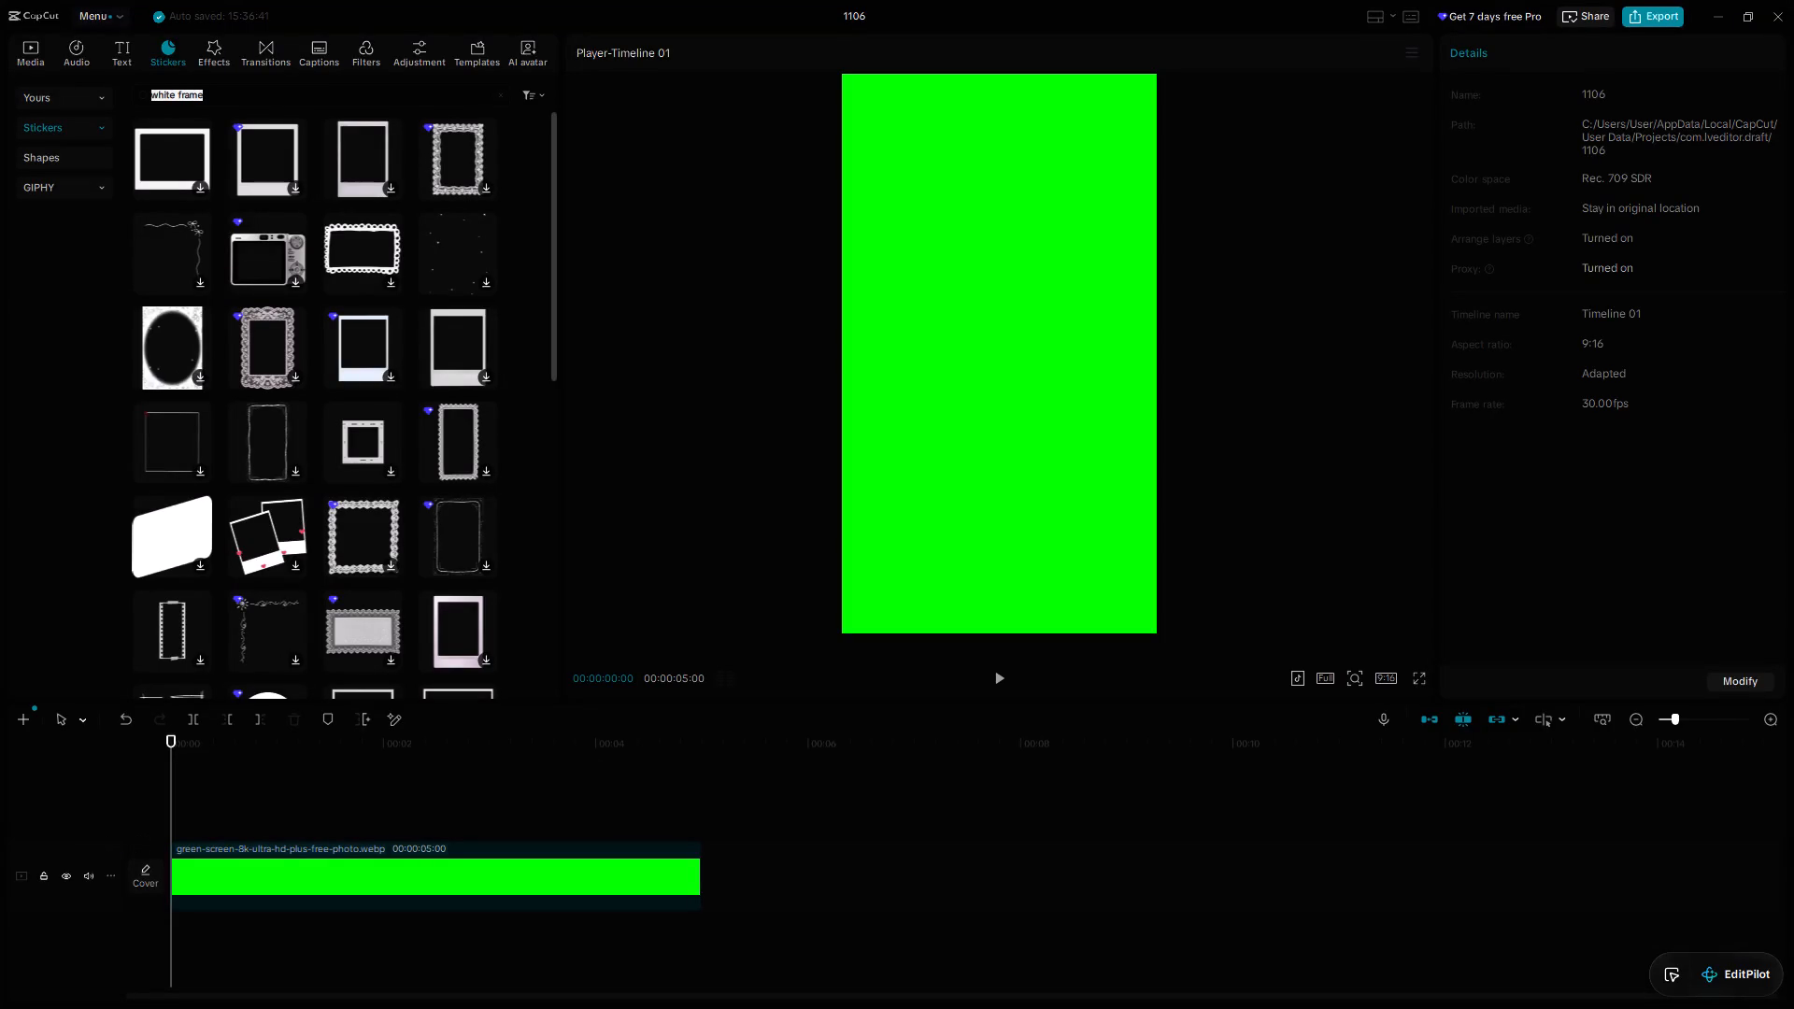
pyautogui.click(499, 95)
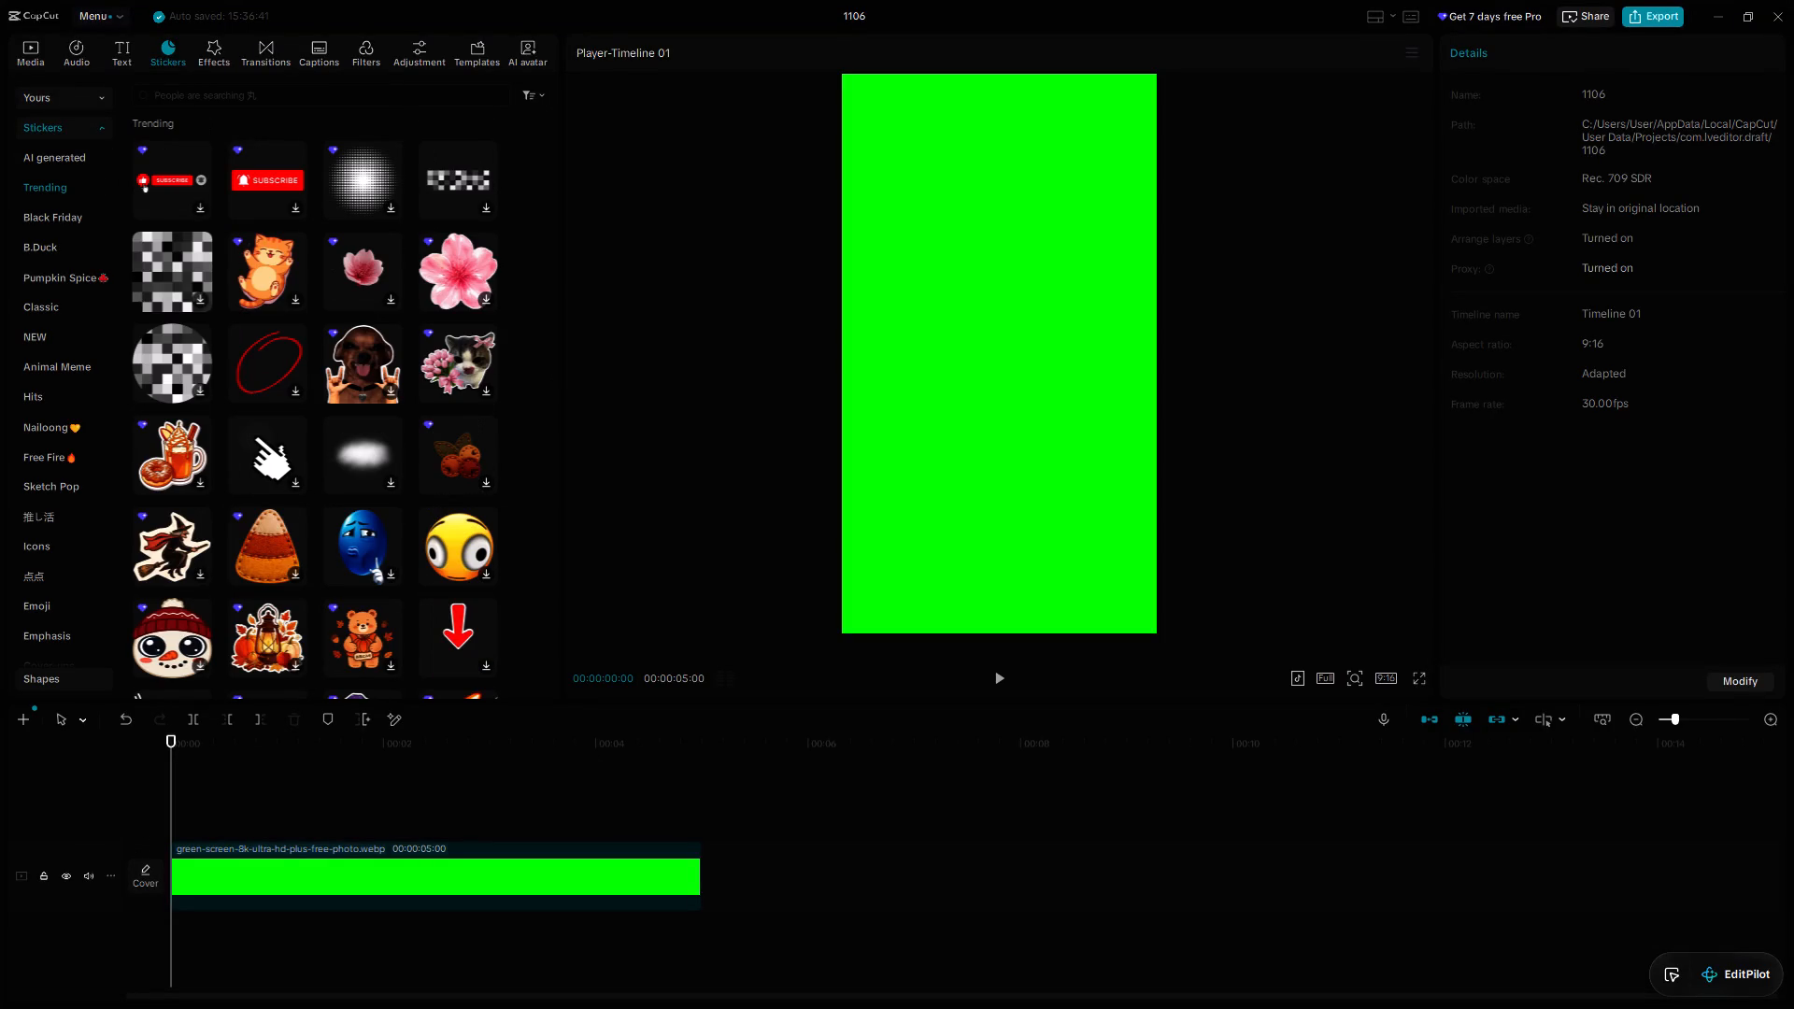
pyautogui.press('e')
pyautogui.click(439, 105)
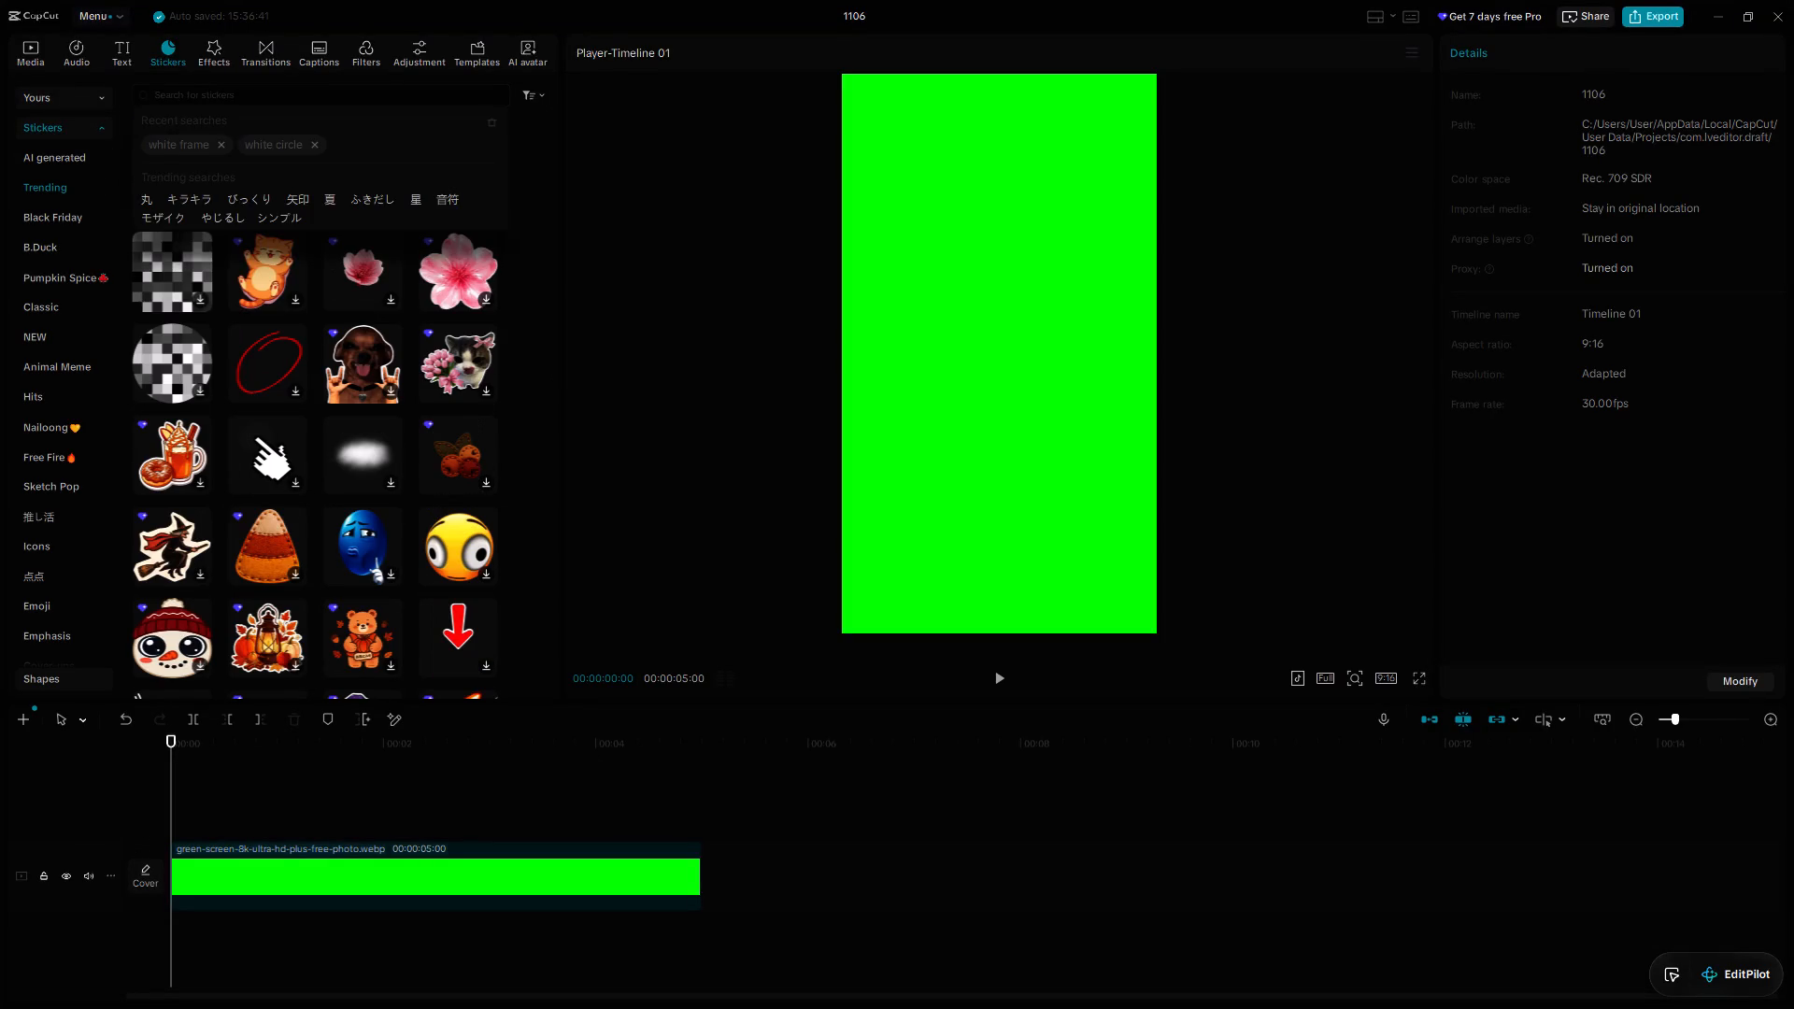
pyautogui.write('rec')
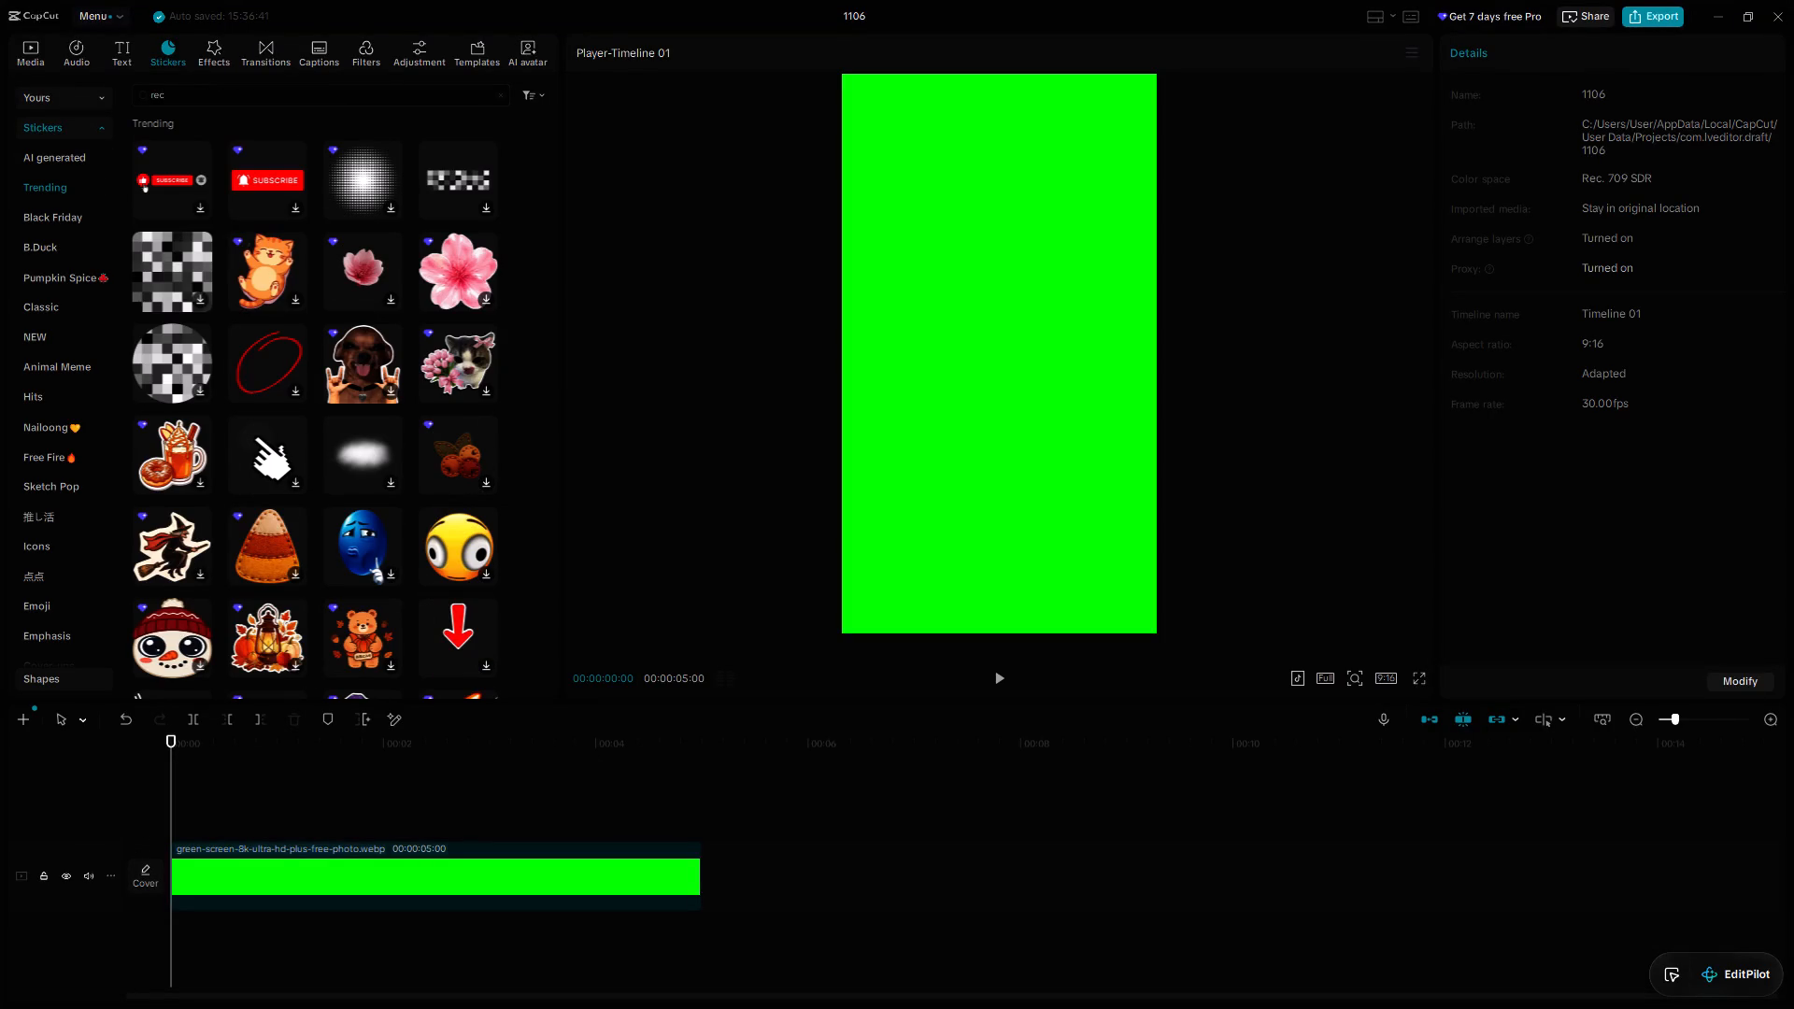
pyautogui.write('tangle')
pyautogui.press('Return')
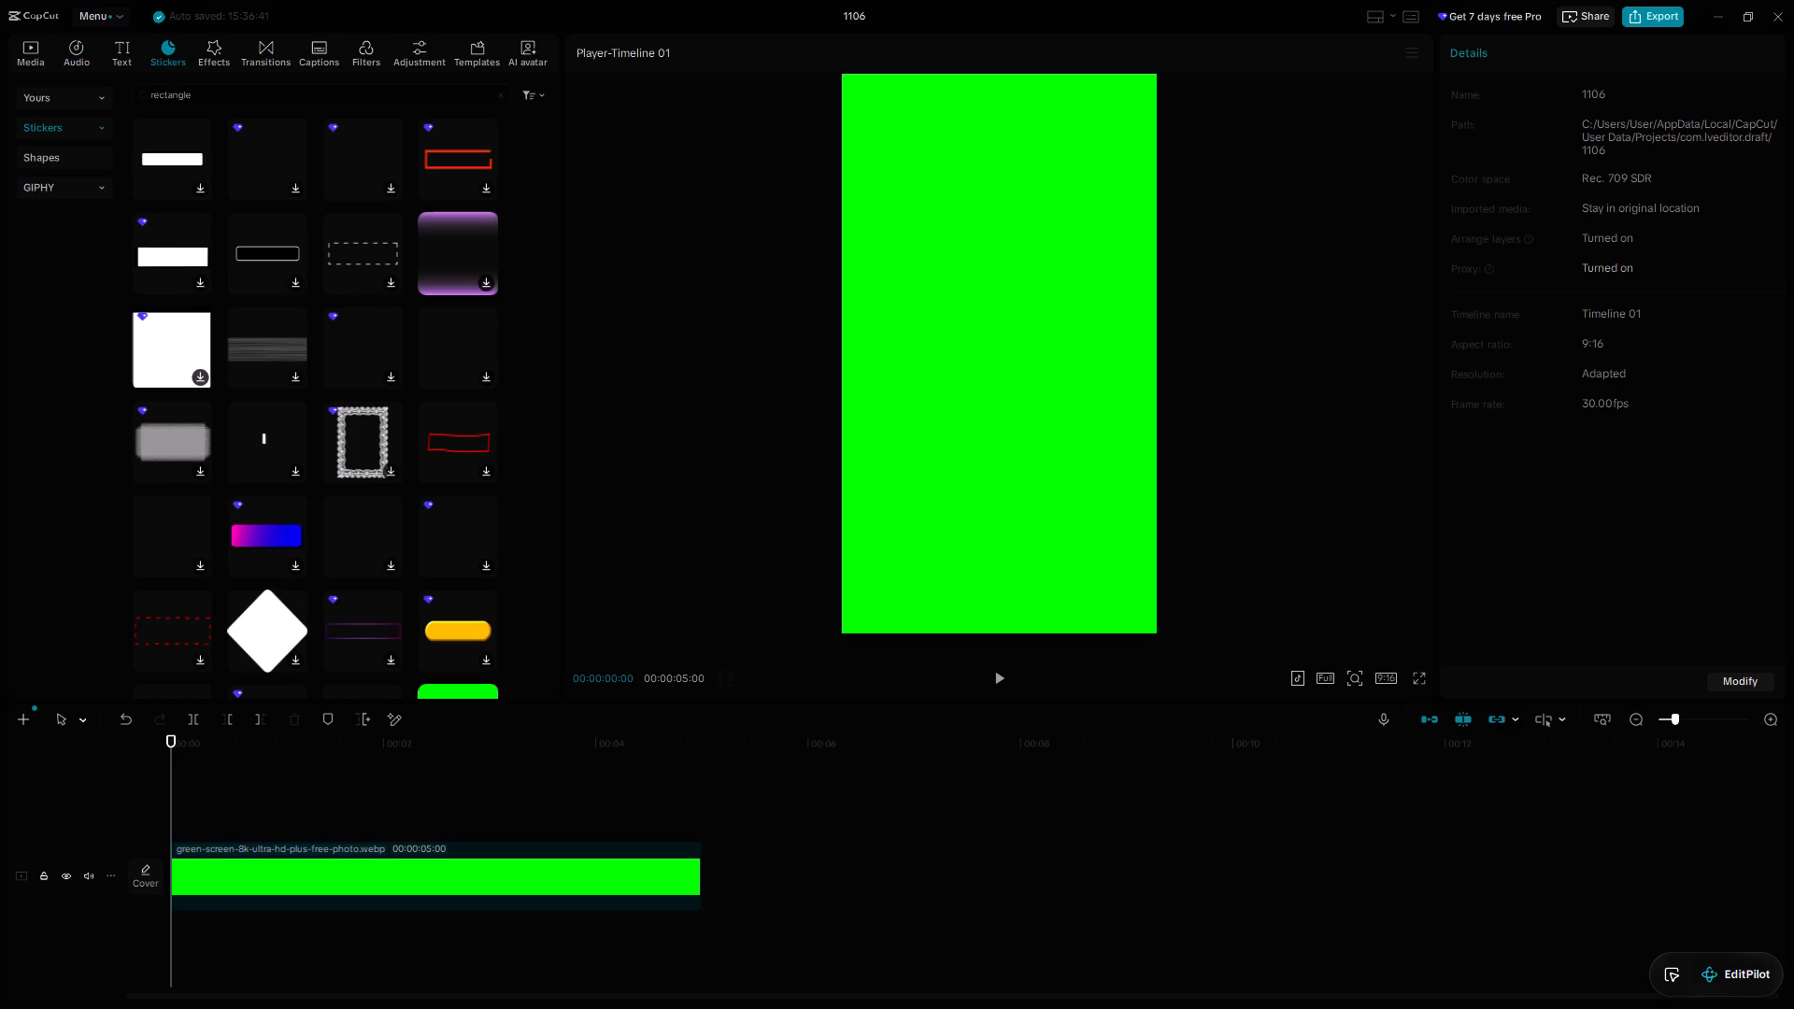
# Add the square from the basic shapes to a new track above the green-screen clip, starting at 00:00.
pyautogui.click(65, 154)
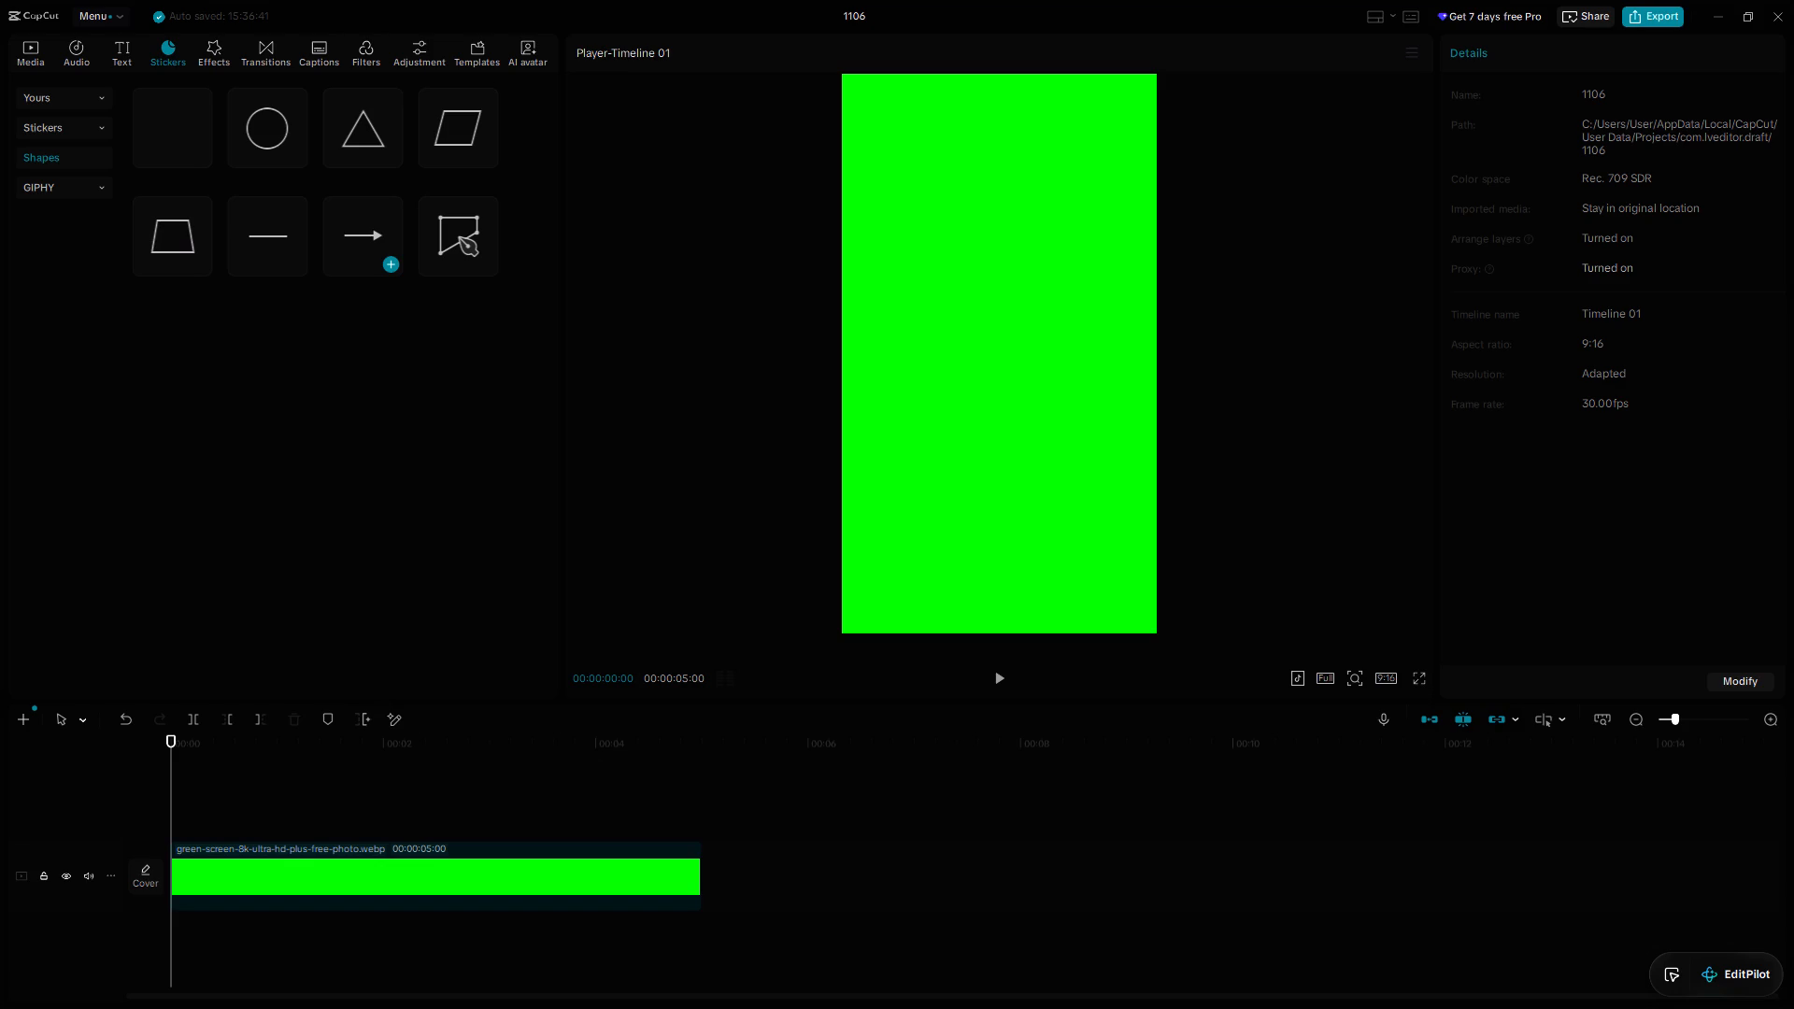
pyautogui.click(182, 118)
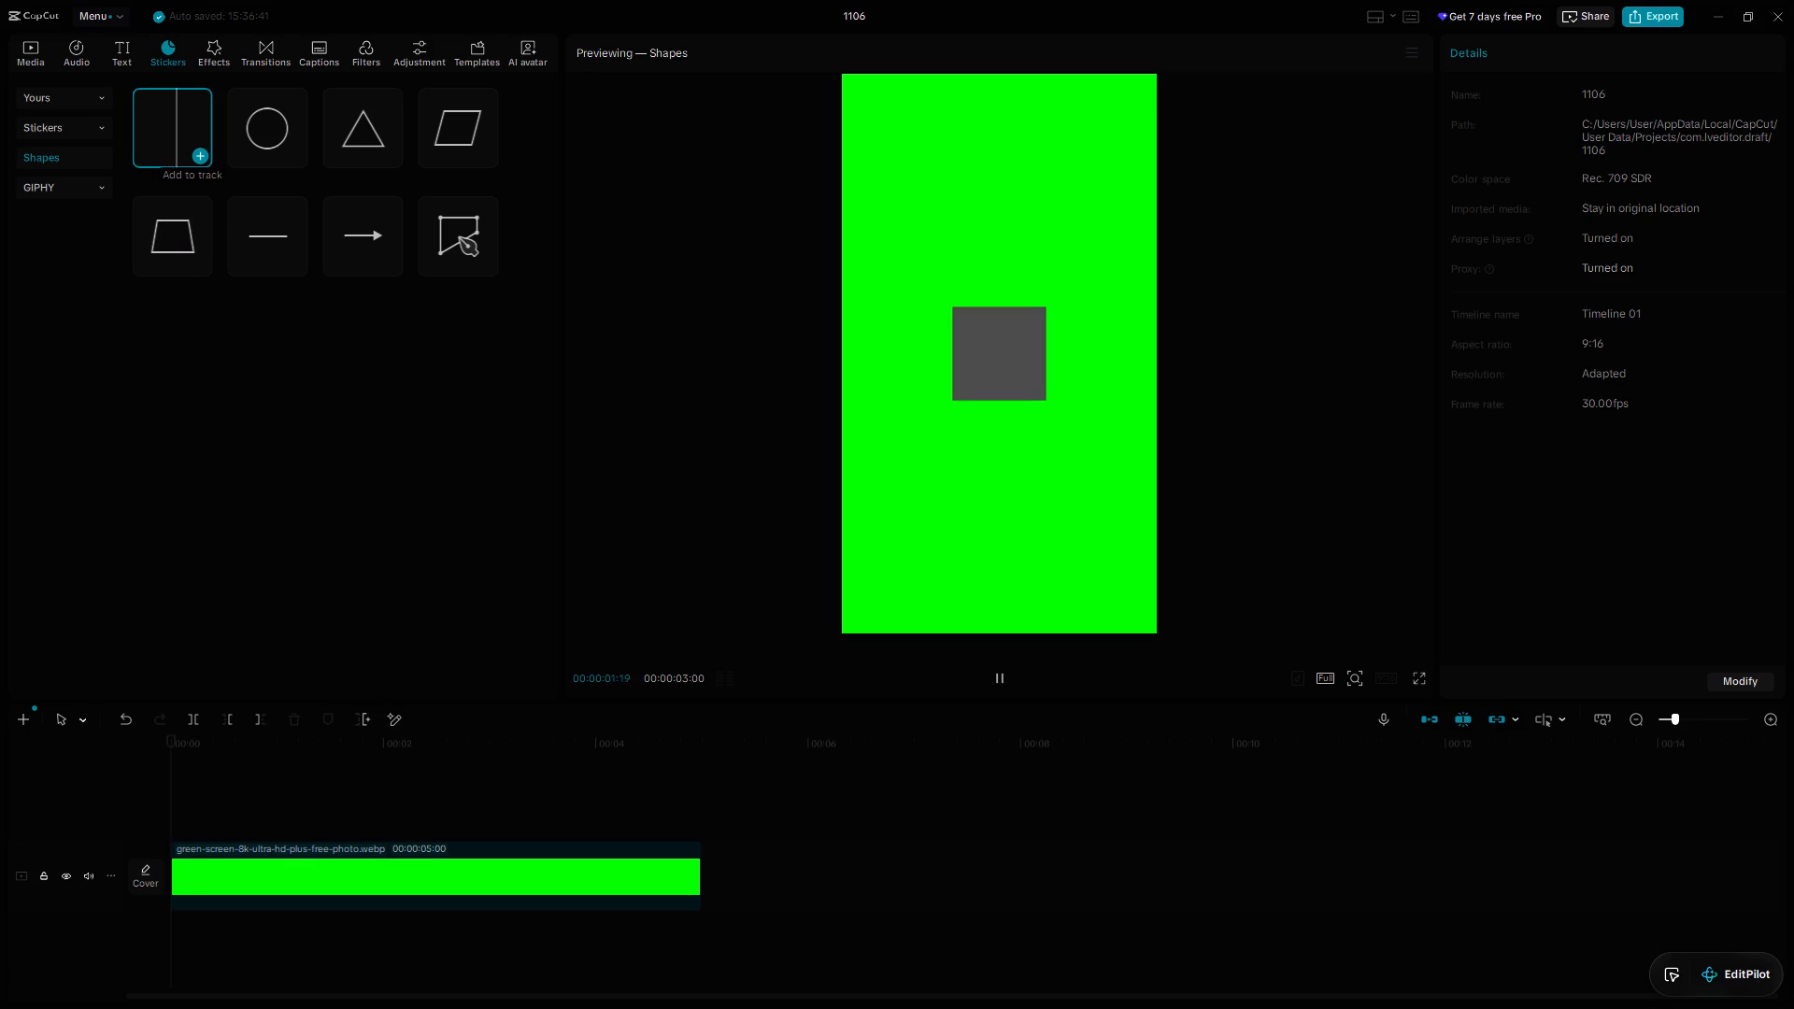
pyautogui.click(1010, 356)
pyautogui.hotkey('ctrl', 'z')
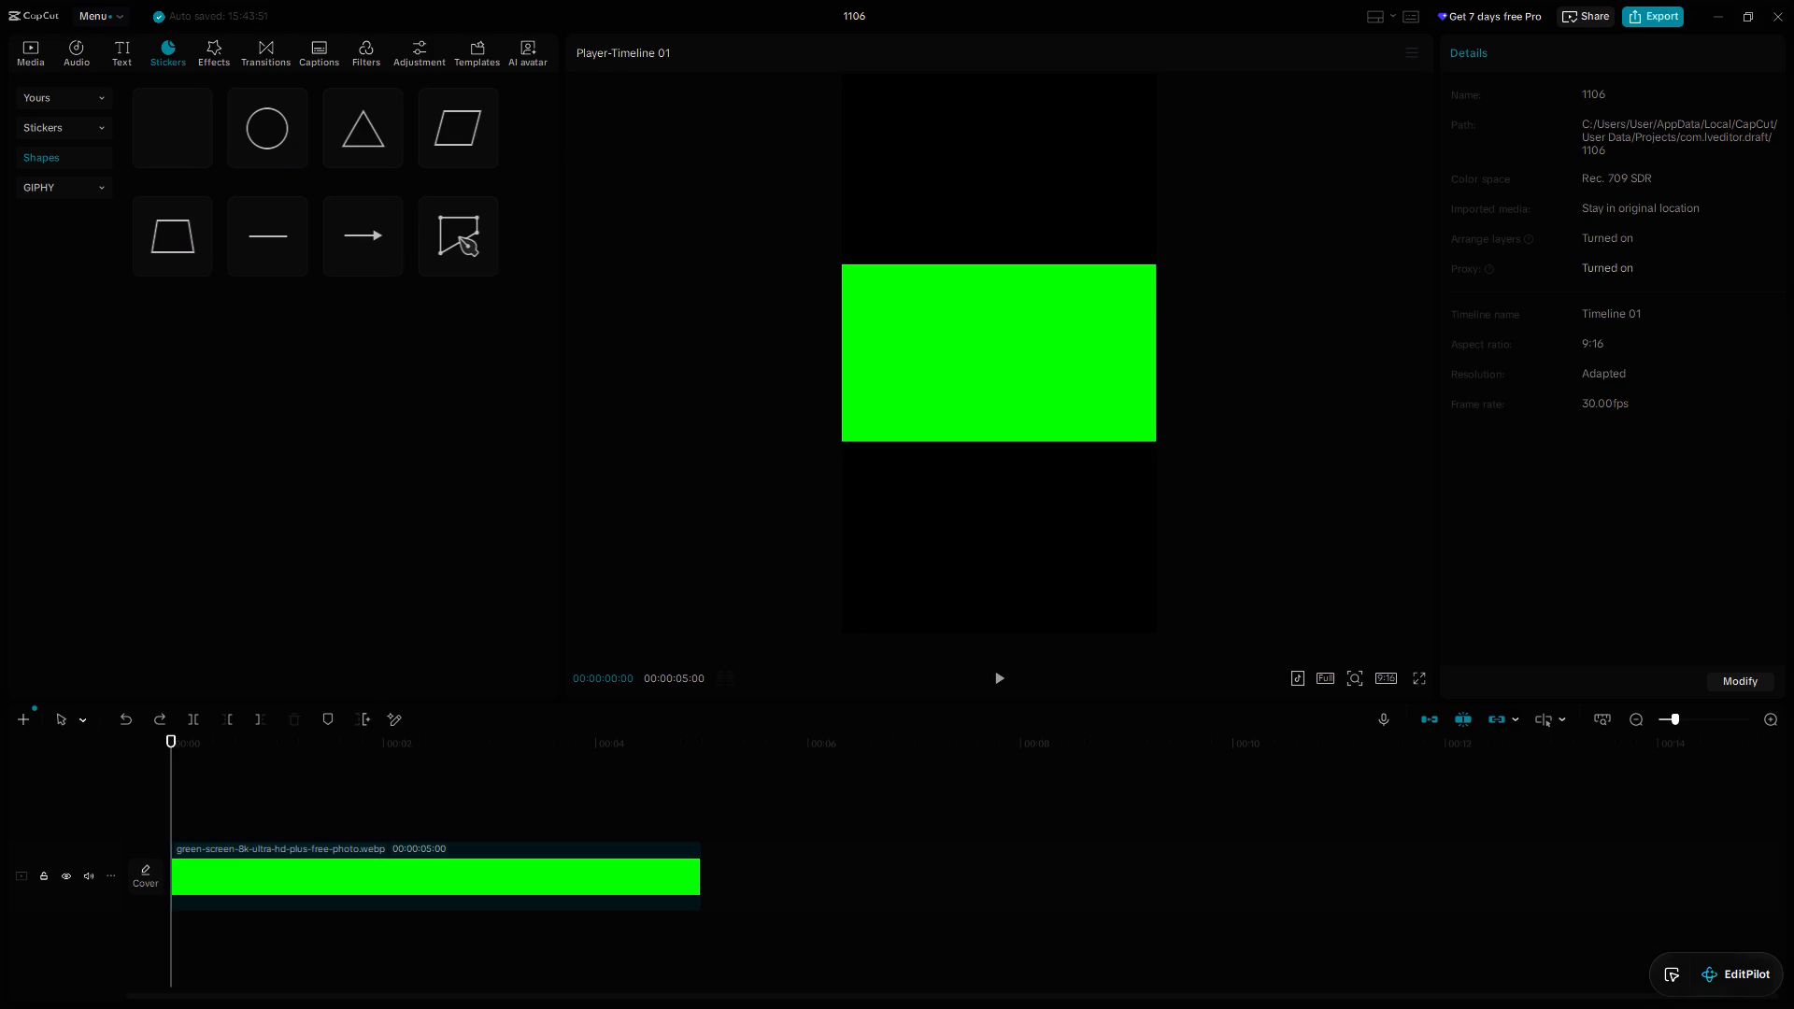
pyautogui.hotkey('ctrl', 'shift', 'z')
pyautogui.moveTo(175, 132); pyautogui.dragTo(173, 806)
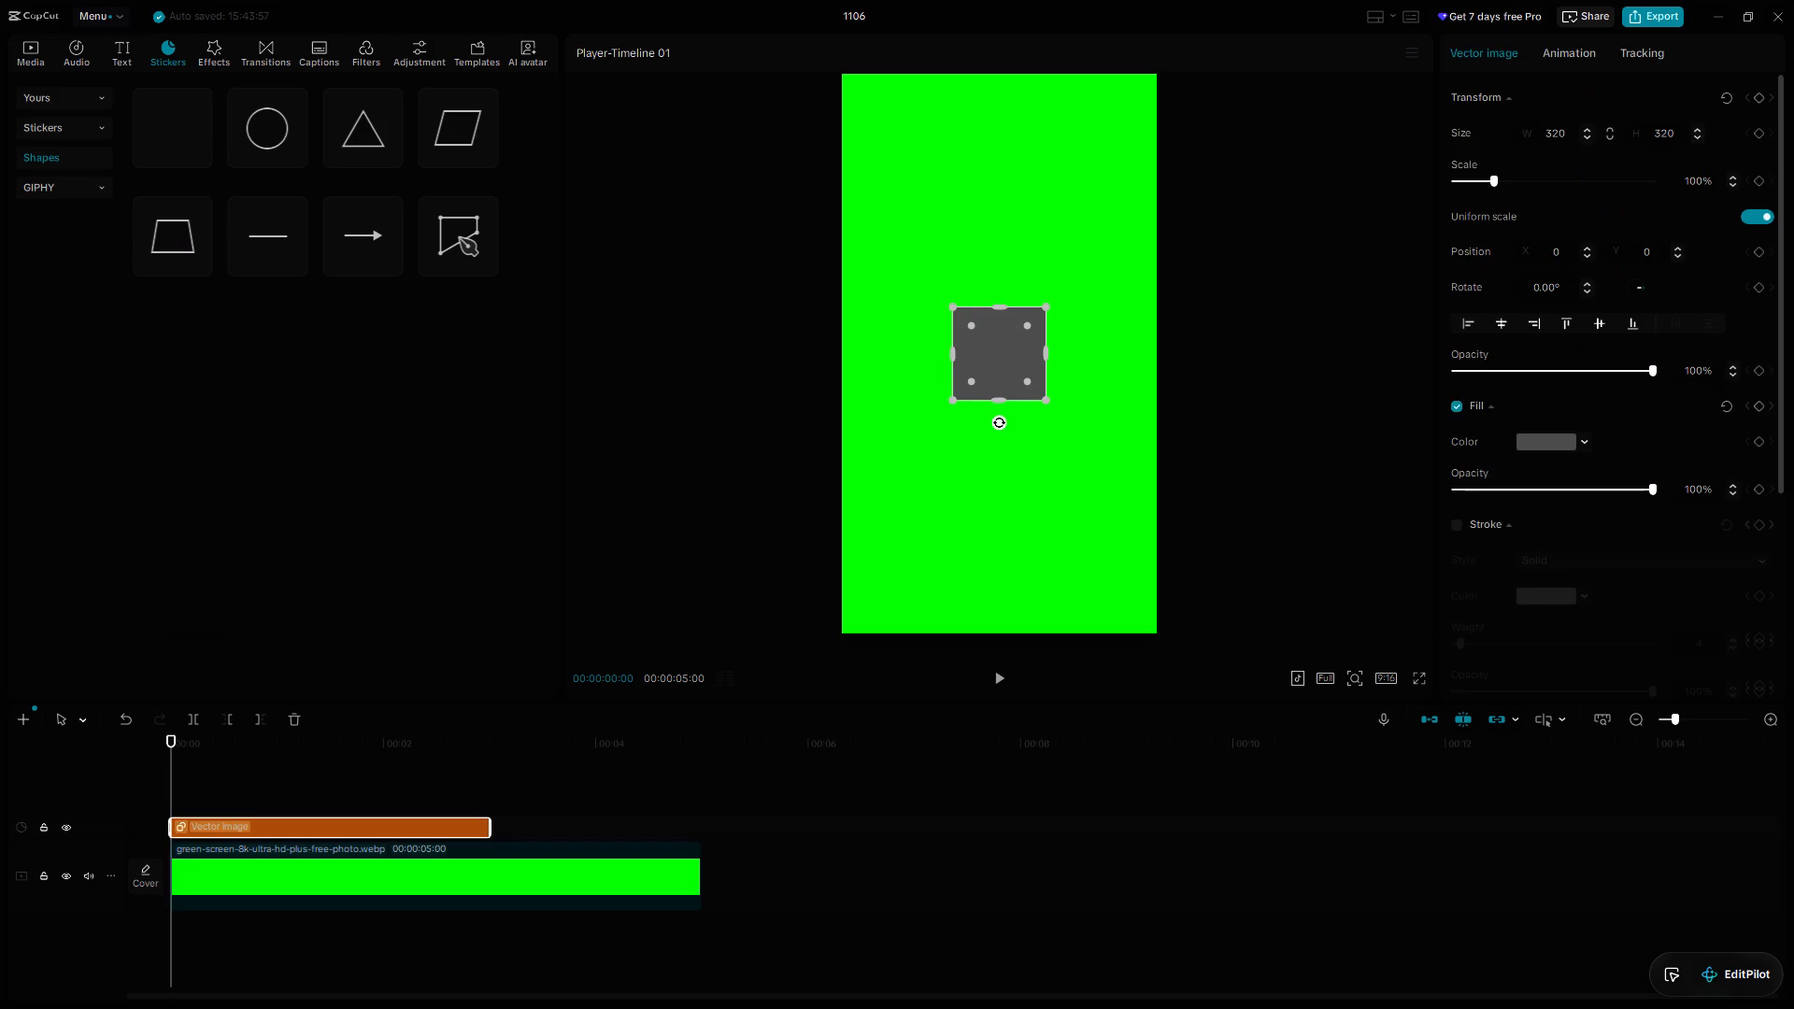
# Extend the square shape's clip to end with the 5-second green-screen clip.
pyautogui.moveTo(493, 825); pyautogui.dragTo(706, 836)
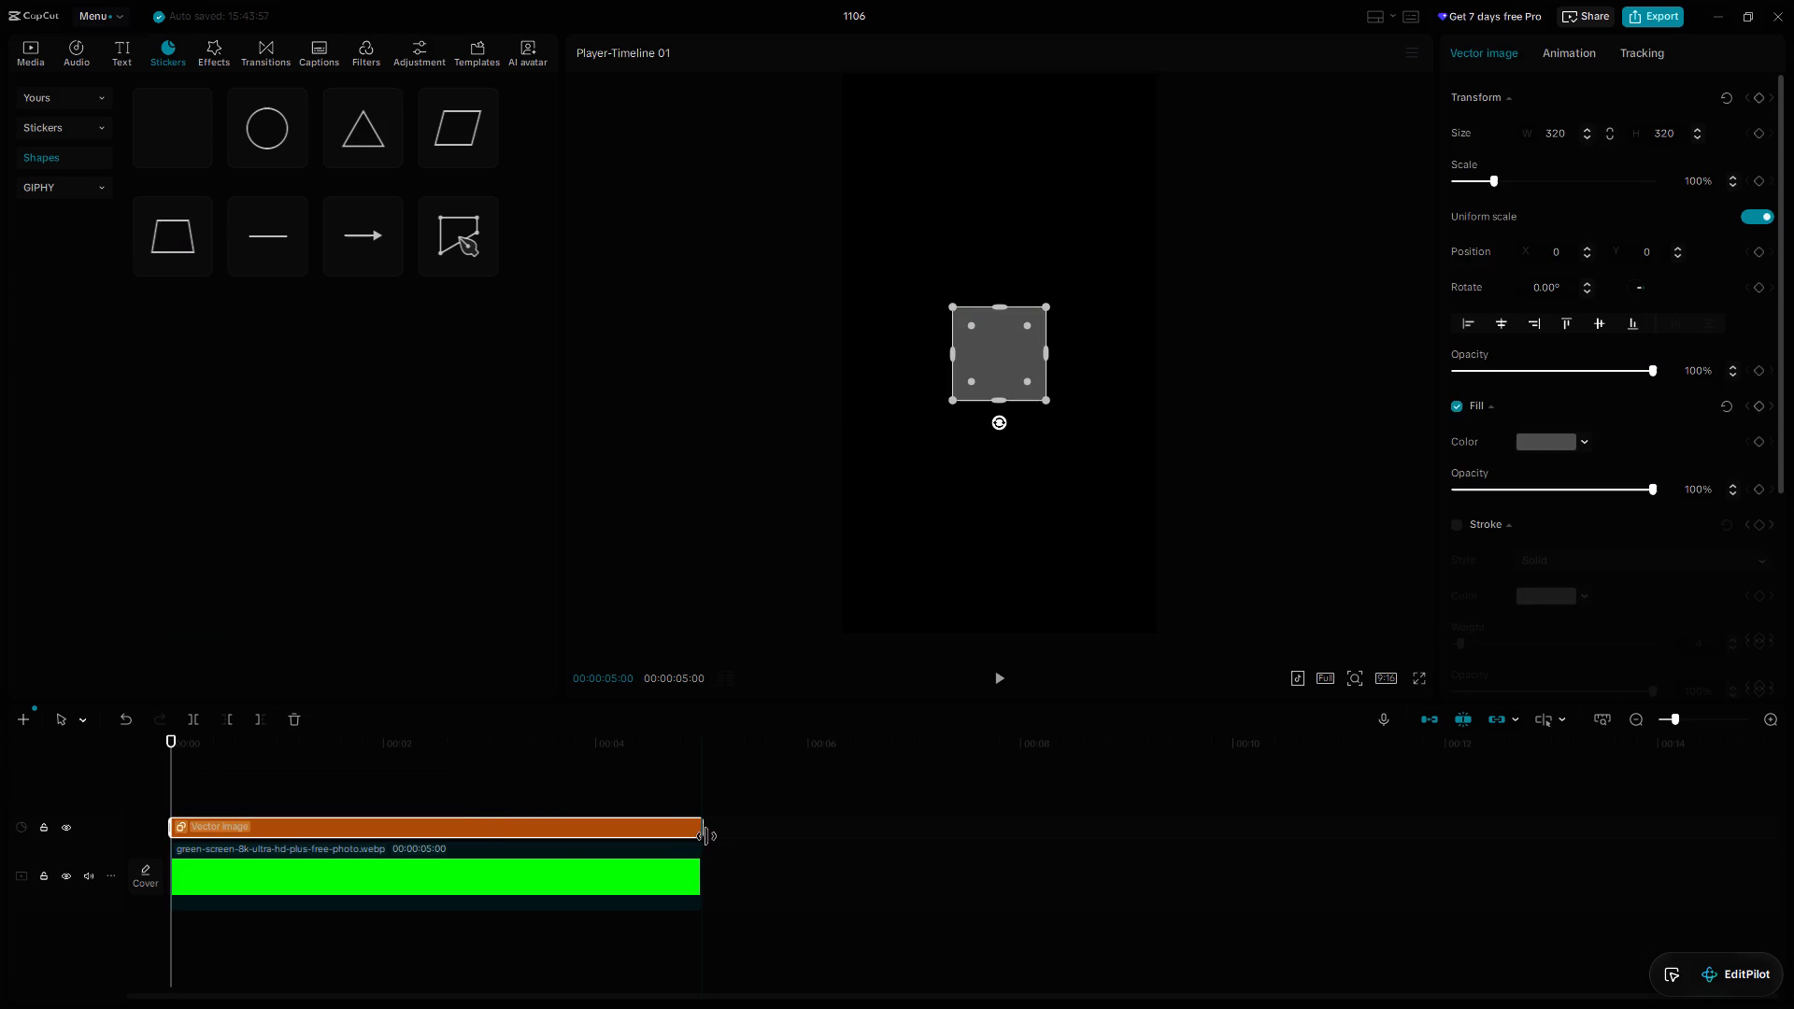
pyautogui.moveTo(706, 836); pyautogui.dragTo(699, 834)
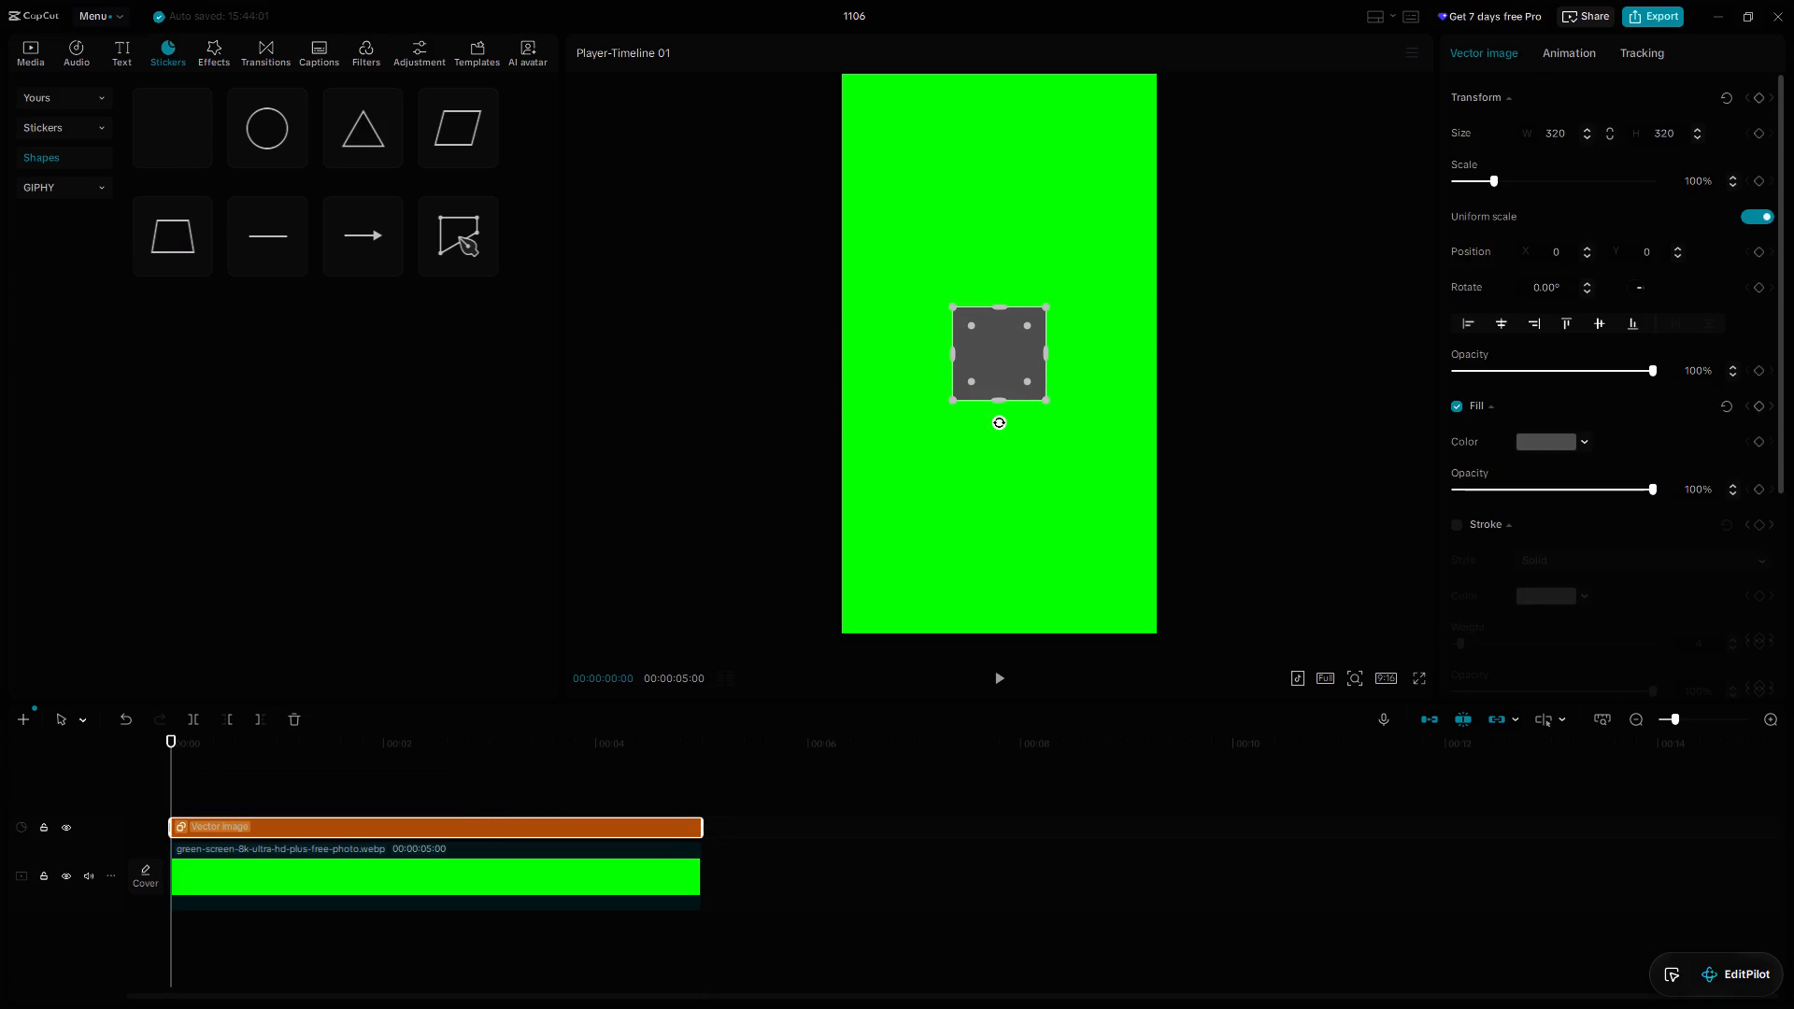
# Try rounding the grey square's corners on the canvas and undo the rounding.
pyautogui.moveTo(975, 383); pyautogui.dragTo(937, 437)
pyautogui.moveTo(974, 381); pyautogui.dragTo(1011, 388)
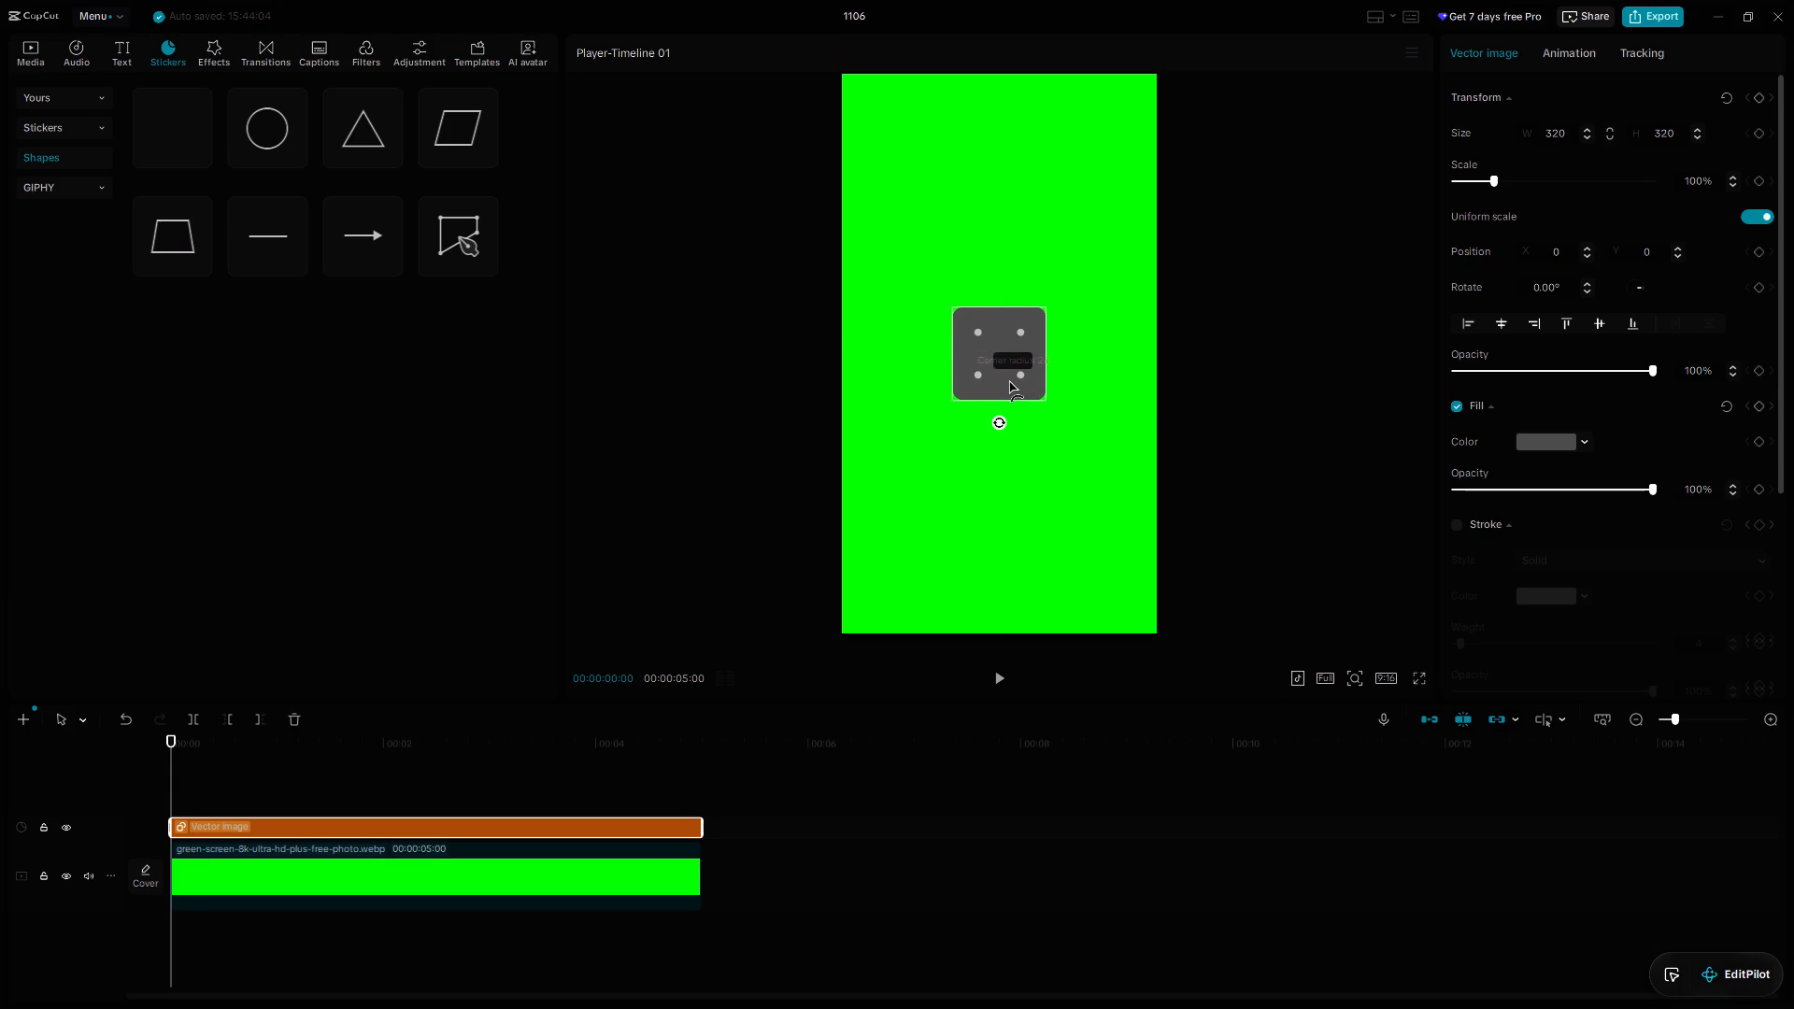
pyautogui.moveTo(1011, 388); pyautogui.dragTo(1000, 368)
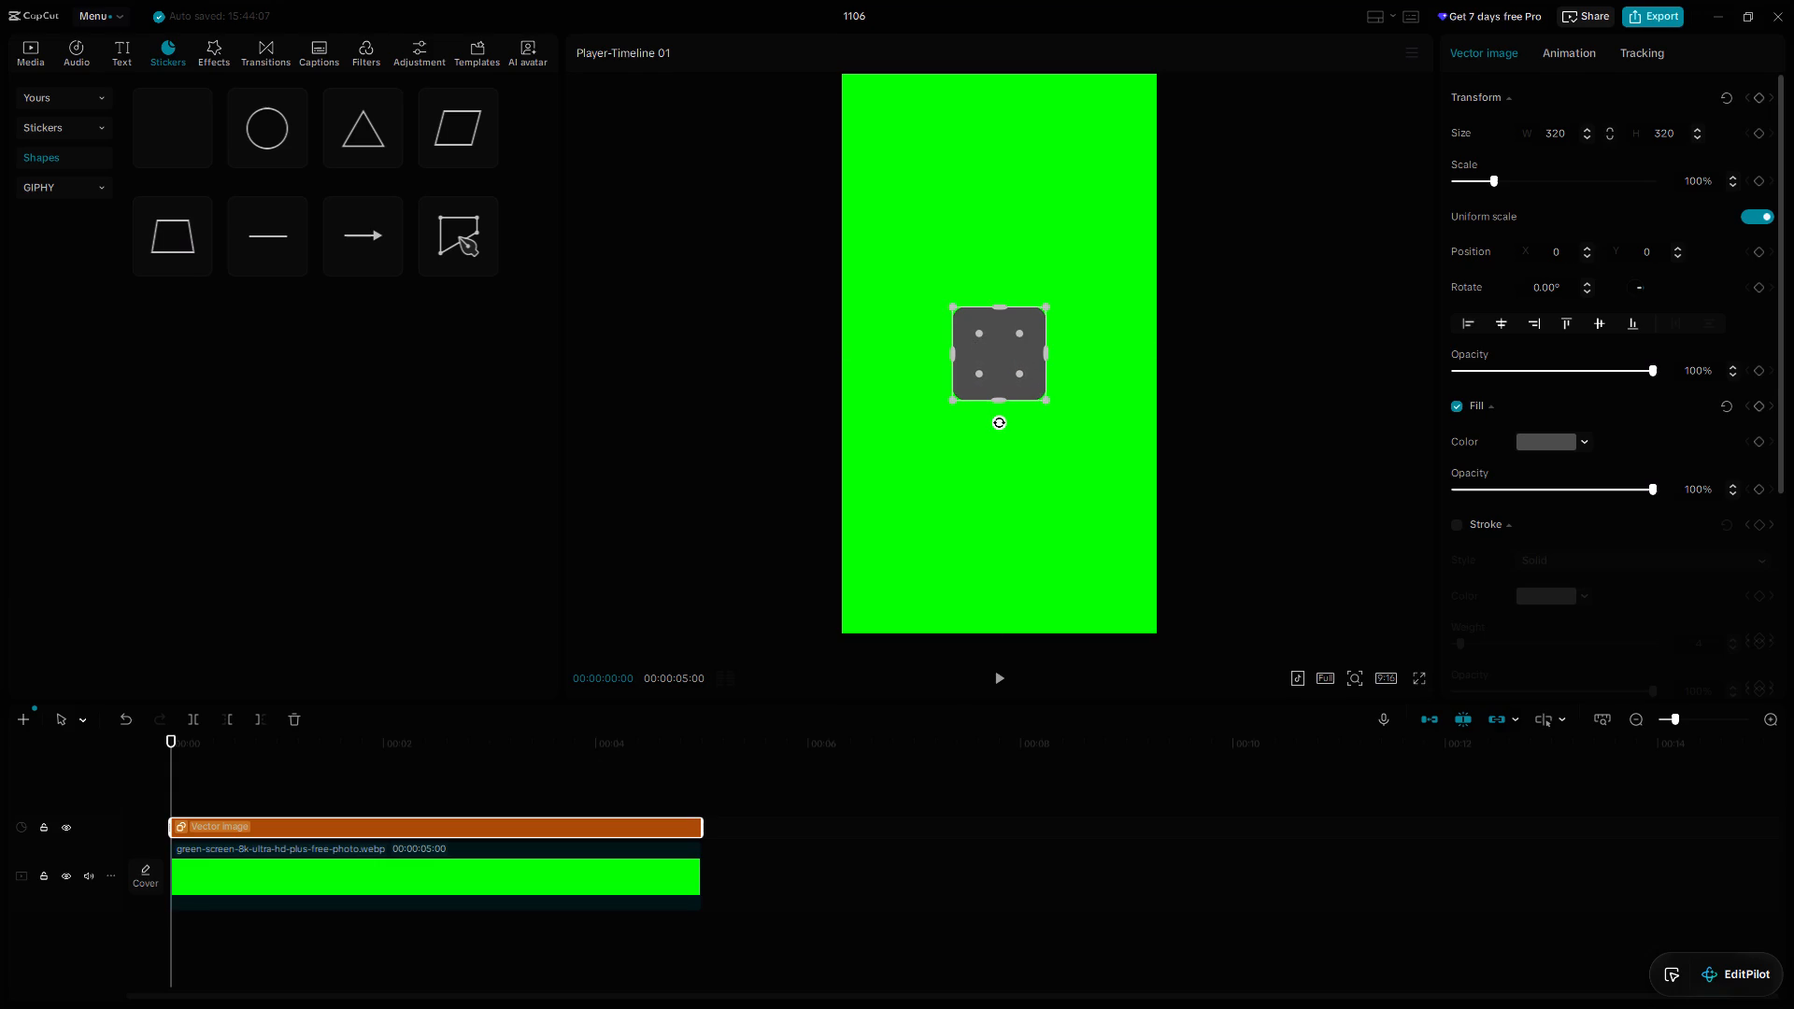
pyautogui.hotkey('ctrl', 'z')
# Round all four corners of the grey square moderately, keeping its sides partly straight.
pyautogui.keyDown('ctrl'); pyautogui.scroll(4, 1068, 462); pyautogui.keyUp('ctrl')
pyautogui.keyDown('ctrl'); pyautogui.scroll(-6, 1068, 462); pyautogui.keyUp('ctrl')
pyautogui.keyDown('ctrl'); pyautogui.scroll(2, 1068, 462); pyautogui.keyUp('ctrl')
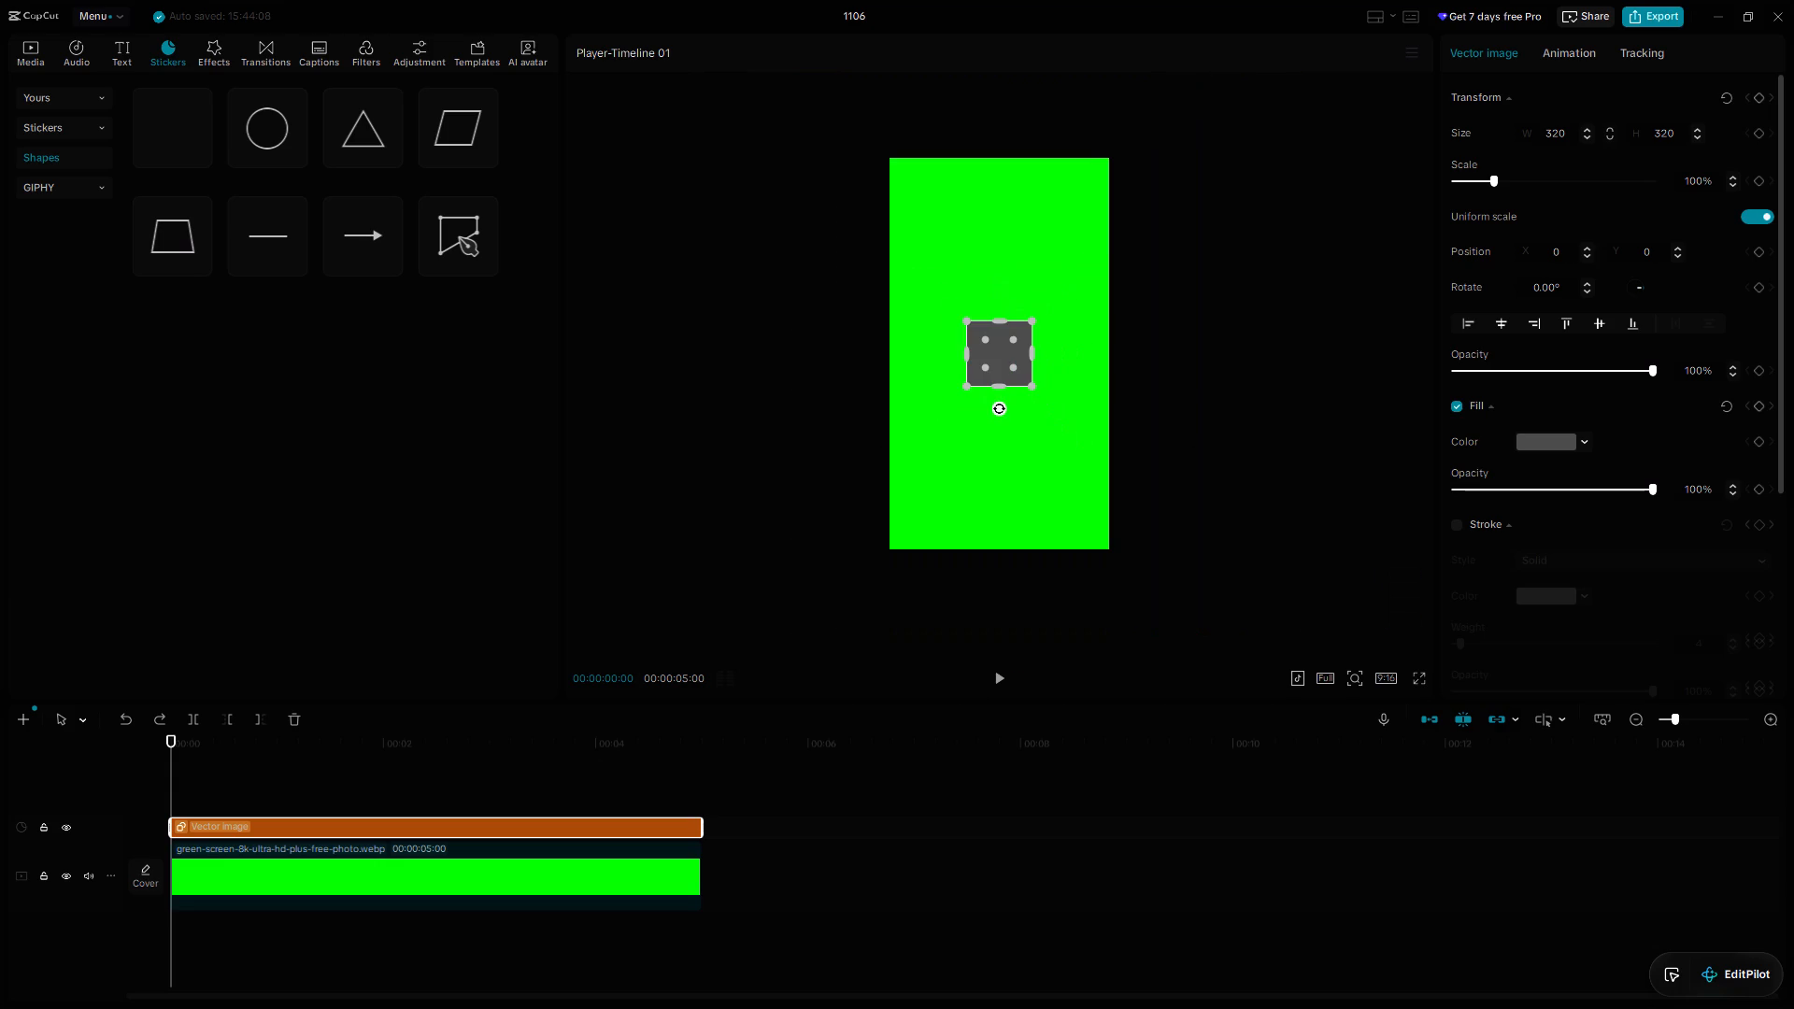
pyautogui.keyDown('ctrl'); pyautogui.scroll(9, 1068, 462); pyautogui.keyUp('ctrl')
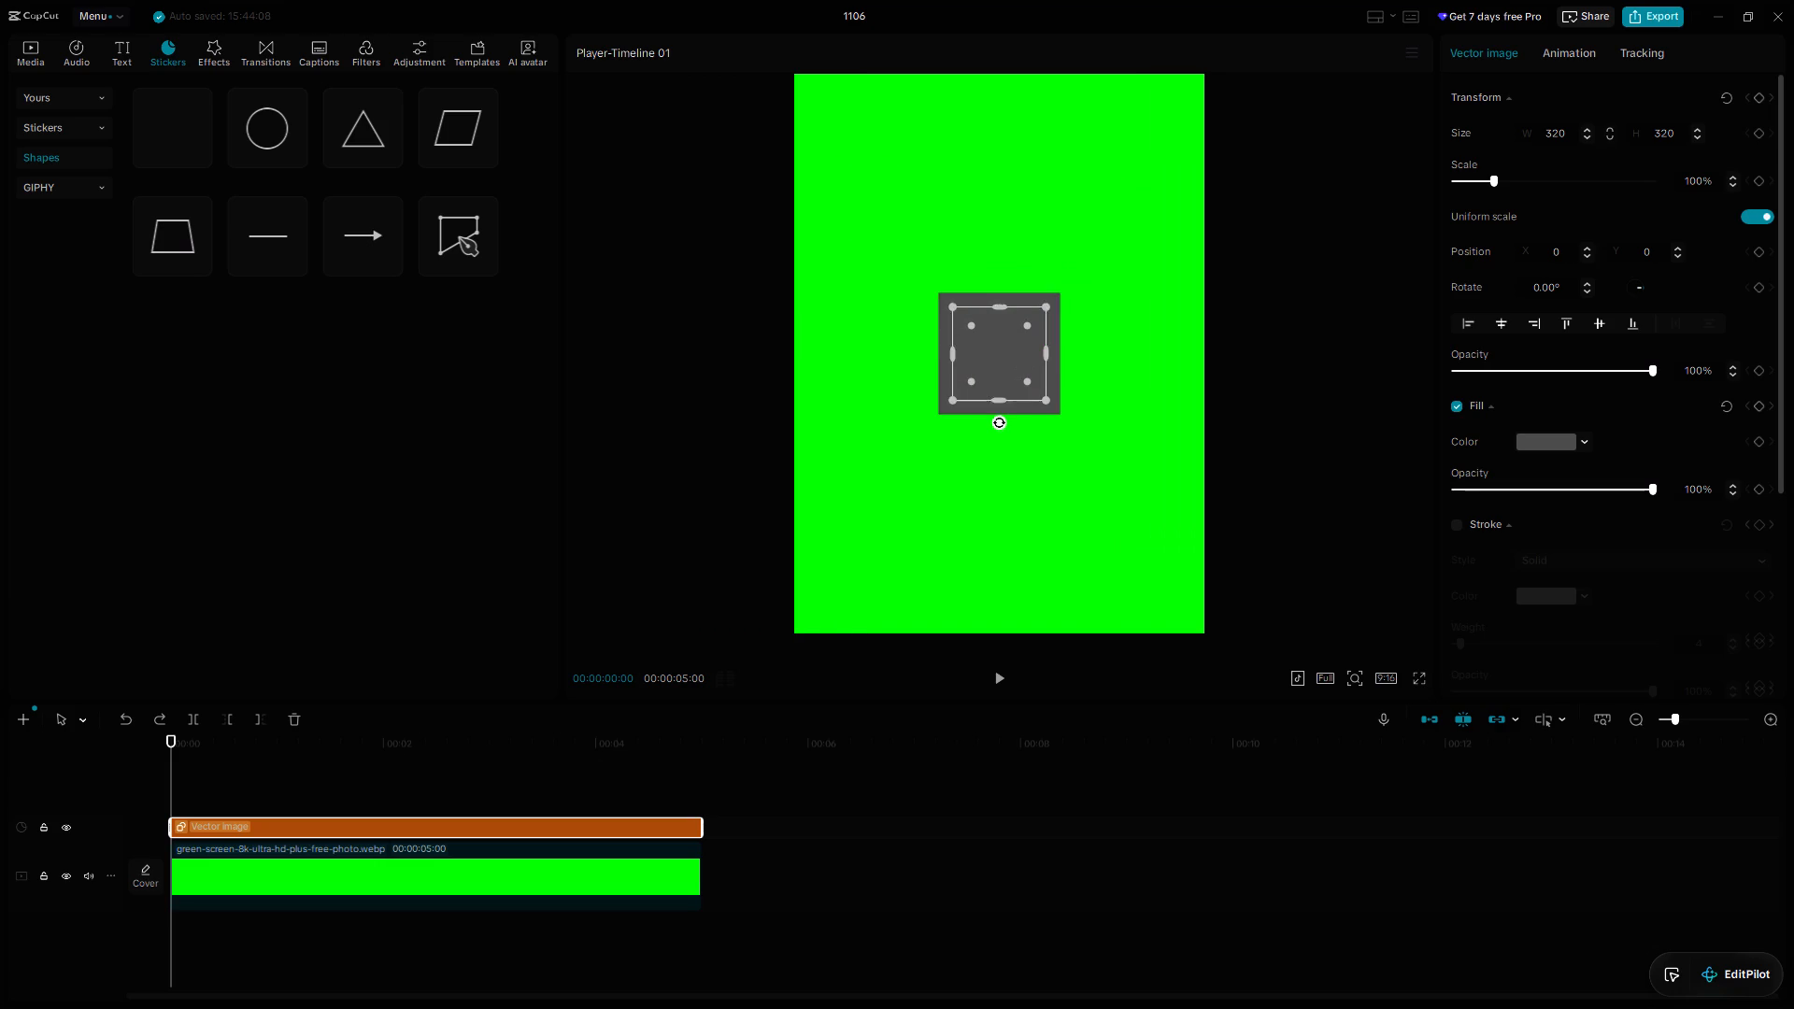
pyautogui.keyDown('ctrl'); pyautogui.scroll(7, 1068, 462); pyautogui.keyUp('ctrl')
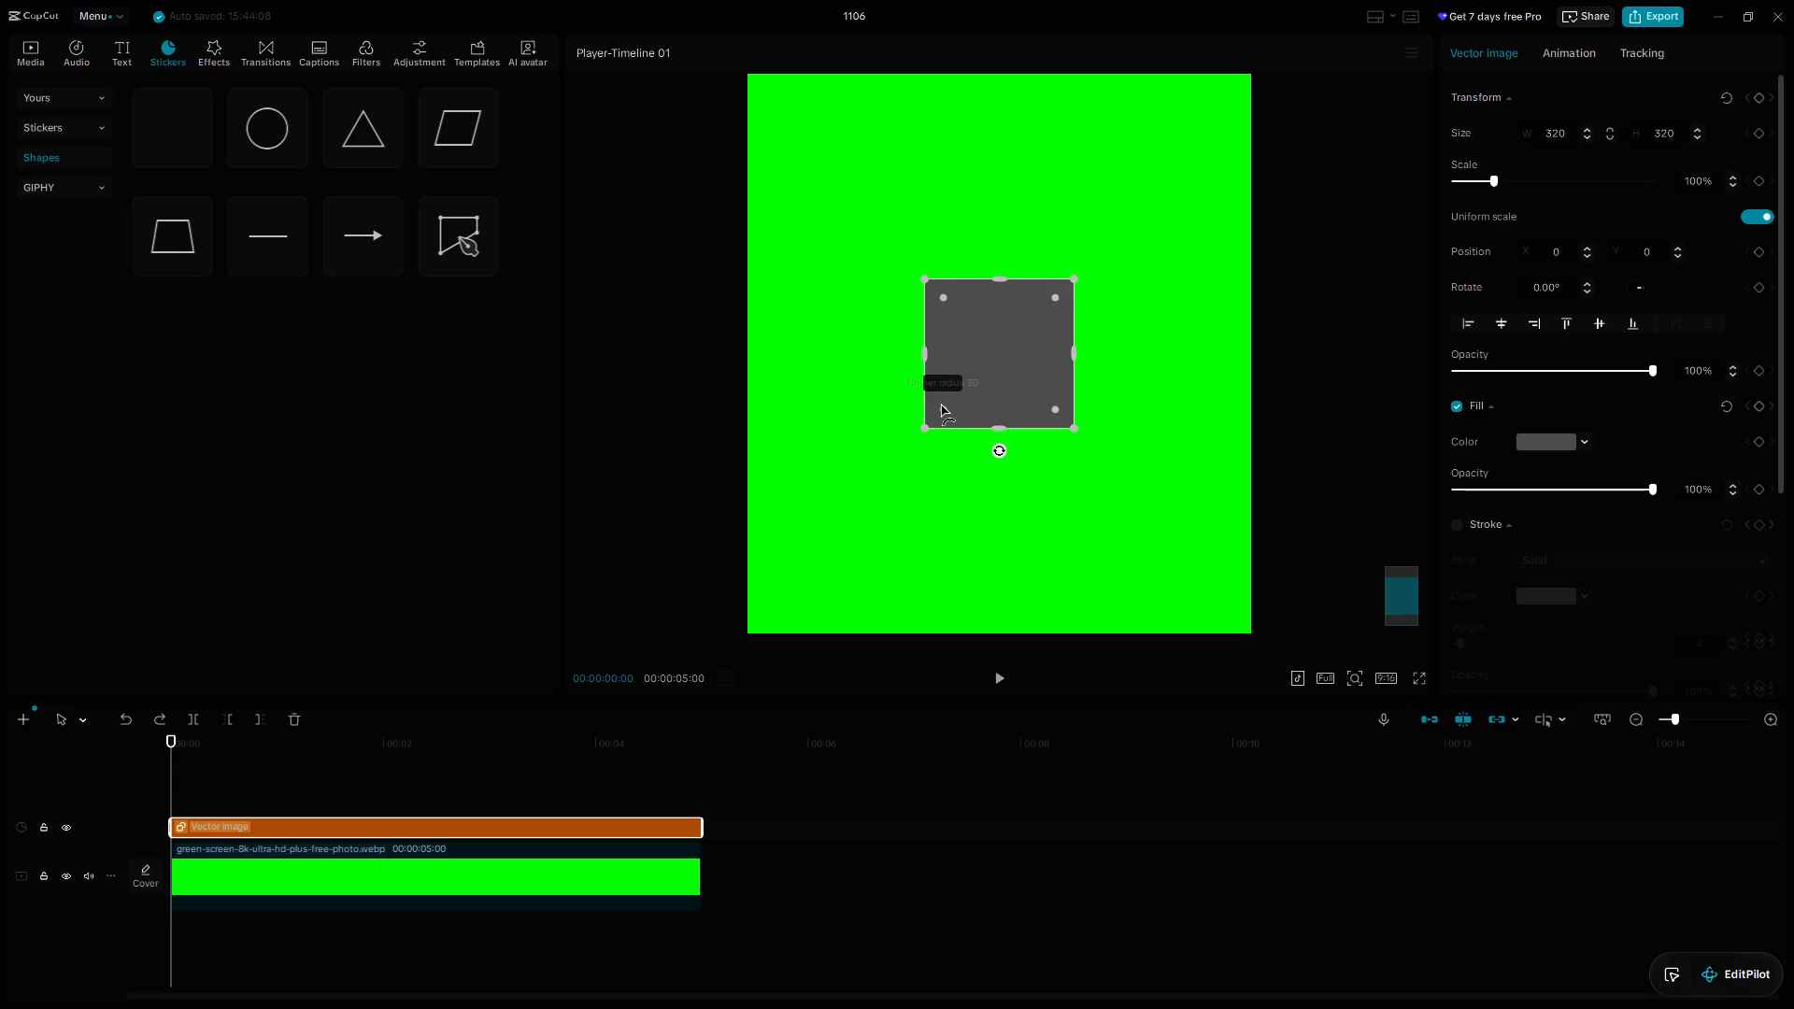
pyautogui.moveTo(943, 411); pyautogui.dragTo(961, 396)
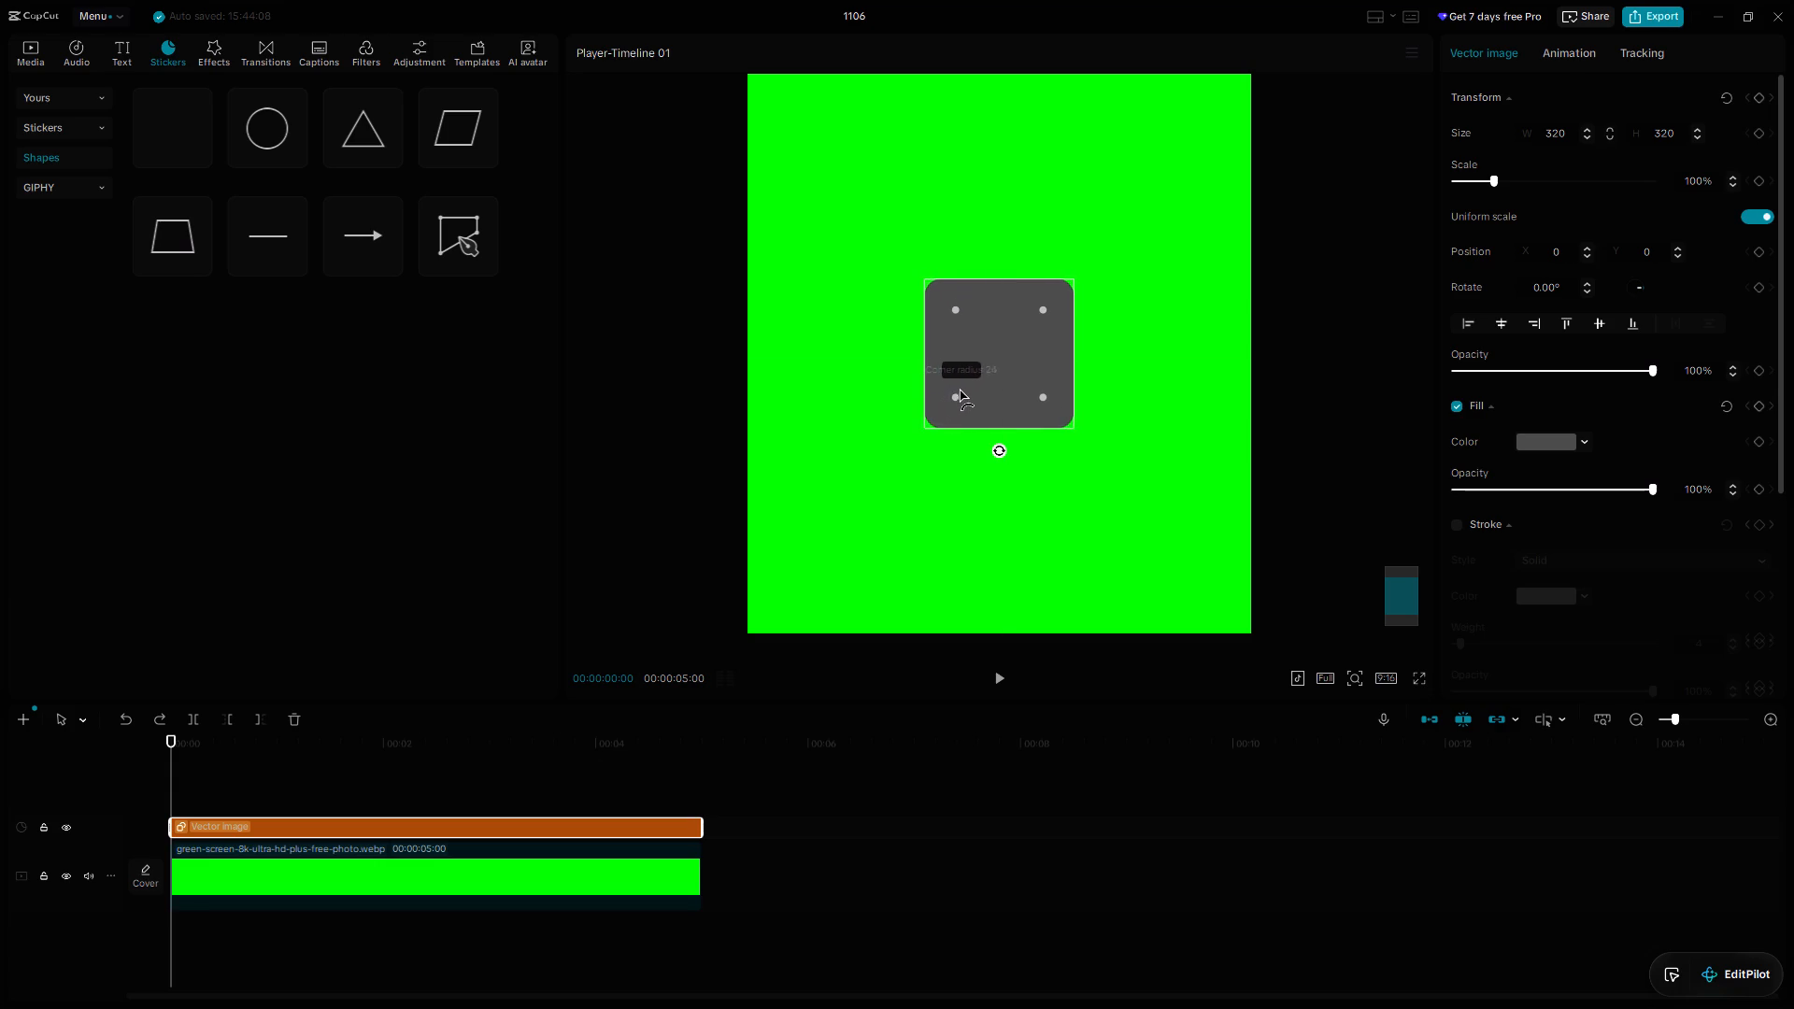
pyautogui.moveTo(961, 396); pyautogui.dragTo(970, 392)
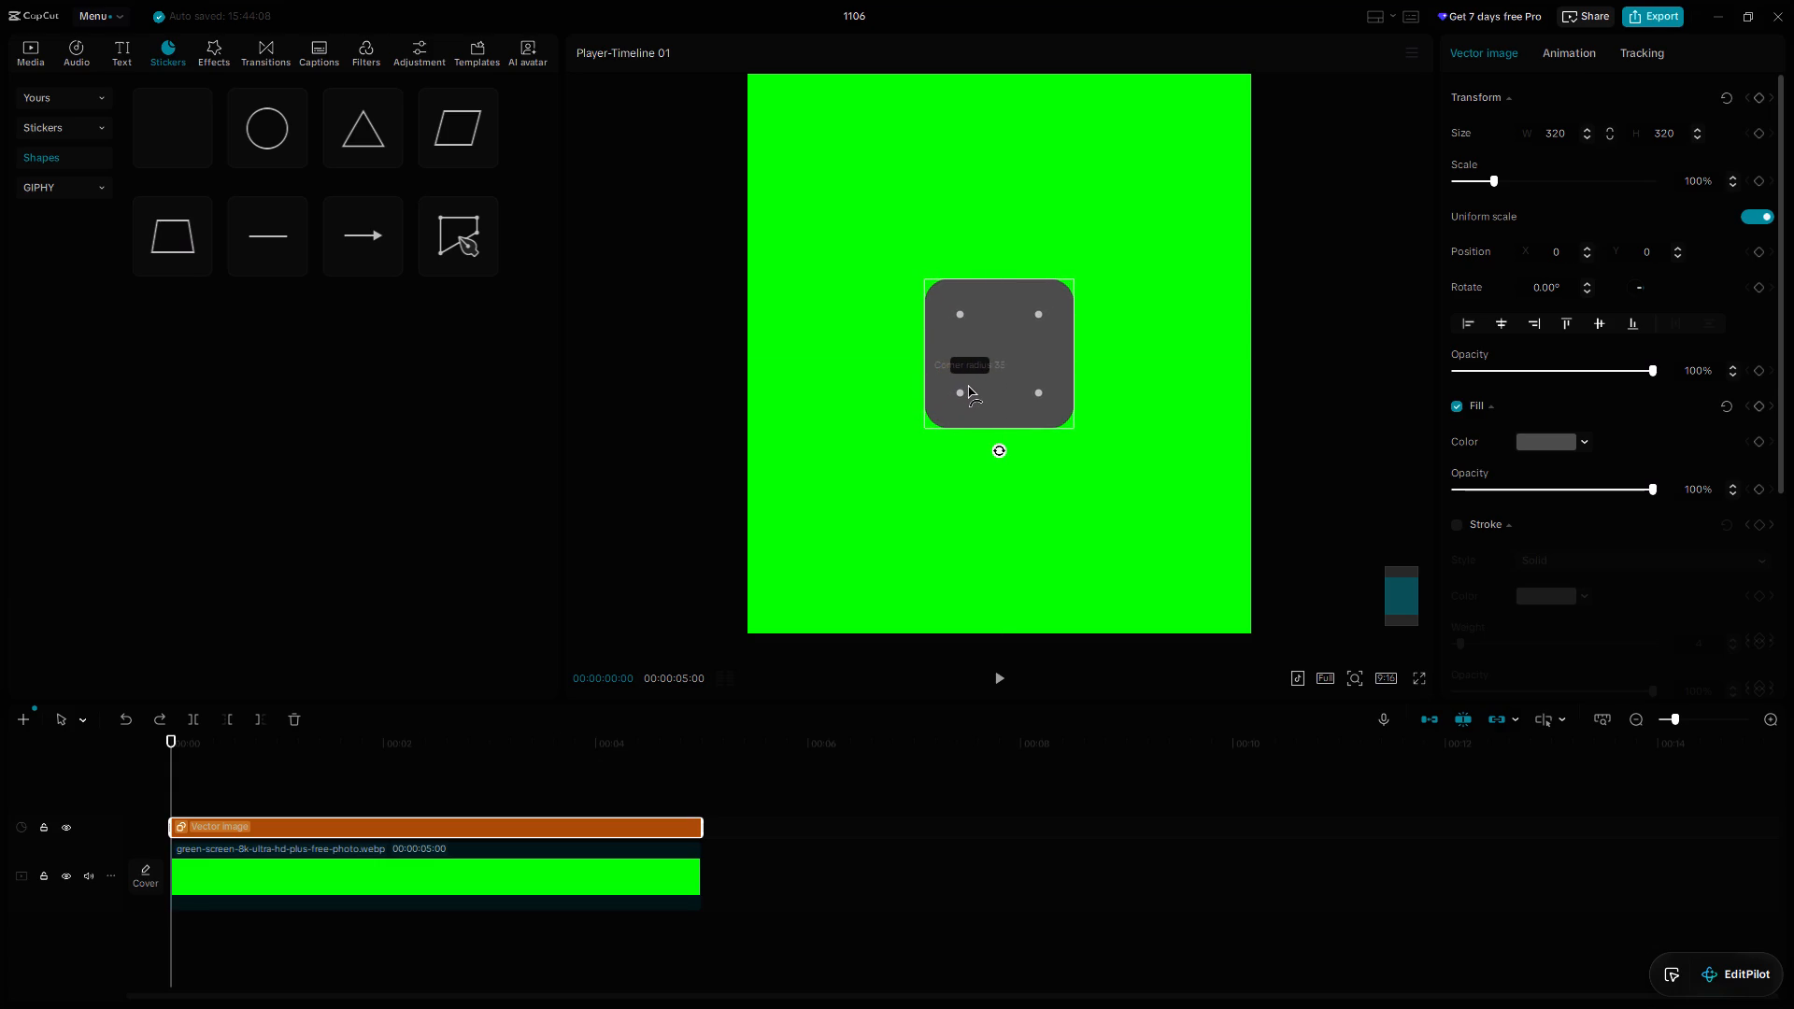
pyautogui.moveTo(970, 392); pyautogui.dragTo(1025, 348)
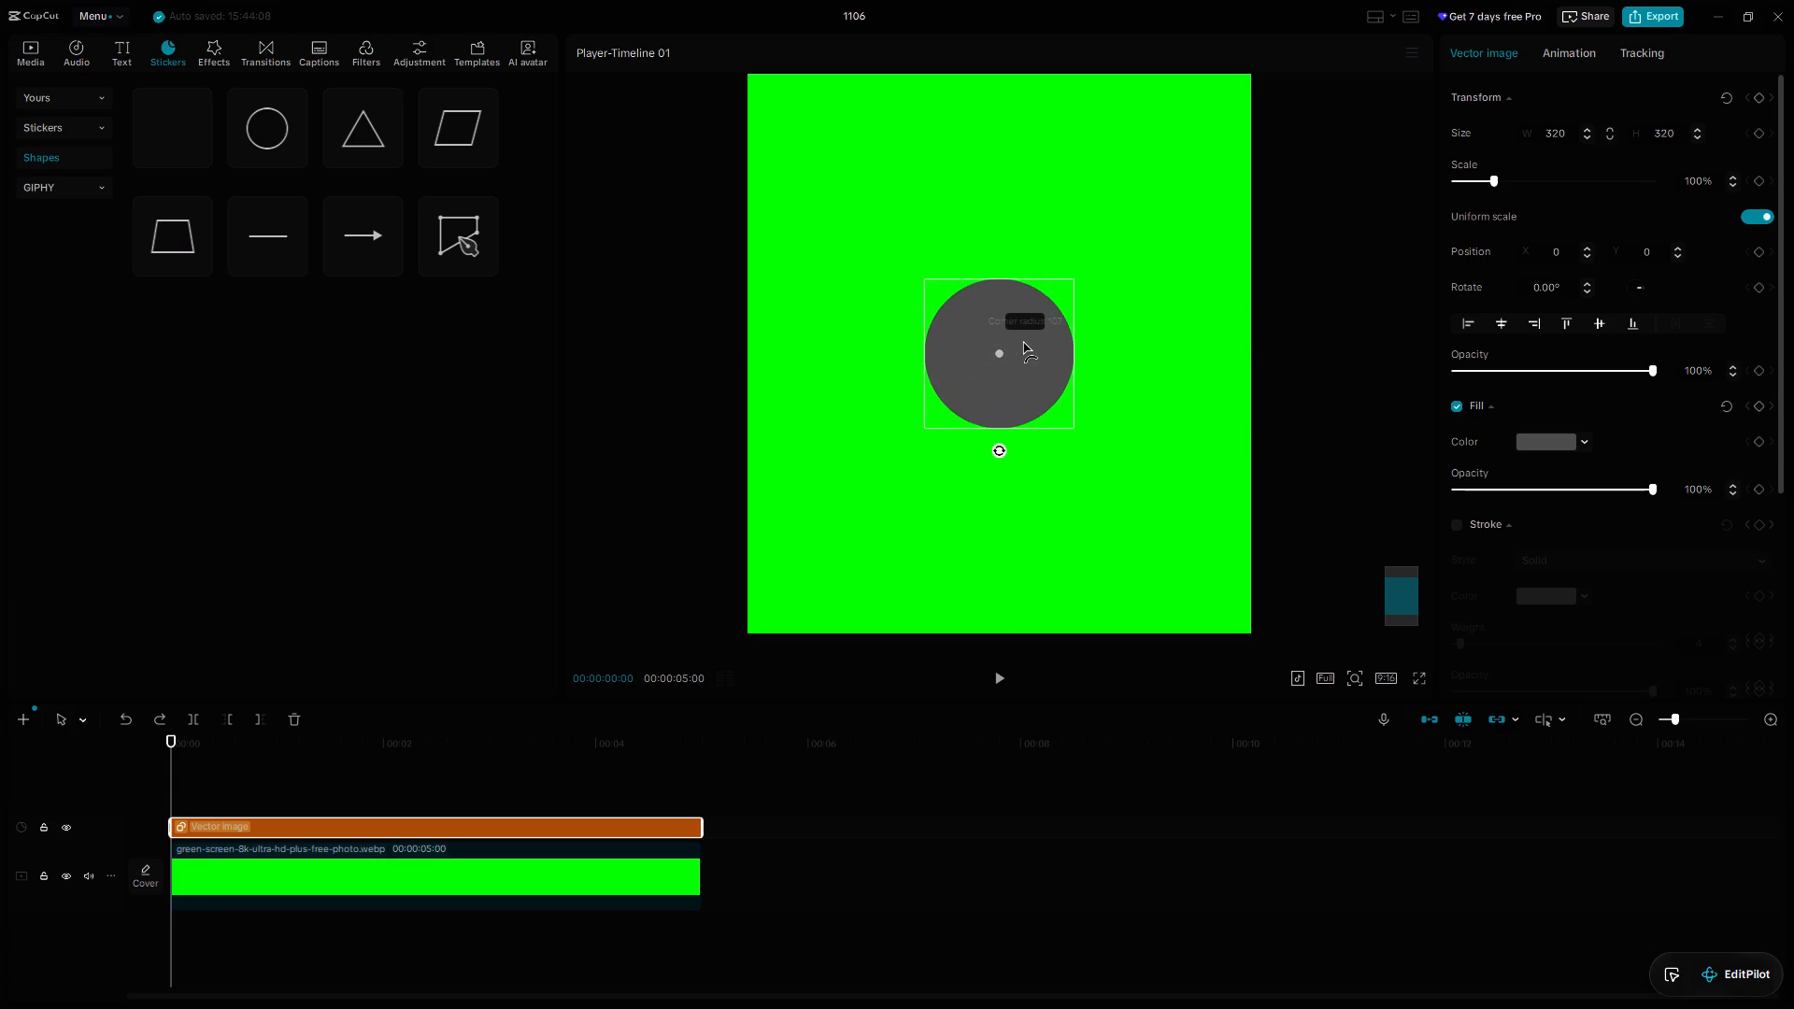
pyautogui.moveTo(1025, 348); pyautogui.dragTo(958, 393)
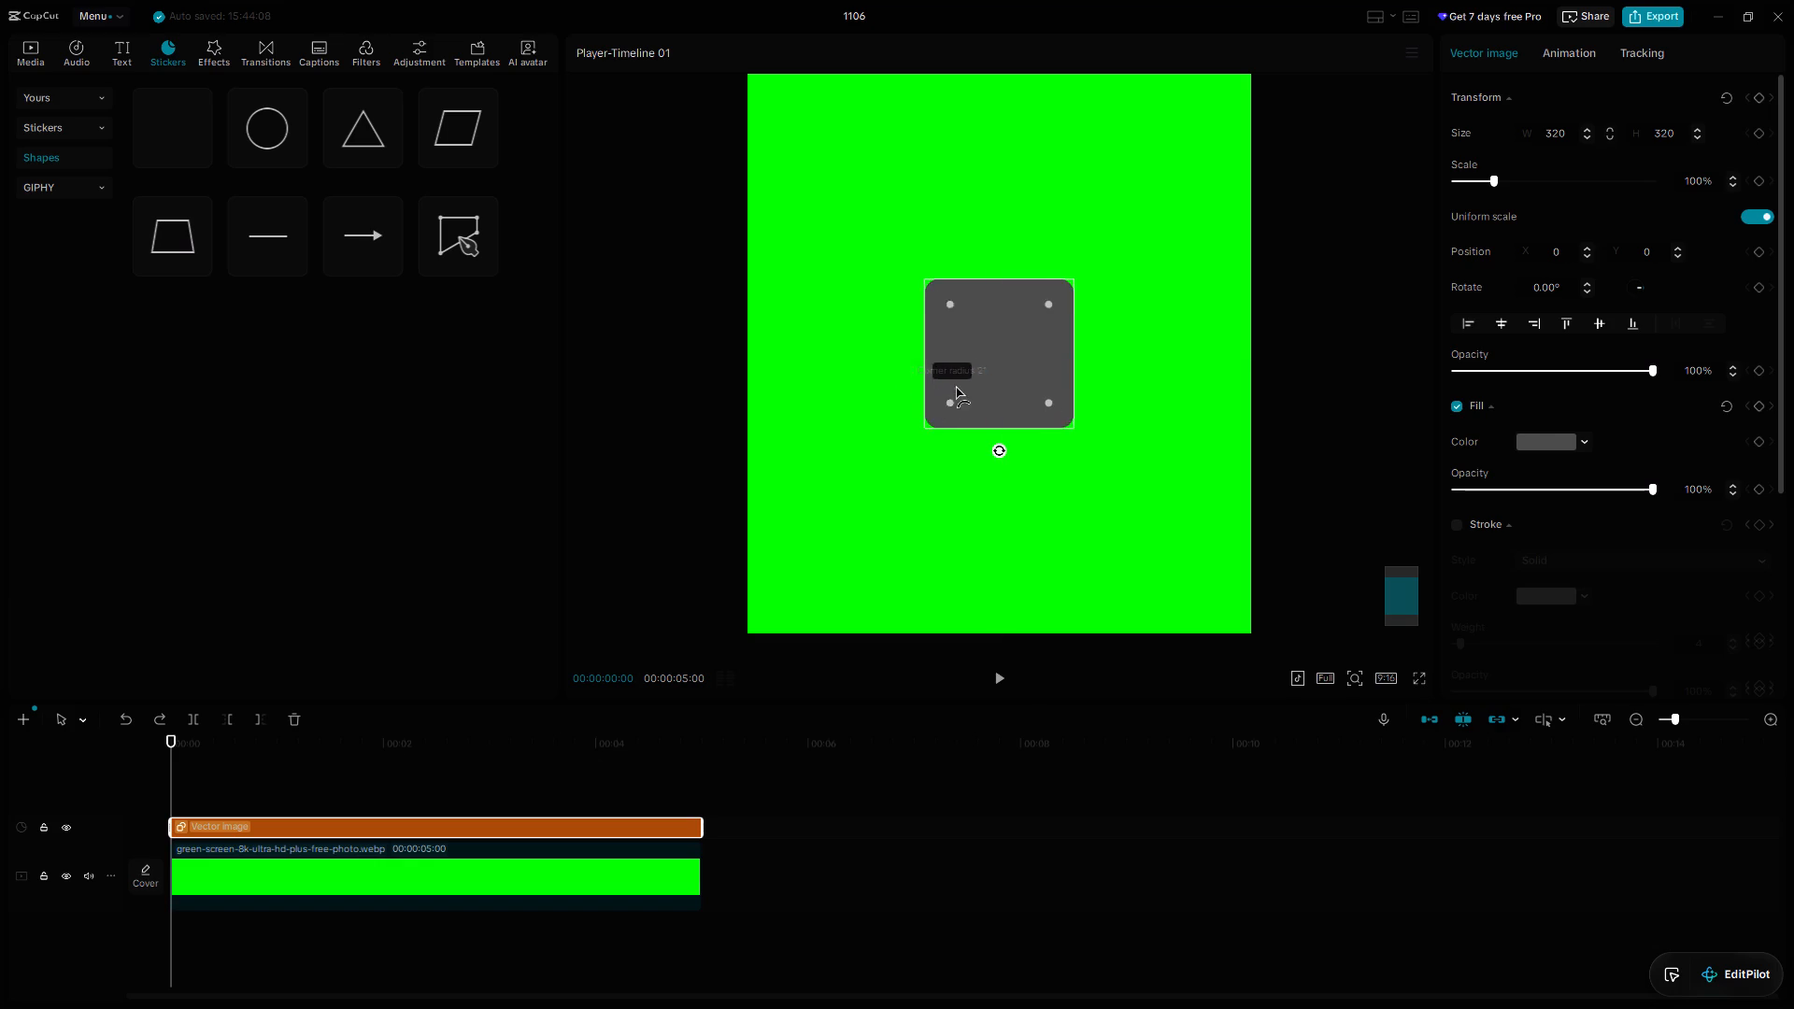
pyautogui.moveTo(958, 393); pyautogui.dragTo(967, 385)
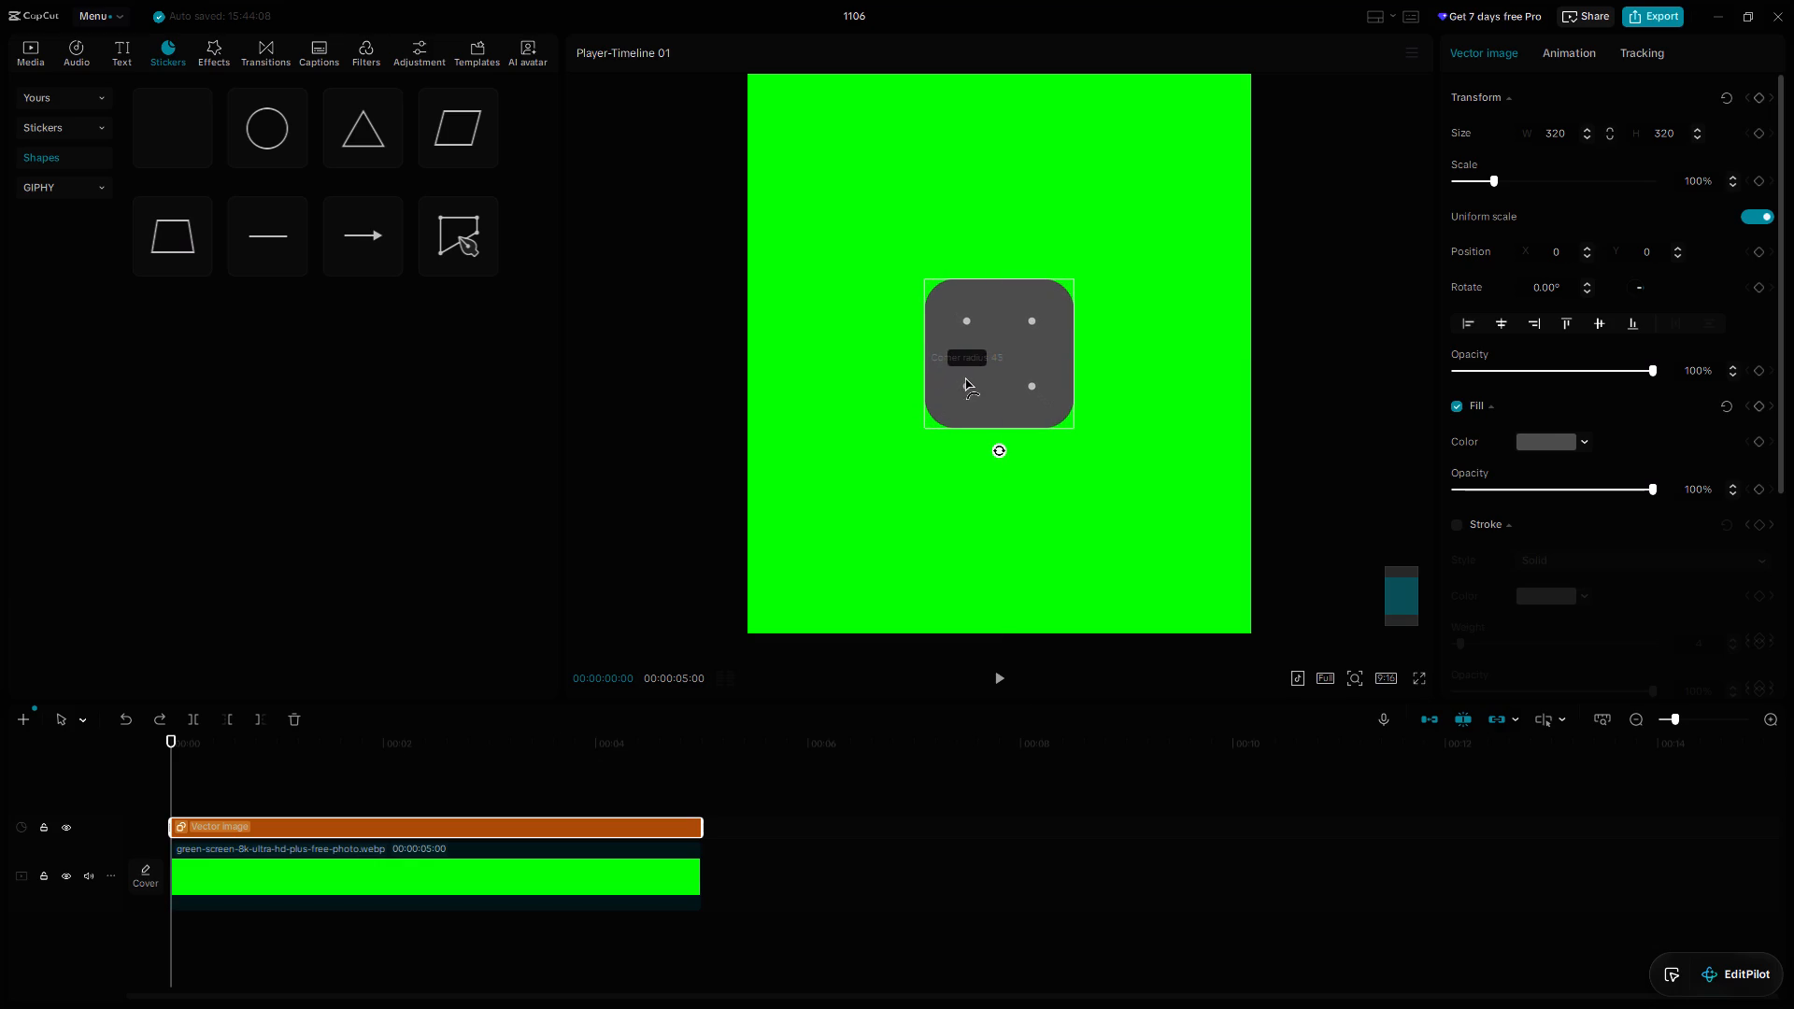
pyautogui.moveTo(967, 385); pyautogui.dragTo(965, 389)
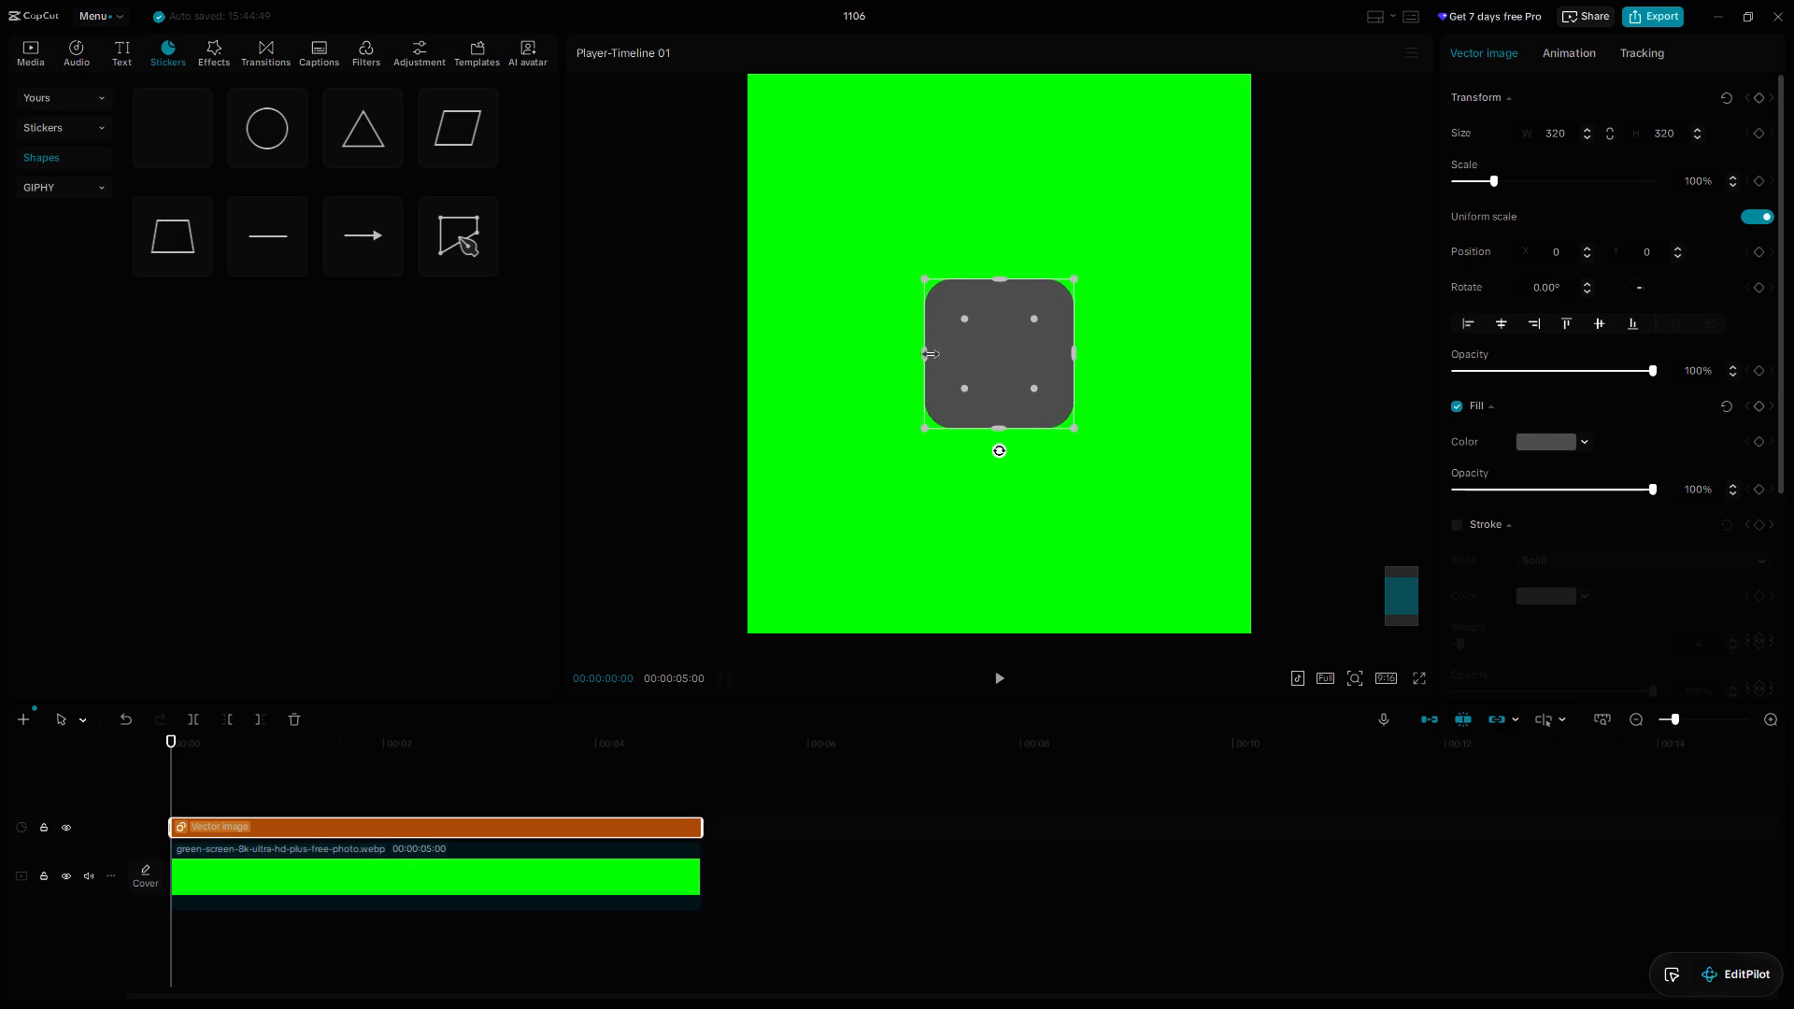
# Stretch the rounded grey square about its centre into a horizontal rectangle about 781 wide and 375 high.
pyautogui.moveTo(919, 358); pyautogui.dragTo(779, 360)
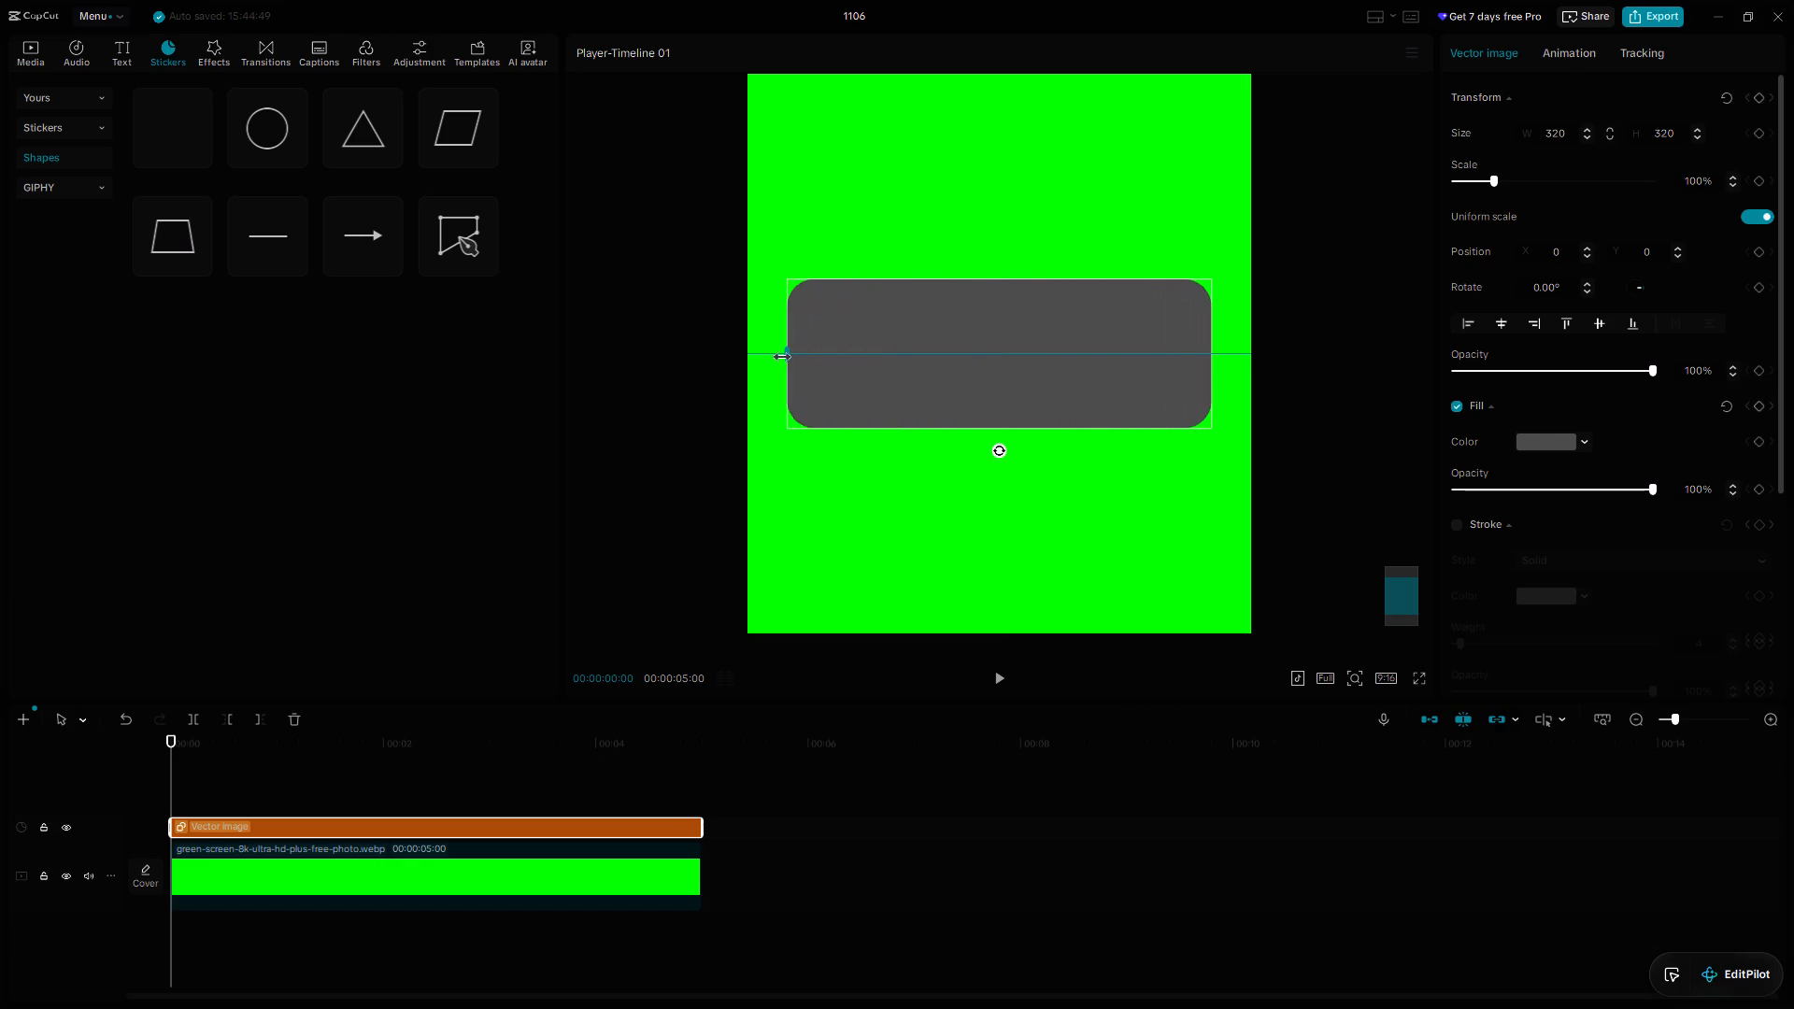
pyautogui.moveTo(779, 360); pyautogui.dragTo(816, 351)
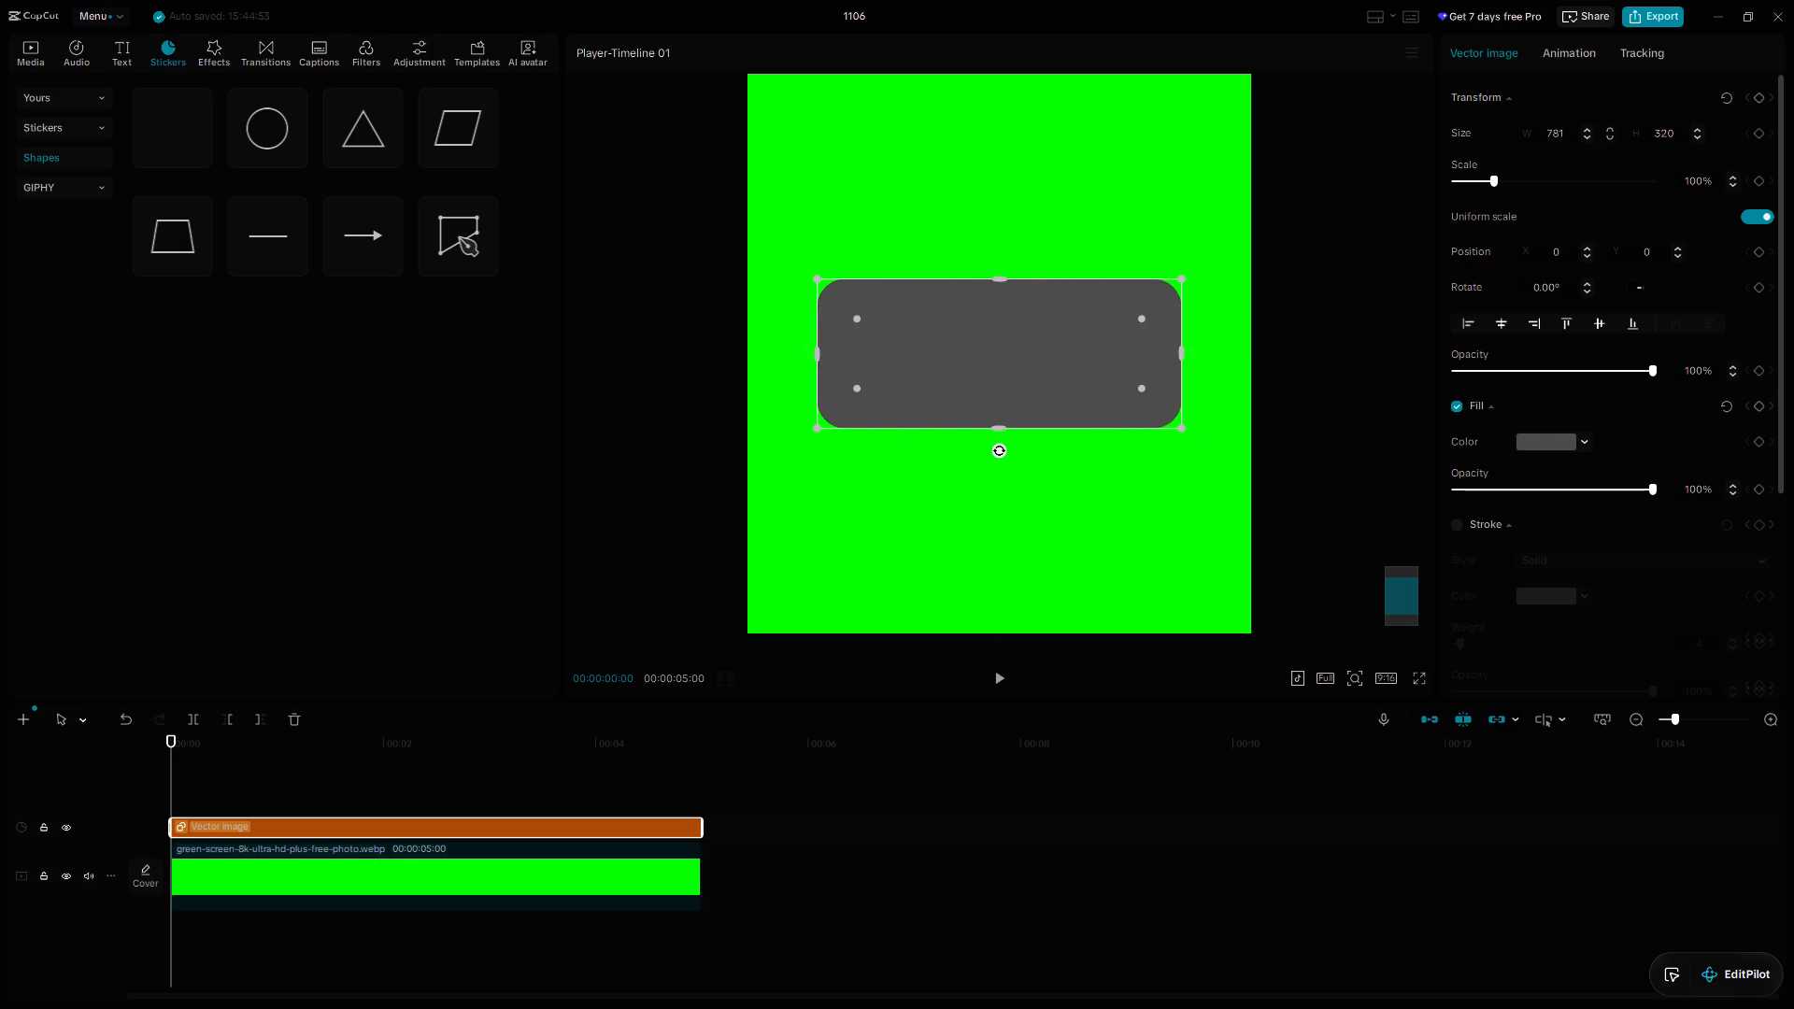
pyautogui.keyDown('ctrl'); pyautogui.scroll(-6, 833, 360); pyautogui.keyUp('ctrl')
pyautogui.keyDown('ctrl'); pyautogui.scroll(4, 833, 360); pyautogui.keyUp('ctrl')
pyautogui.keyDown('ctrl'); pyautogui.scroll(-1, 833, 360); pyautogui.keyUp('ctrl')
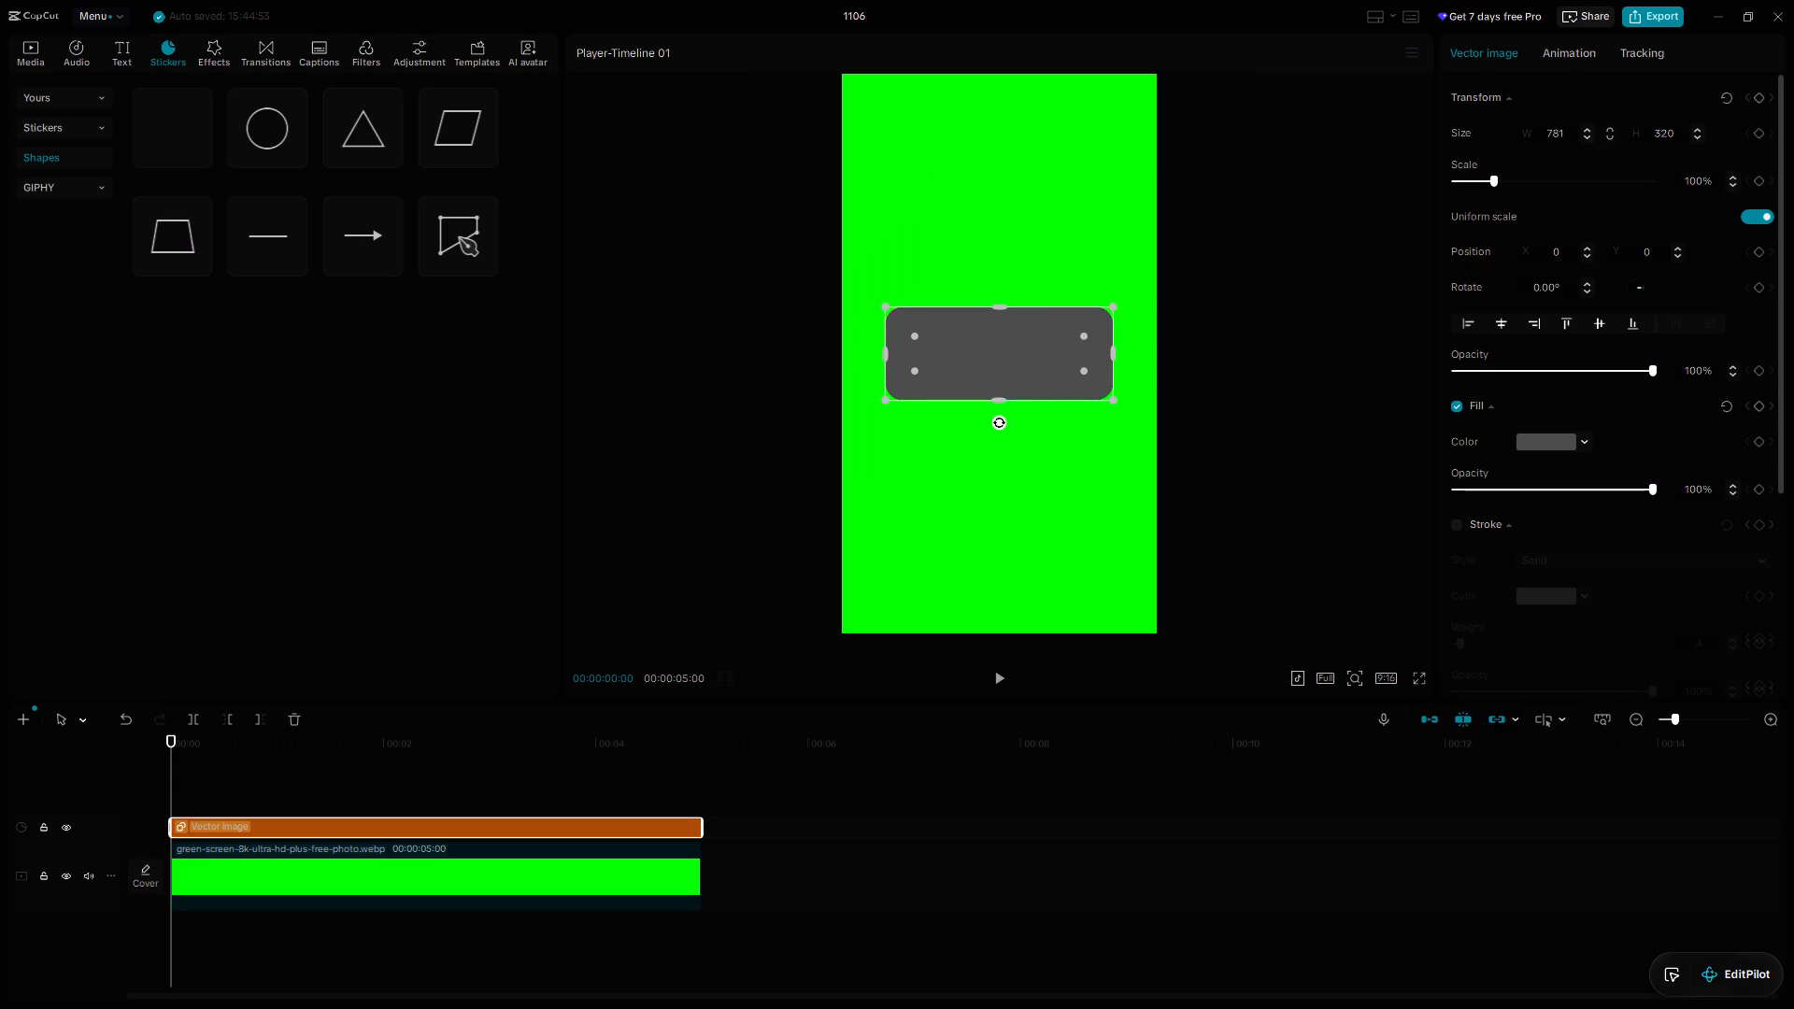
pyautogui.keyDown('ctrl'); pyautogui.scroll(-2, 833, 360); pyautogui.keyUp('ctrl')
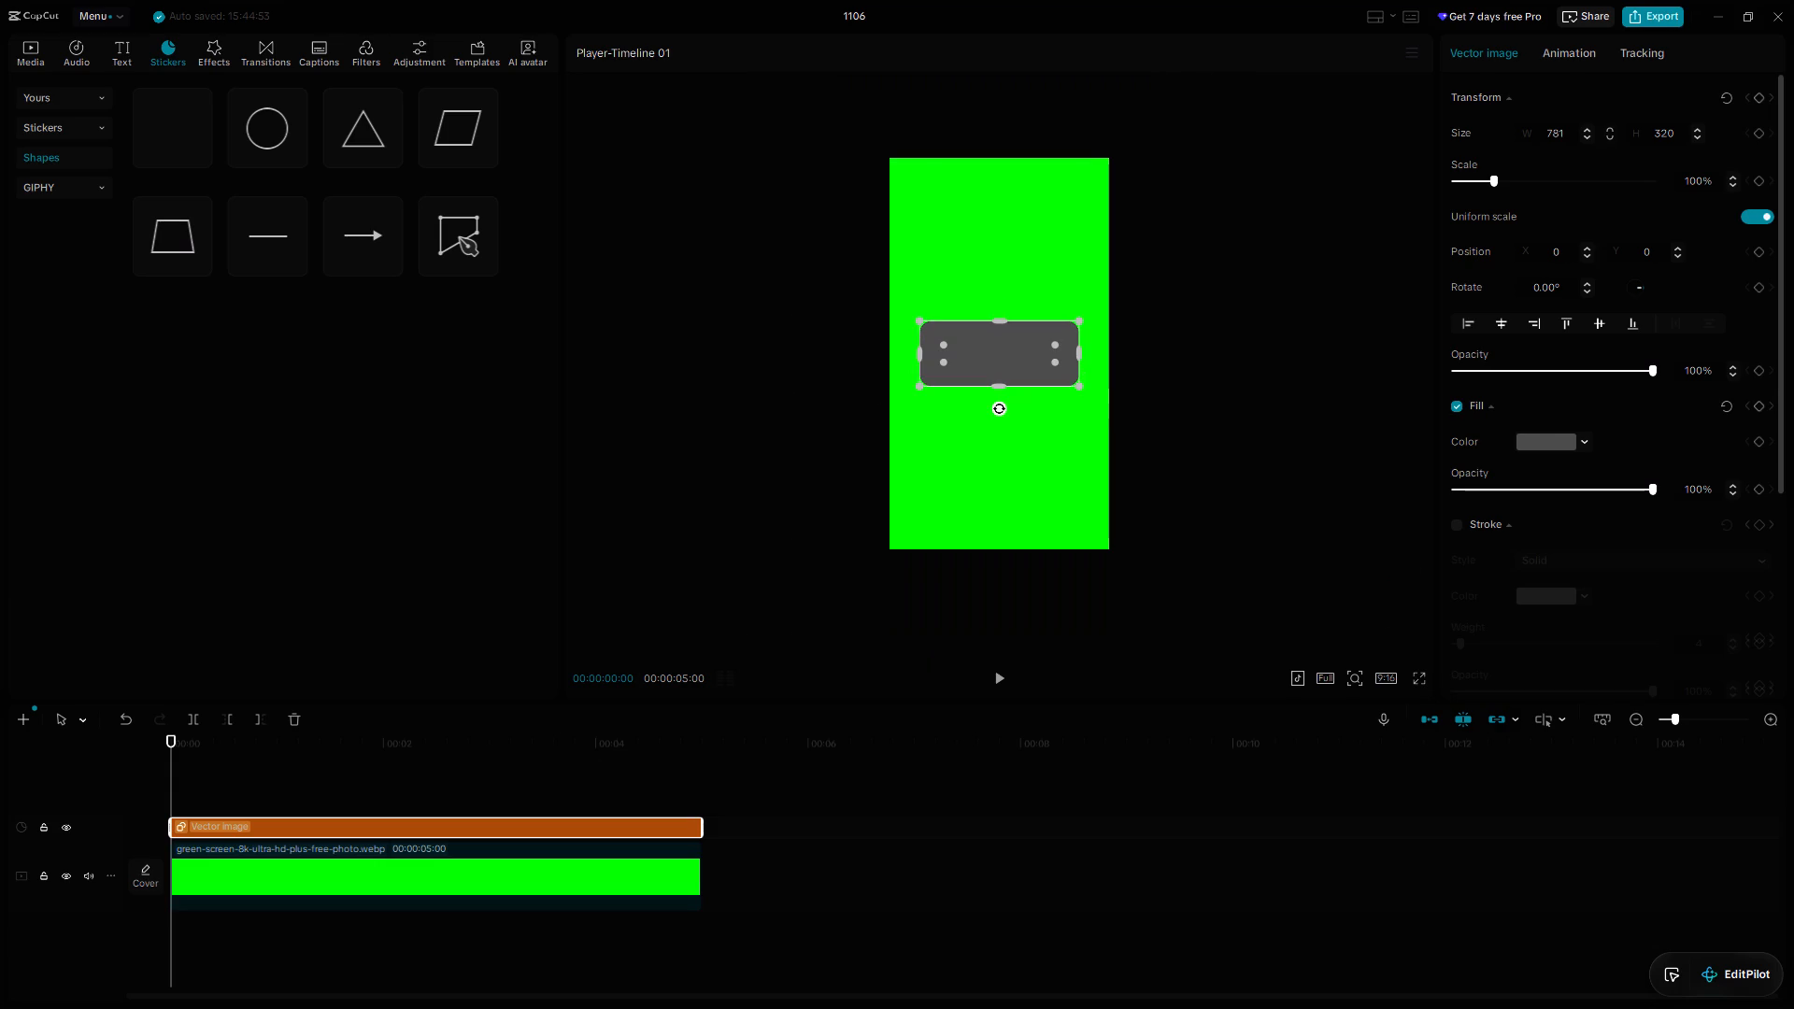
pyautogui.moveTo(1001, 384); pyautogui.dragTo(1001, 388)
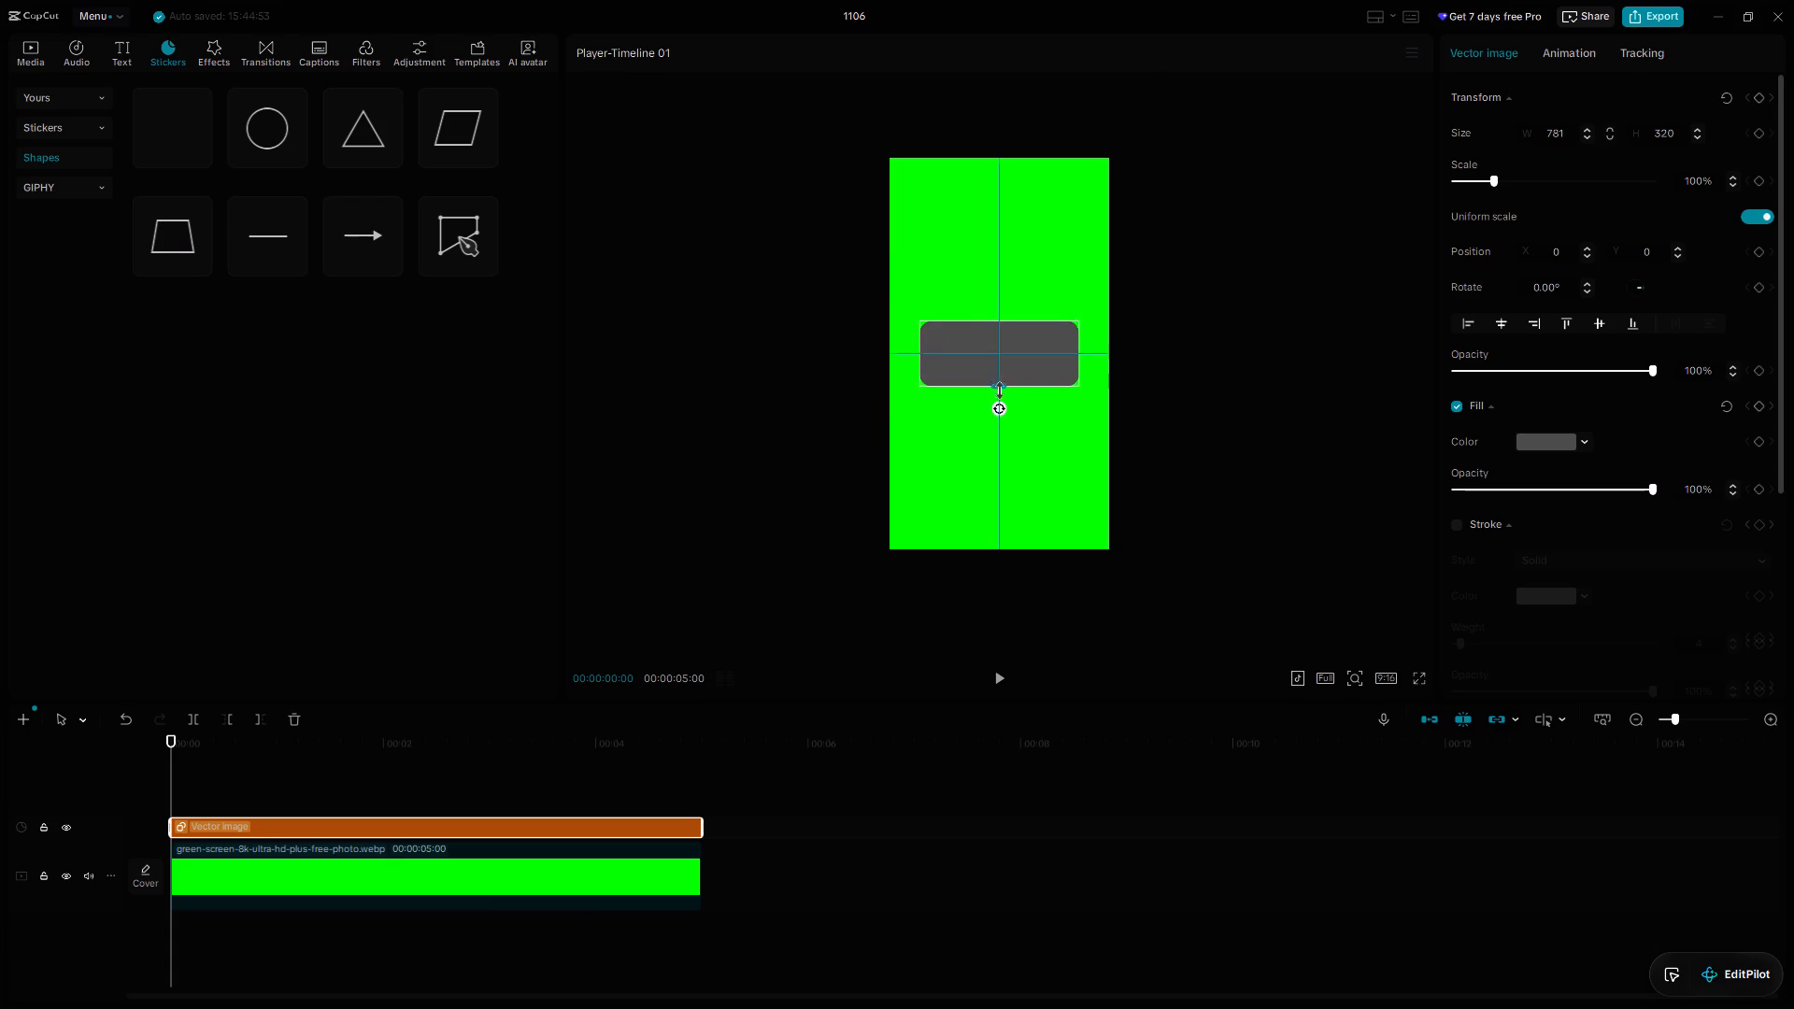
pyautogui.moveTo(1001, 388); pyautogui.dragTo(1000, 385)
pyautogui.moveTo(1000, 385); pyautogui.dragTo(1000, 392)
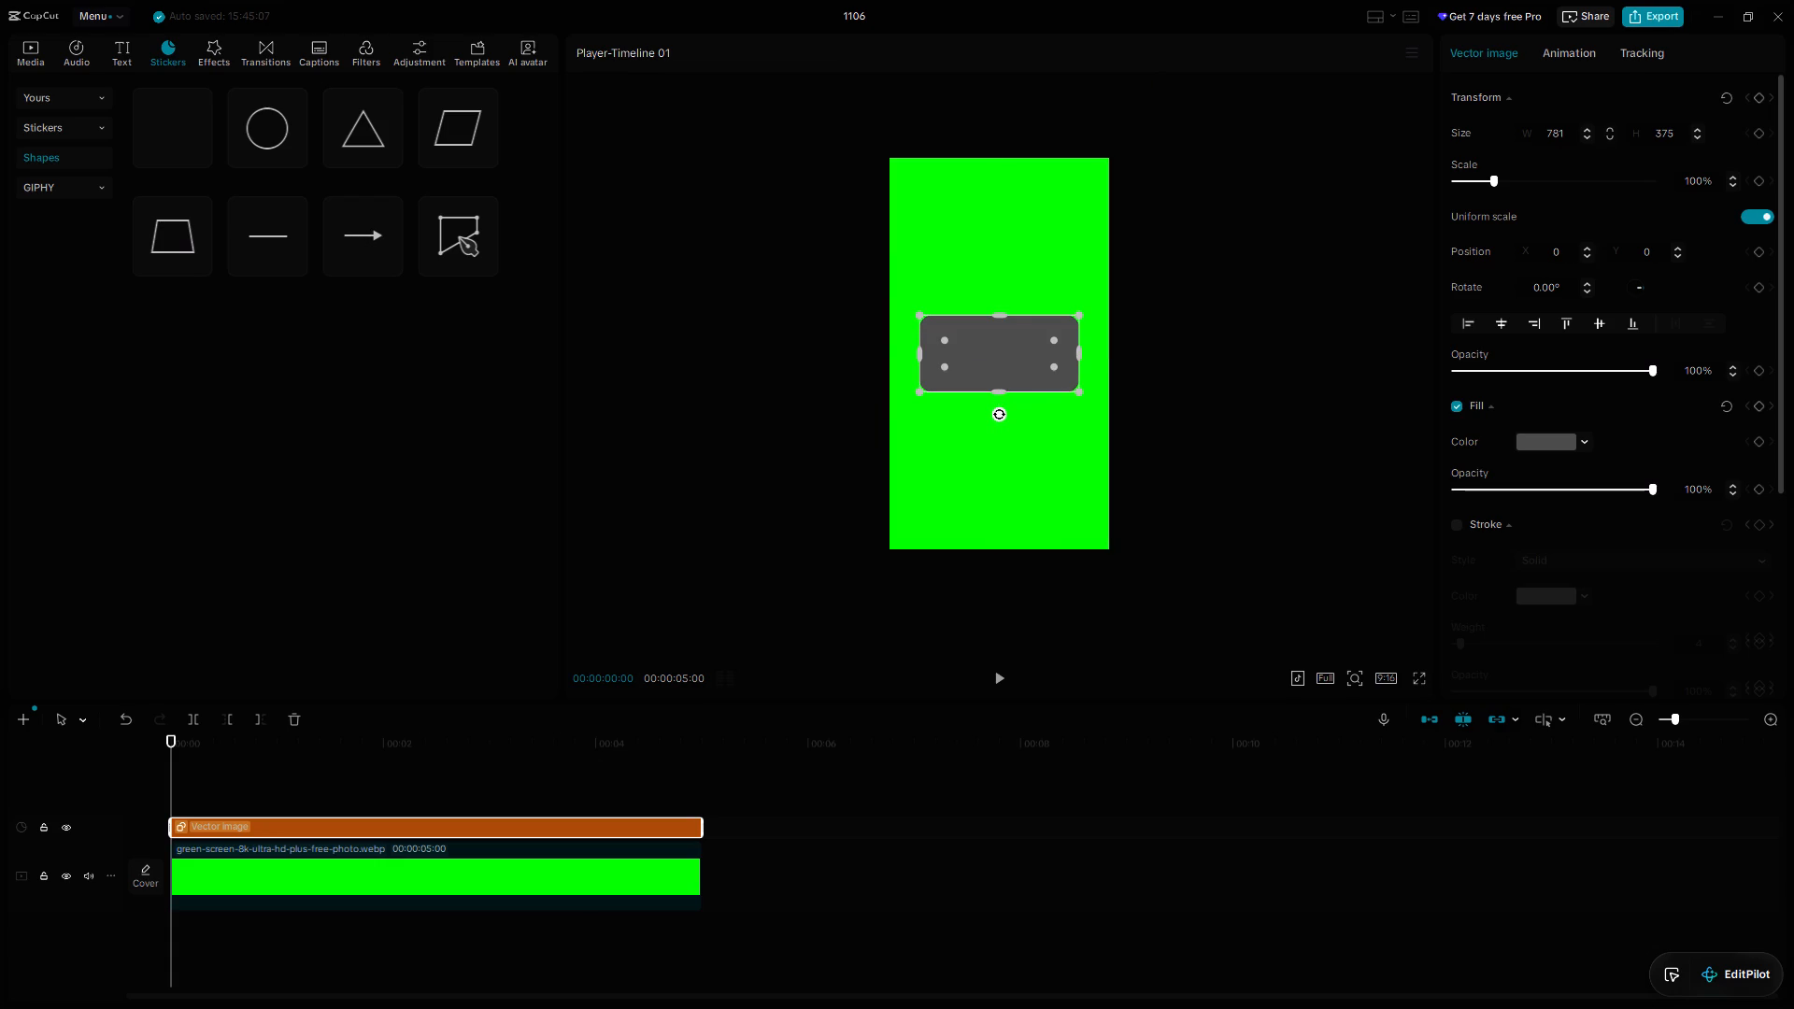
pyautogui.click(1025, 385)
pyautogui.click(1192, 406)
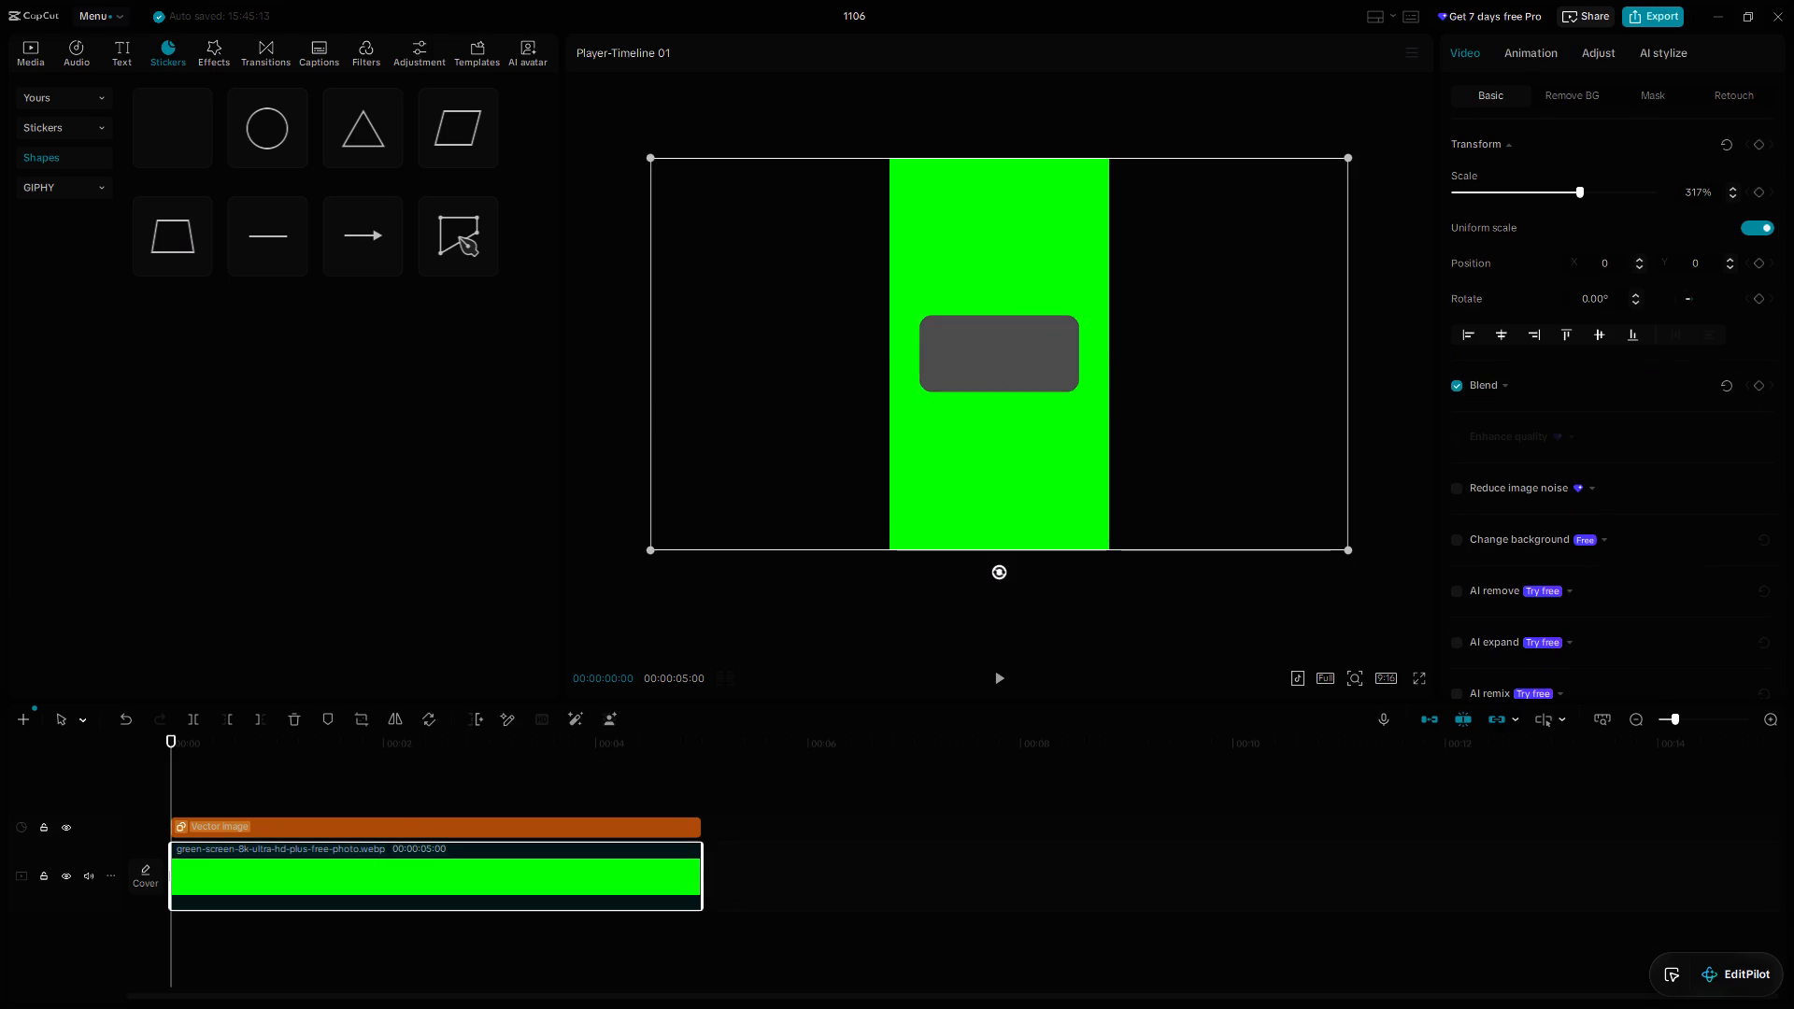
pyautogui.click(658, 826)
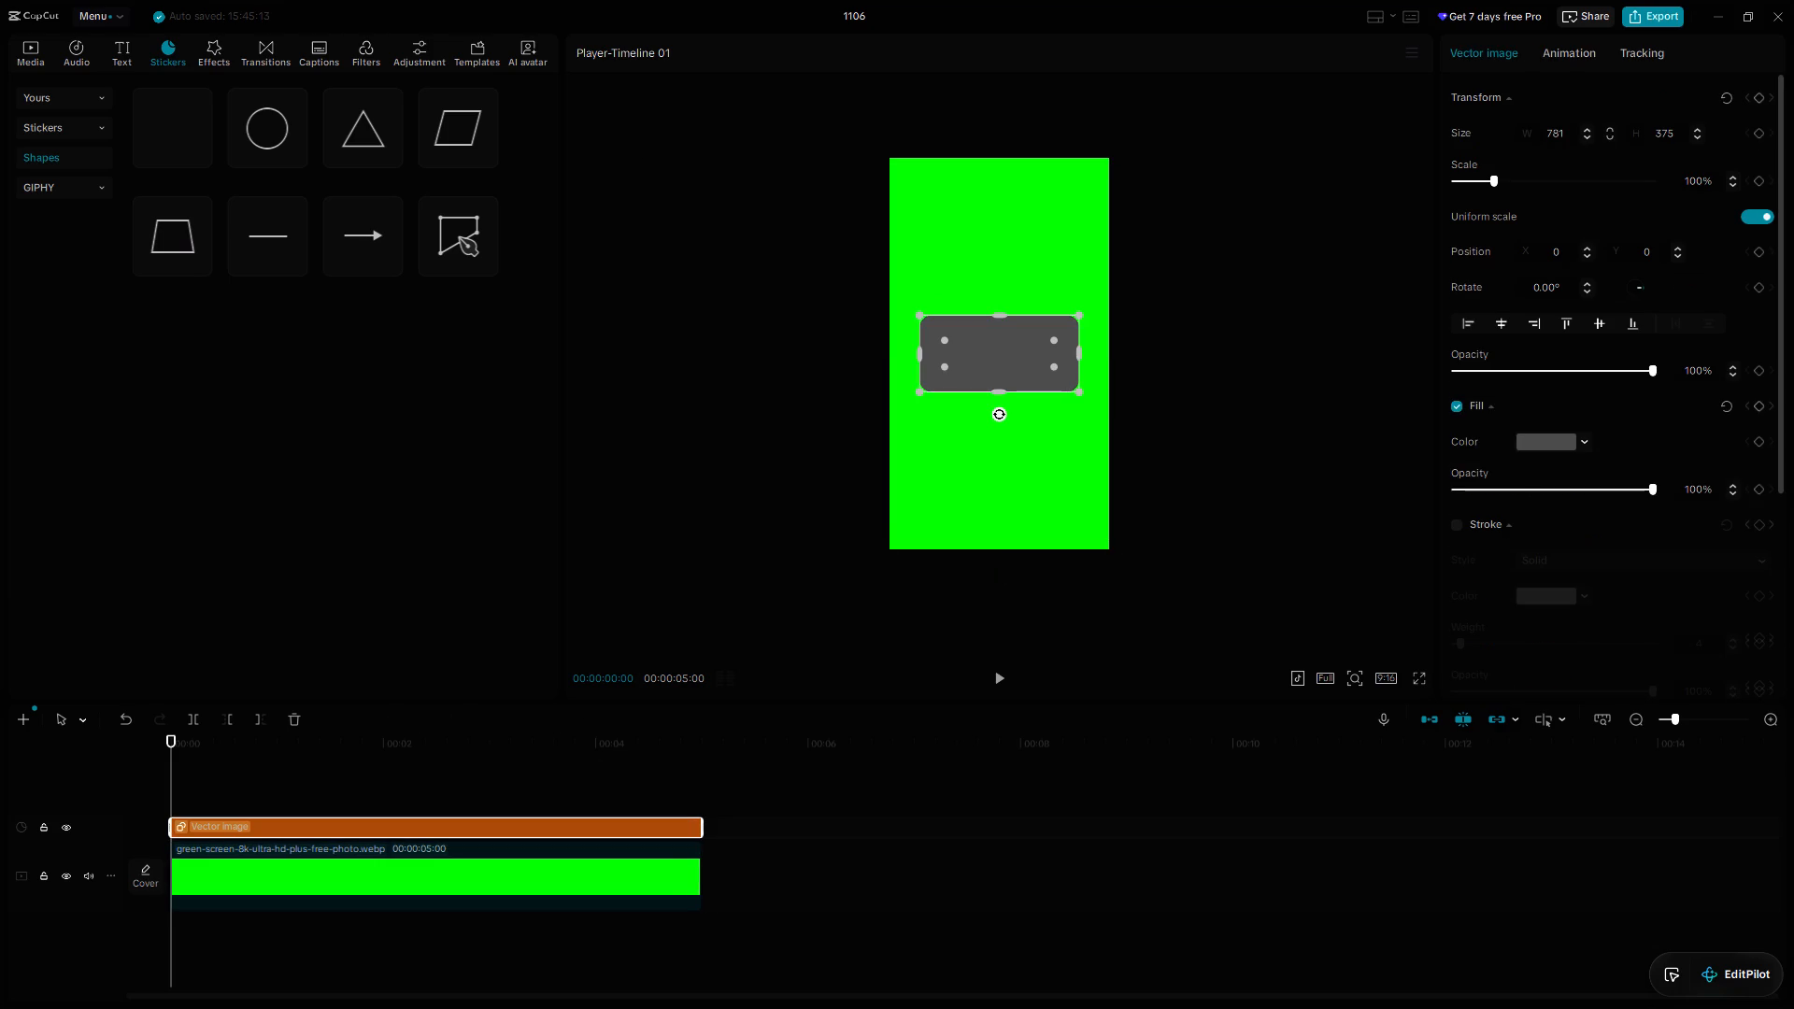
# Deselect the grey rectangle and view the composition at 00:00:04:23.
pyautogui.click(1022, 386)
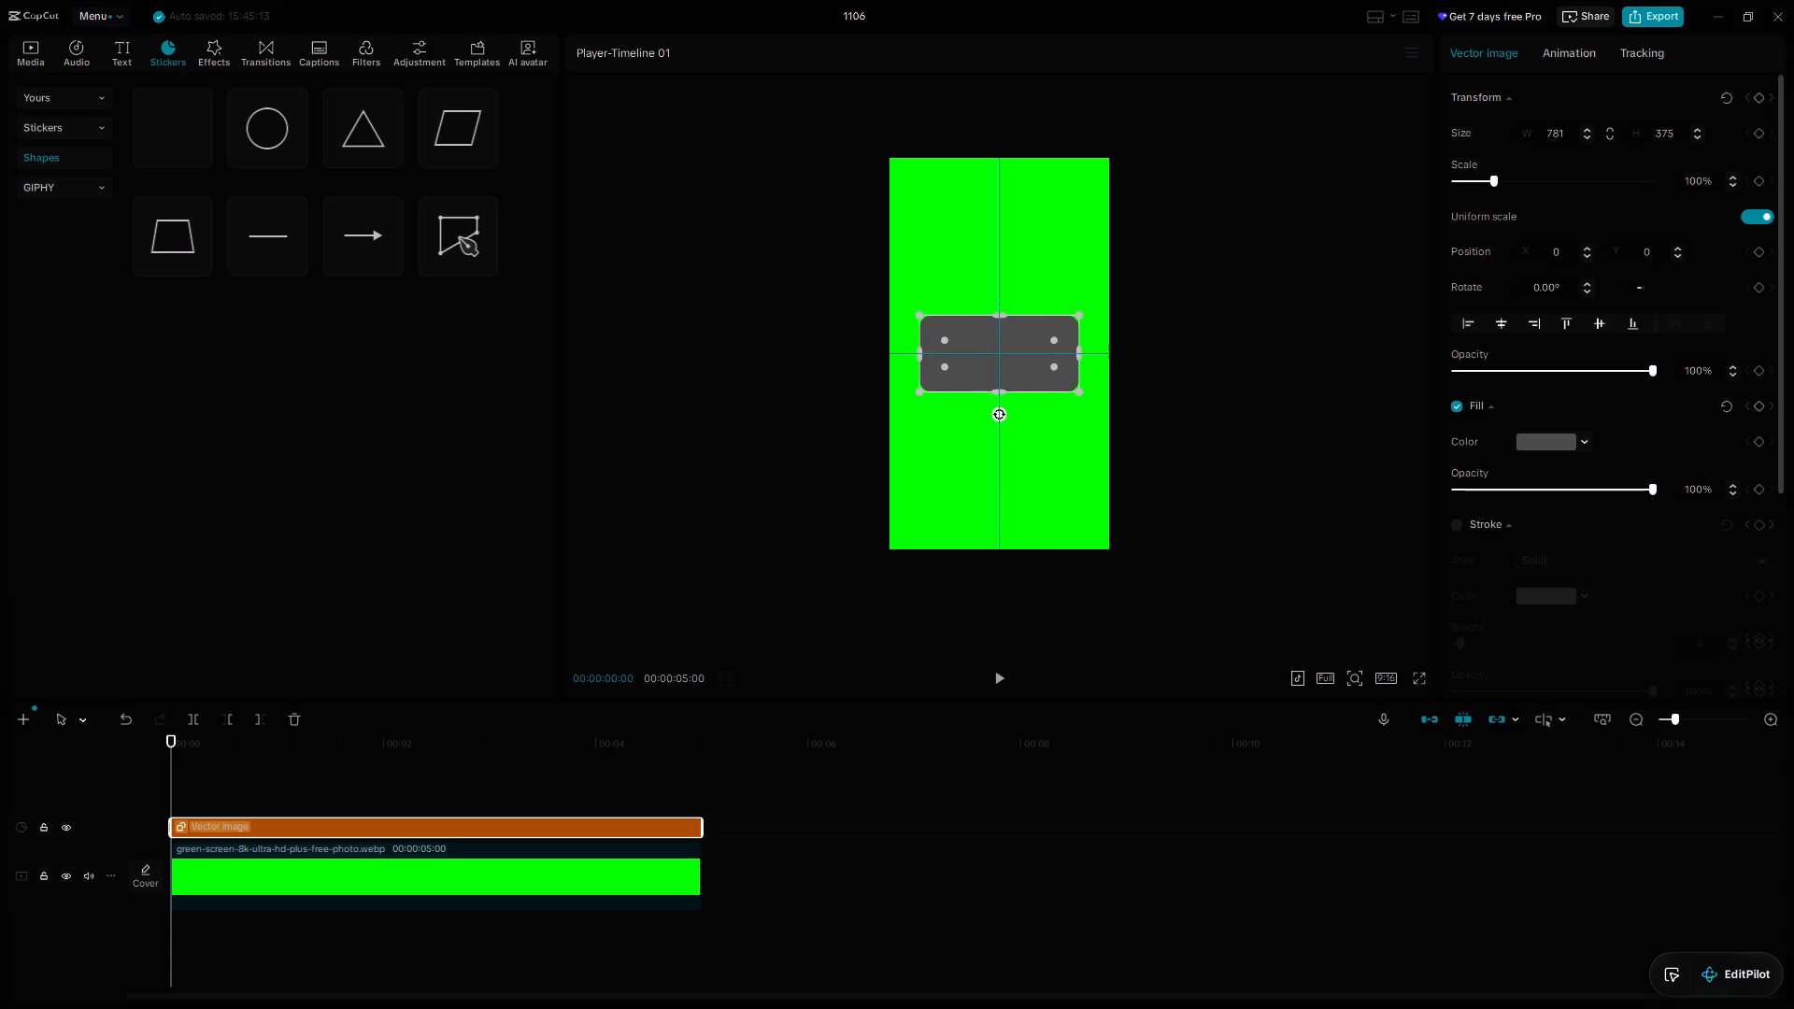
pyautogui.click(886, 797)
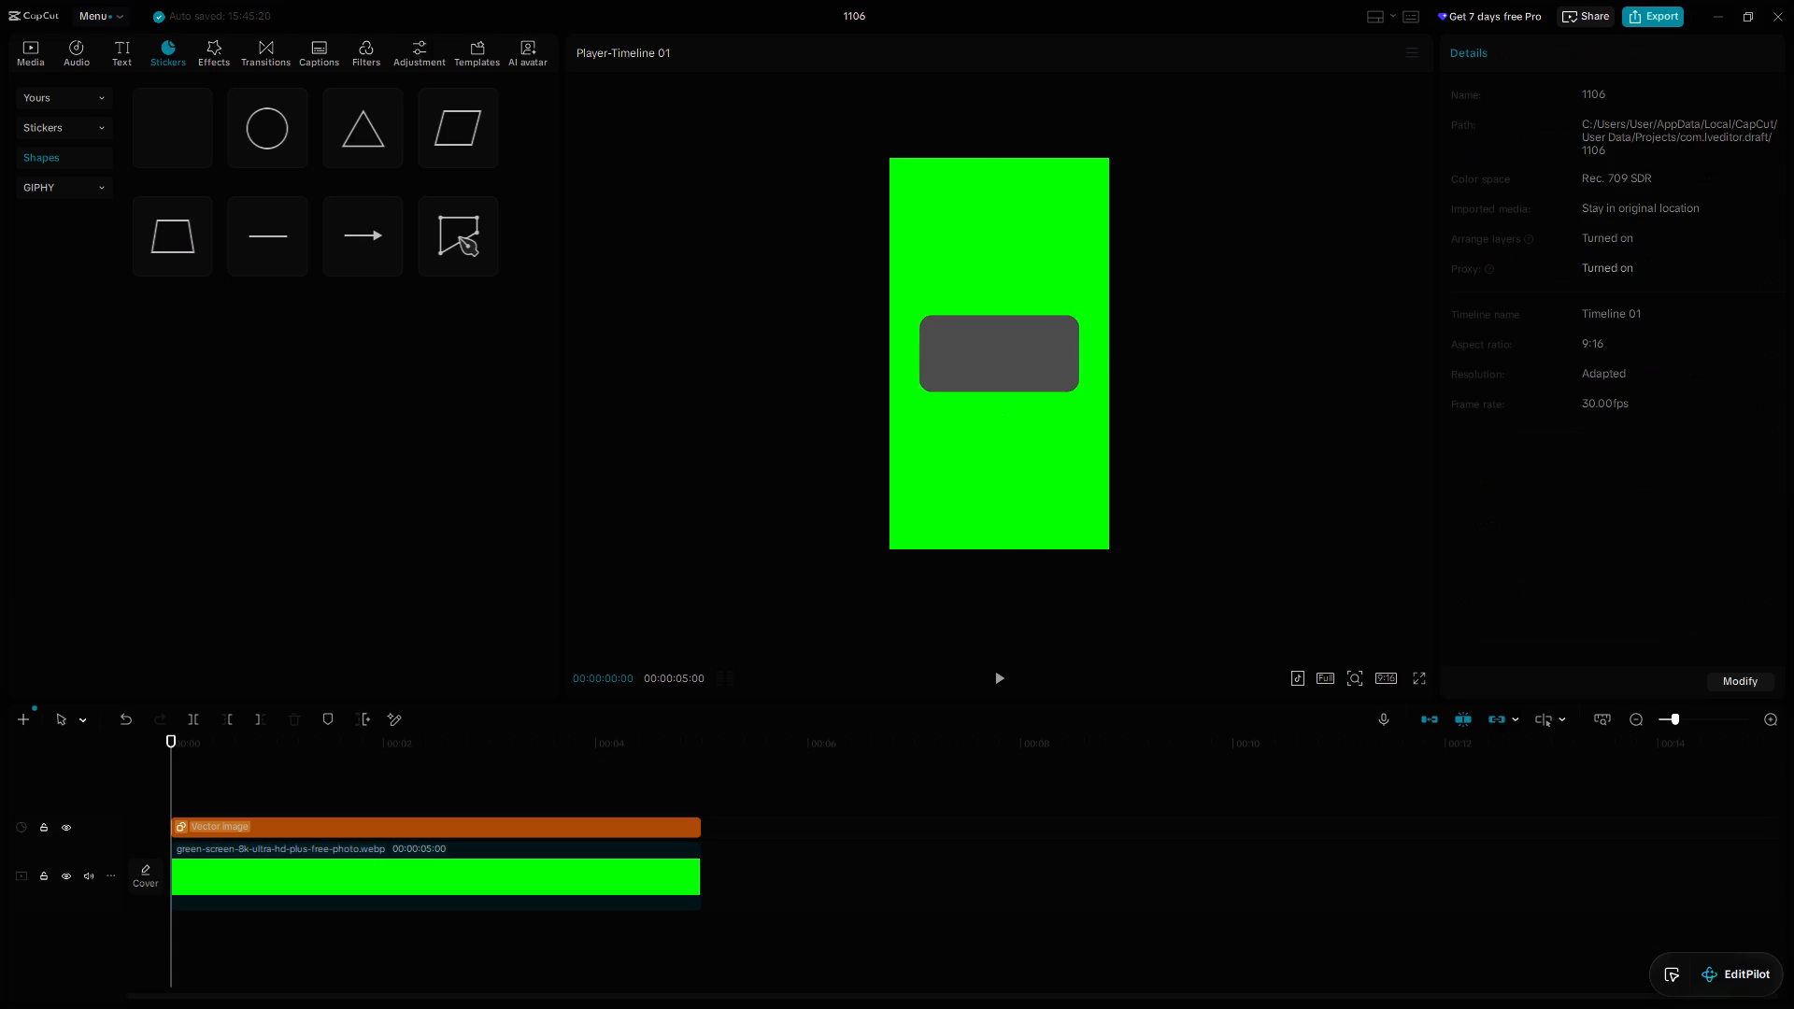
pyautogui.moveTo(703, 788); pyautogui.dragTo(678, 789)
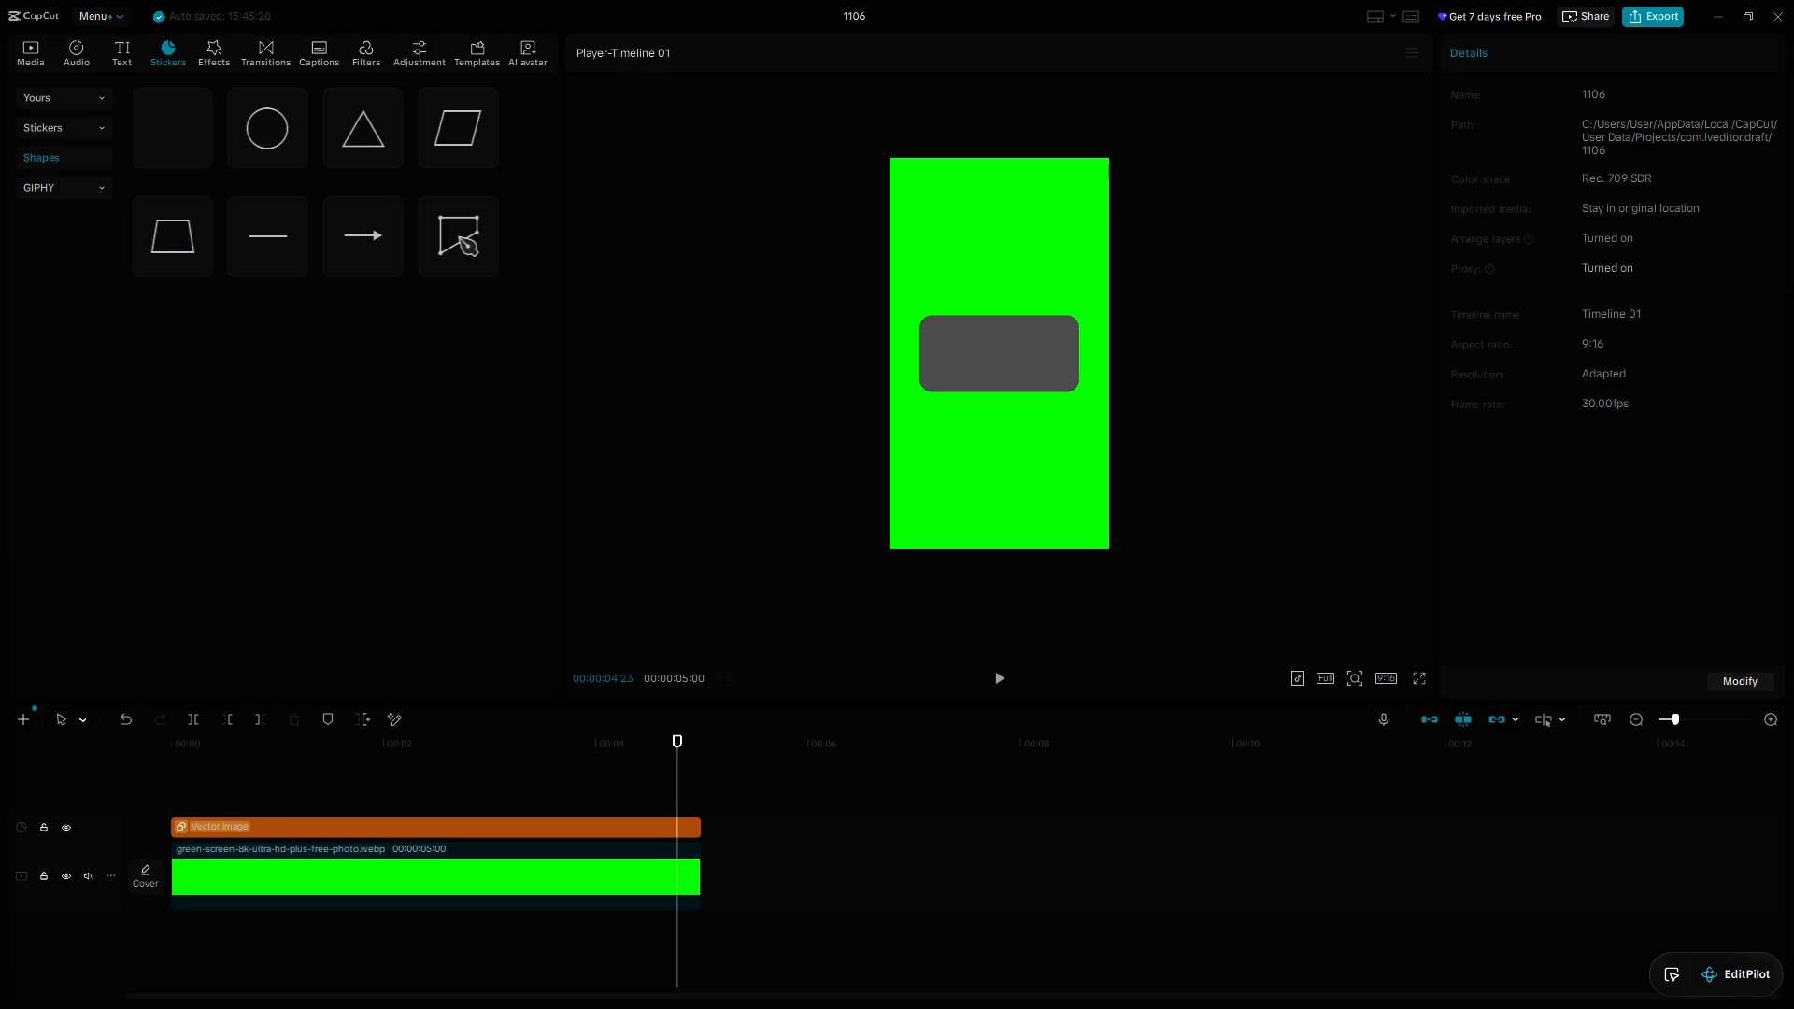
# Resize the rounded grey rectangle about its centre to about 1003 wide and 375 high.
pyautogui.click(983, 337)
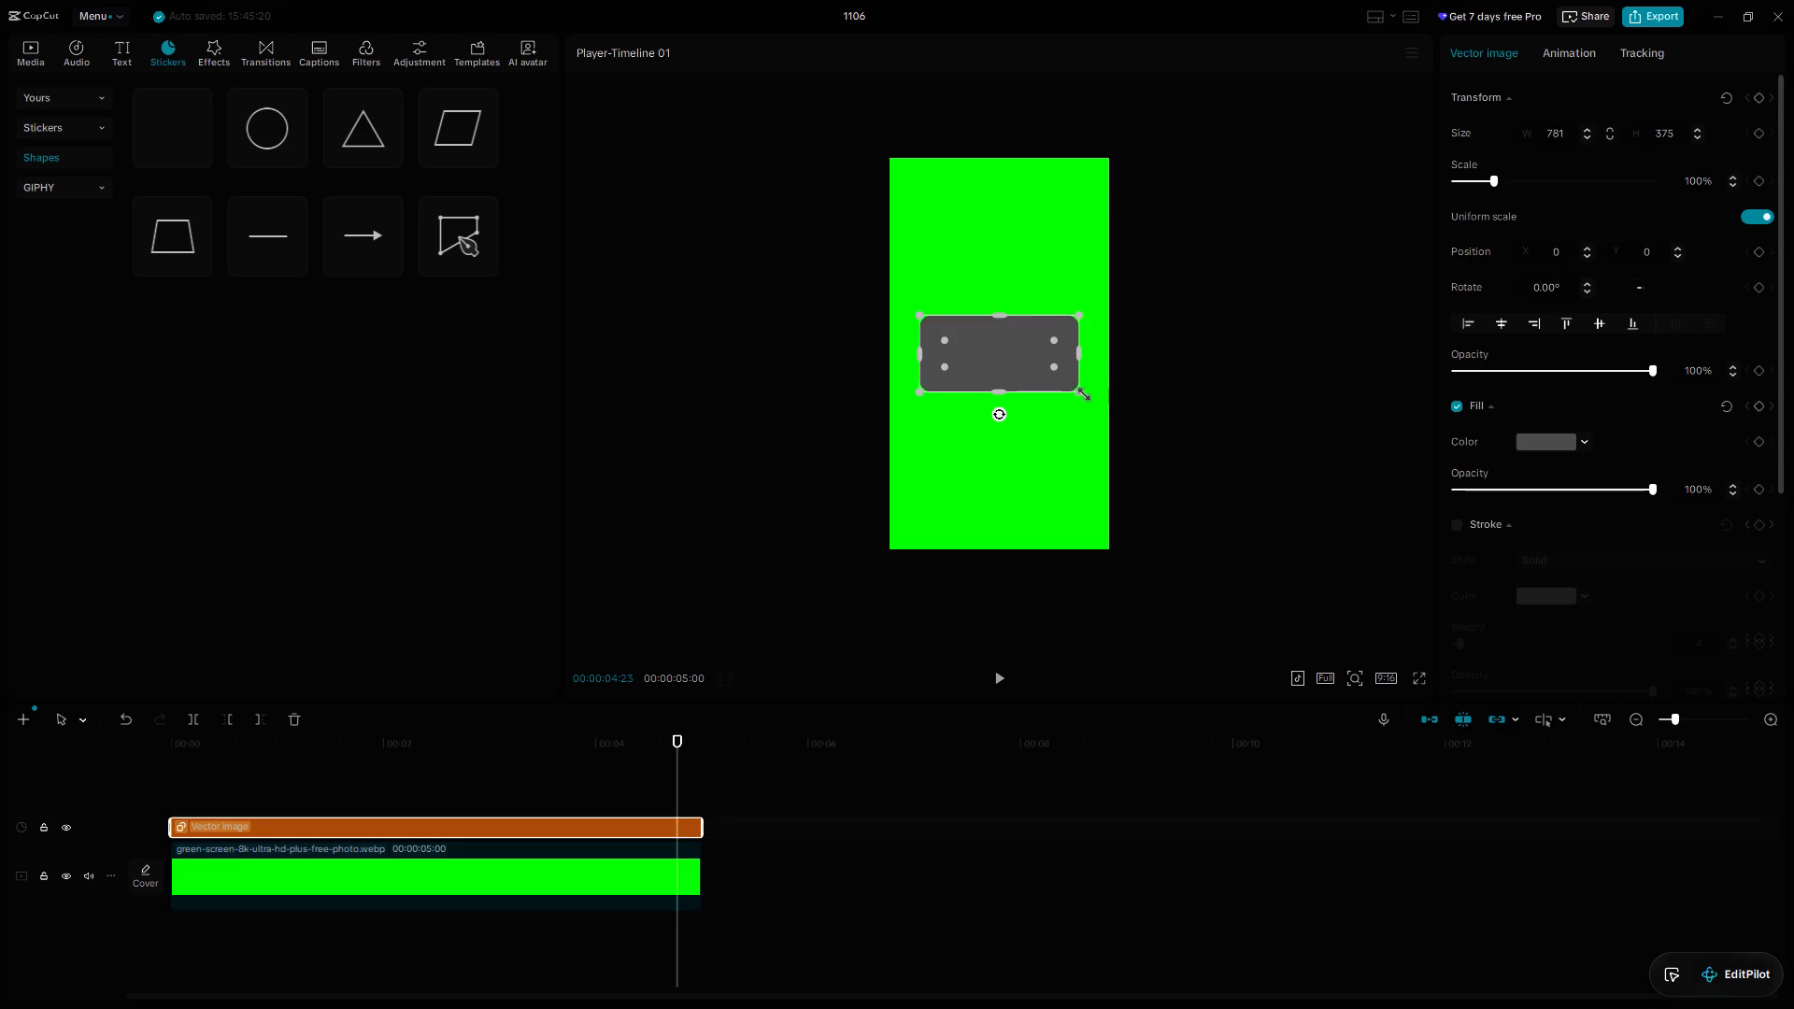
pyautogui.moveTo(1077, 390); pyautogui.dragTo(1102, 408)
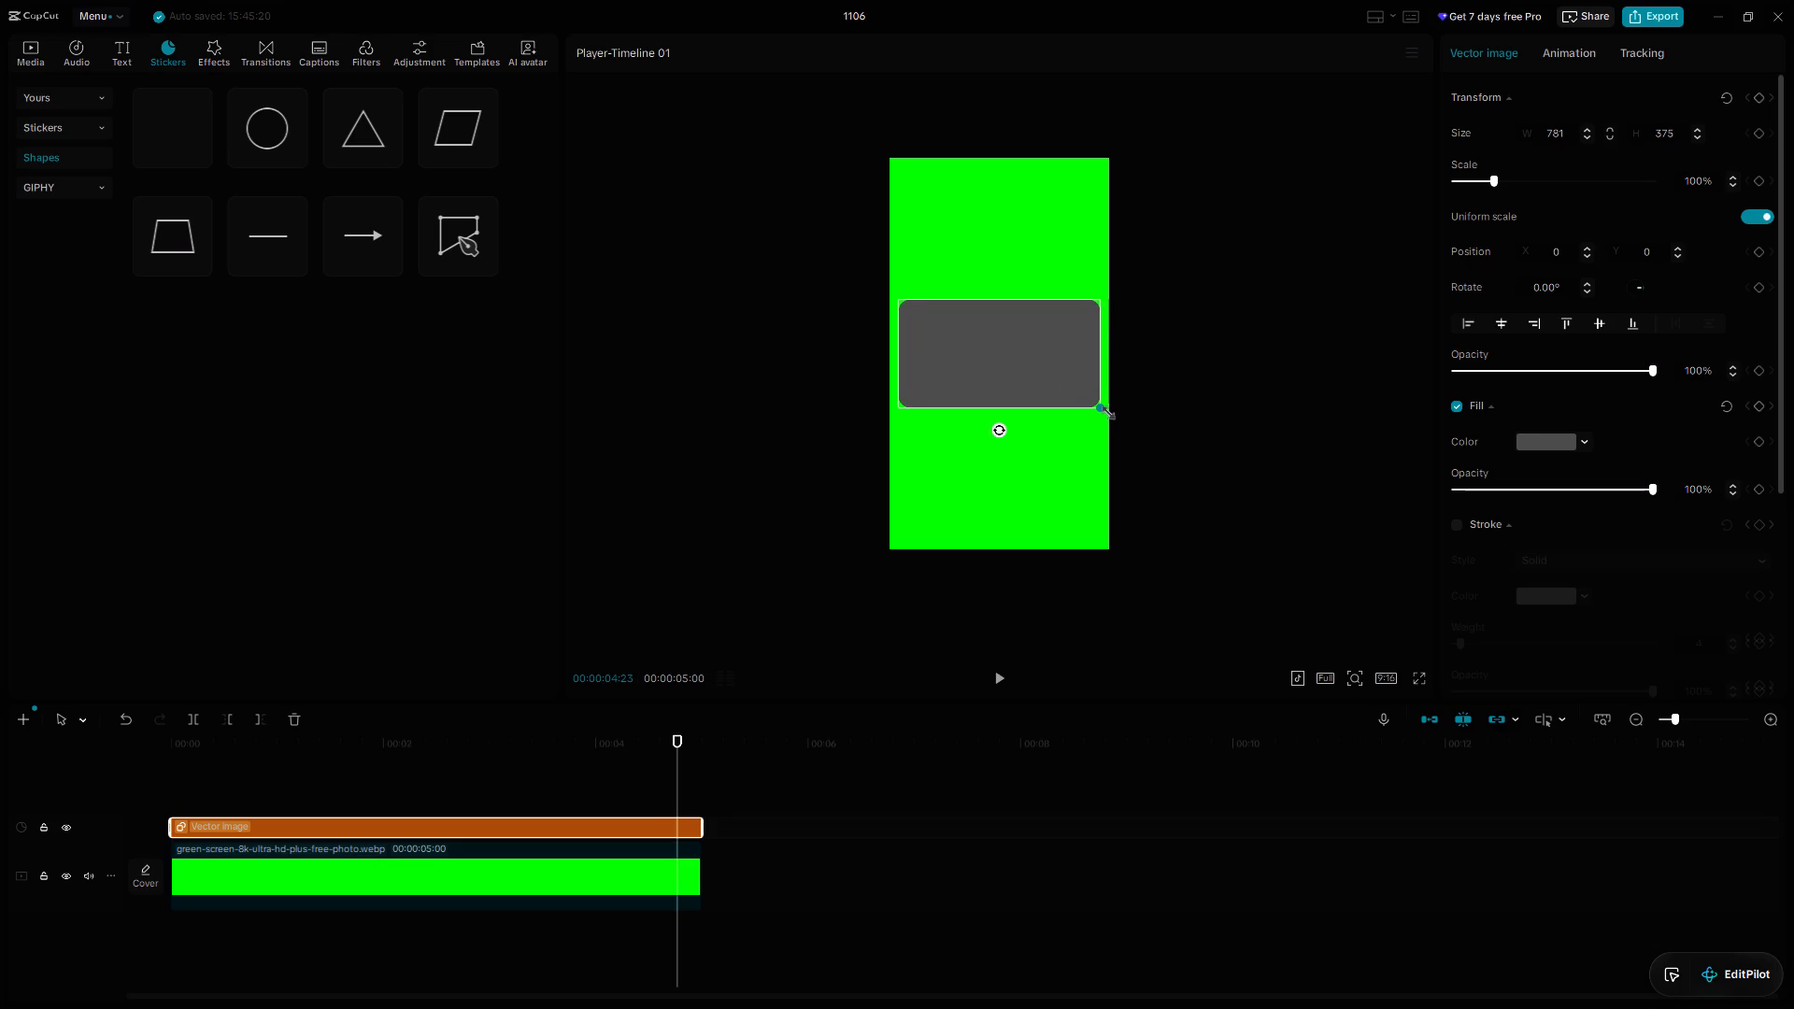
pyautogui.moveTo(1102, 408); pyautogui.dragTo(1103, 409)
pyautogui.click(1011, 366)
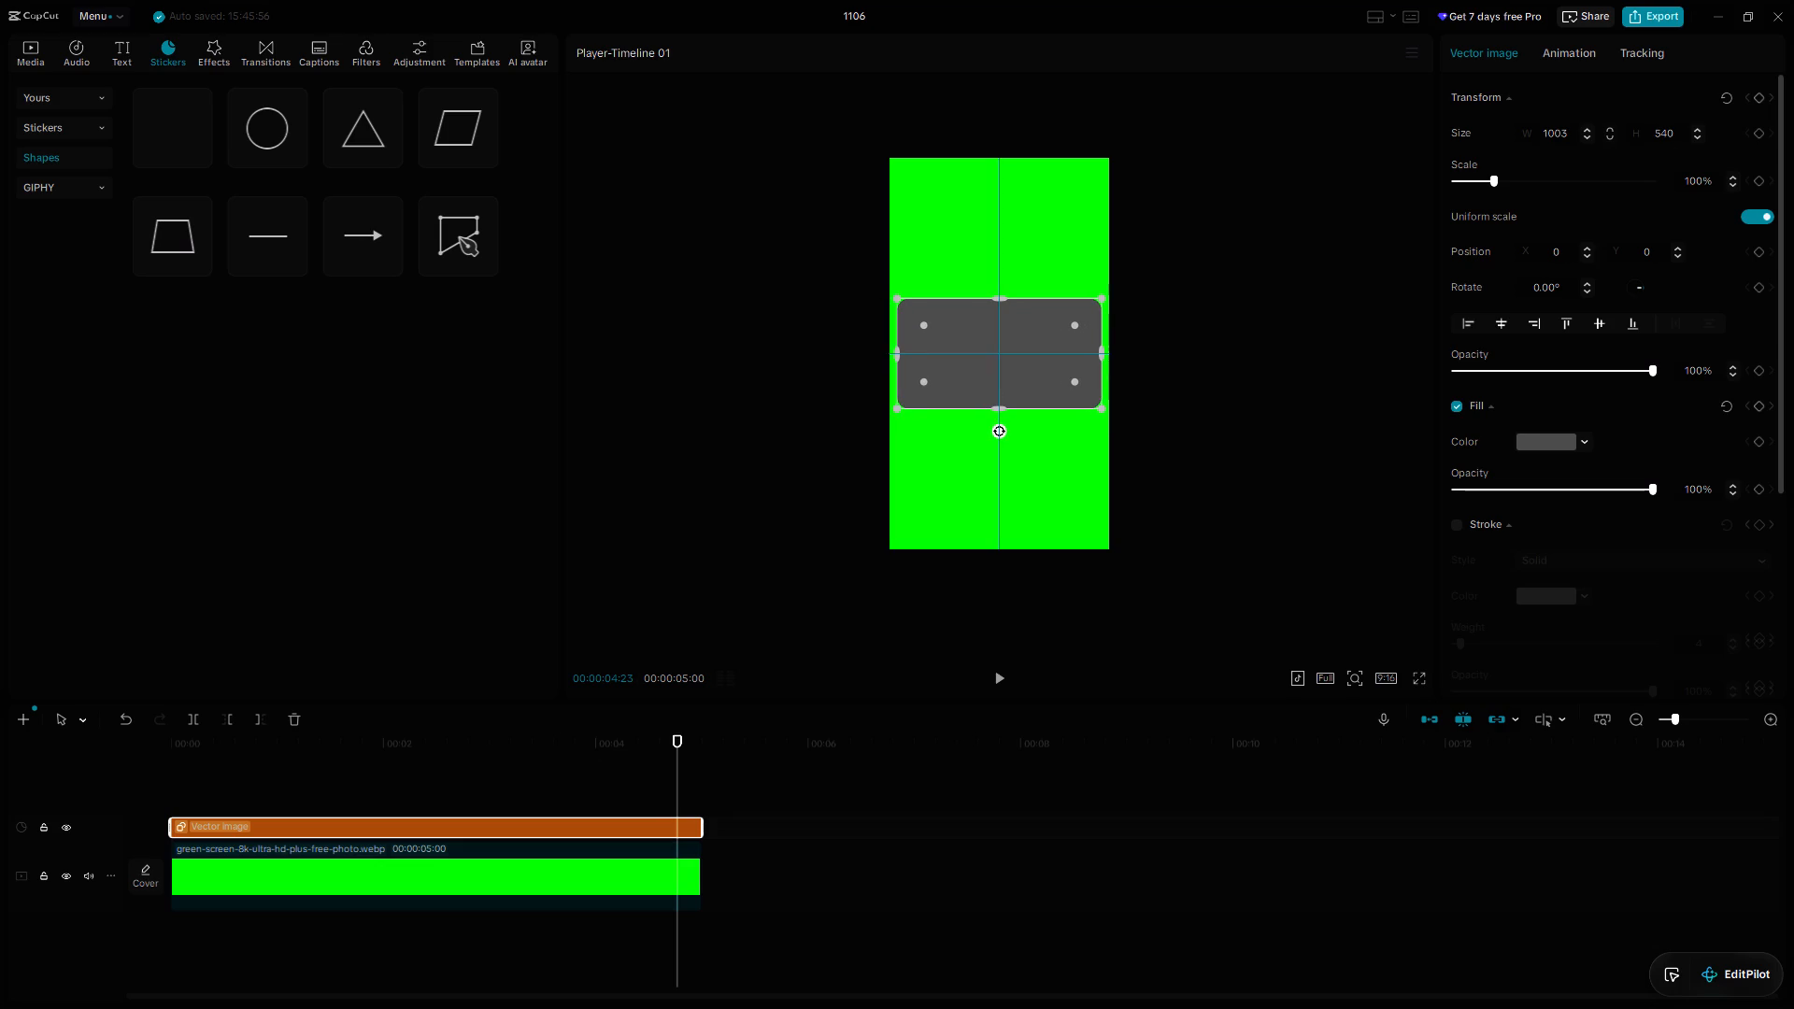
pyautogui.moveTo(995, 405); pyautogui.dragTo(998, 390)
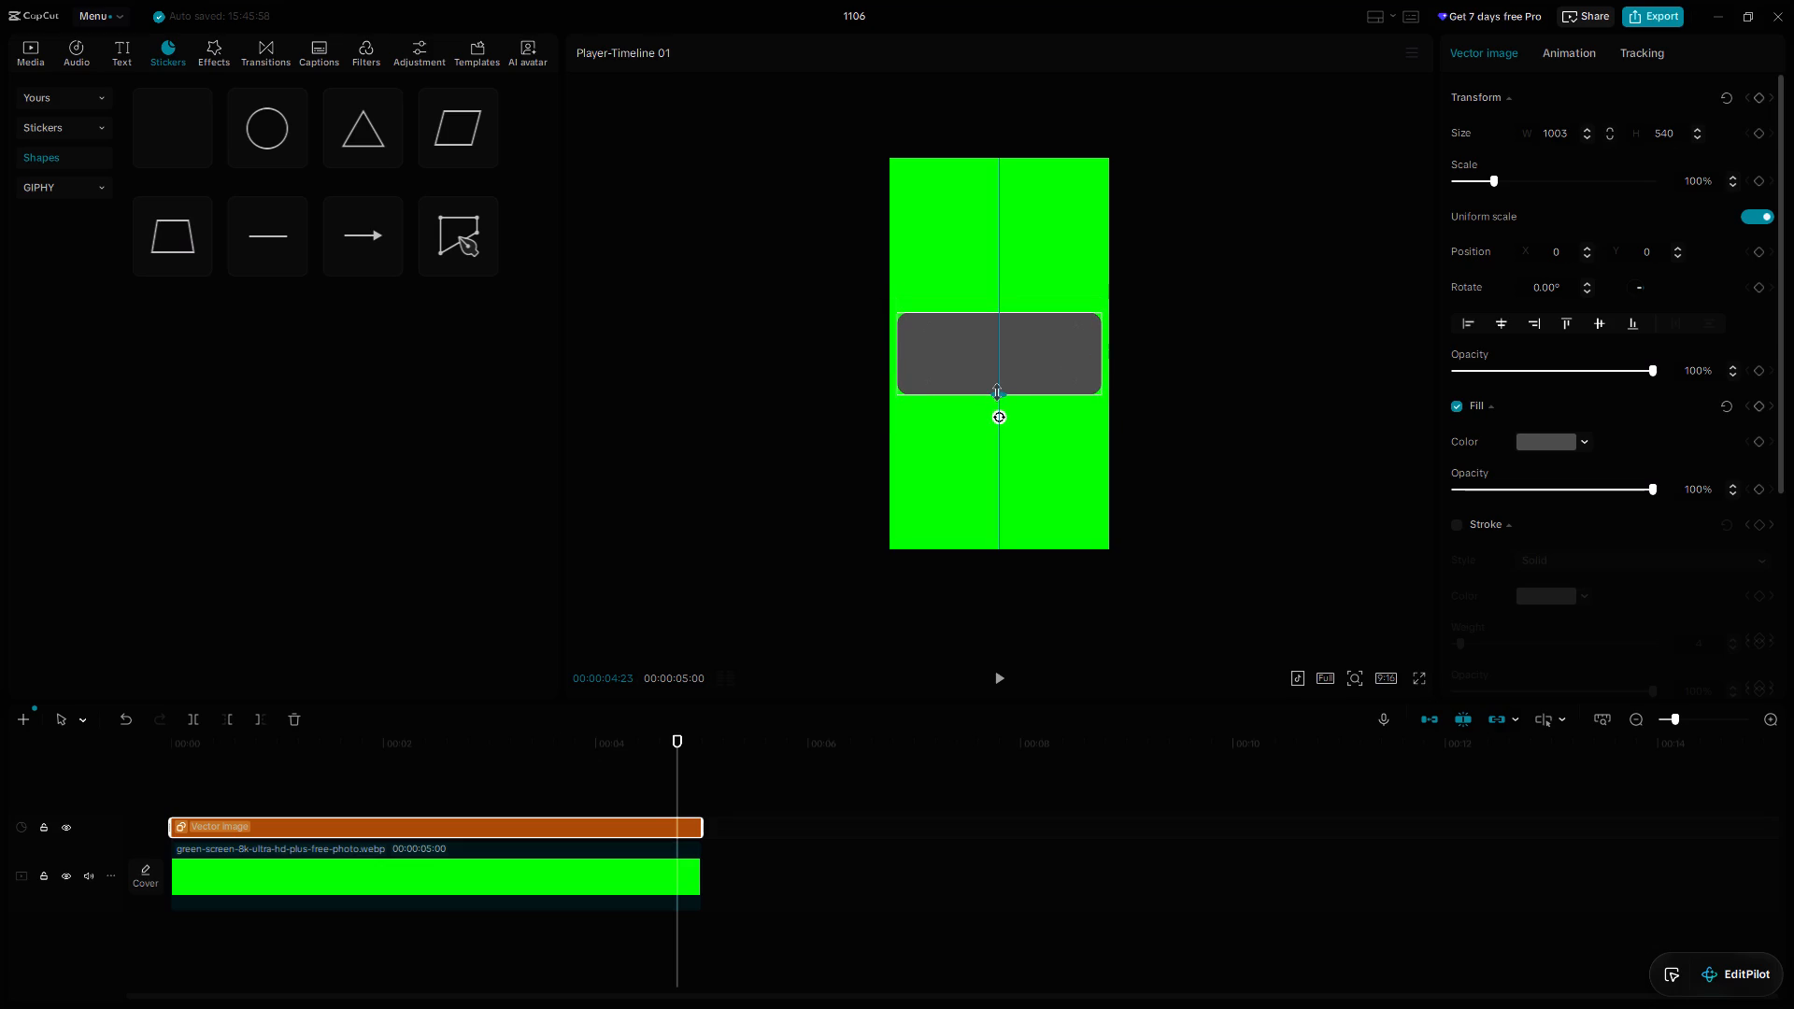
pyautogui.moveTo(998, 390); pyautogui.dragTo(998, 388)
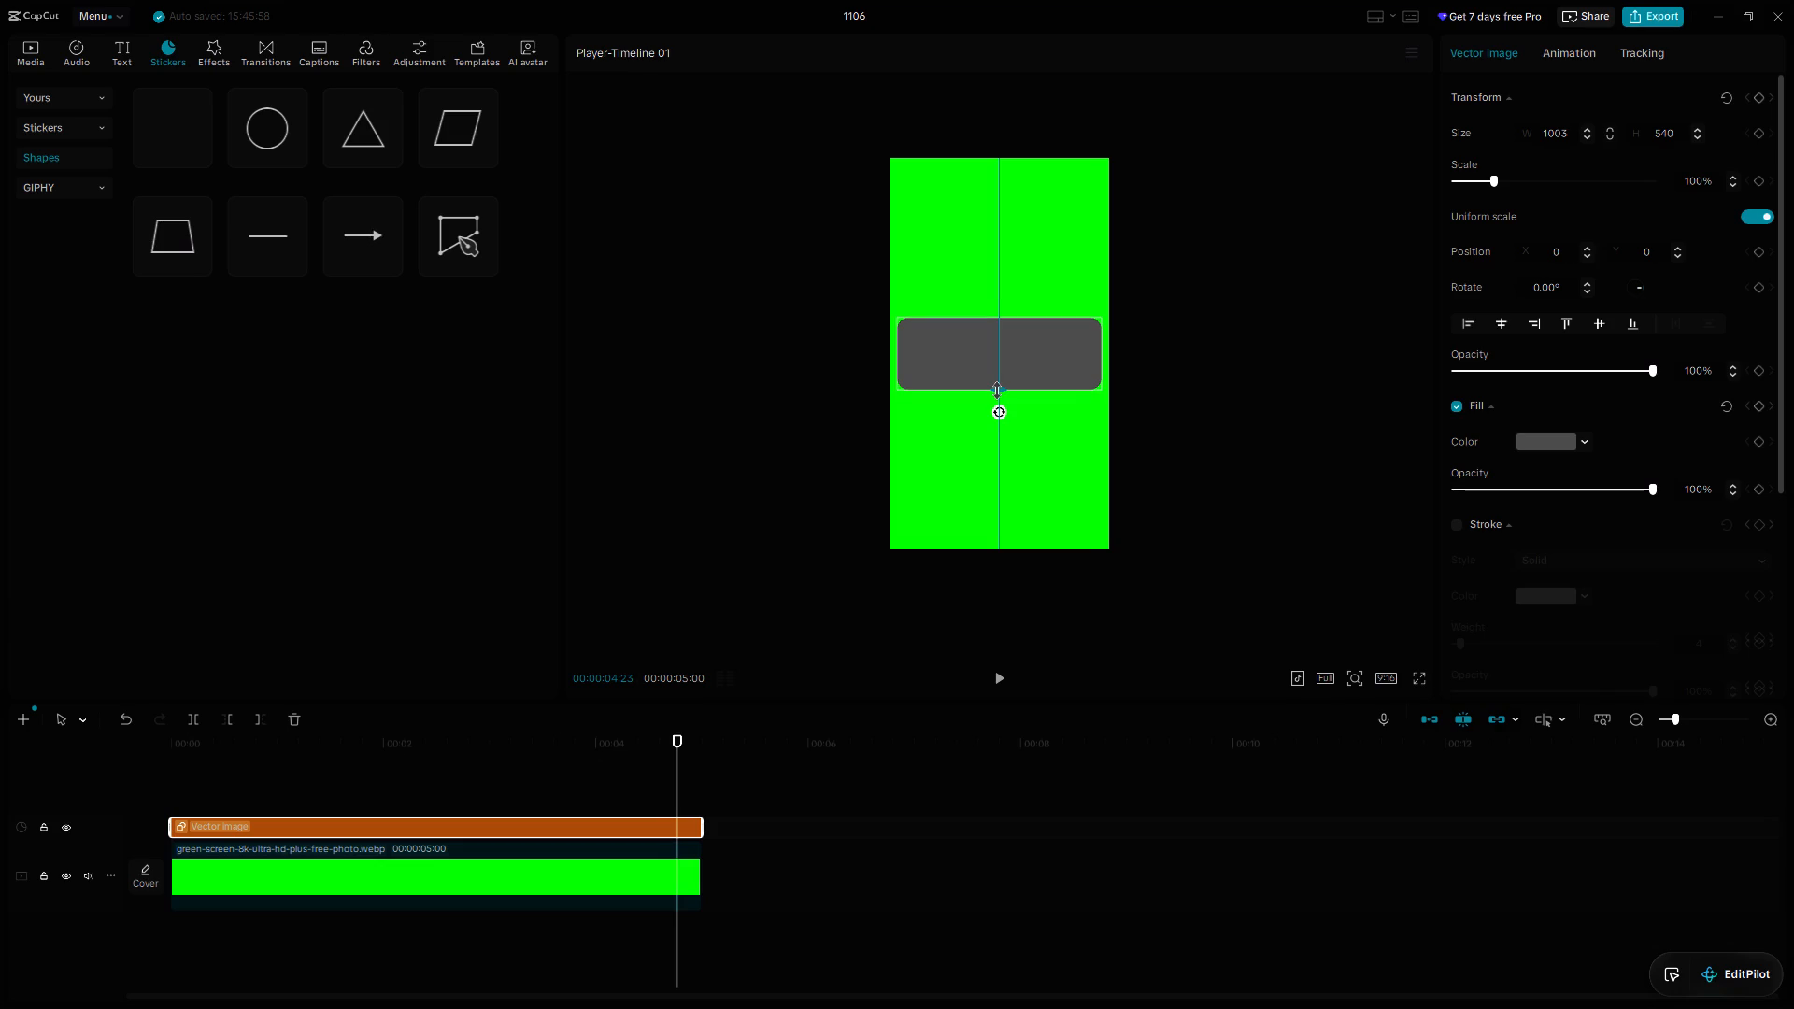
pyautogui.moveTo(998, 388); pyautogui.dragTo(998, 391)
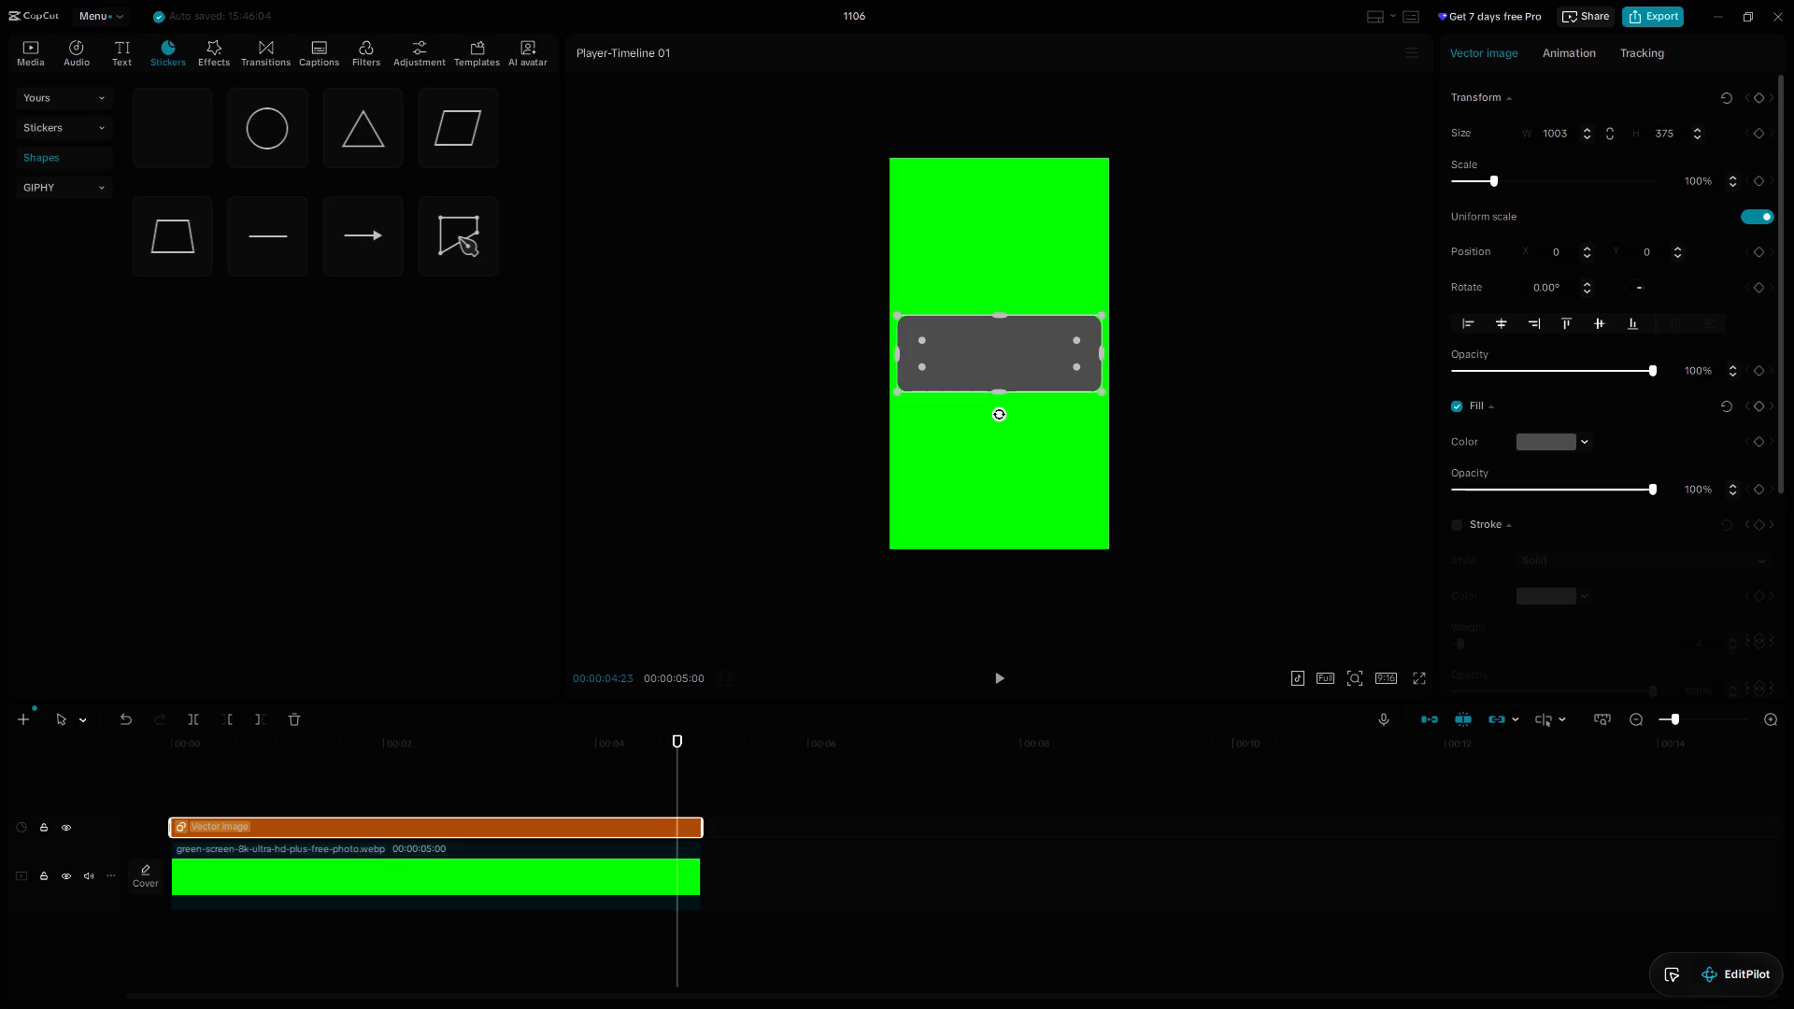
pyautogui.click(1016, 390)
# Change the rounded rectangle's solid fill colour to white, FFFFFF.
pyautogui.click(1585, 441)
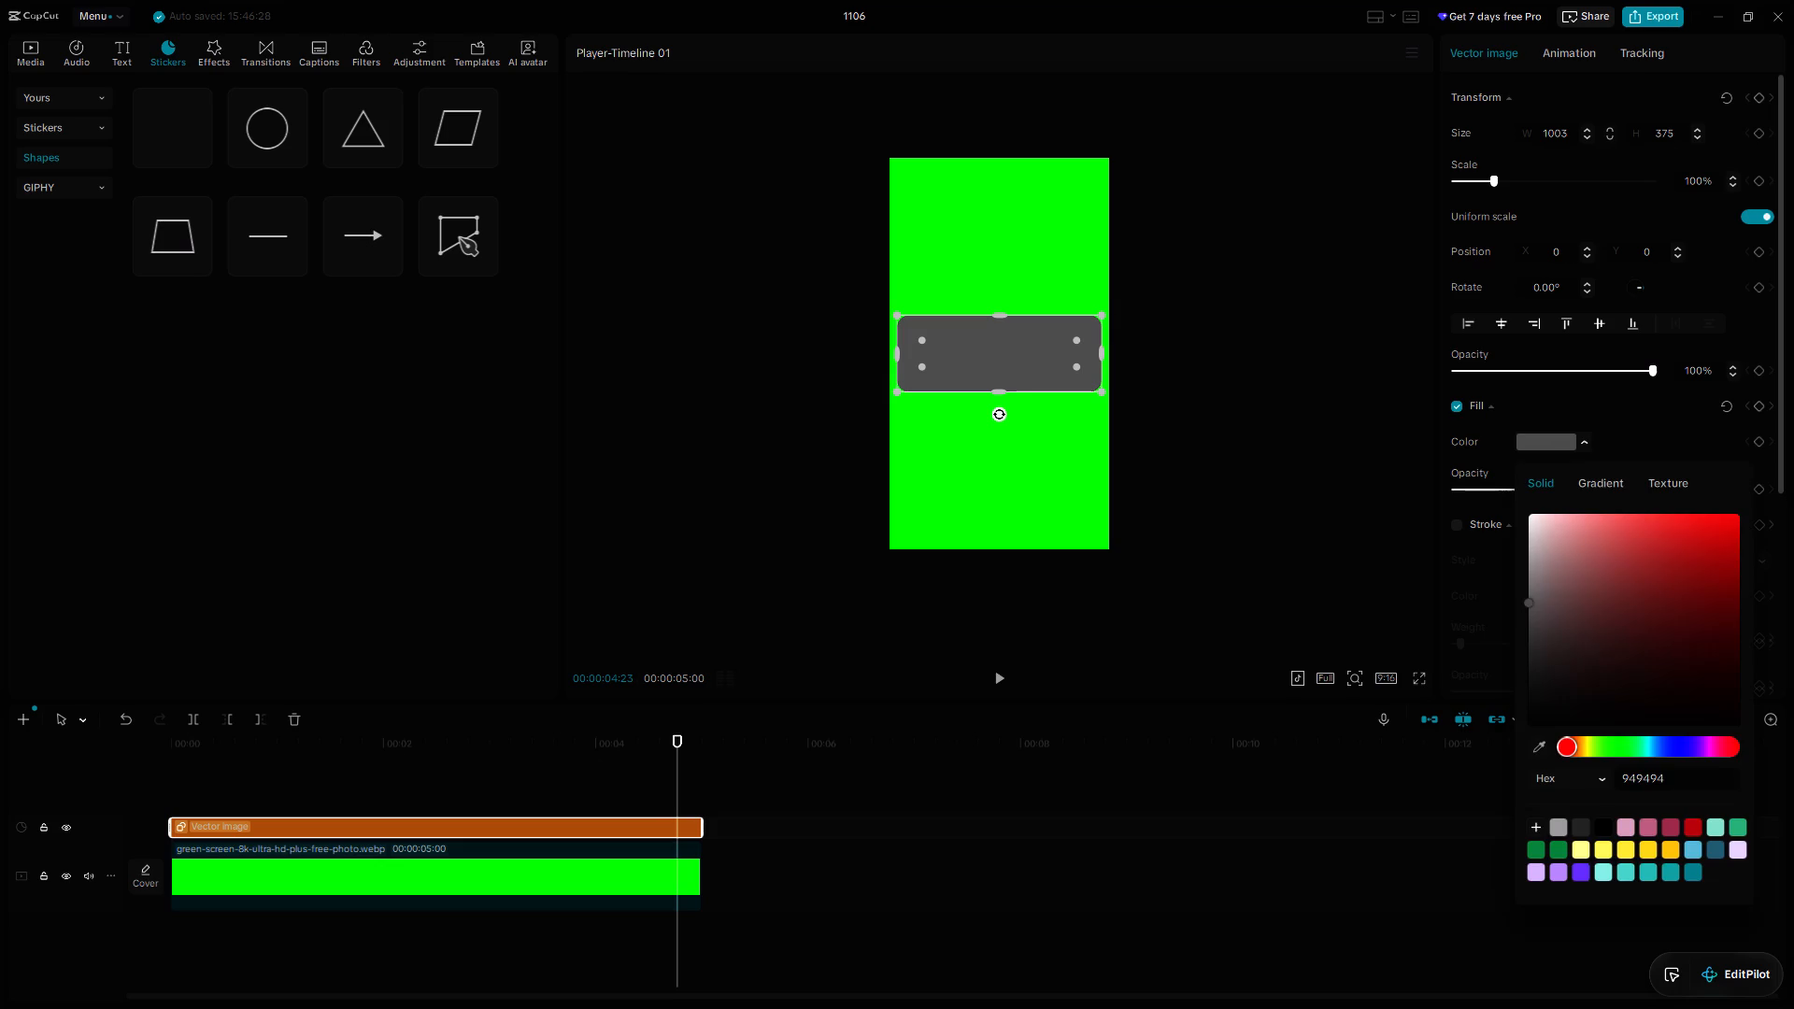
pyautogui.moveTo(1549, 589); pyautogui.dragTo(1514, 487)
pyautogui.moveTo(1531, 594); pyautogui.dragTo(1531, 576)
pyautogui.moveTo(1531, 576); pyautogui.dragTo(1532, 576)
pyautogui.moveTo(1531, 576); pyautogui.dragTo(1513, 492)
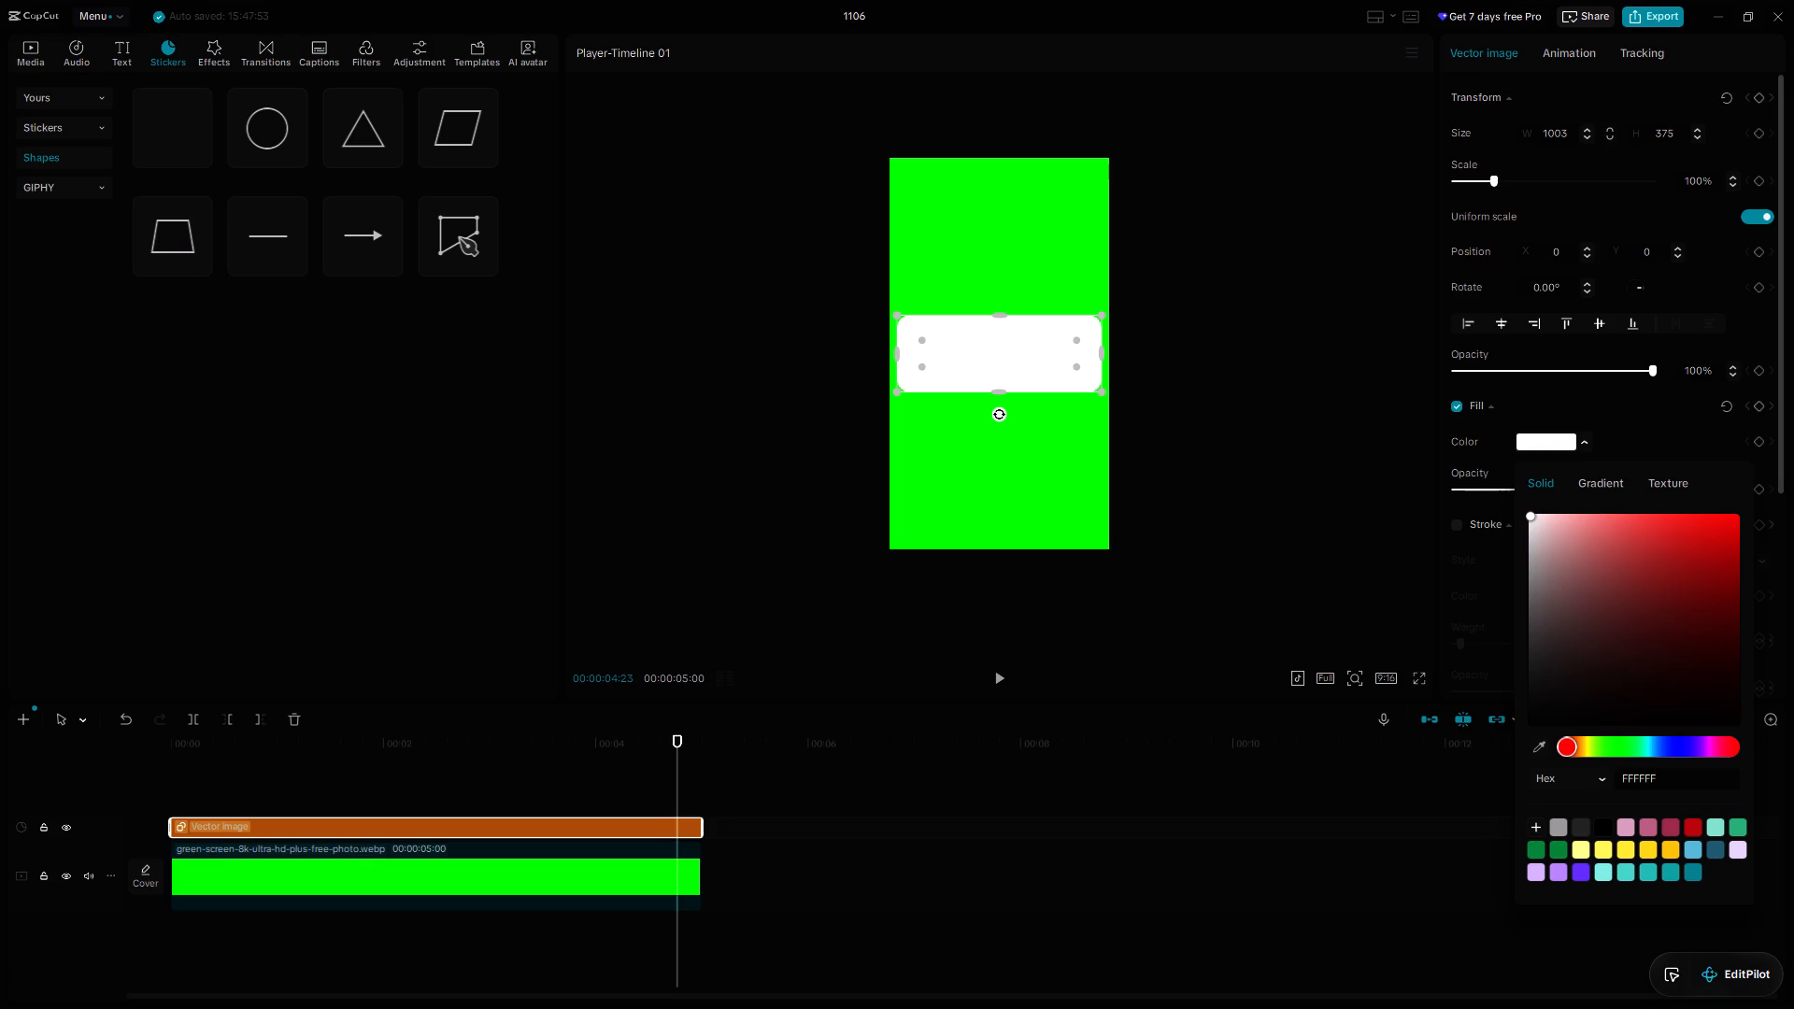
pyautogui.click(1620, 419)
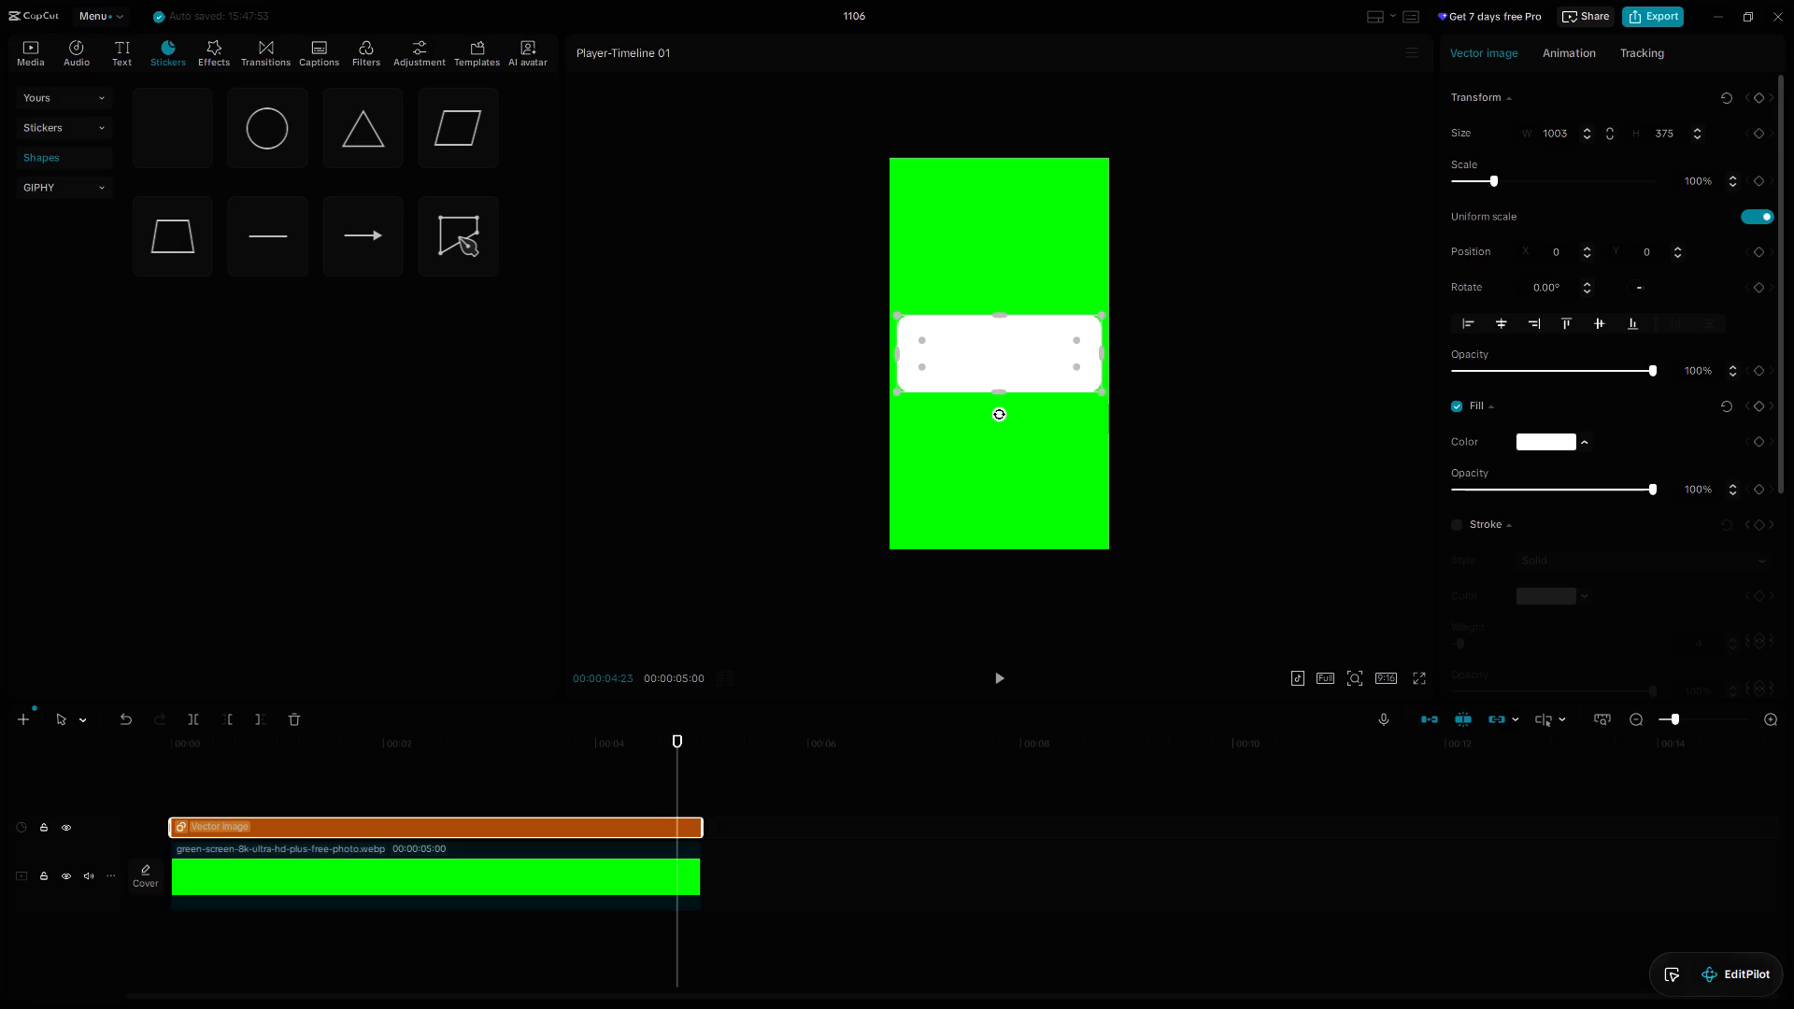
# Set the rectangle's fill opacity to 30%, leaving its overall opacity alone.
pyautogui.moveTo(1652, 488); pyautogui.dragTo(1495, 491)
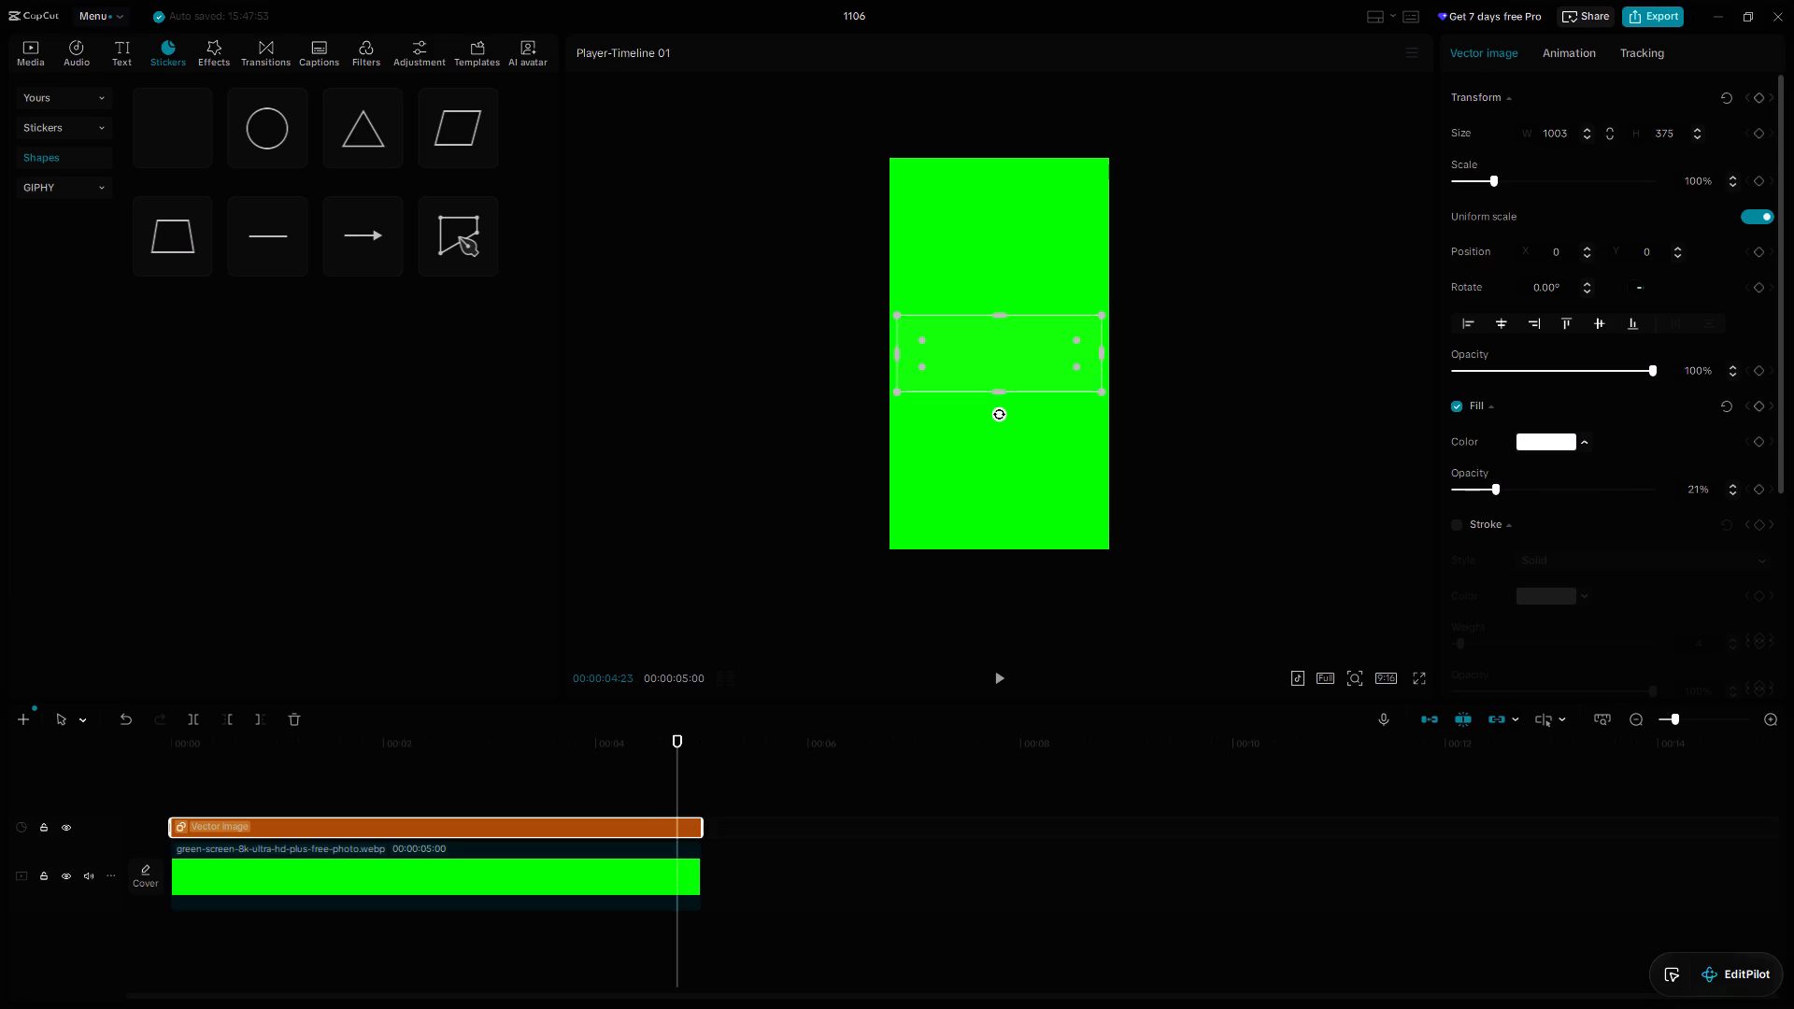
pyautogui.moveTo(1495, 491); pyautogui.dragTo(1493, 493)
pyautogui.click(1693, 490)
pyautogui.press('BackSpace')
pyautogui.press('3')
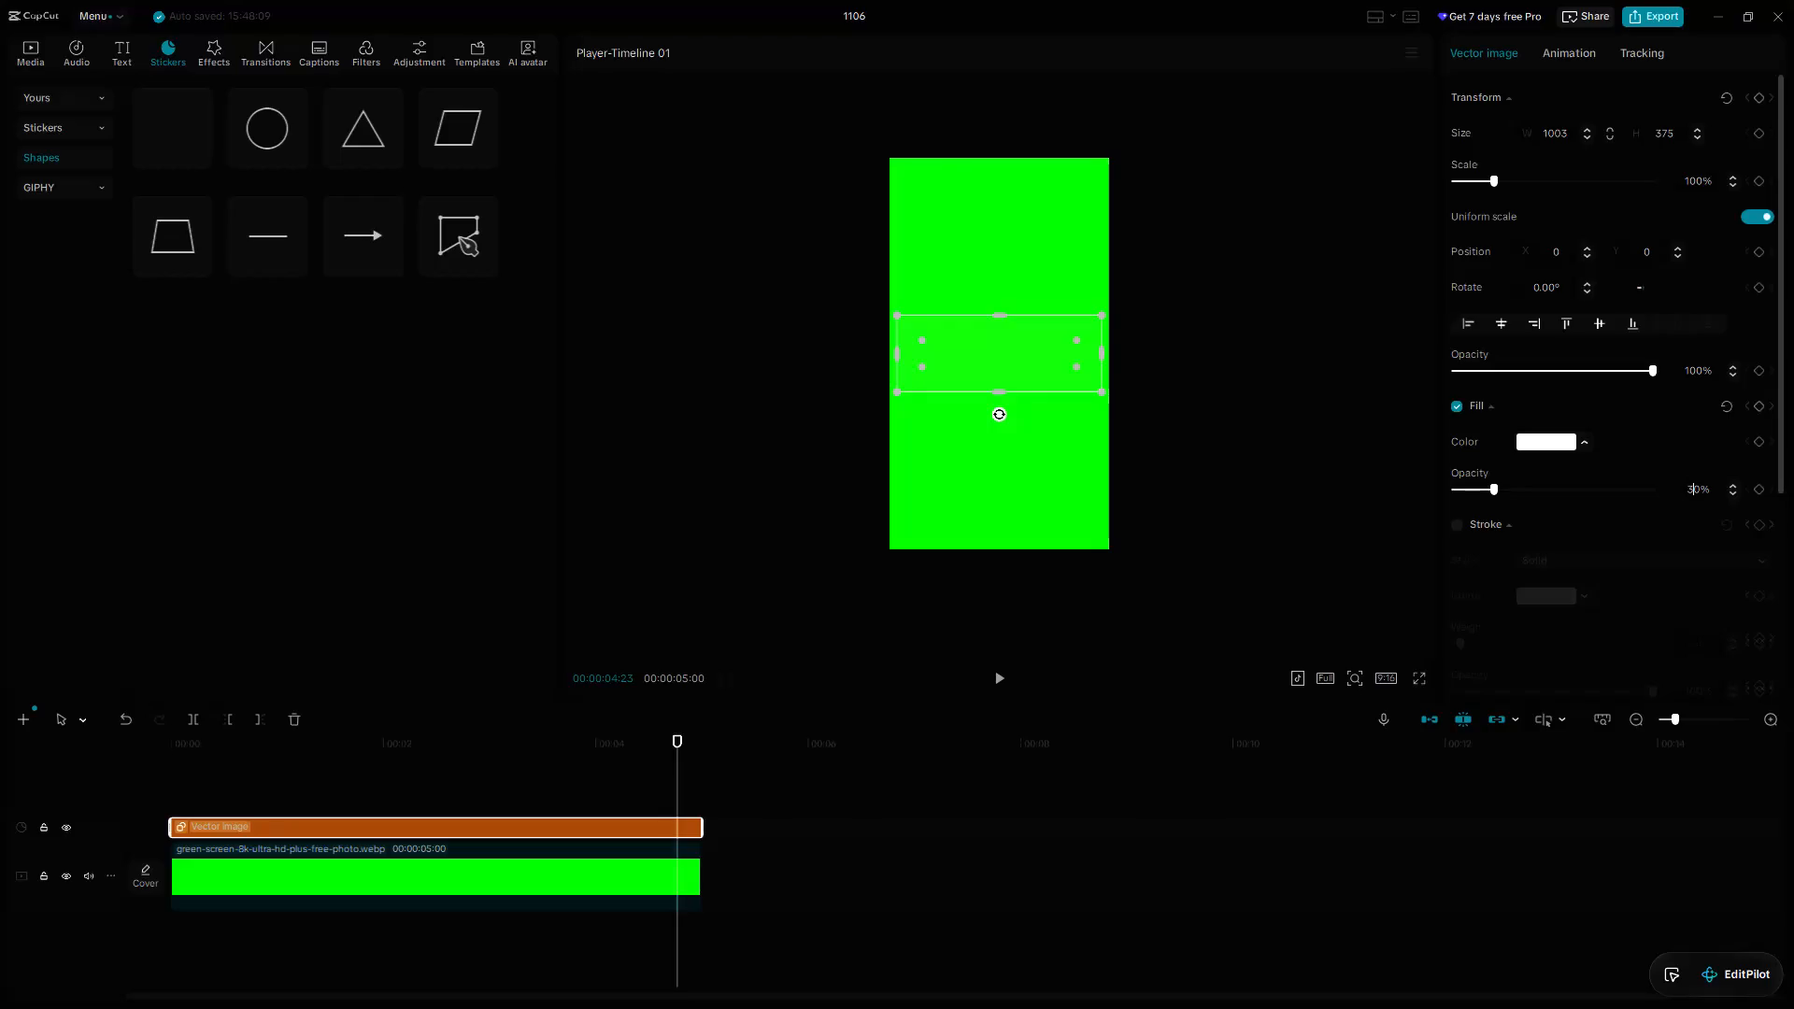
pyautogui.click(1664, 436)
# Enable a solid stroke on the rounded rectangle and colour it white, FFFFFF.
pyautogui.scroll(-1, 1642, 455)
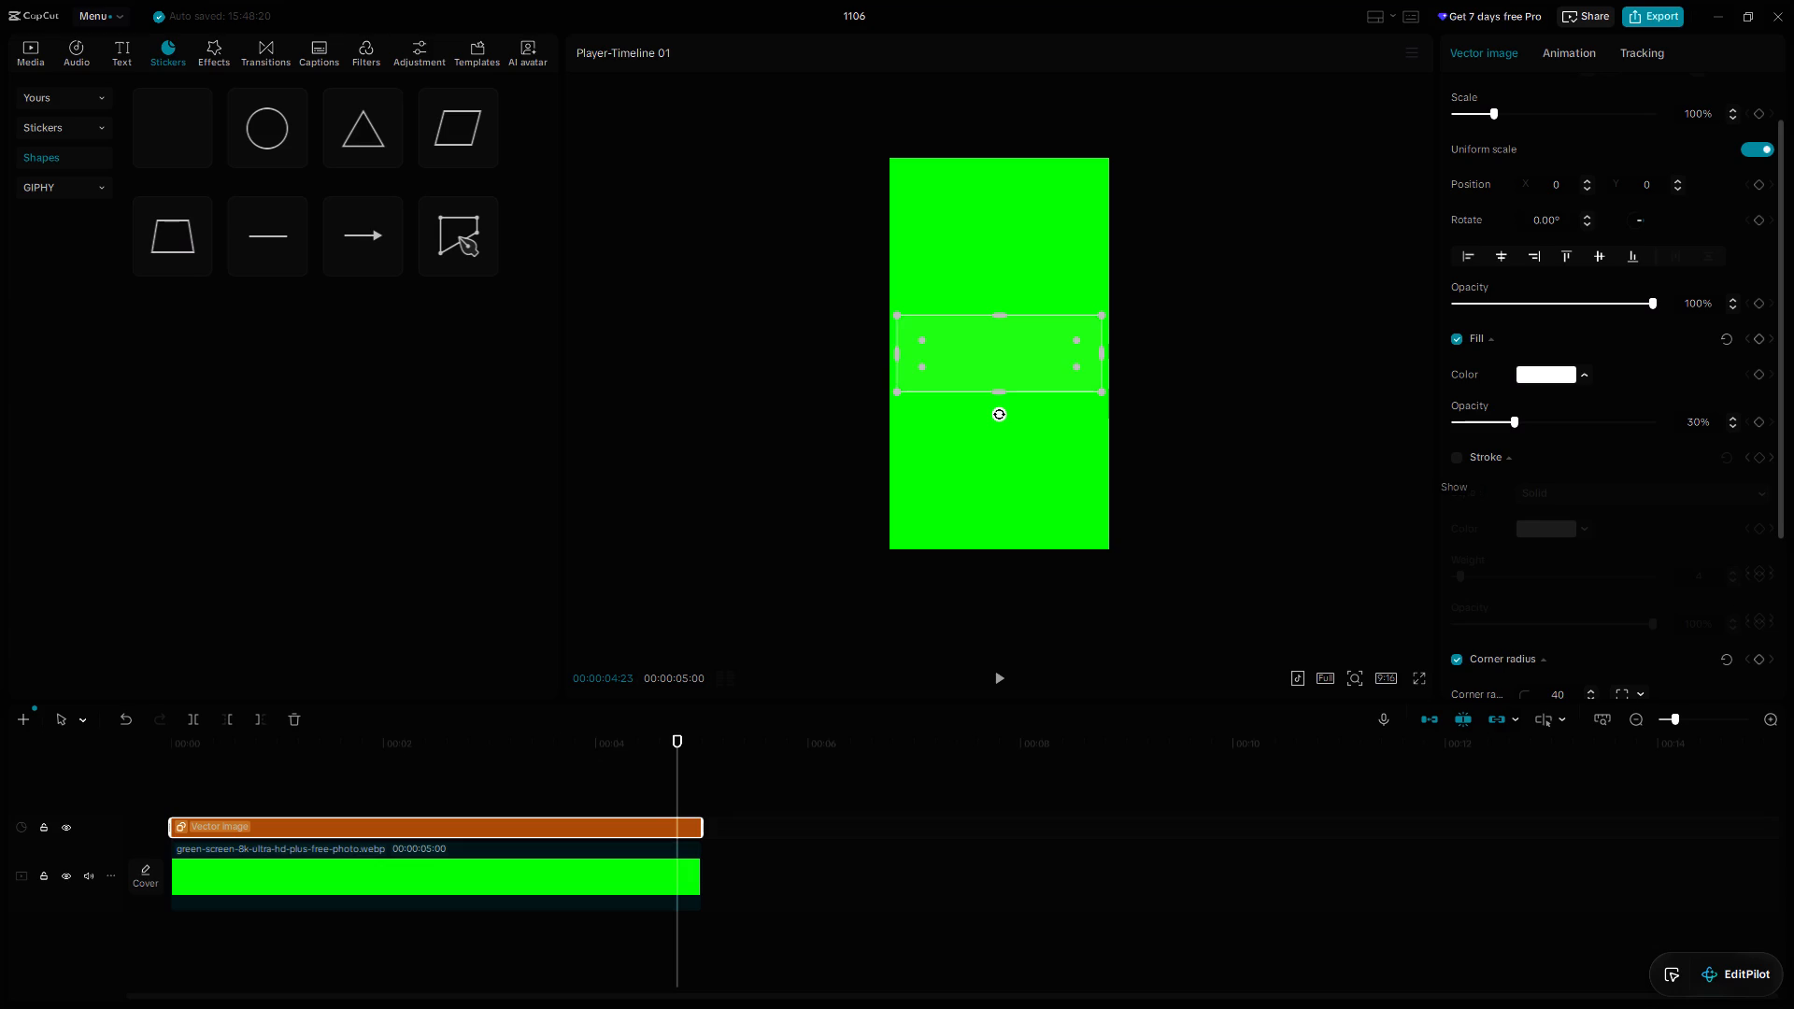
pyautogui.click(1458, 458)
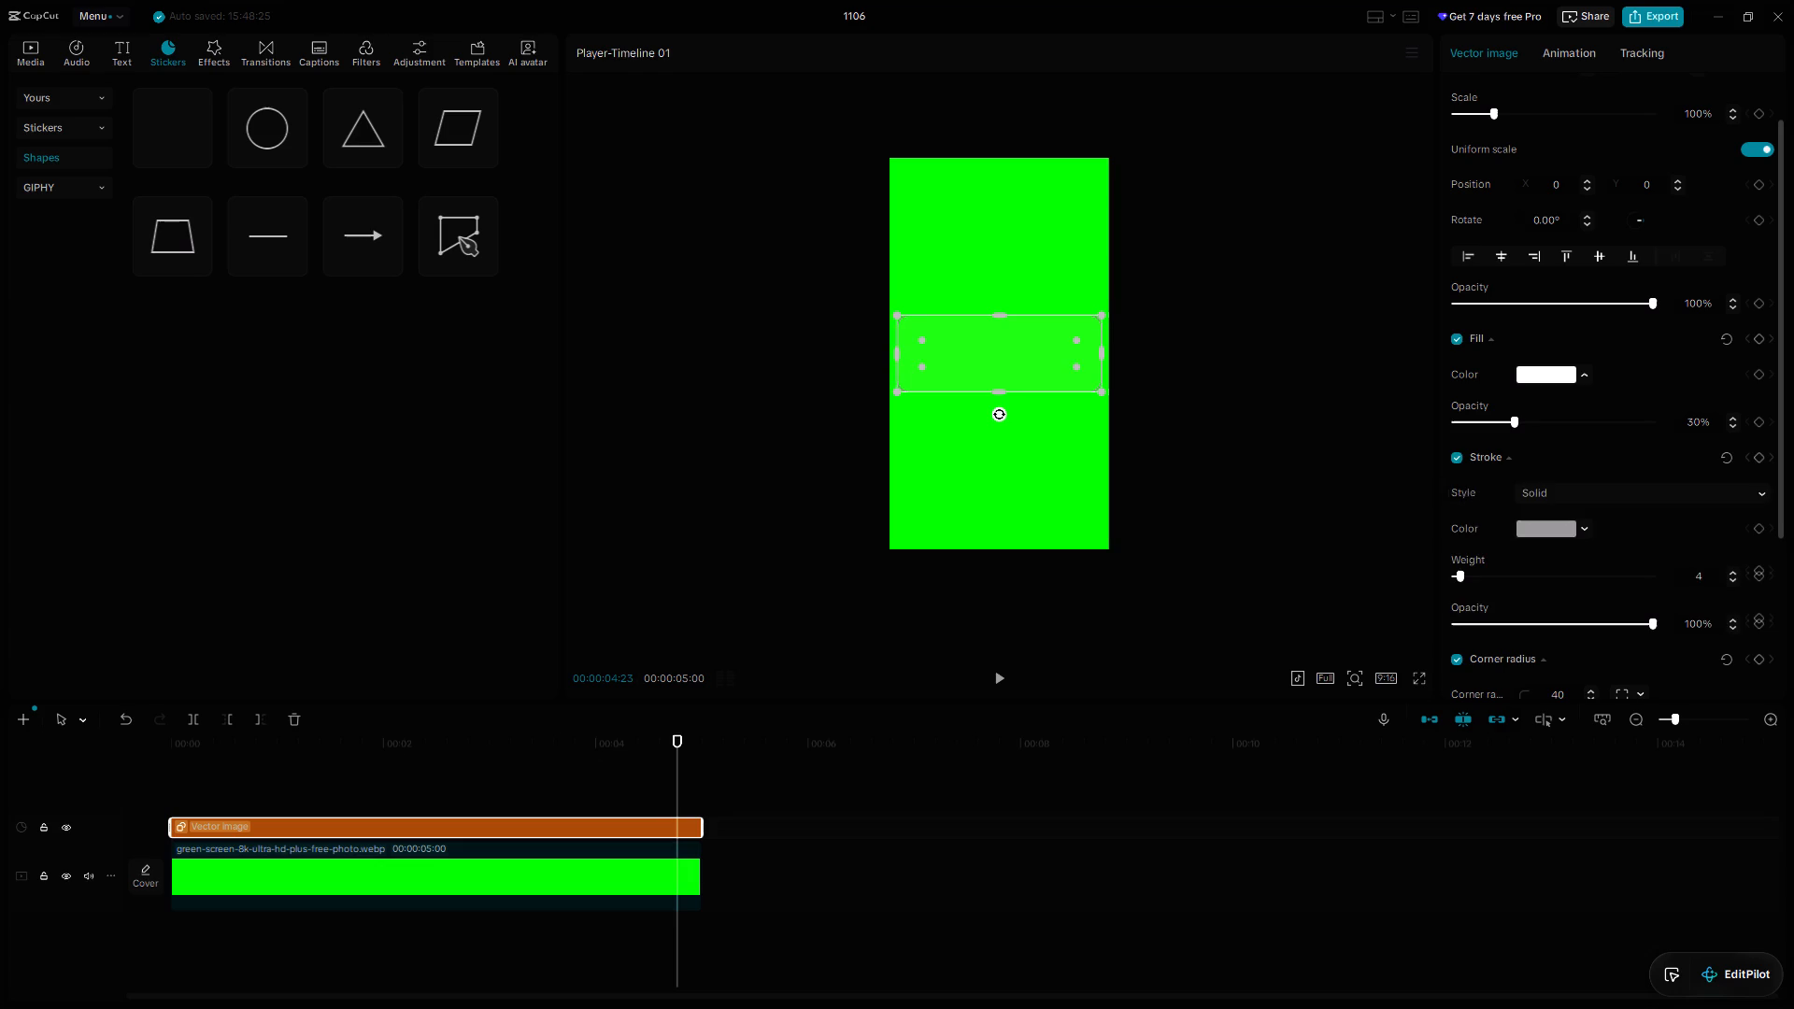
pyautogui.click(1569, 531)
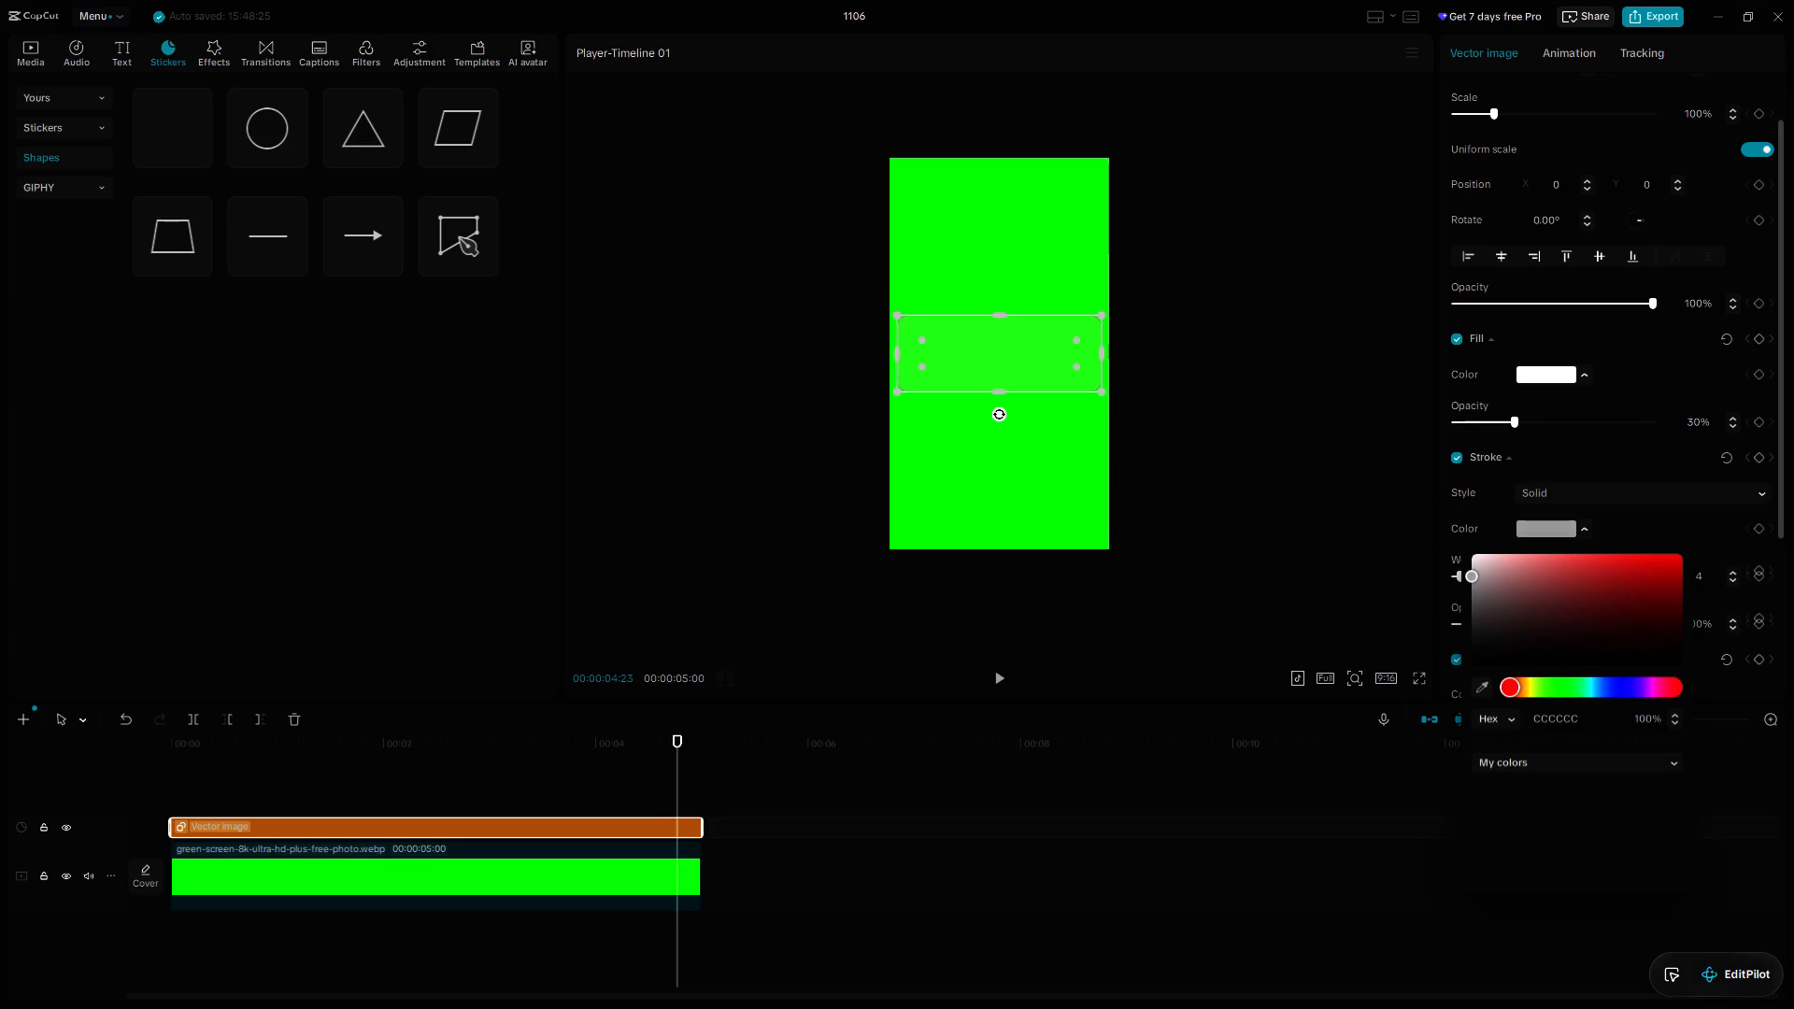
pyautogui.moveTo(1485, 576); pyautogui.dragTo(1458, 529)
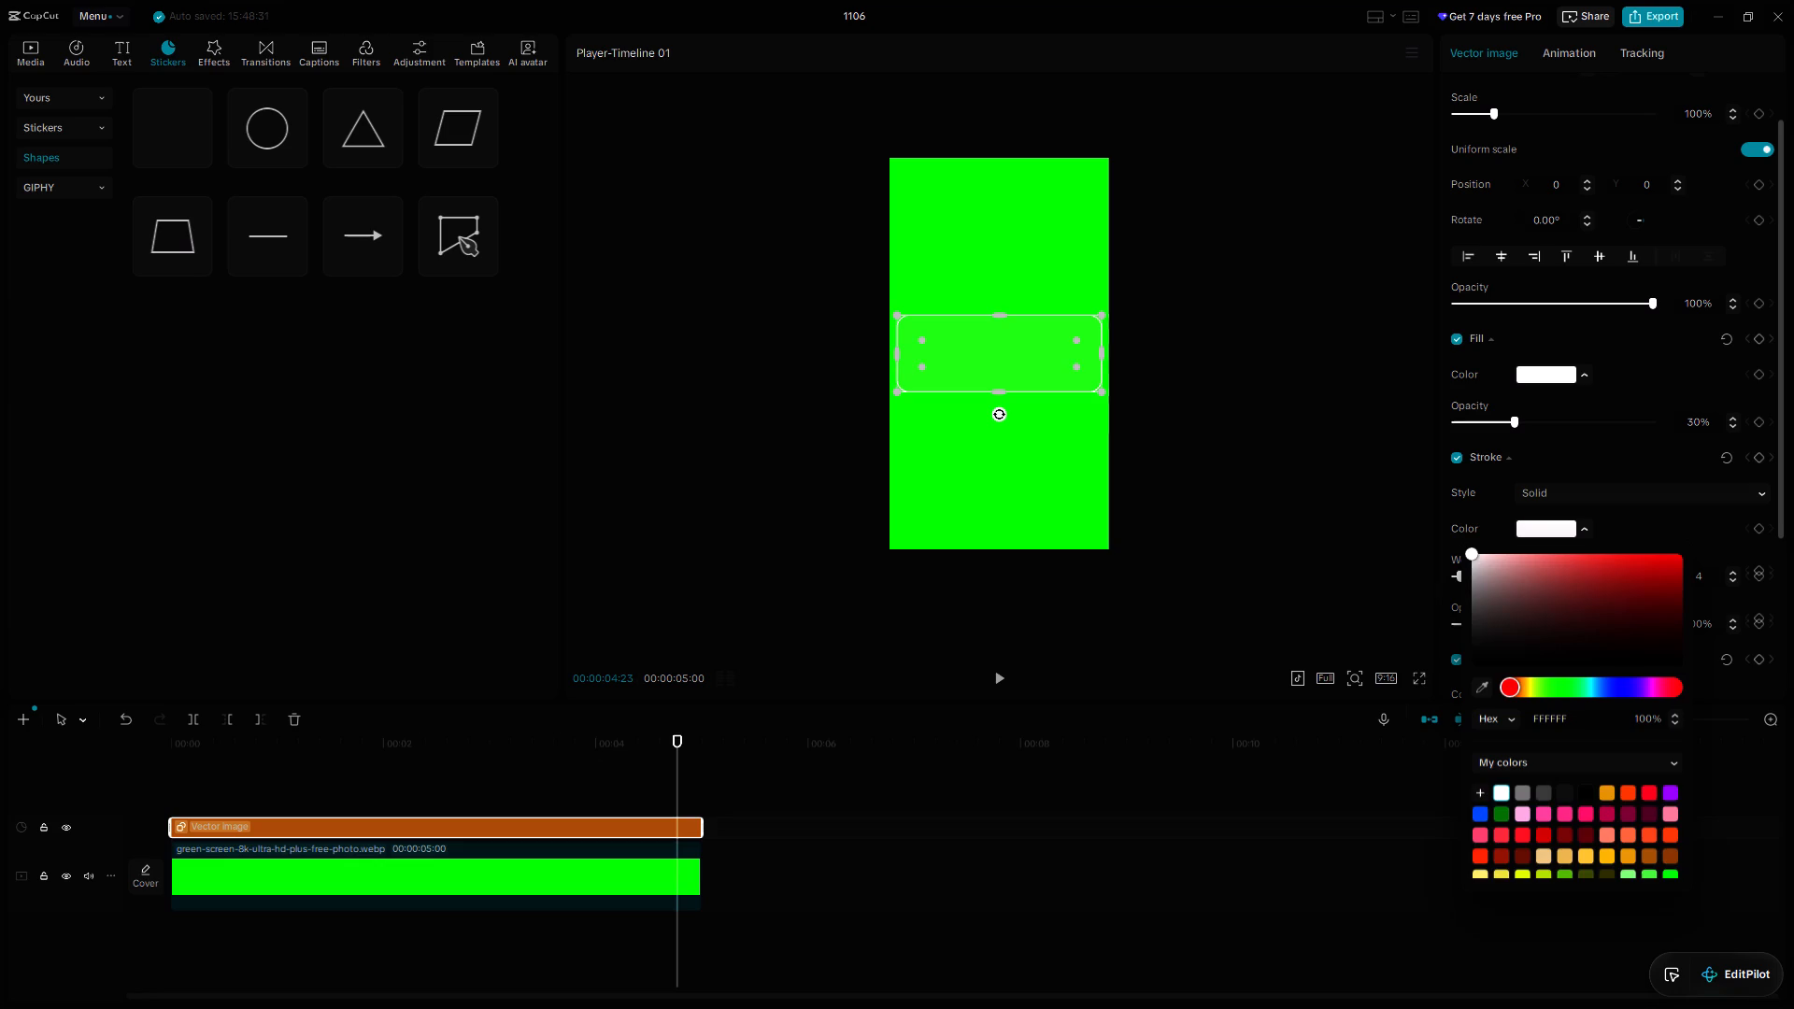
pyautogui.click(1614, 505)
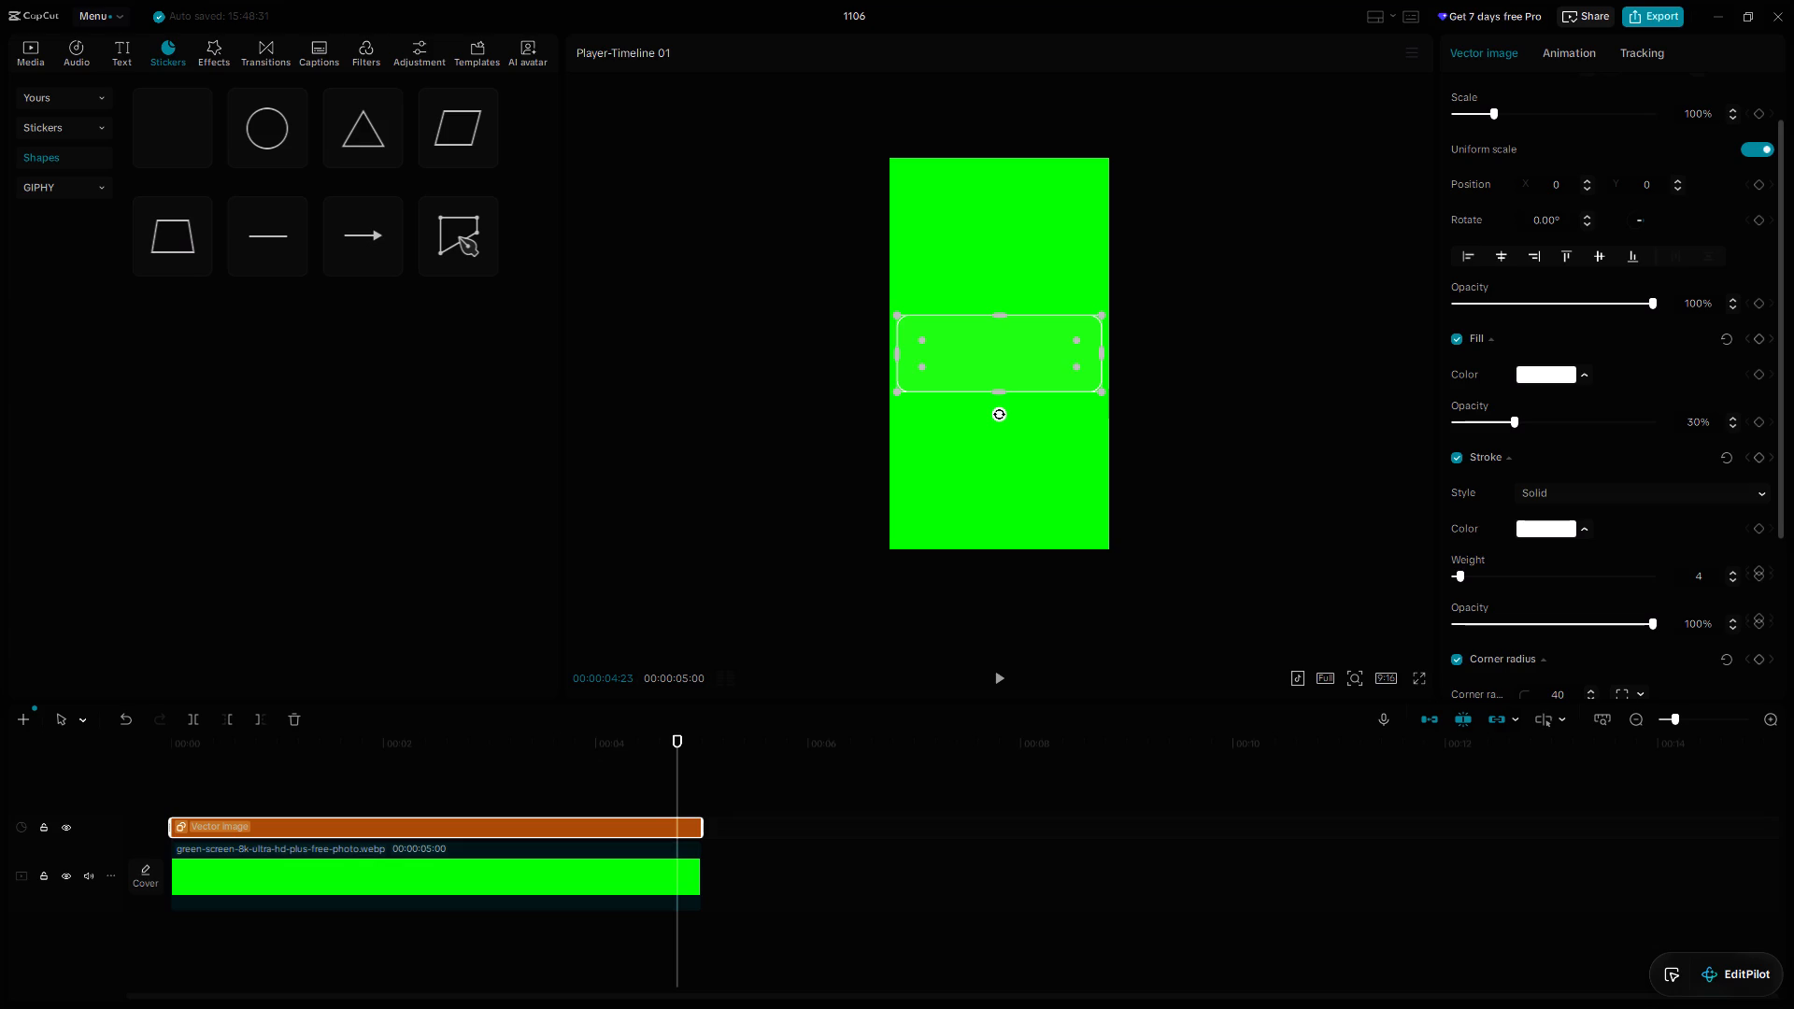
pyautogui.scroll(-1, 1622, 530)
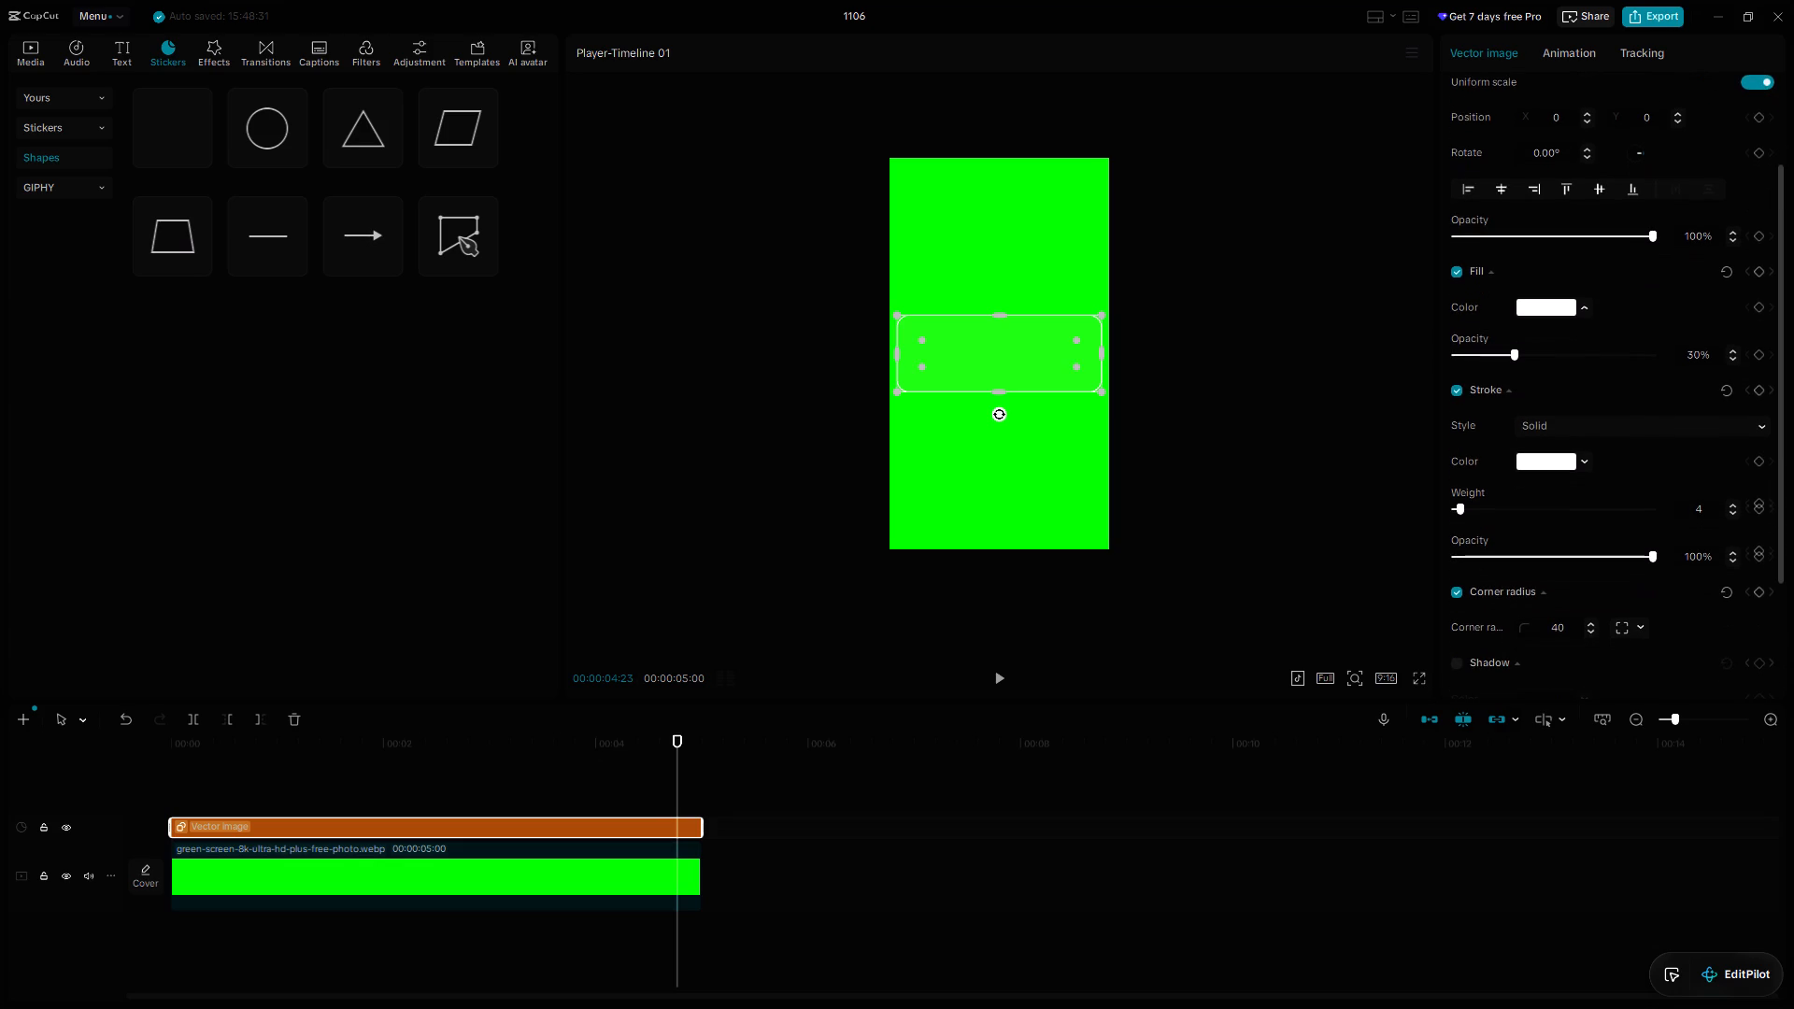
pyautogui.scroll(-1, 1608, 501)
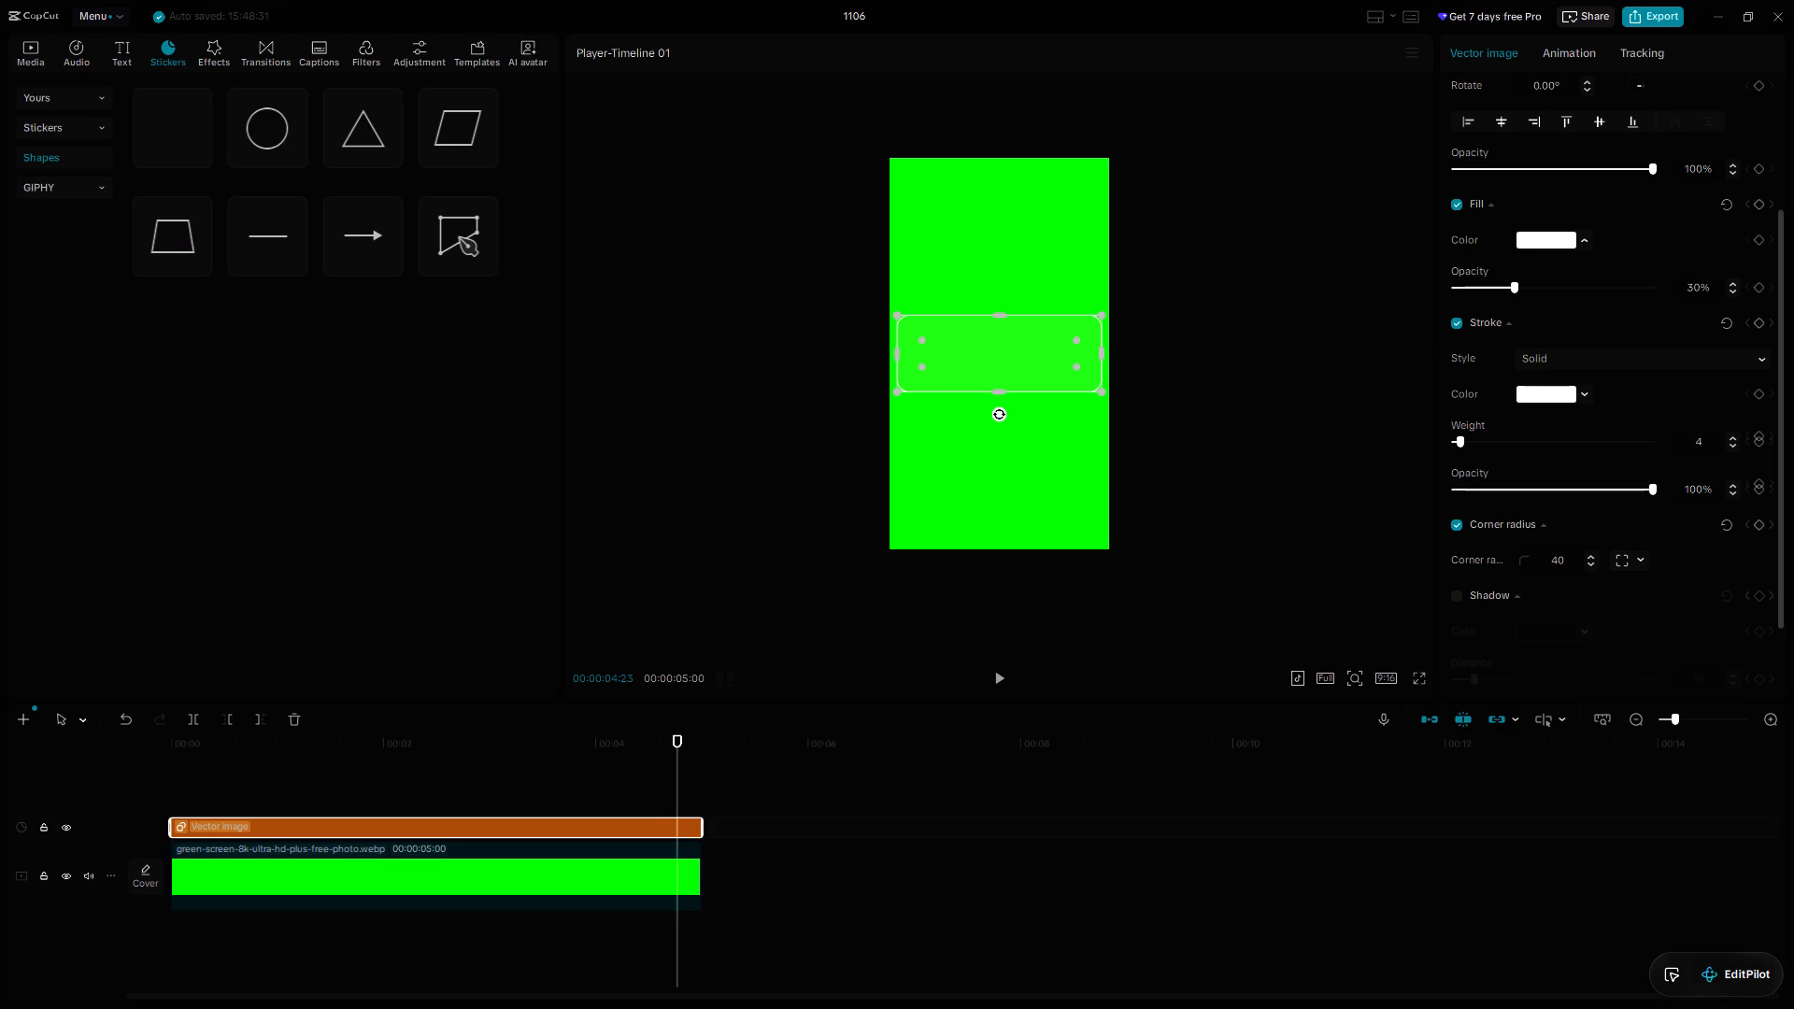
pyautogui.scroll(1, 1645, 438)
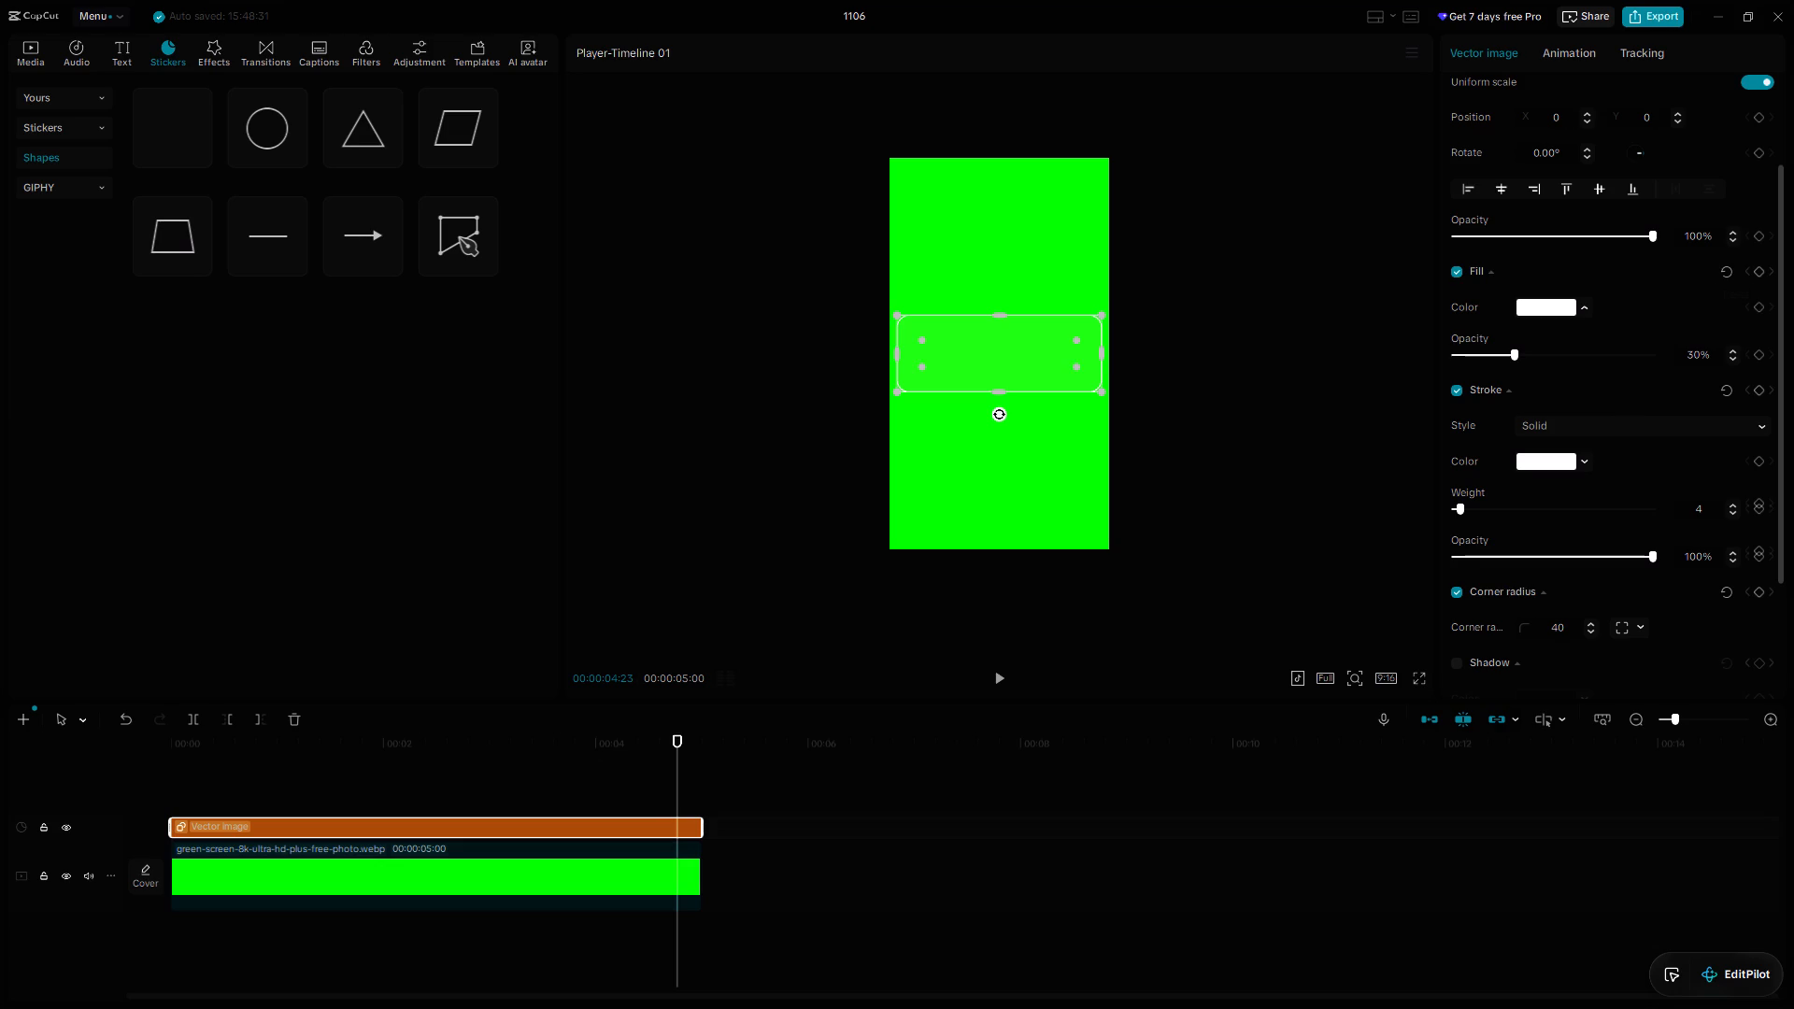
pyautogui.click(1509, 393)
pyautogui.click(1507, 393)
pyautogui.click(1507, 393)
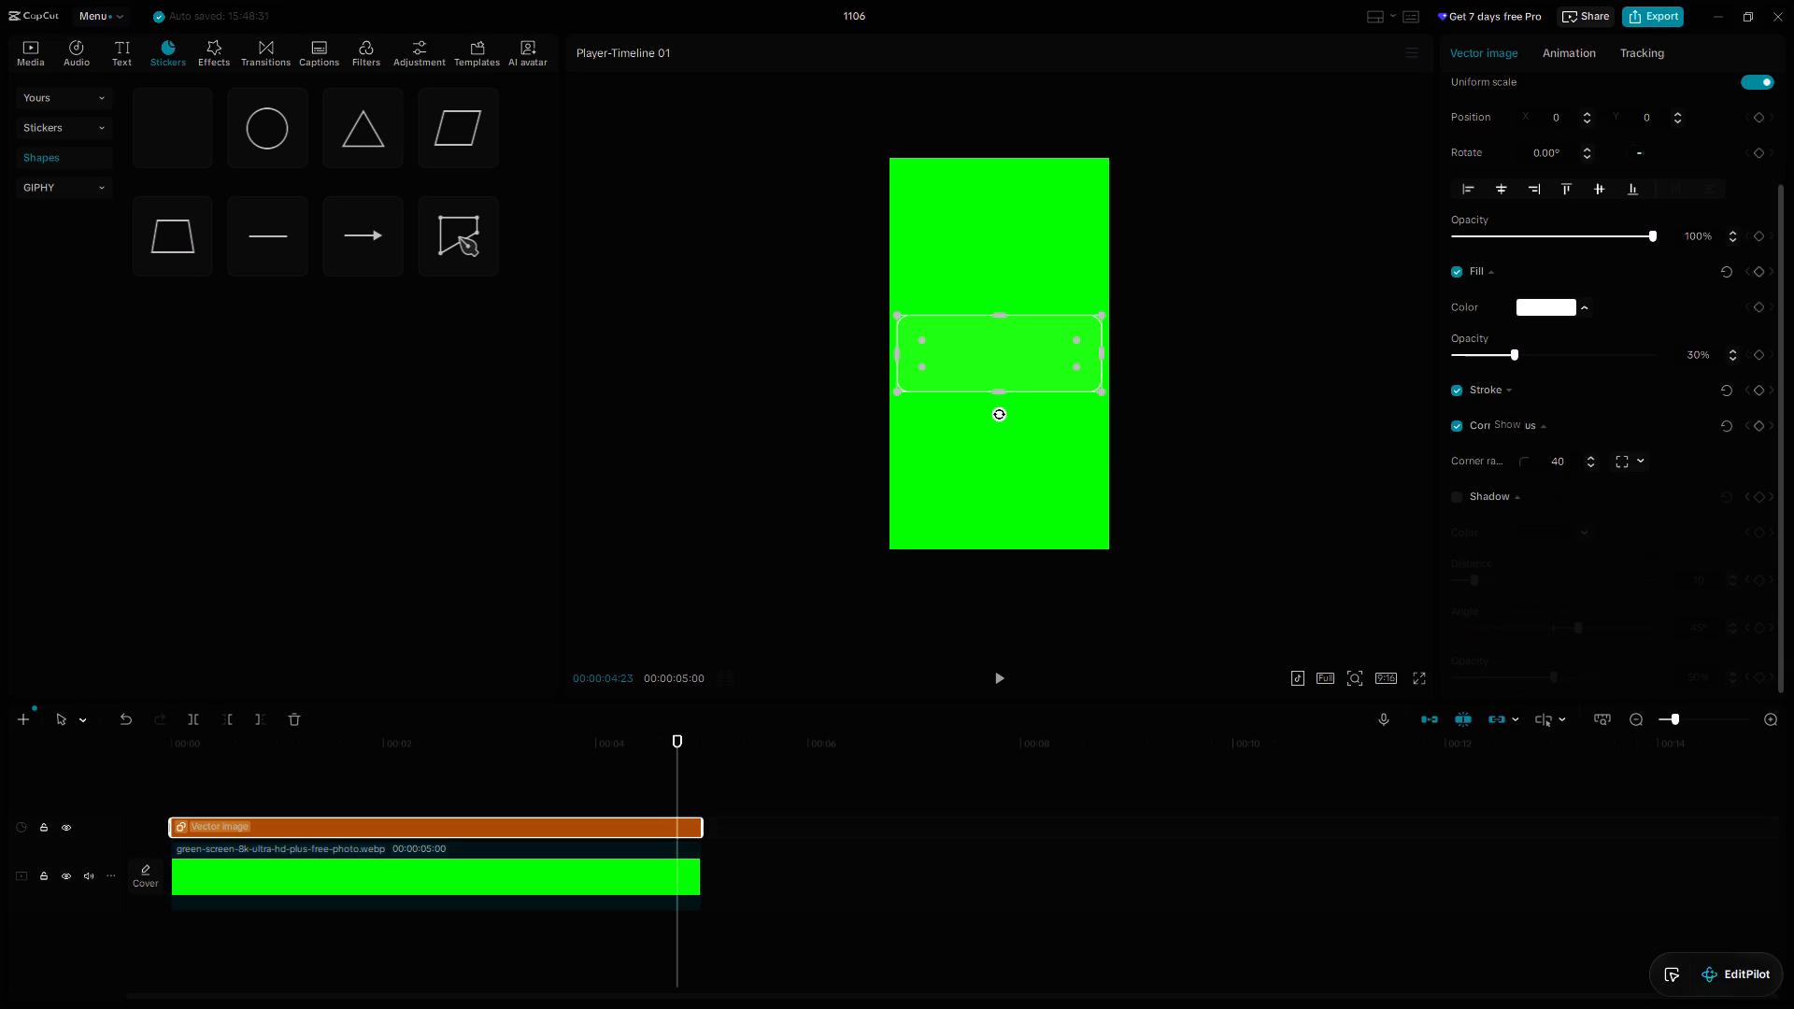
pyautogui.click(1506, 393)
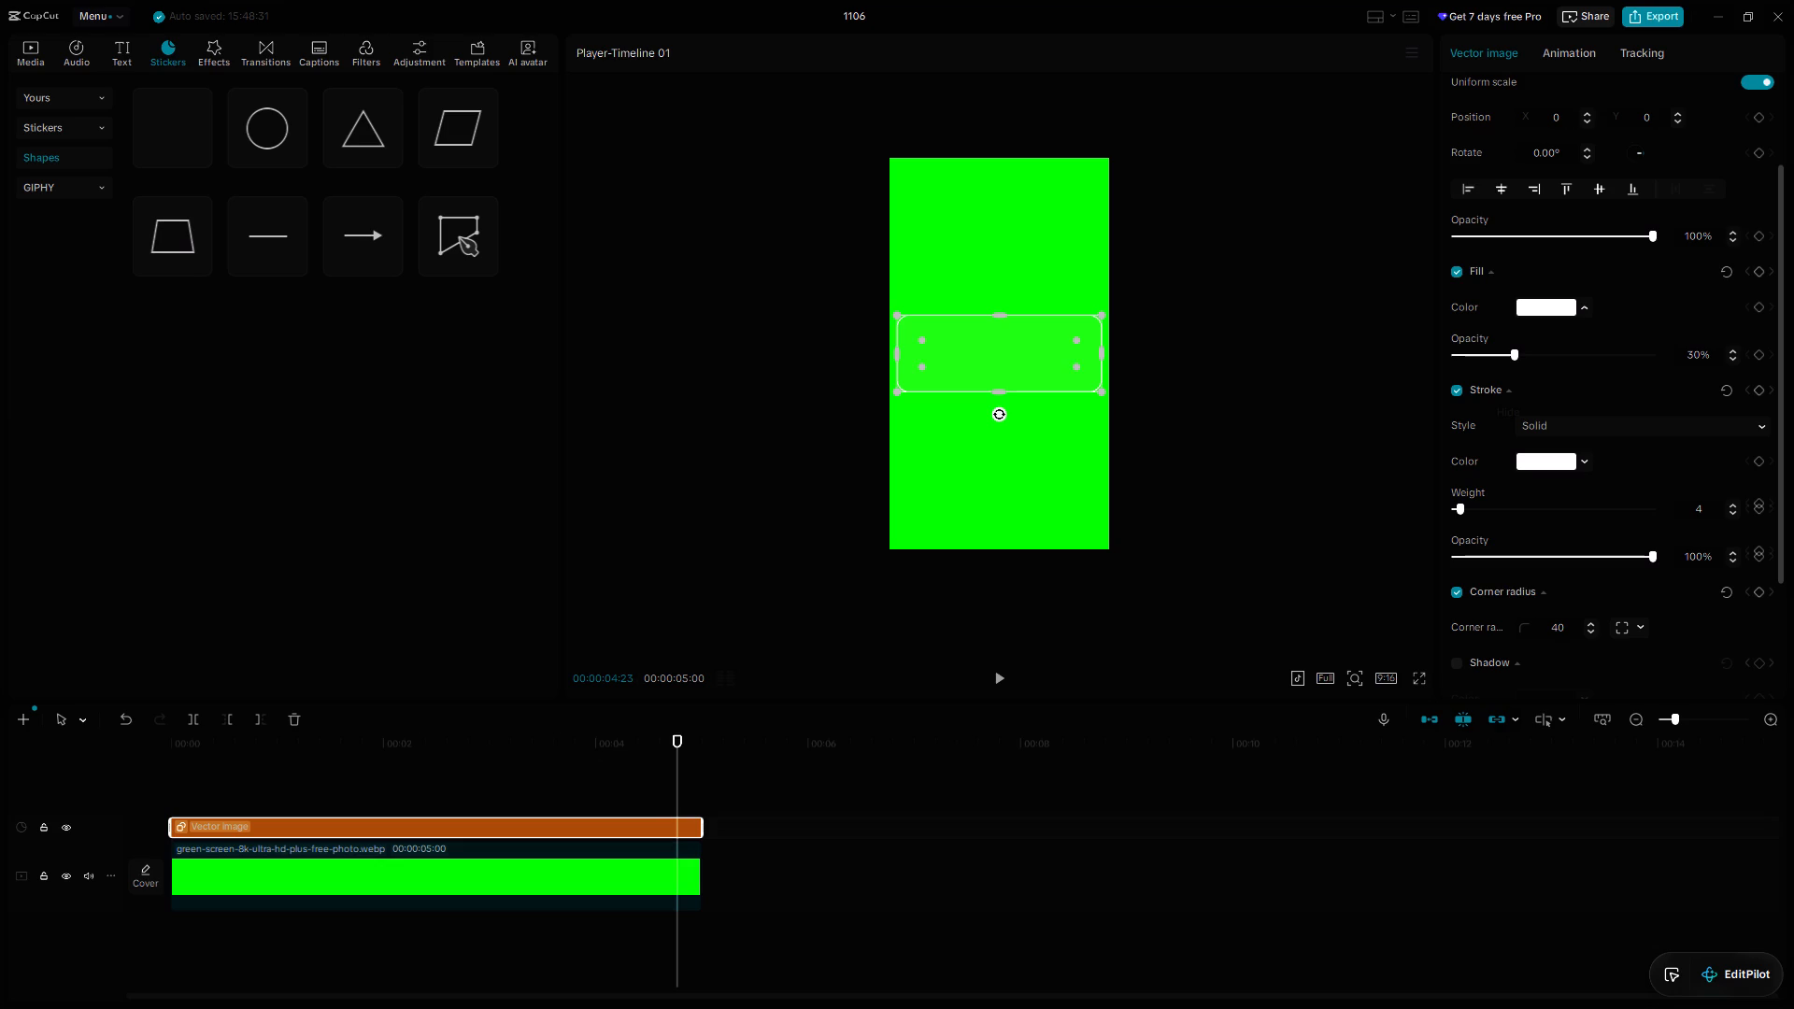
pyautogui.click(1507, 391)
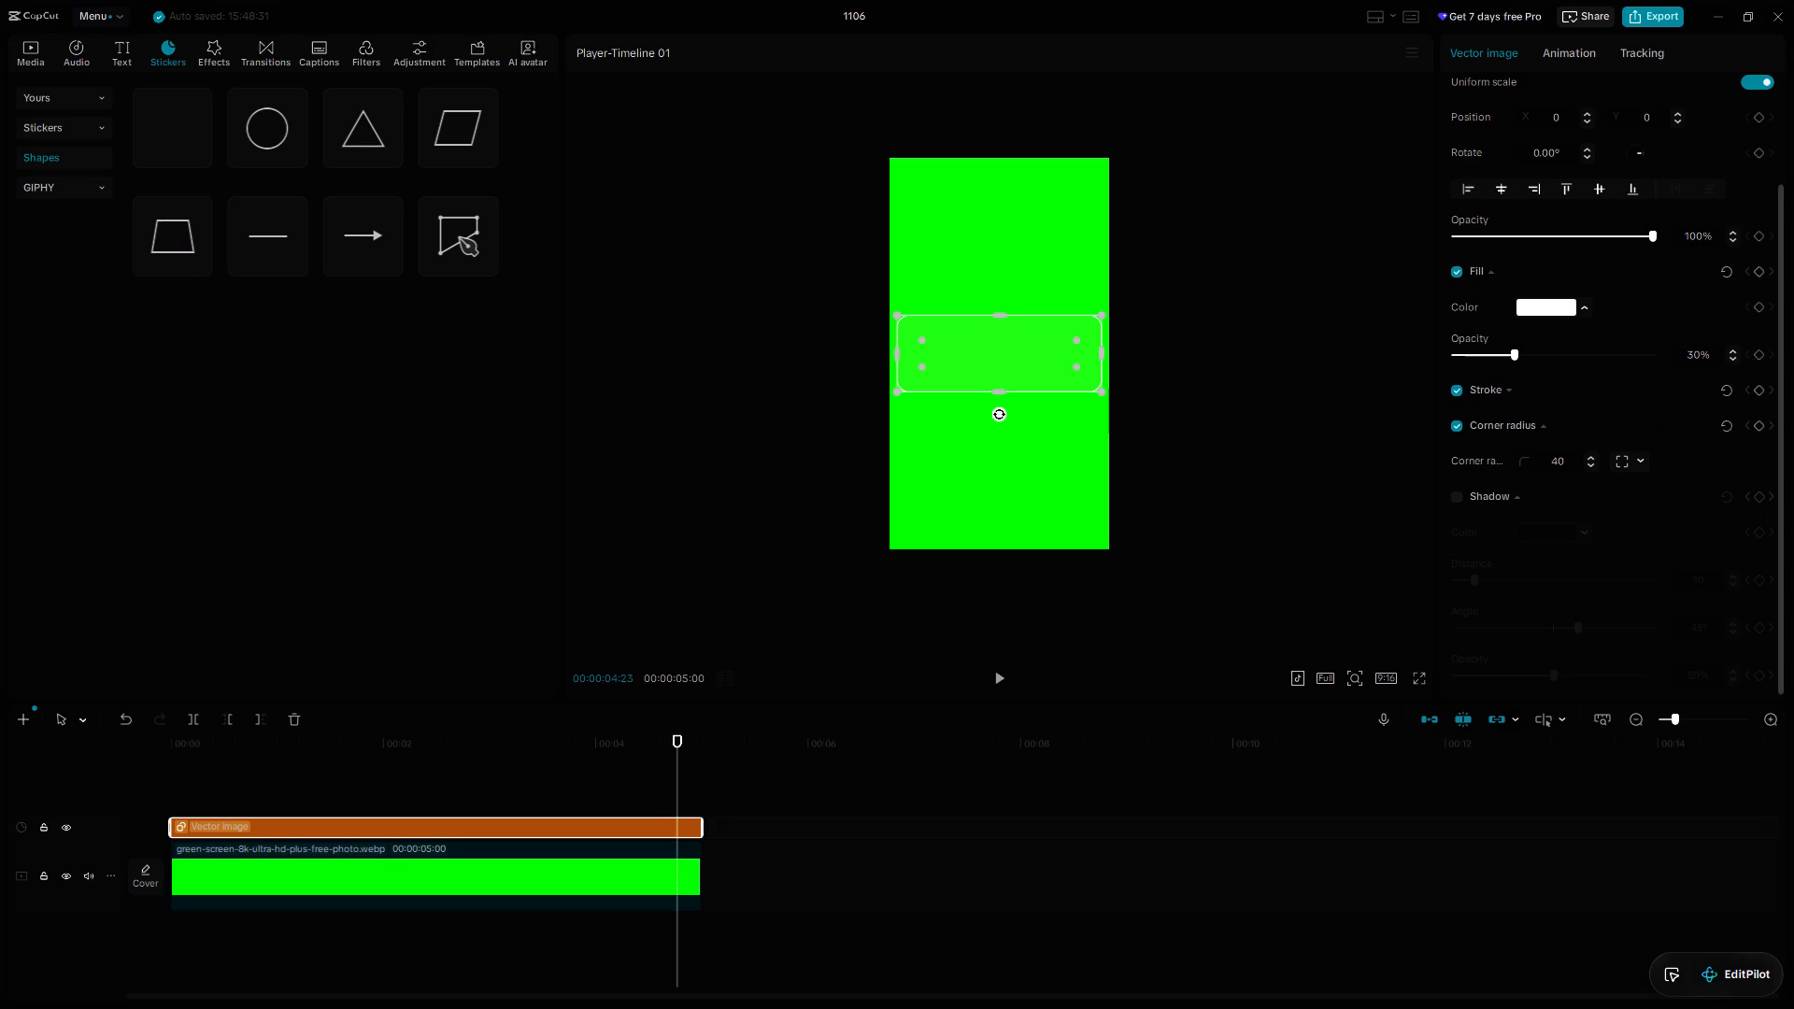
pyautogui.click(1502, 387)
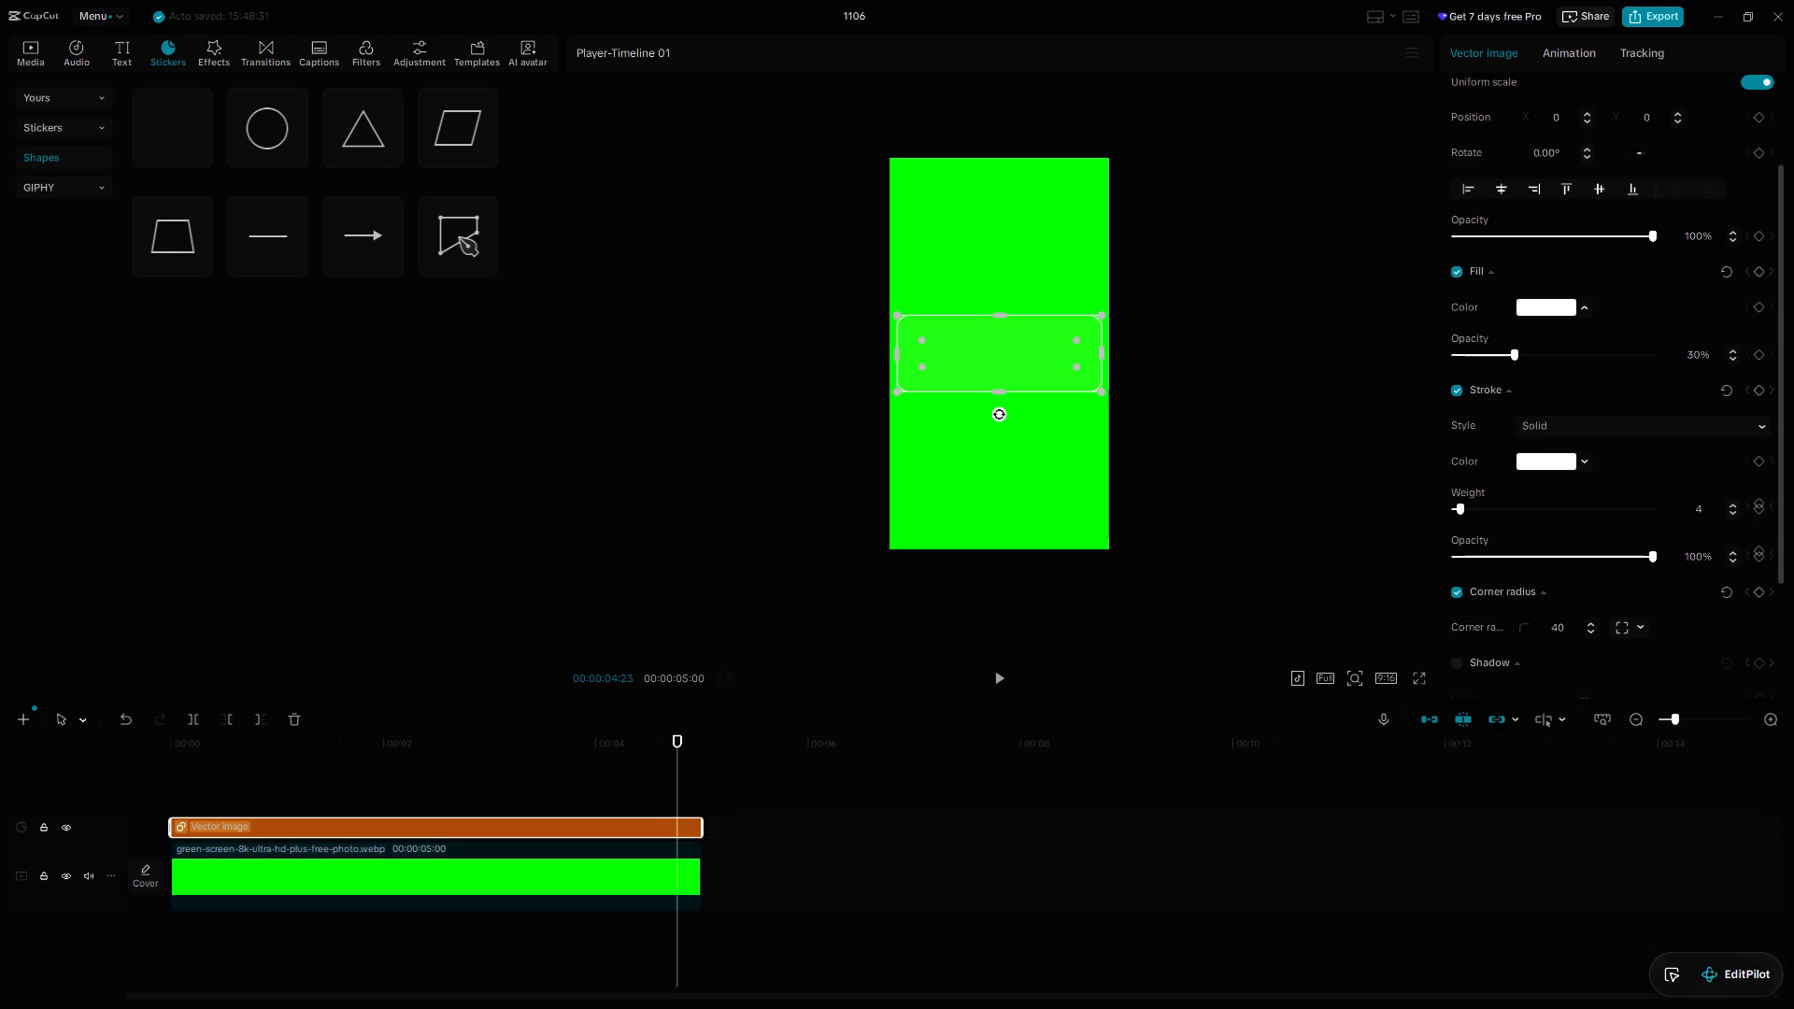
# Try a weight of 1 for the rectangle's white stroke and settle on 2.
pyautogui.moveTo(1711, 504); pyautogui.dragTo(1675, 509)
pyautogui.press('1')
pyautogui.press('Return')
pyautogui.moveTo(1707, 508); pyautogui.dragTo(1682, 508)
pyautogui.press('2')
pyautogui.press('Return')
# Set the rounded rectangle's stroke opacity to 30%.
pyautogui.moveTo(1650, 559); pyautogui.dragTo(1509, 558)
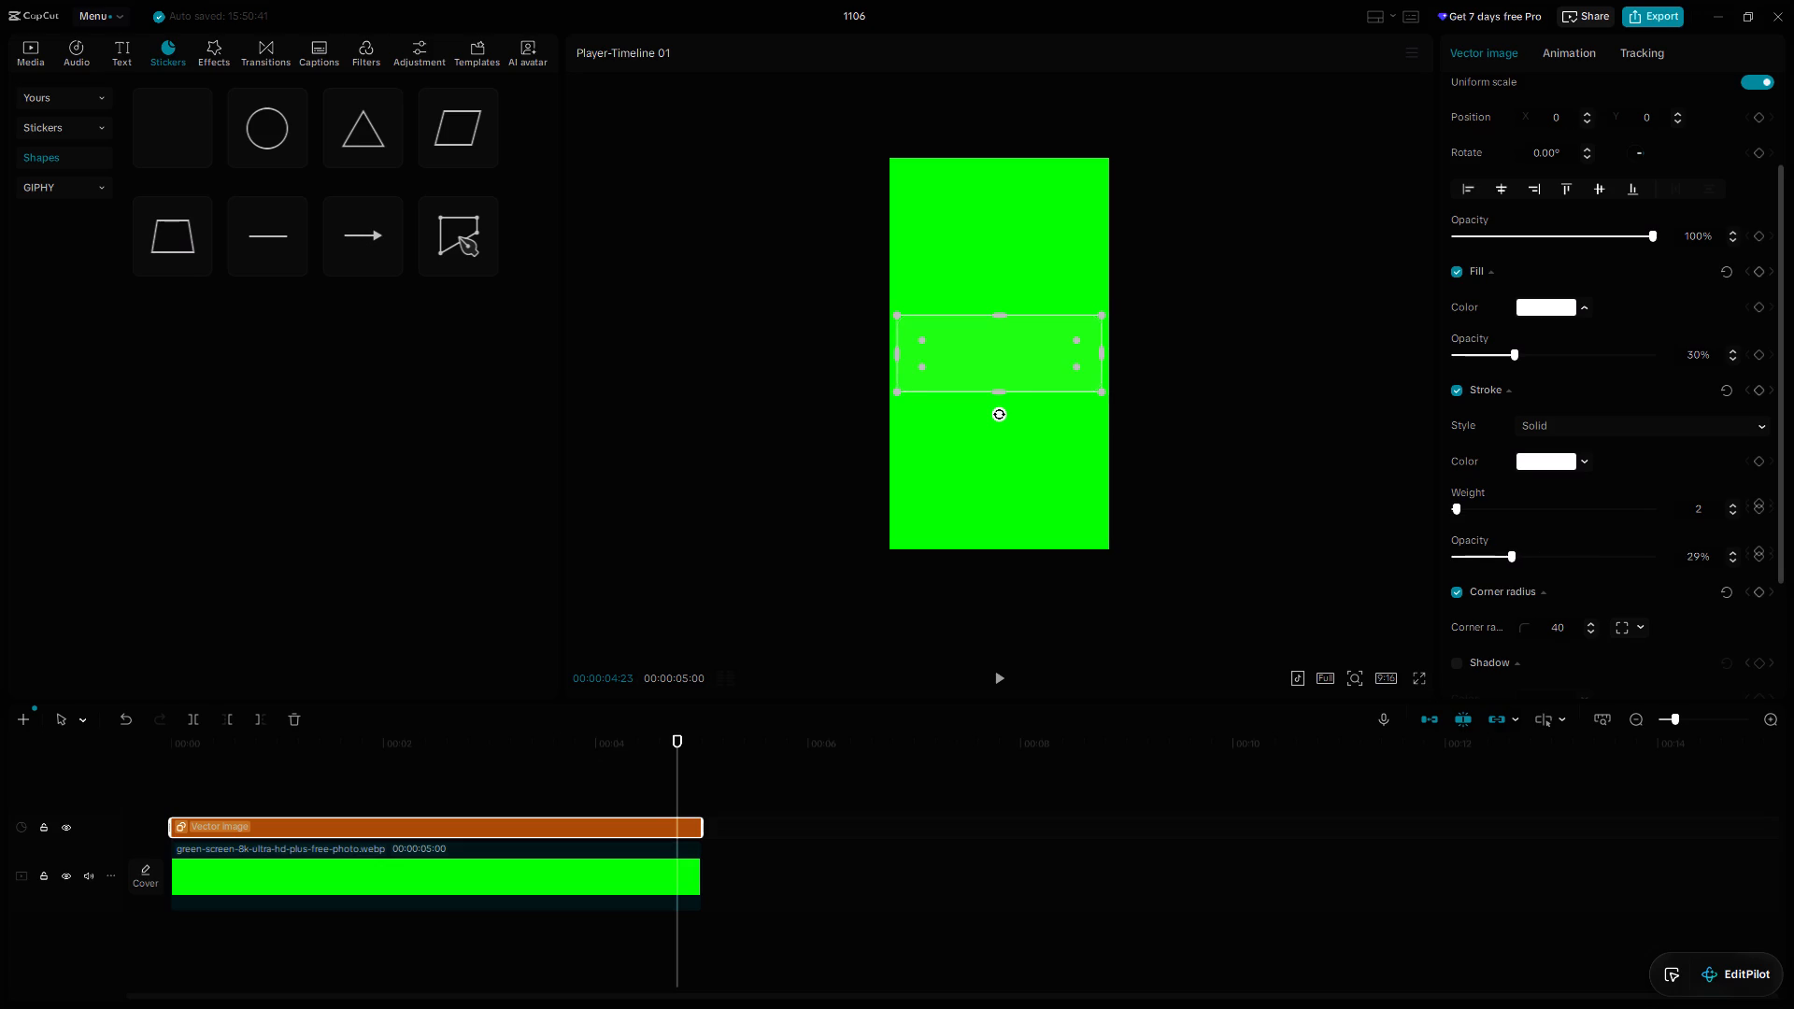
pyautogui.moveTo(1509, 558); pyautogui.dragTo(1511, 558)
pyautogui.moveTo(1511, 558); pyautogui.dragTo(1516, 557)
pyautogui.moveTo(1516, 557); pyautogui.dragTo(1513, 557)
pyautogui.moveTo(1513, 557); pyautogui.dragTo(1511, 558)
pyautogui.click(1189, 836)
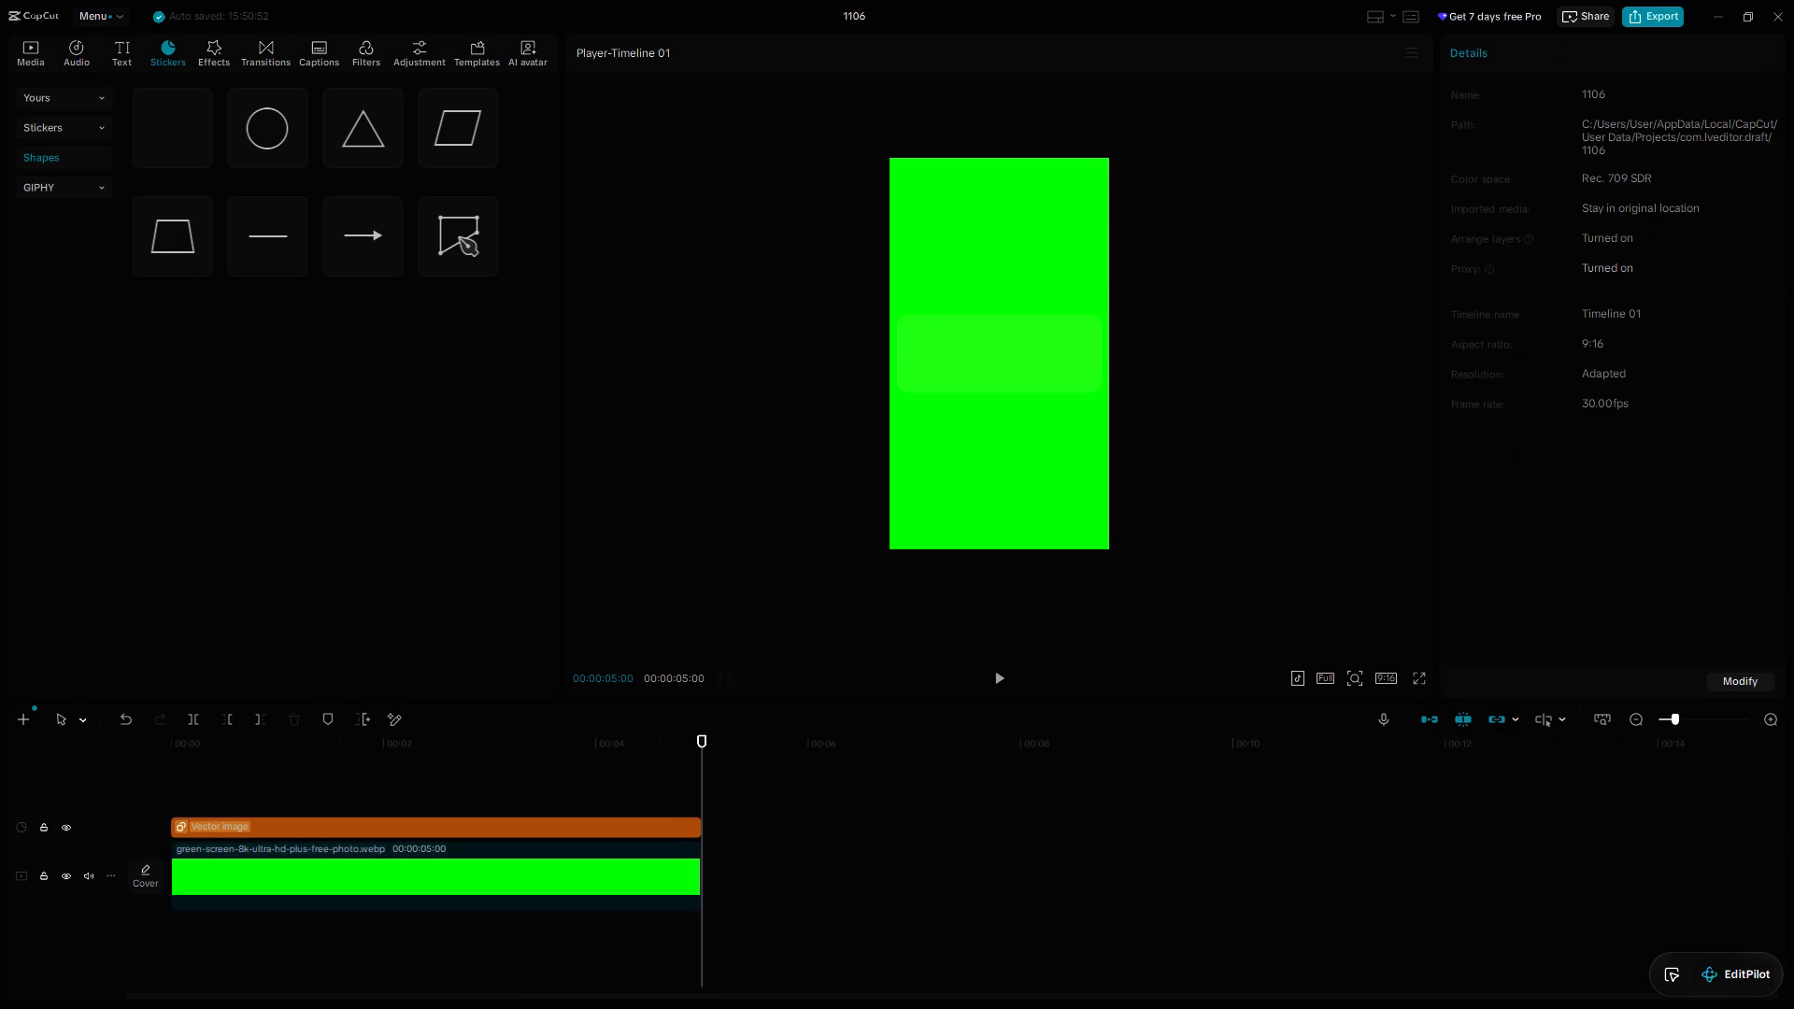
# Change the rounded rectangle's solid fill colour to dark grey, 666666.
pyautogui.click(630, 827)
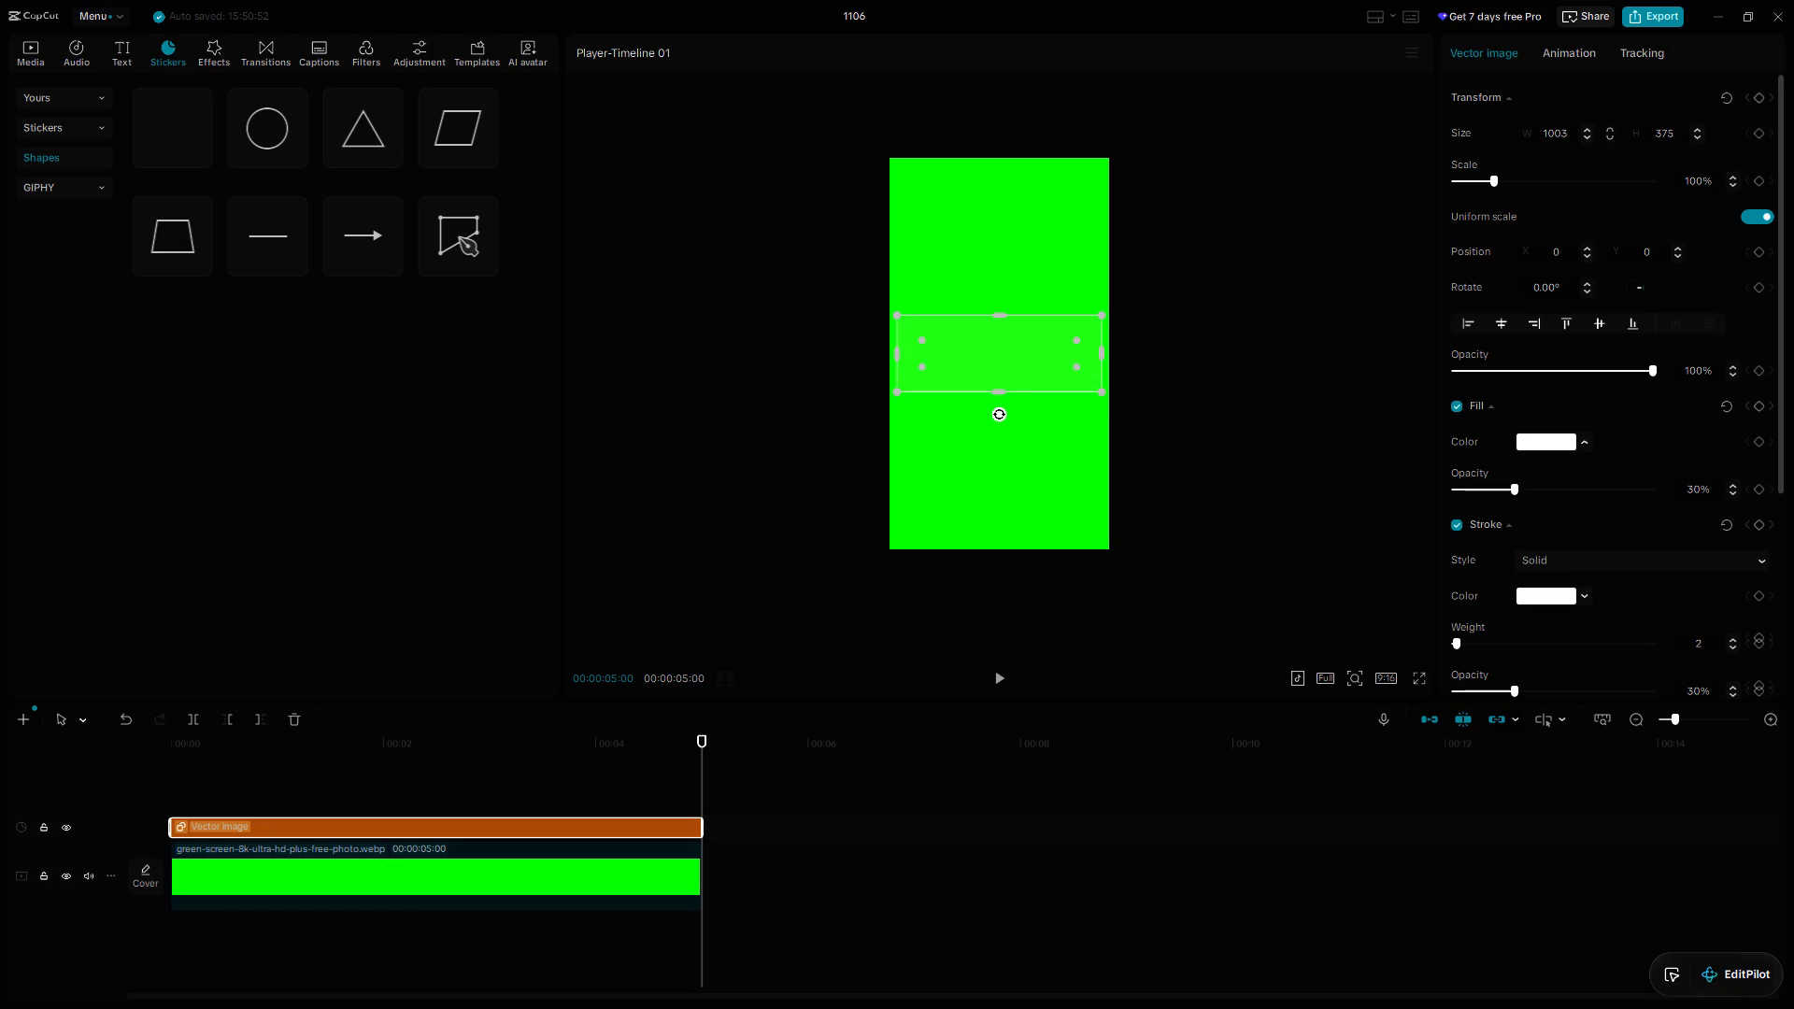
pyautogui.click(1577, 439)
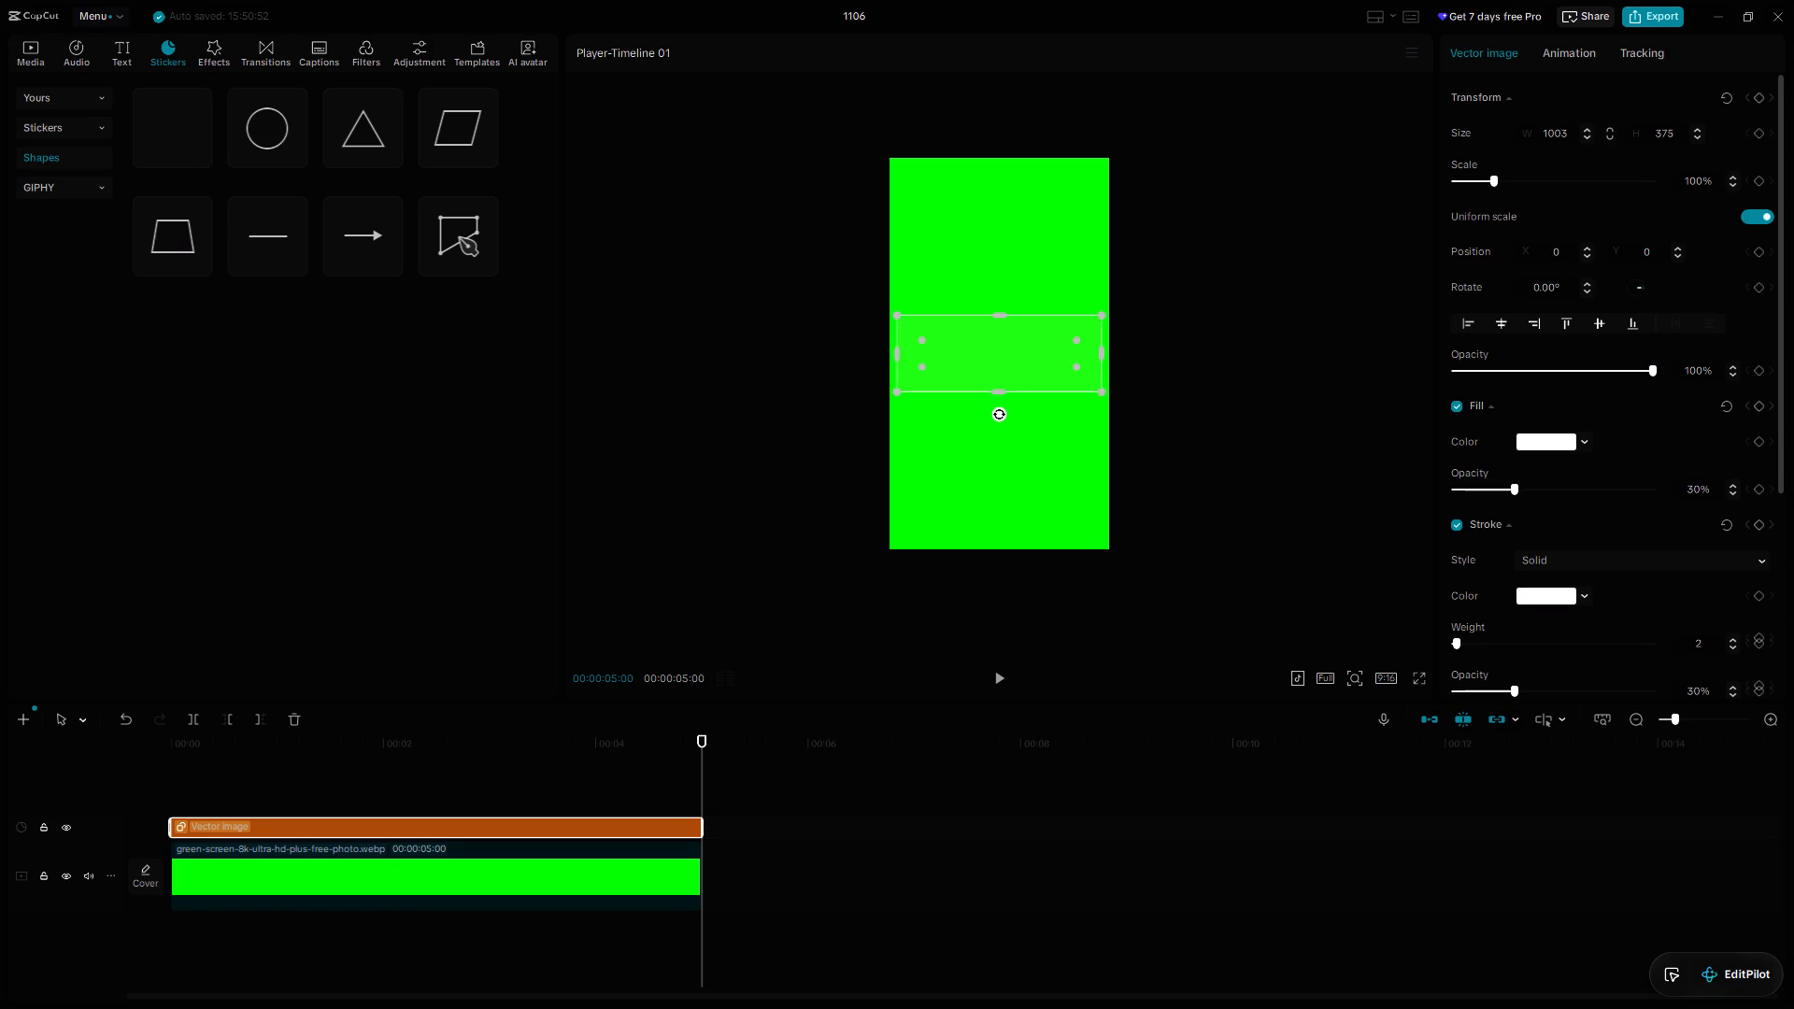
pyautogui.click(1587, 442)
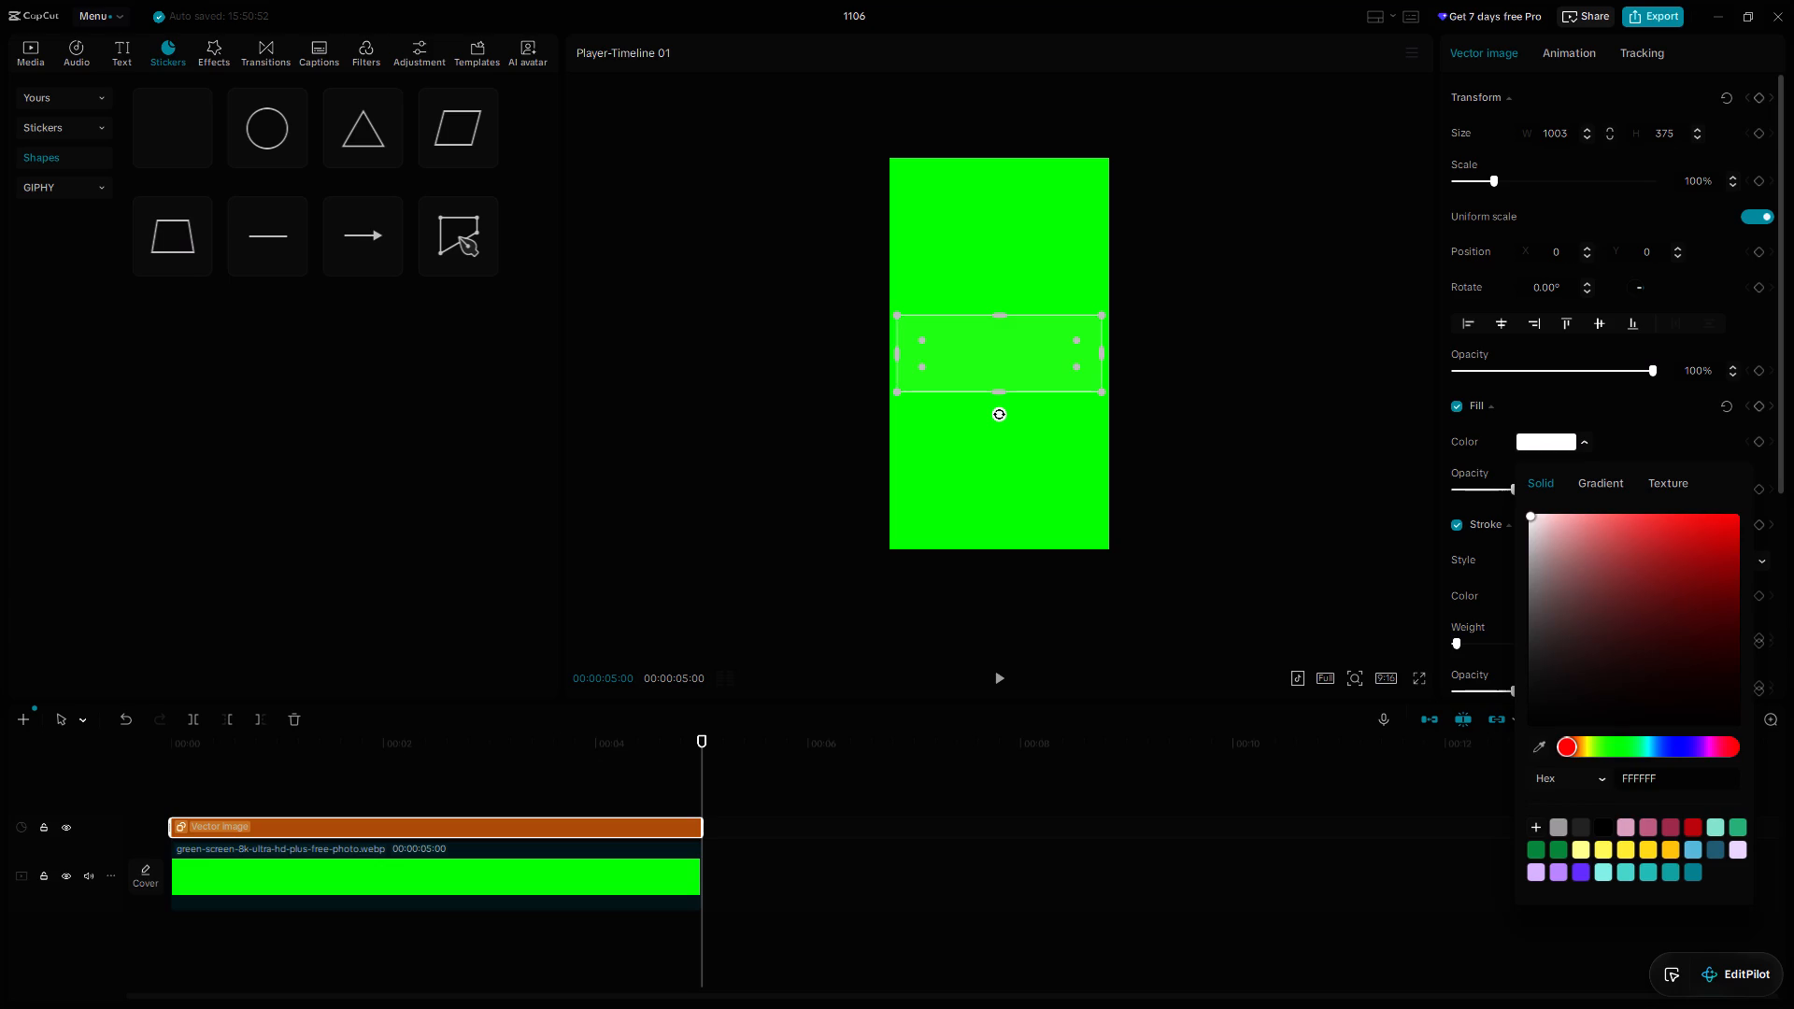
pyautogui.click(1584, 825)
pyautogui.click(1260, 919)
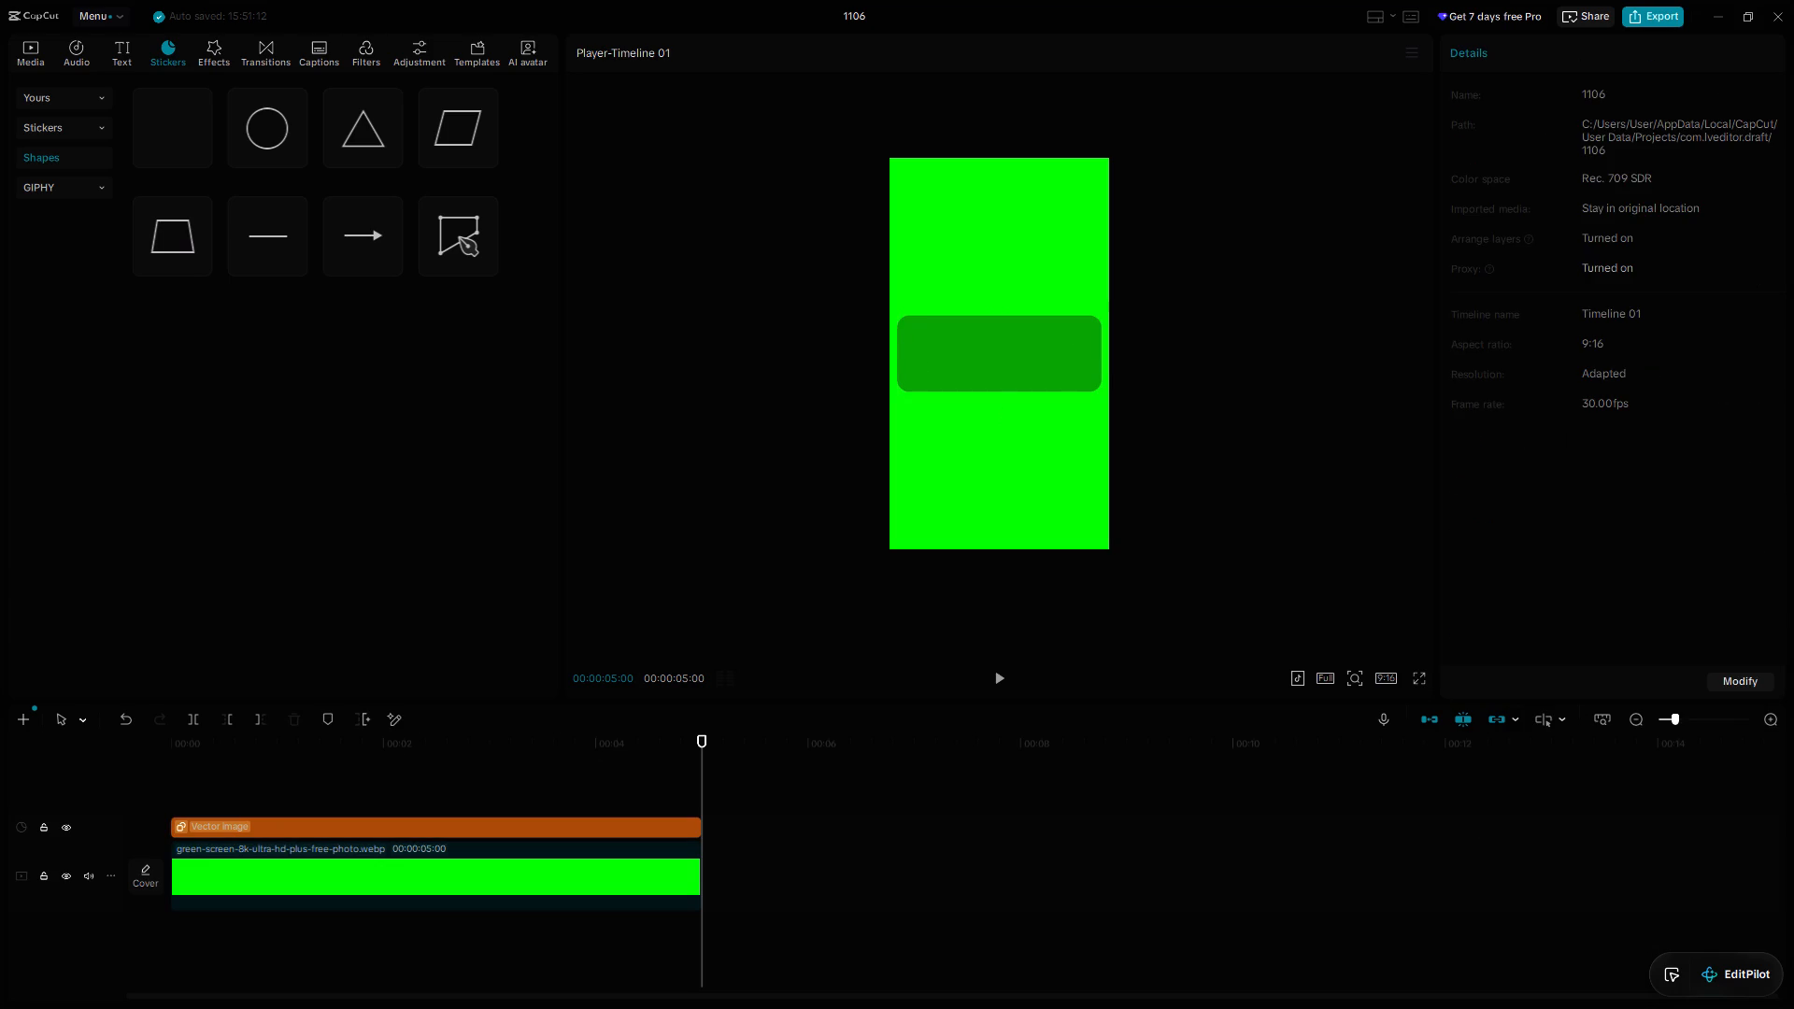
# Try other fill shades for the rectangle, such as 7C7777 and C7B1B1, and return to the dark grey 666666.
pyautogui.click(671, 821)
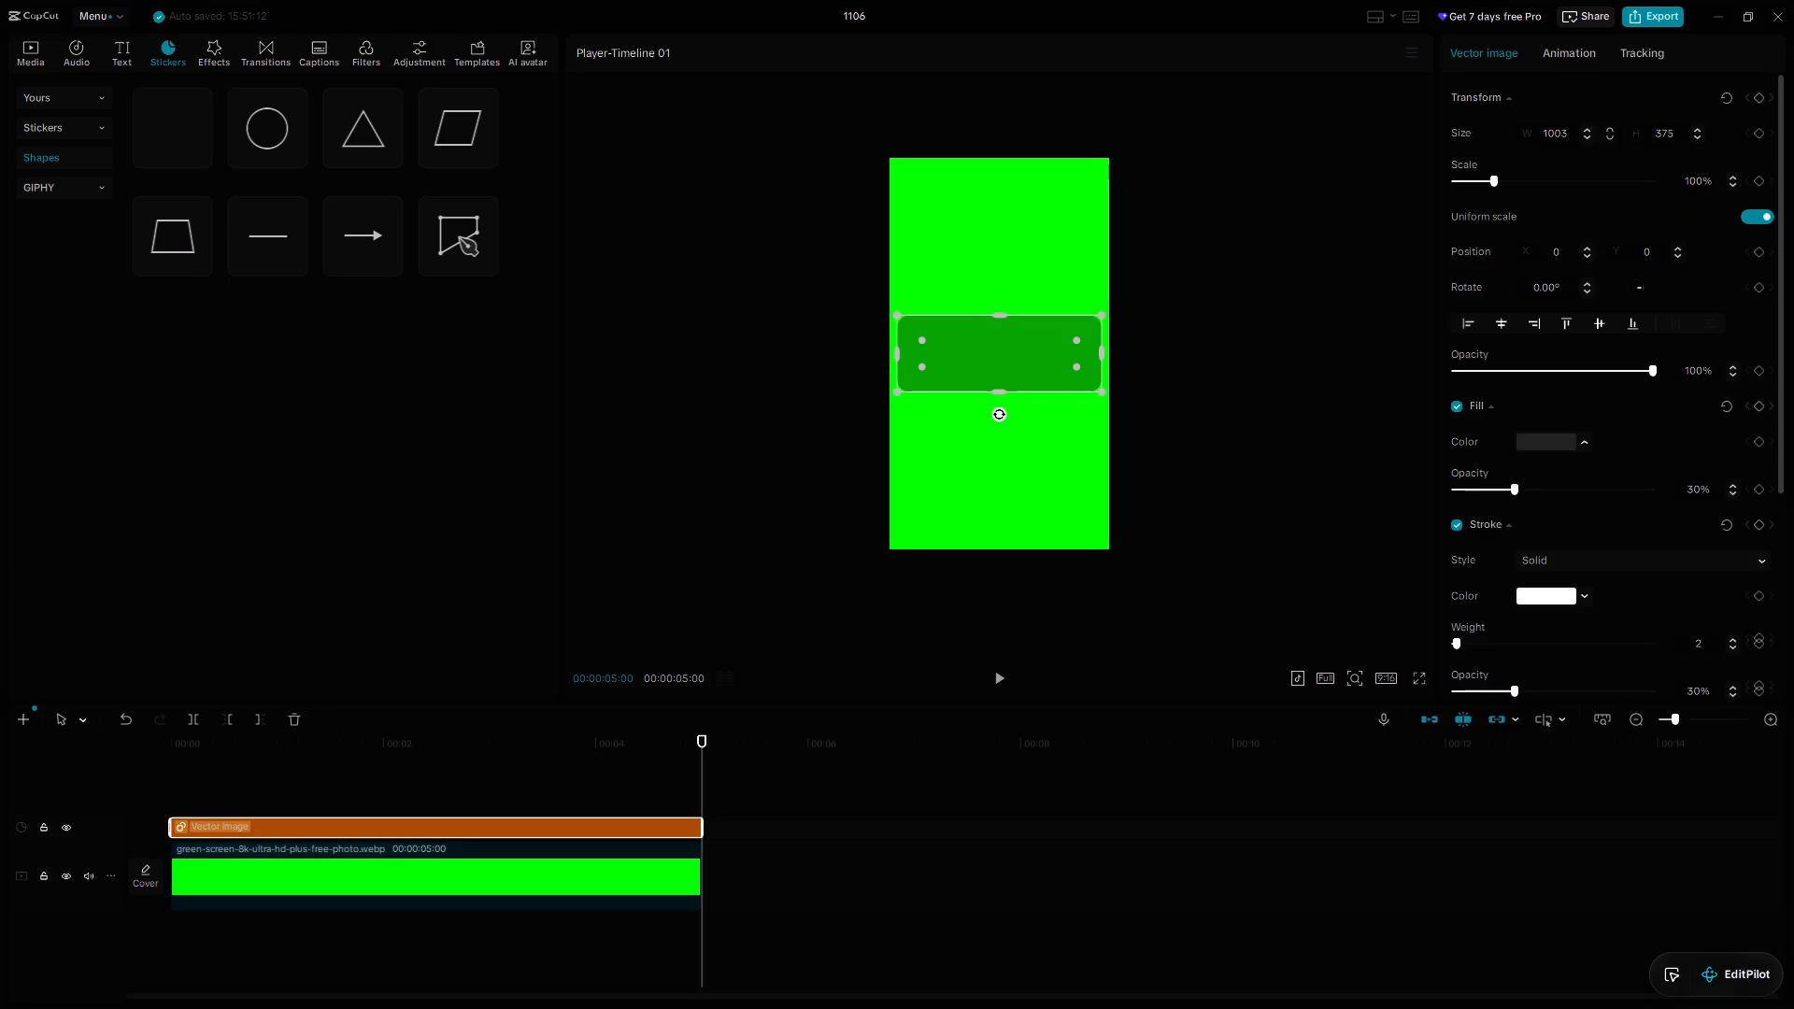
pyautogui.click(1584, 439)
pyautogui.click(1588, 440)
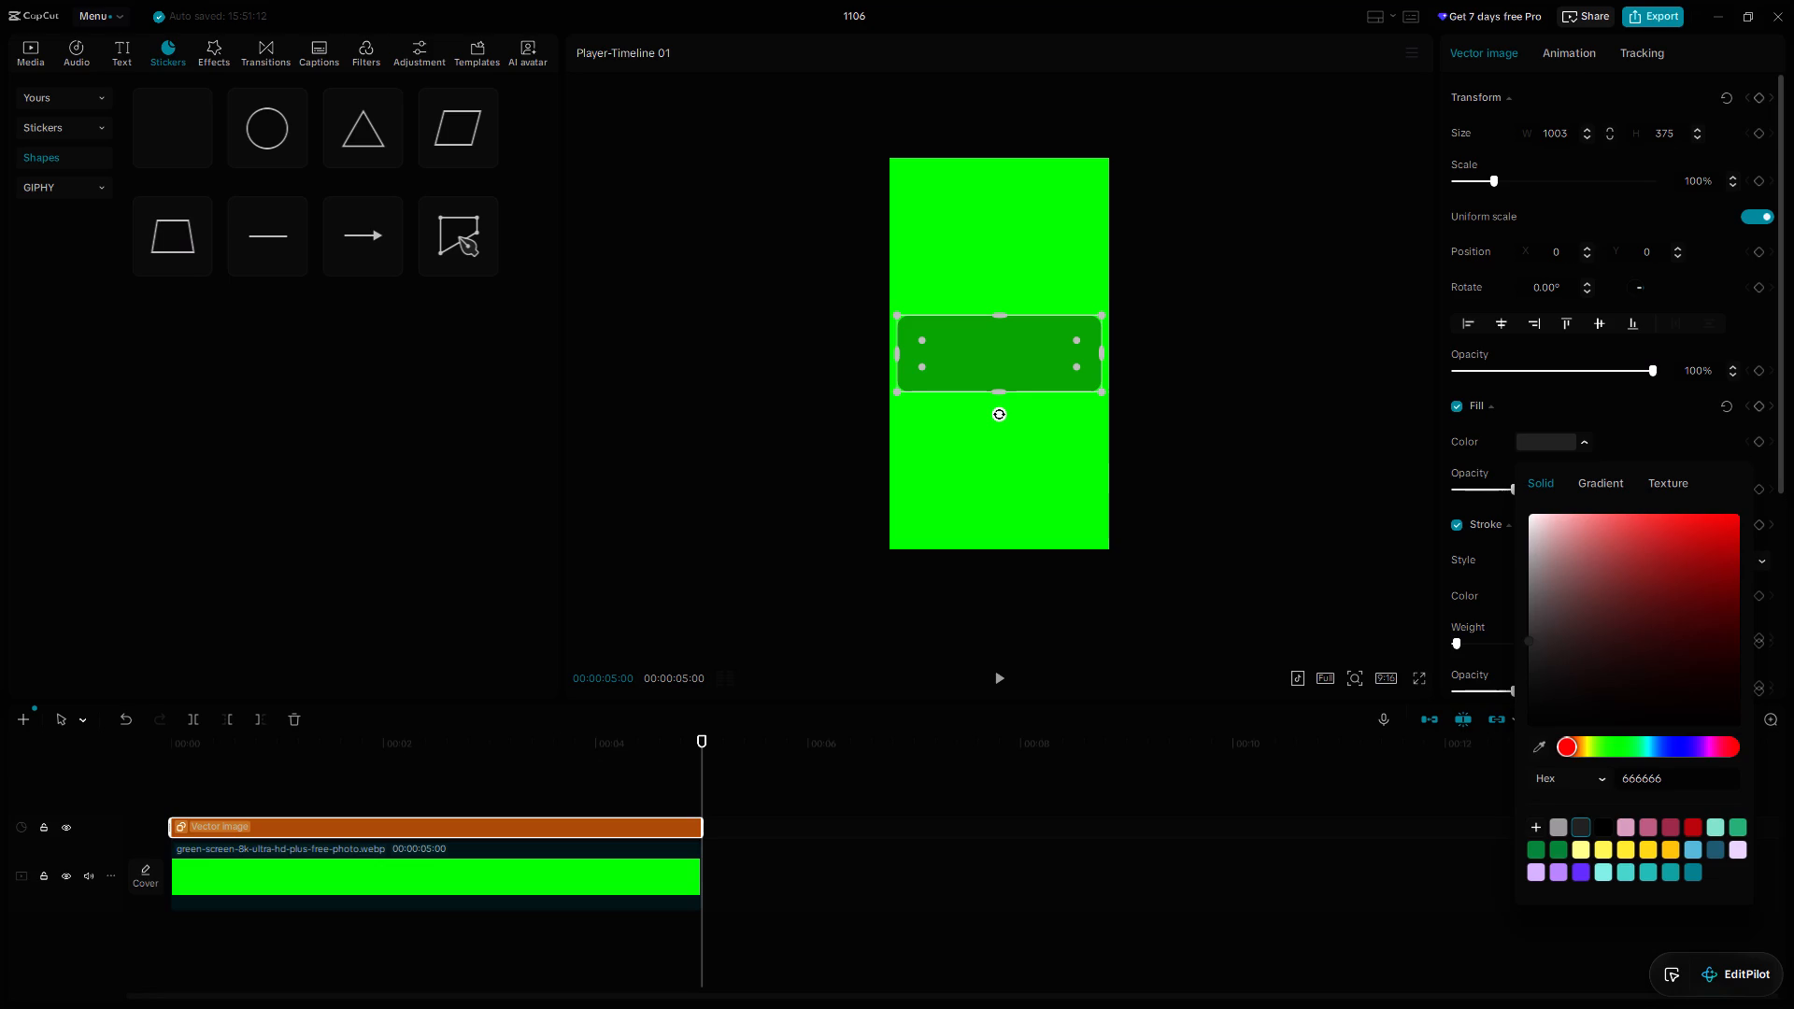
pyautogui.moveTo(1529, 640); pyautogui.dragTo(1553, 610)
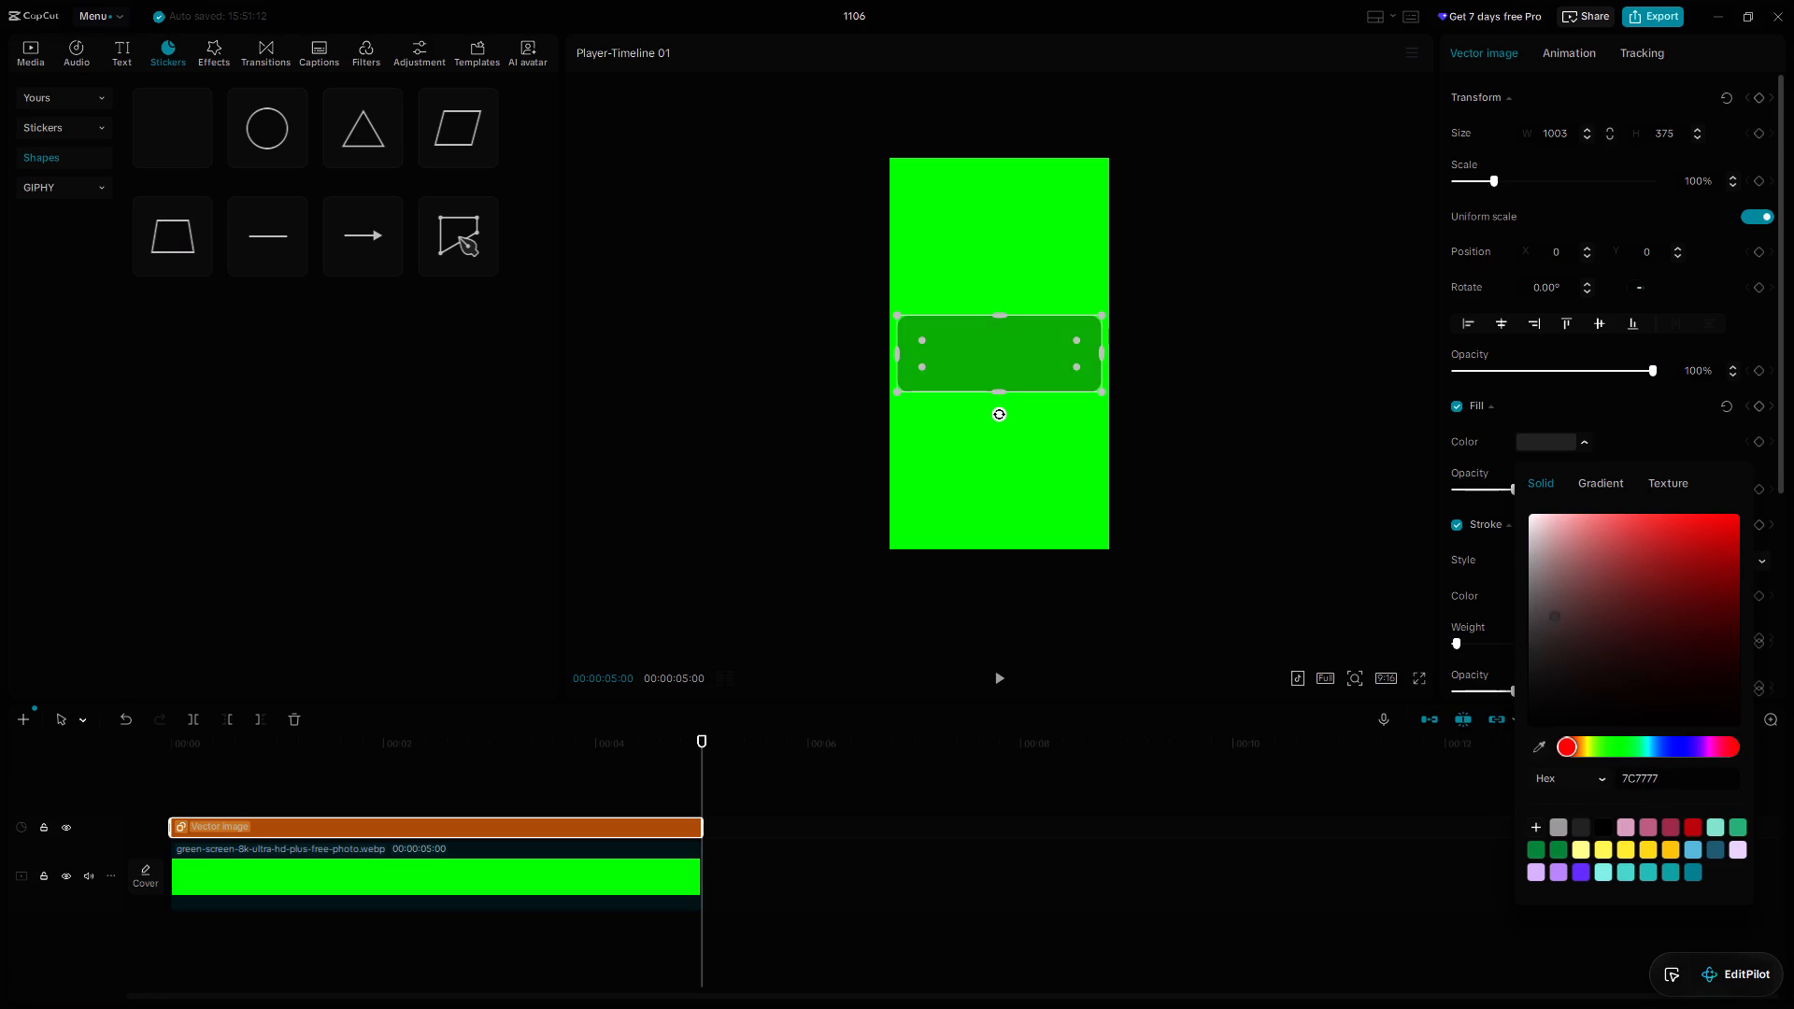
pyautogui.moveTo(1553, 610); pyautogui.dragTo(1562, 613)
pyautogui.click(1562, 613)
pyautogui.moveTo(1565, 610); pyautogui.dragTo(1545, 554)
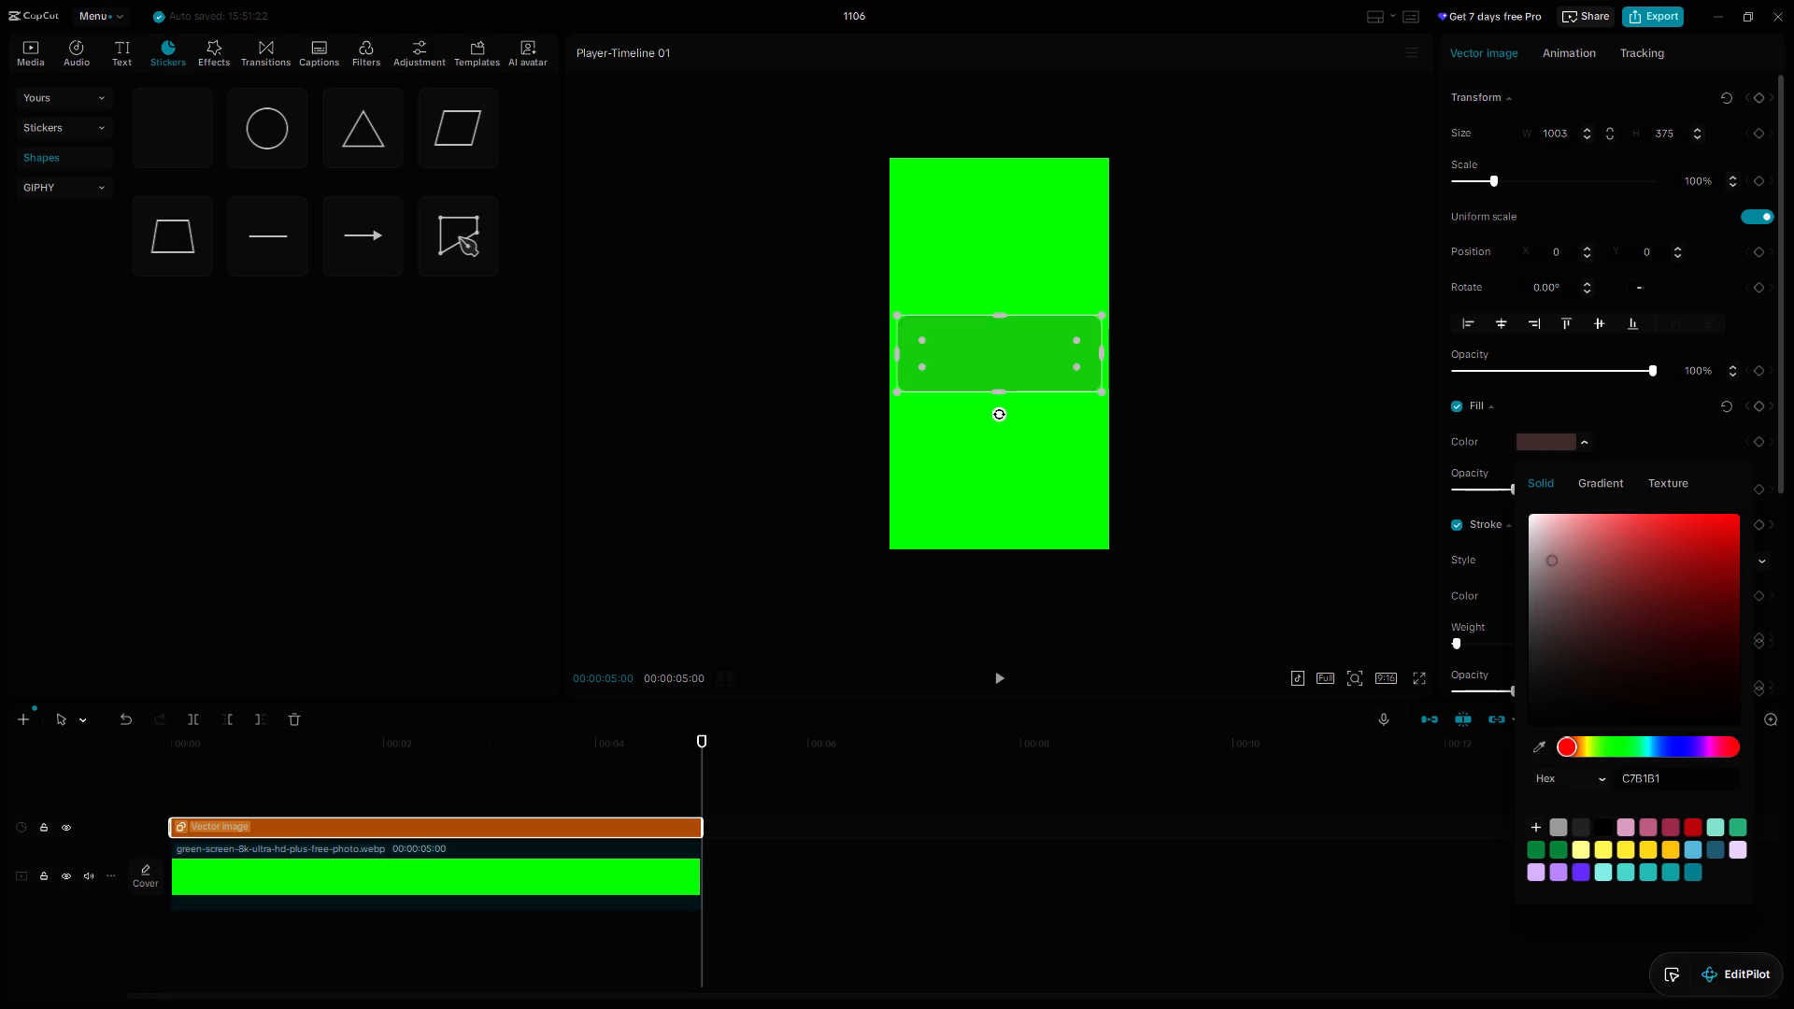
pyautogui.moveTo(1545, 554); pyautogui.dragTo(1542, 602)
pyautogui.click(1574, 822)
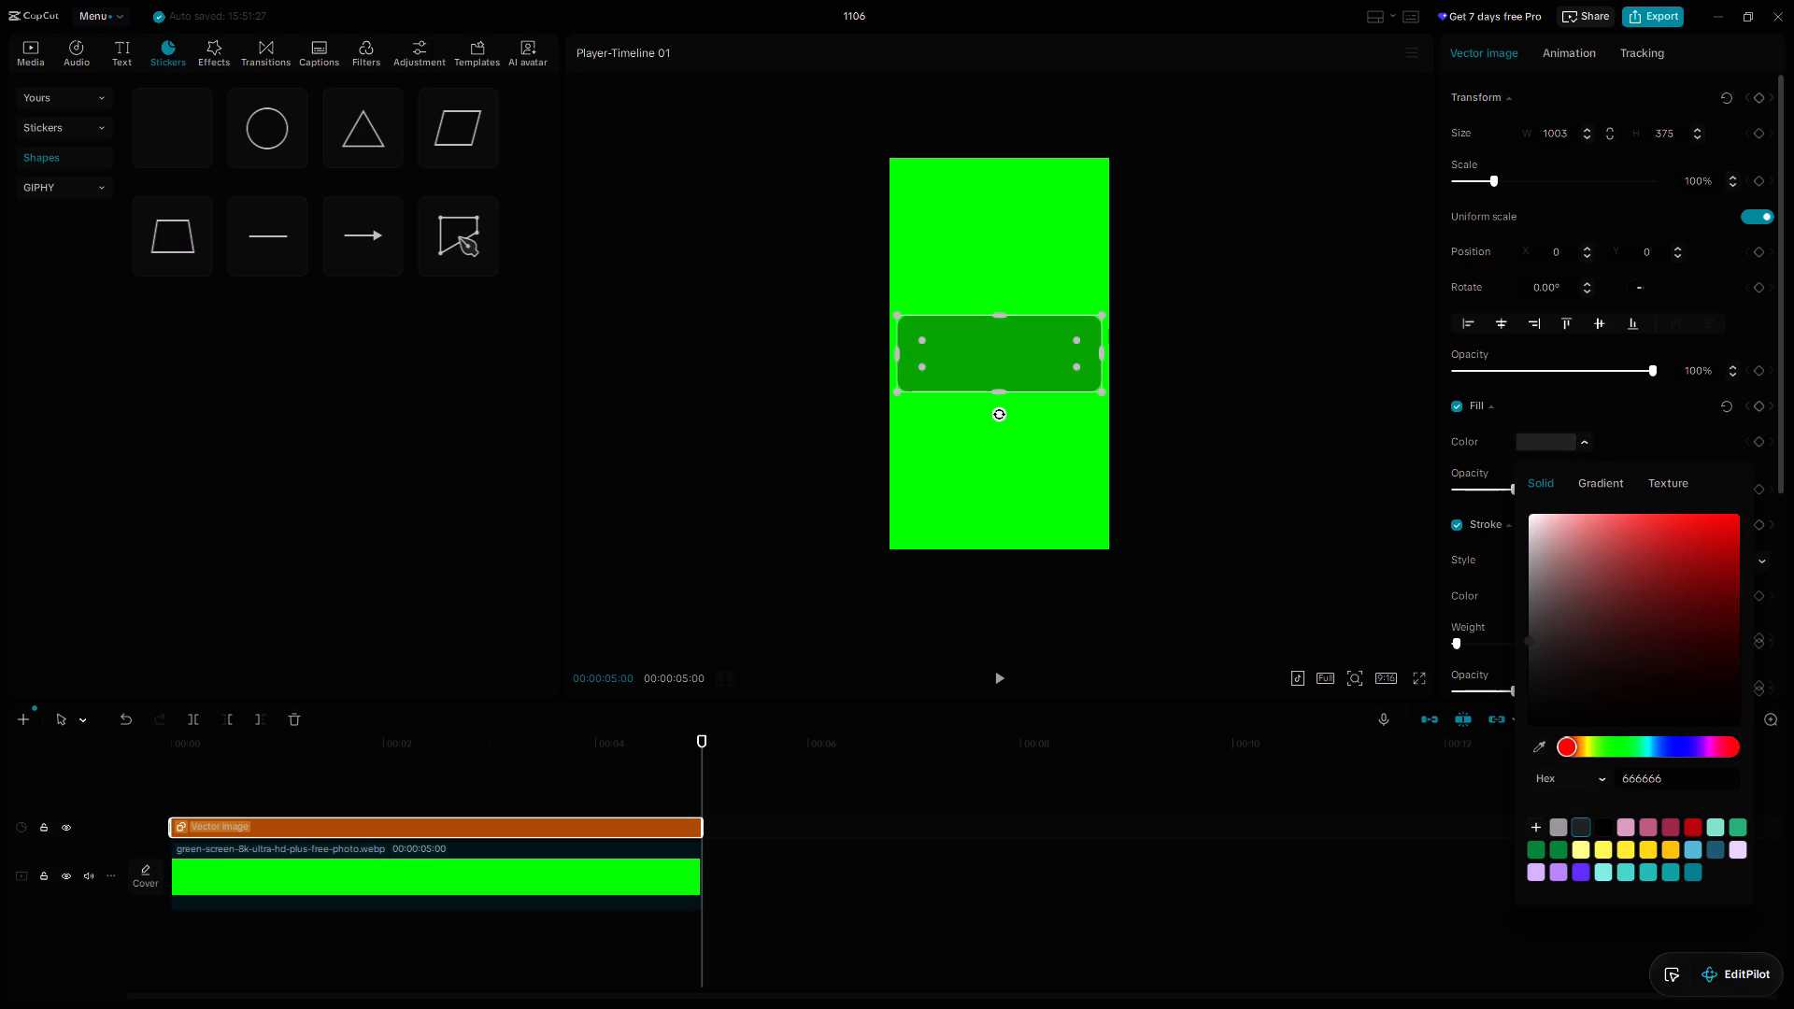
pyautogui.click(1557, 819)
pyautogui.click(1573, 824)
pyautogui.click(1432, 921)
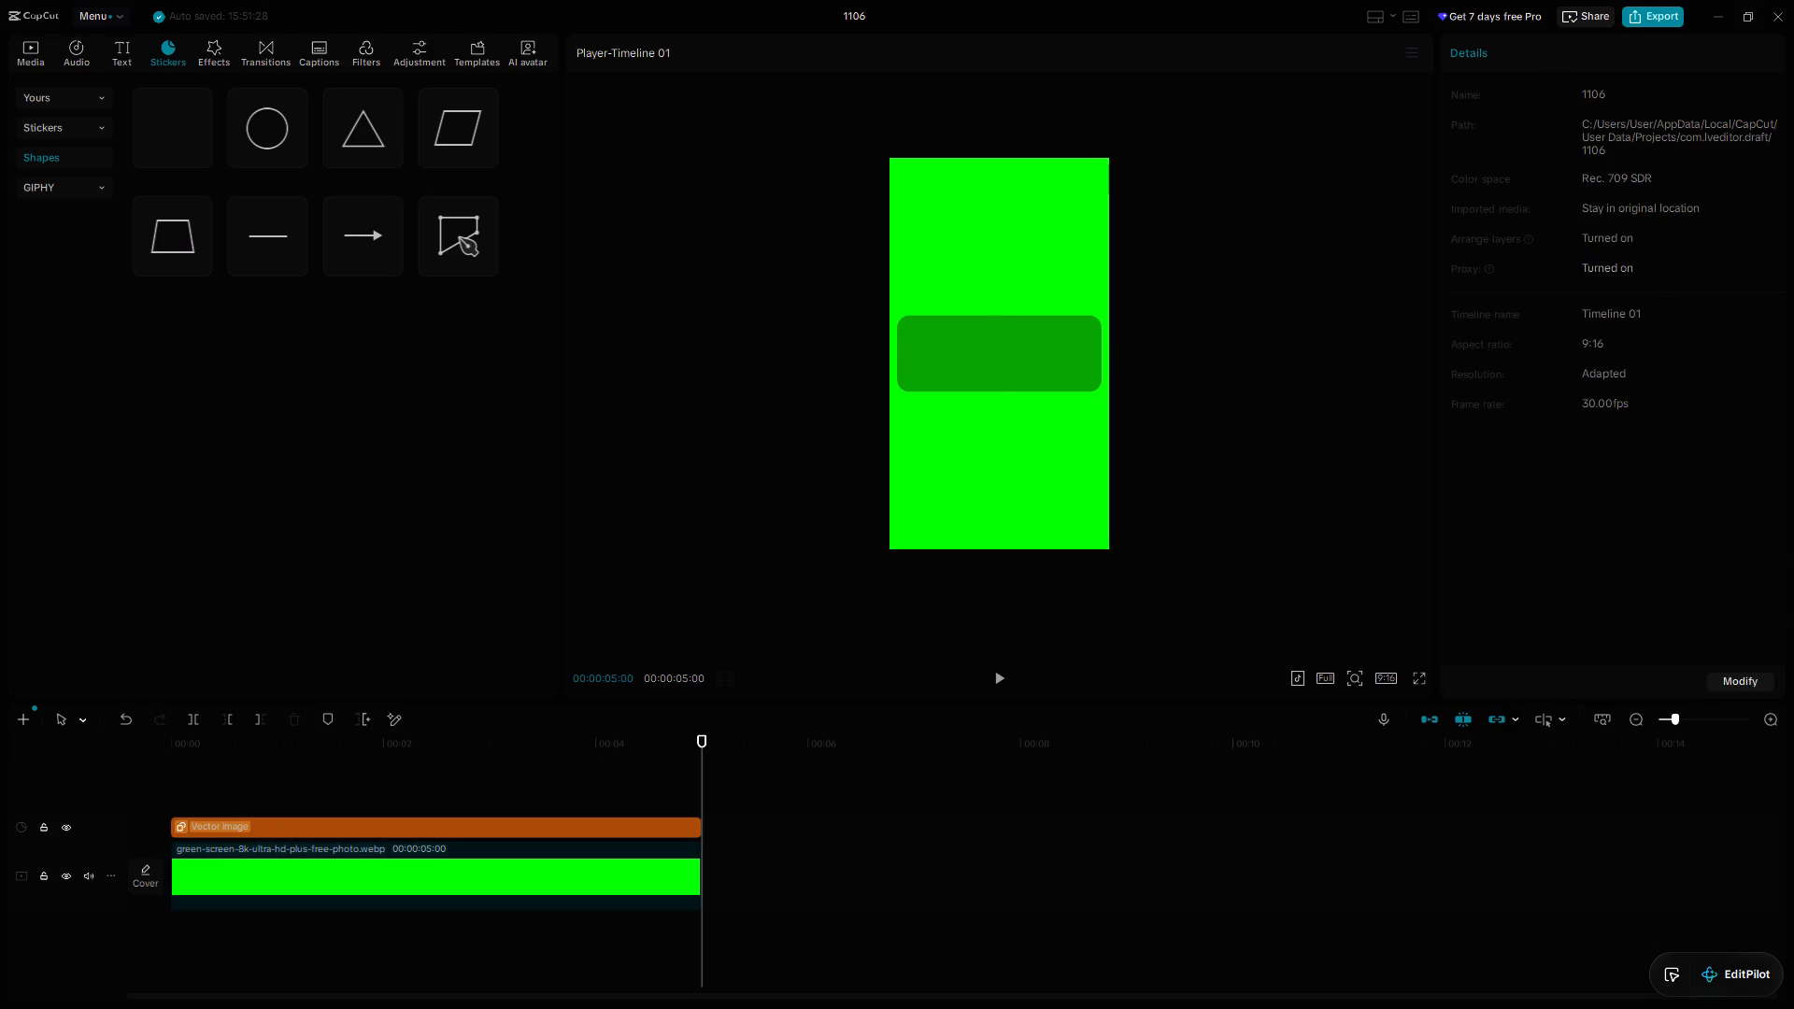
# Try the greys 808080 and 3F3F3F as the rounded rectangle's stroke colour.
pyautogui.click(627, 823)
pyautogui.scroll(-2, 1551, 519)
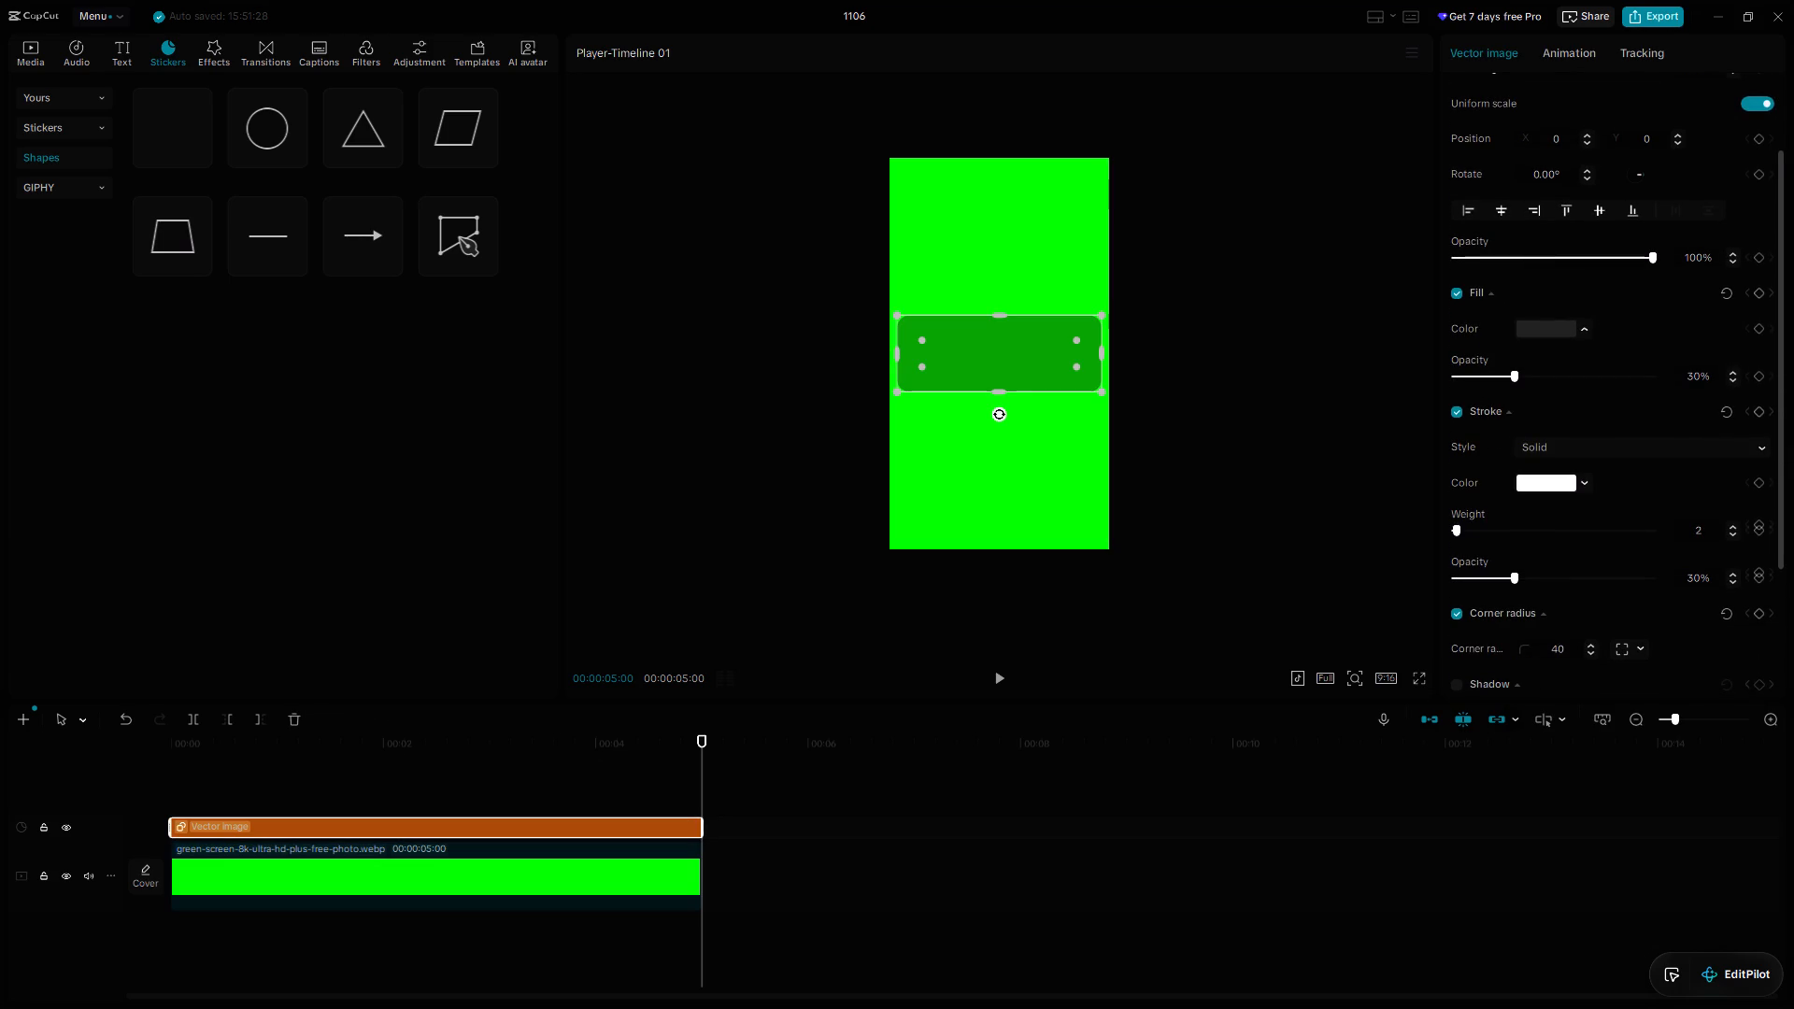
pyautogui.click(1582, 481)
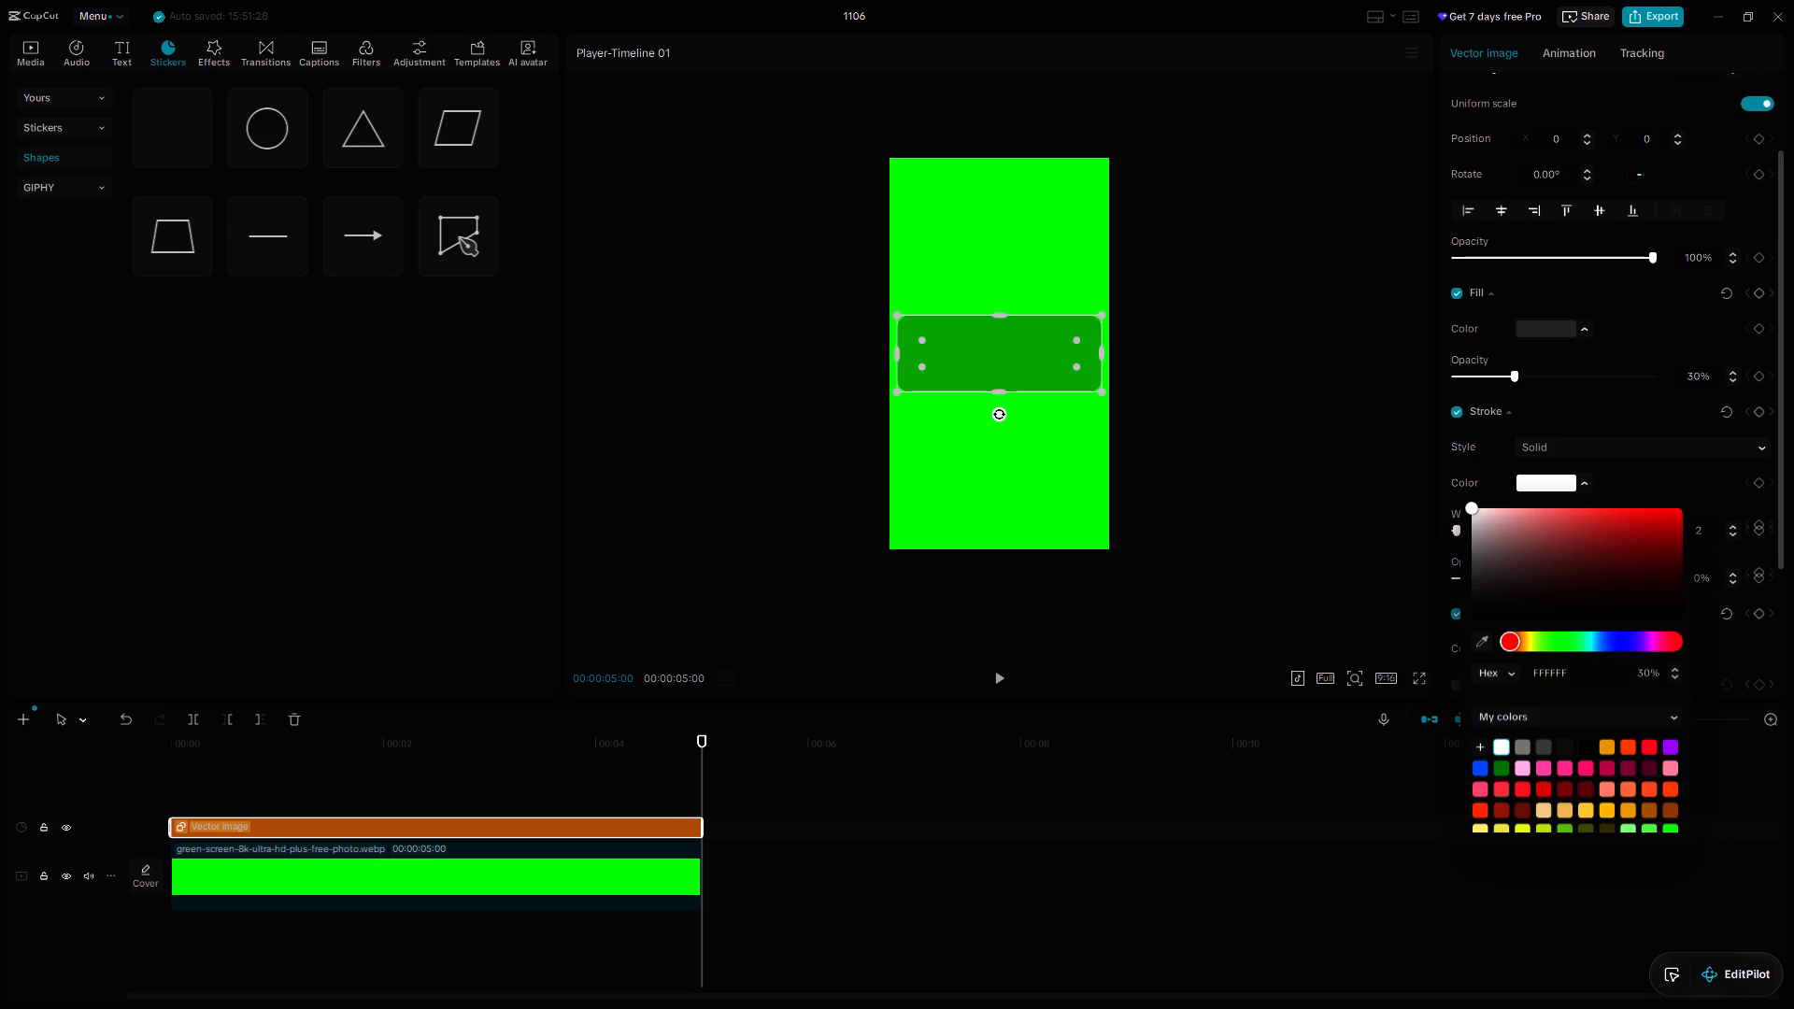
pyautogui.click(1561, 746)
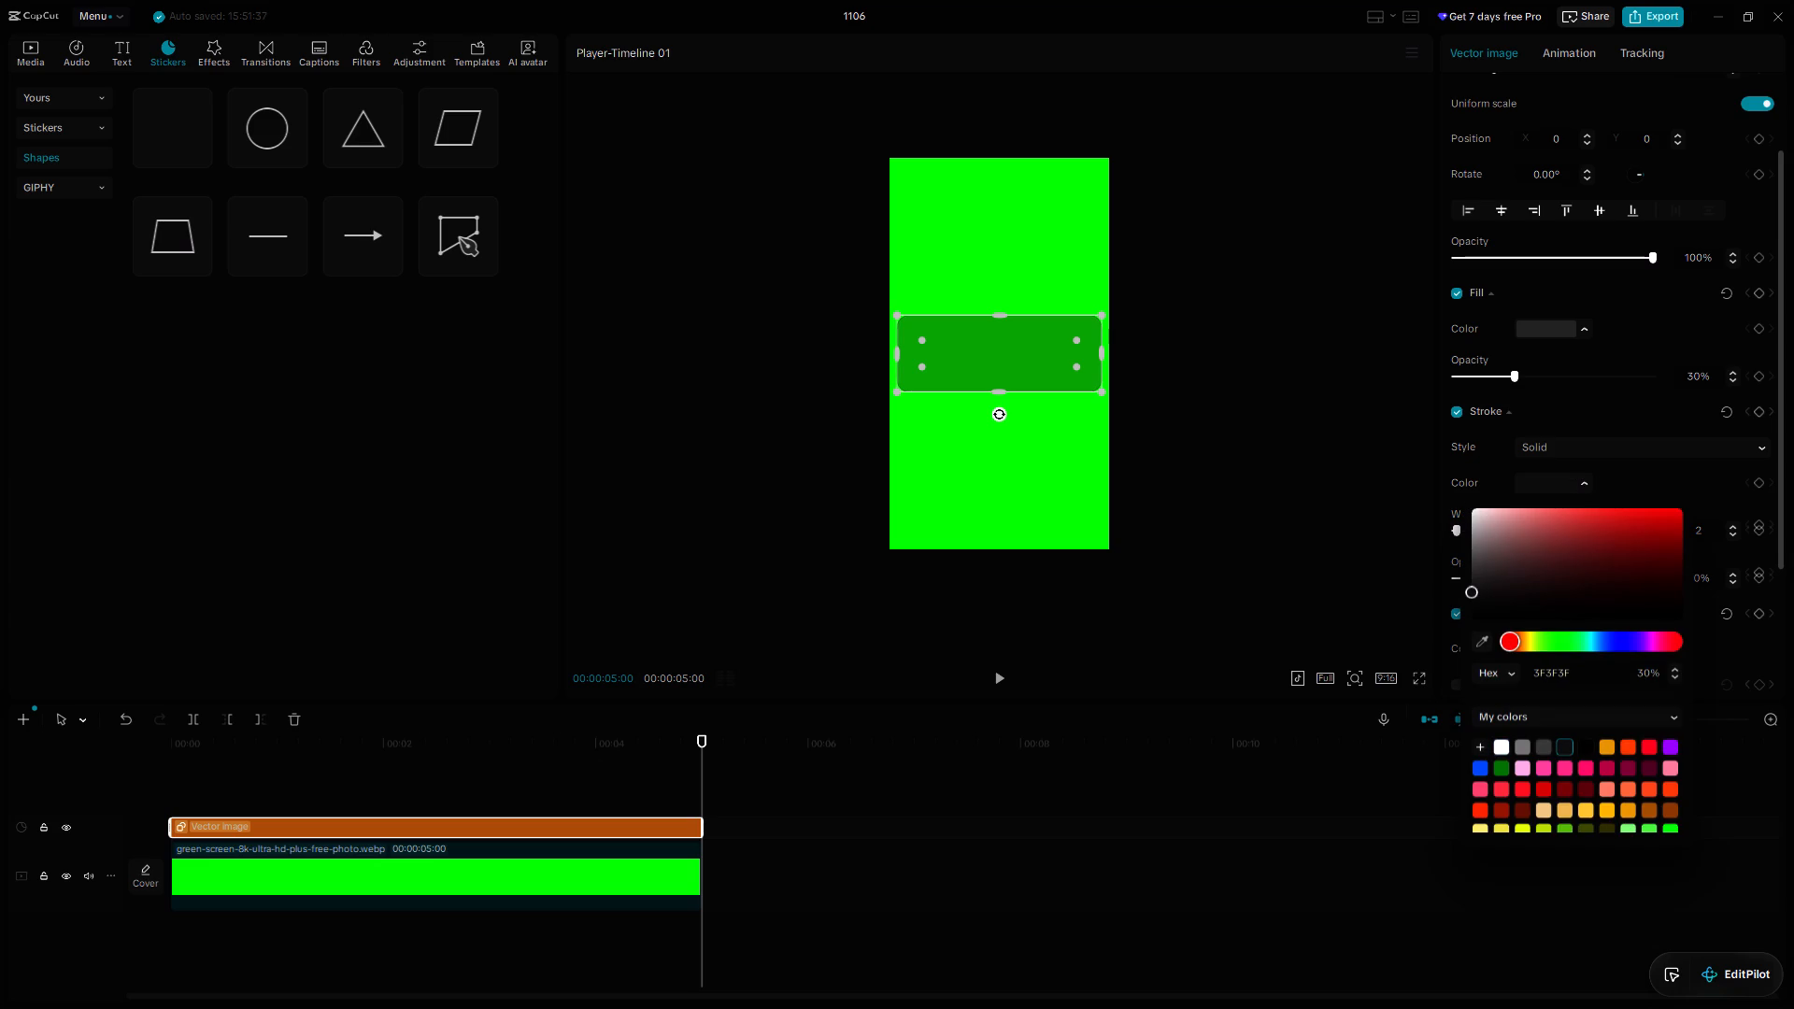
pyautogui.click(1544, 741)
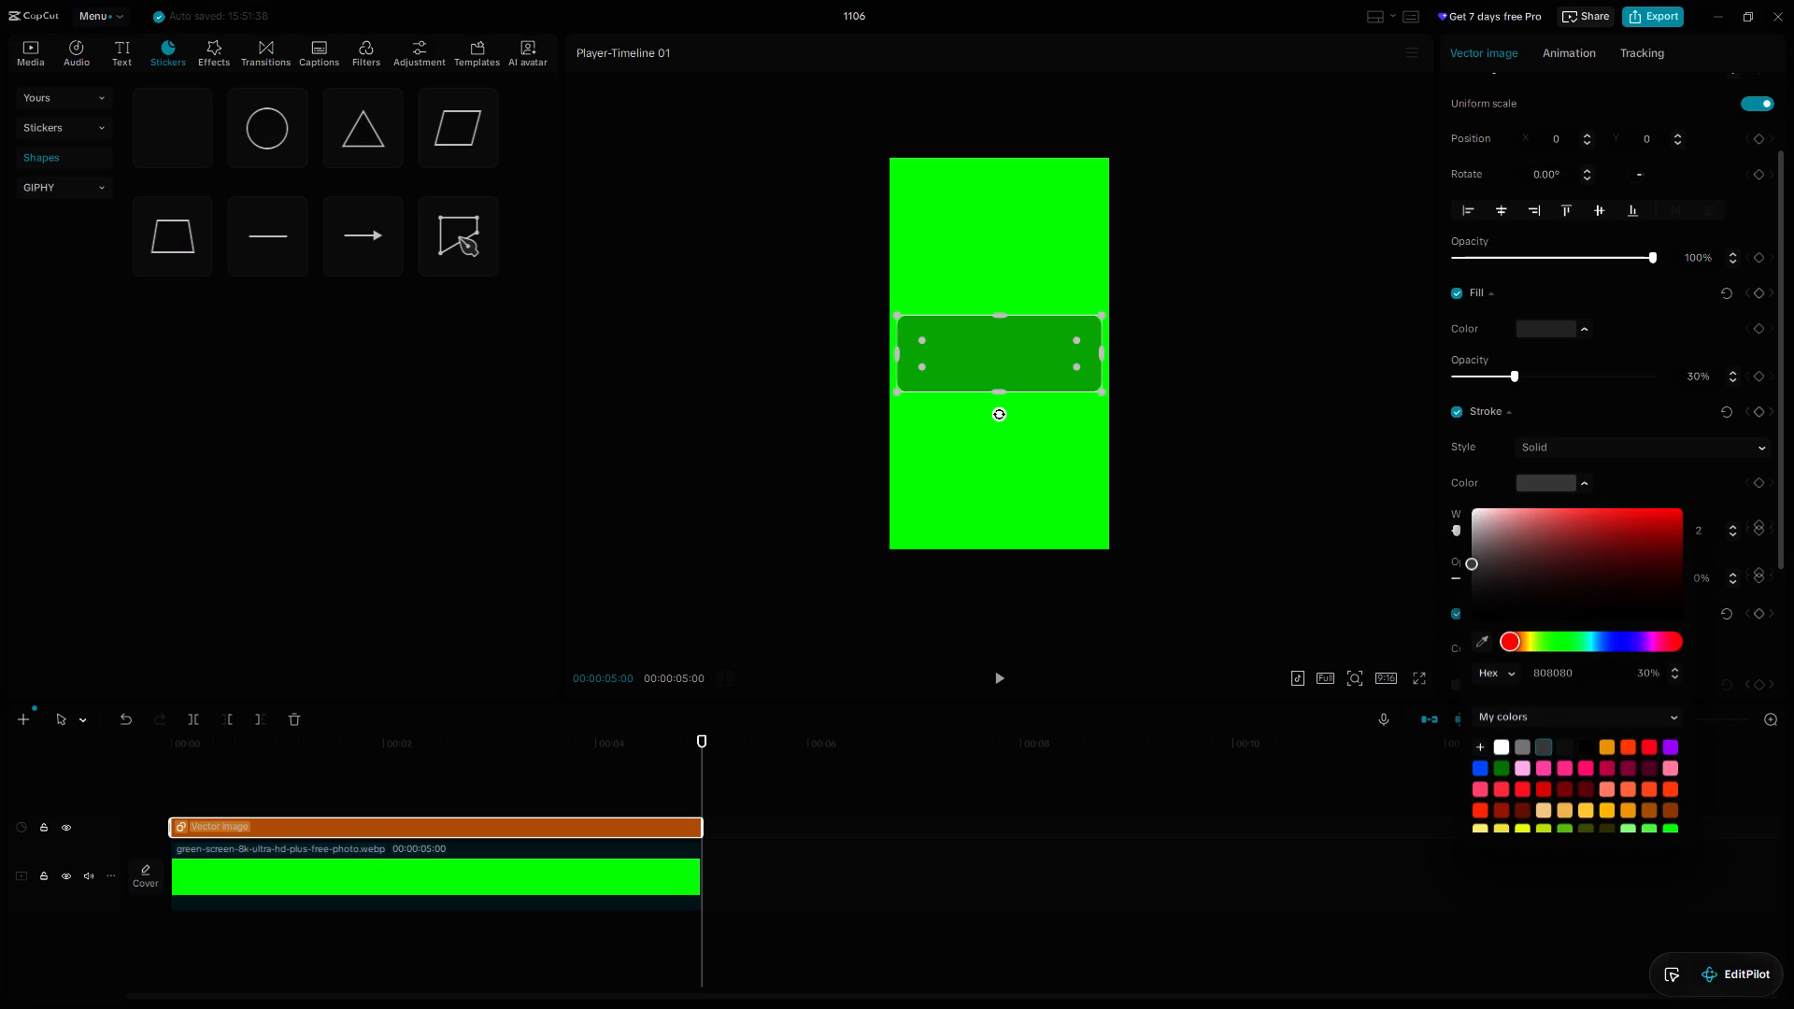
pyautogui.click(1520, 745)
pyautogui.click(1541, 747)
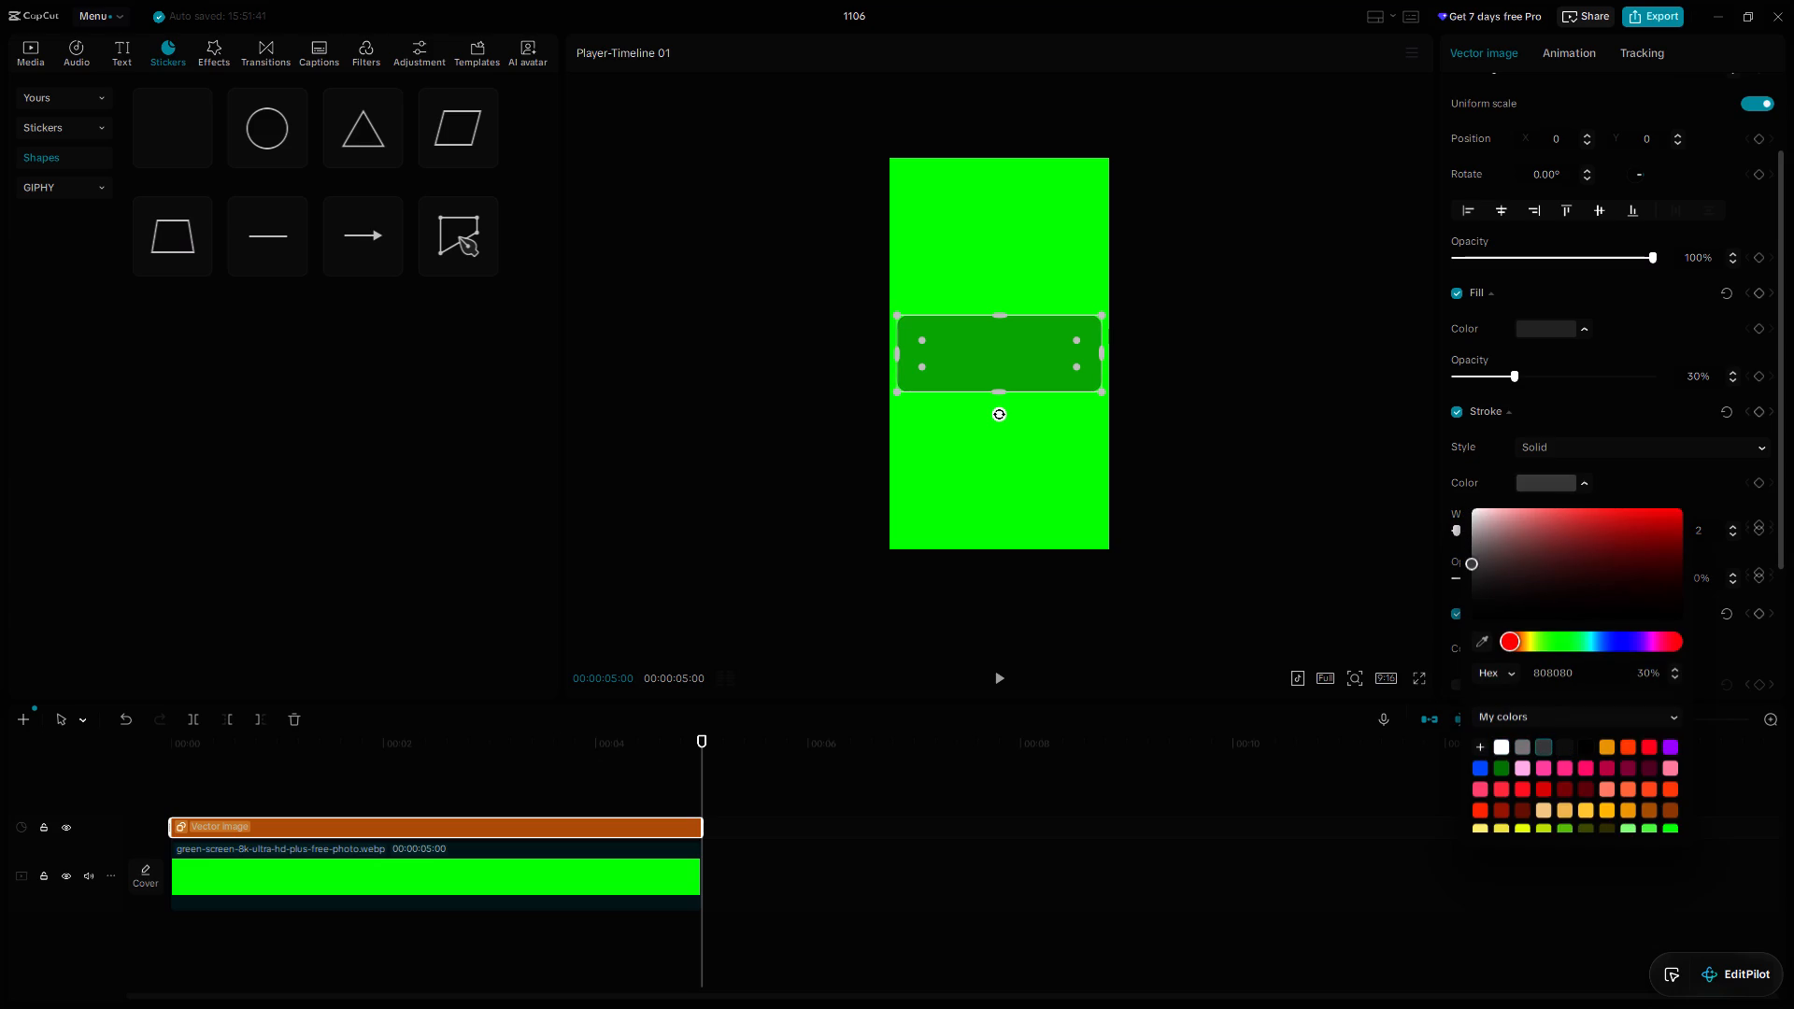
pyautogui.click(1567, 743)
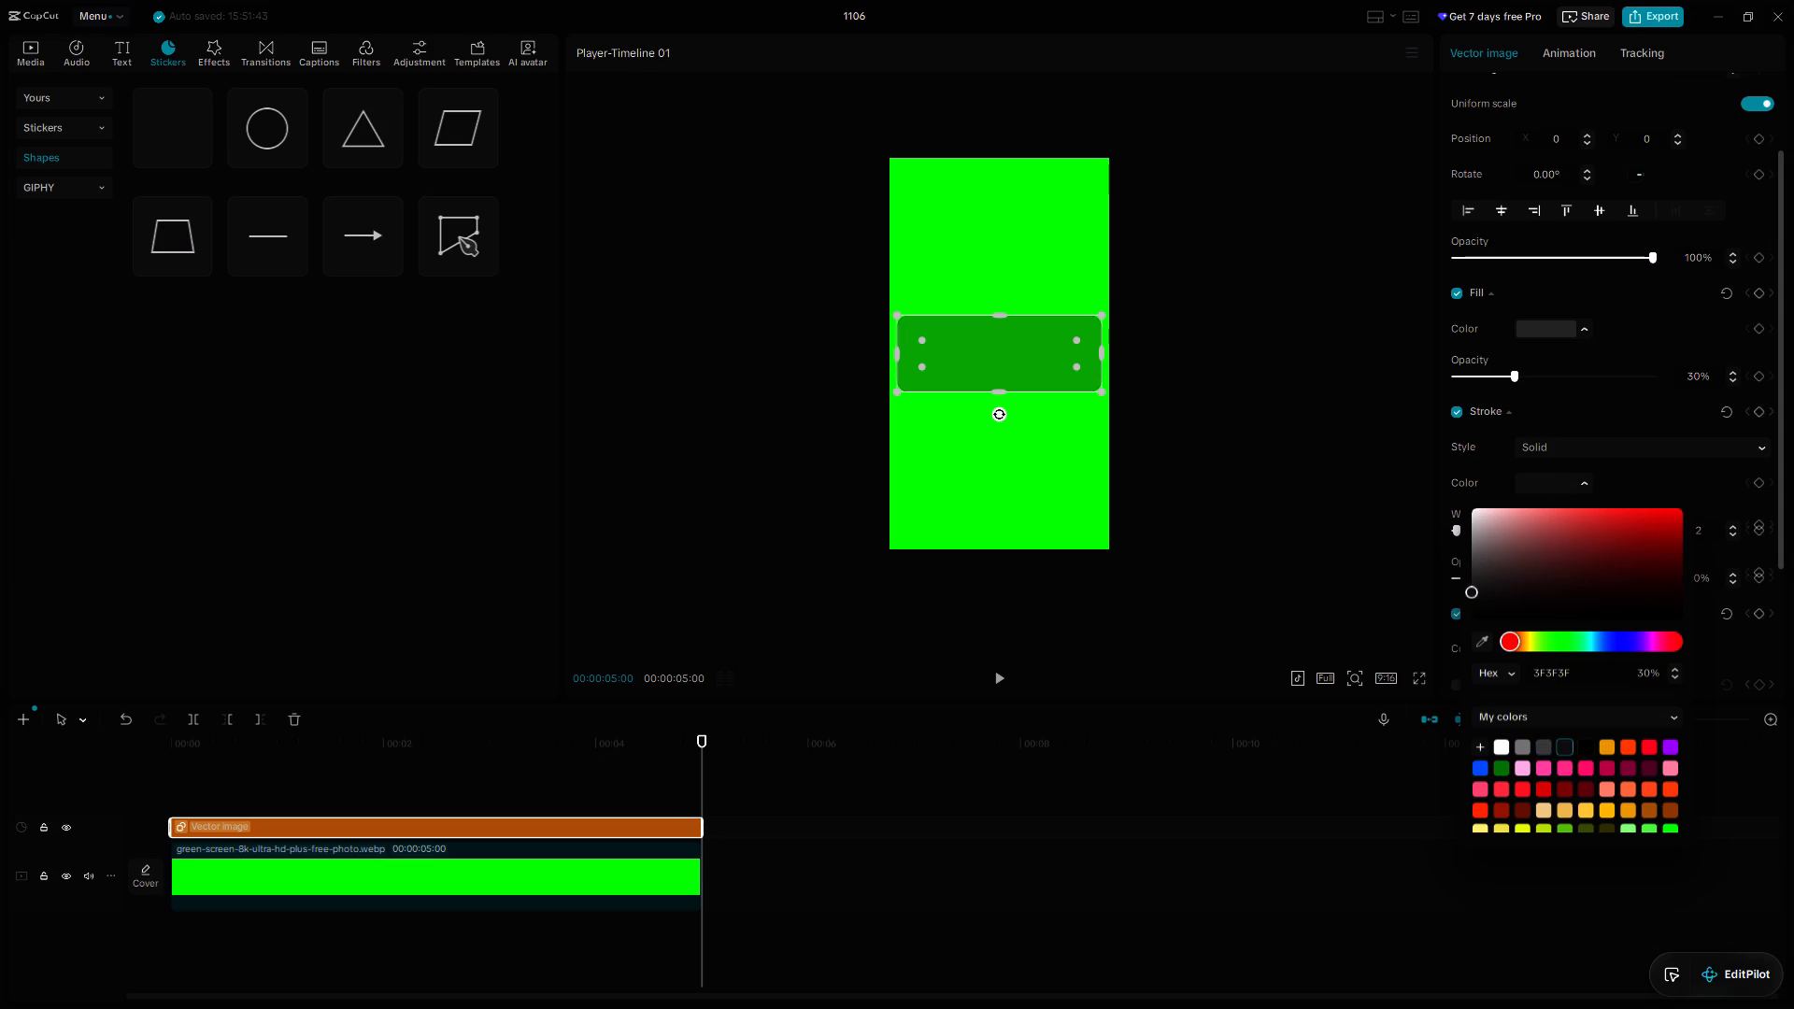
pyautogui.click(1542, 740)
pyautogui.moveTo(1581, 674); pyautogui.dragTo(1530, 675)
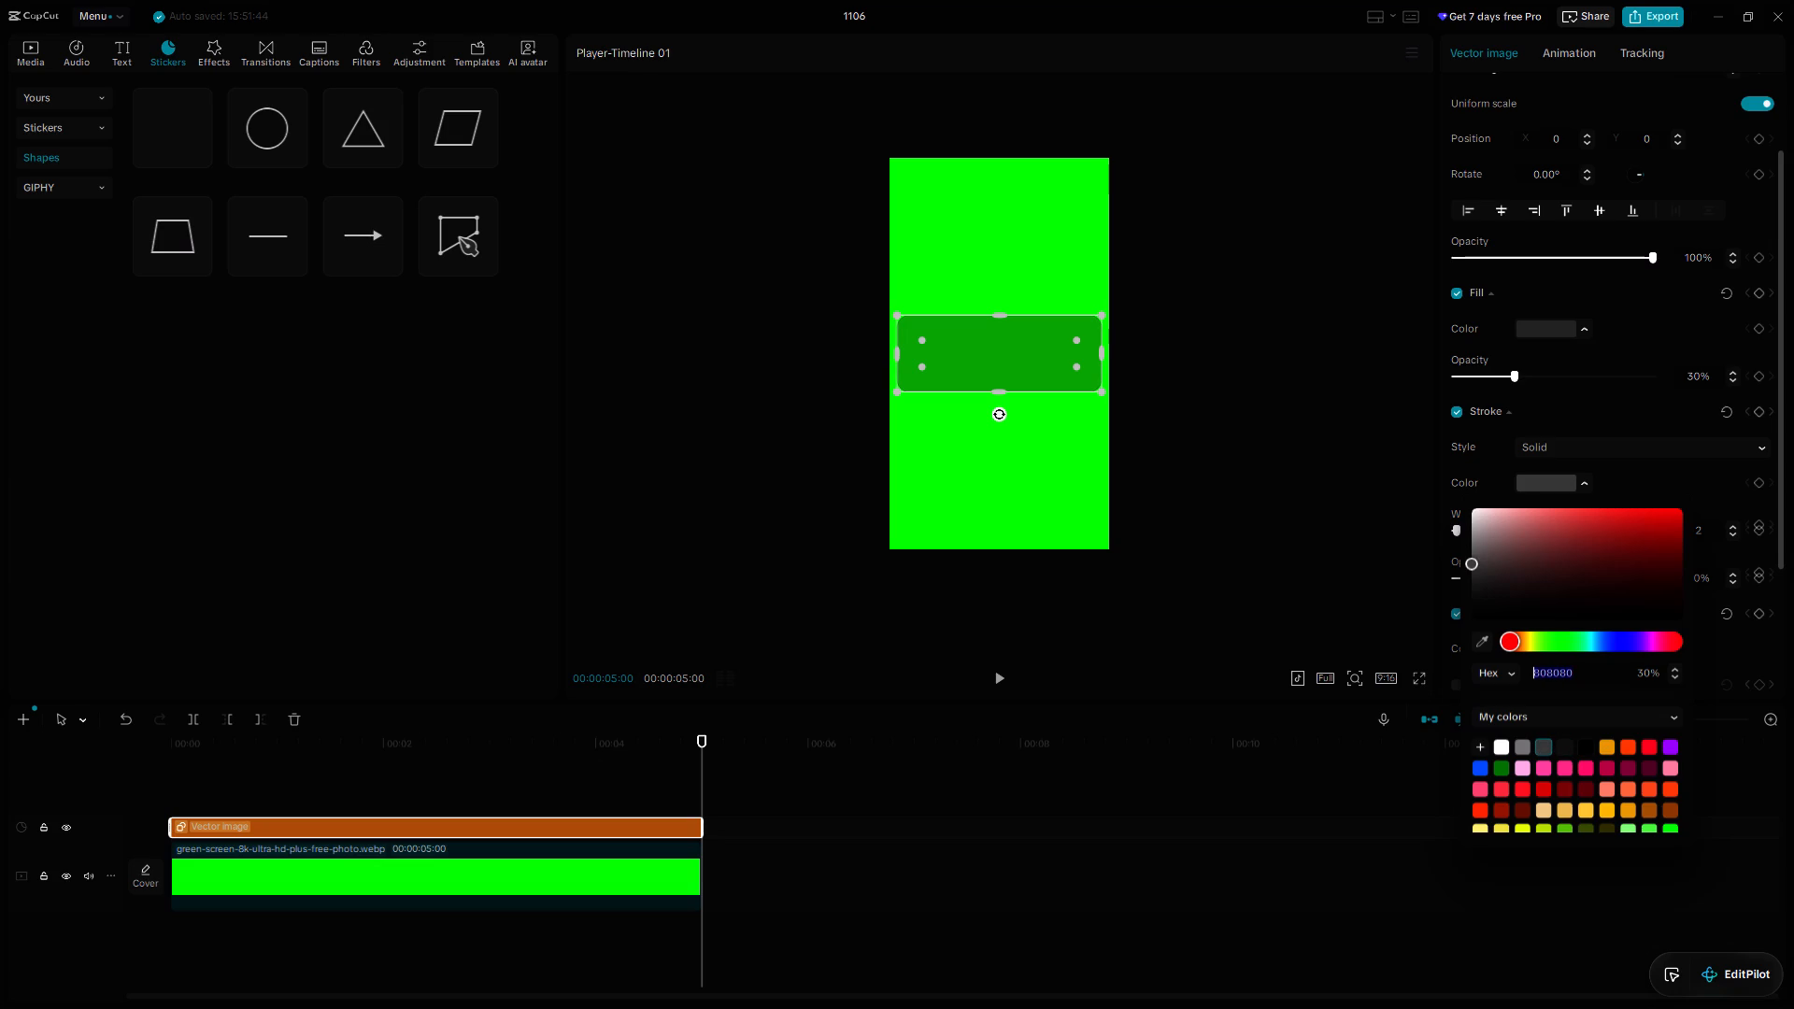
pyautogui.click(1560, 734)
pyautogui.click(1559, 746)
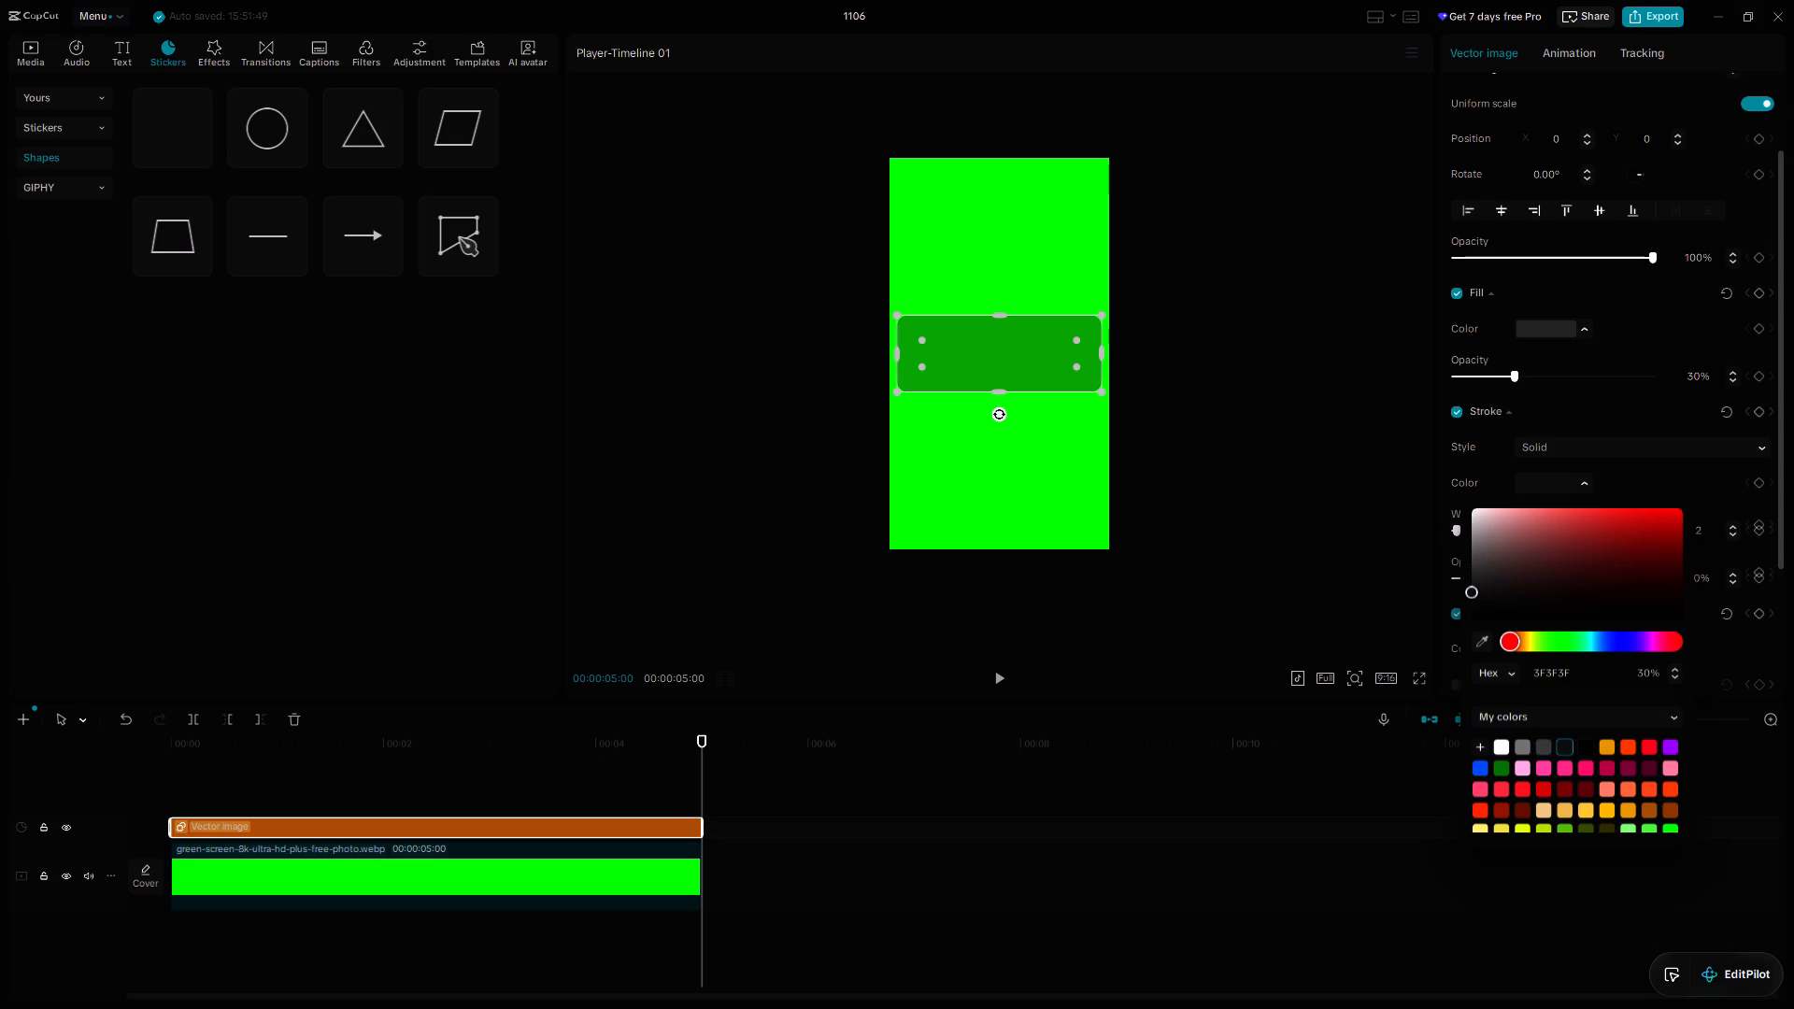
# Copy the rectangle's fill colour code 666666 and apply it as the stroke colour.
pyautogui.click(1586, 334)
pyautogui.click(1586, 334)
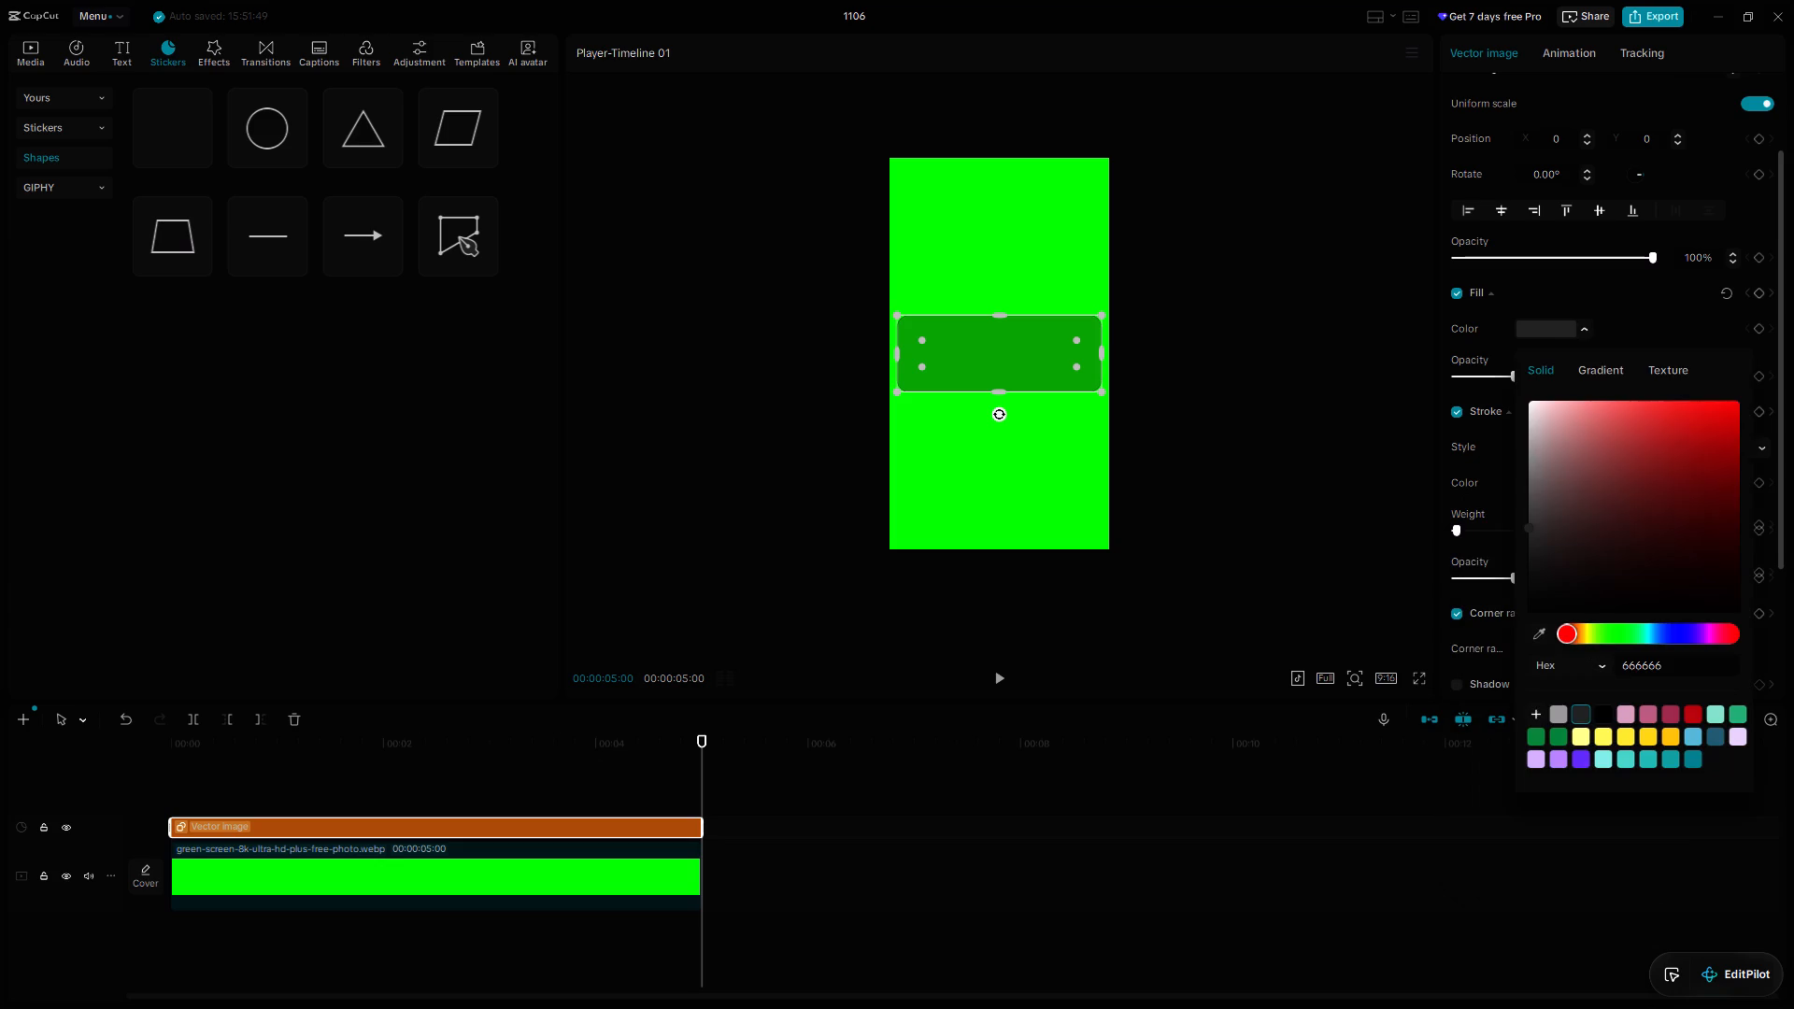
pyautogui.moveTo(1674, 665); pyautogui.dragTo(1621, 665)
pyautogui.hotkey('ctrl', 'c')
pyautogui.click(1438, 919)
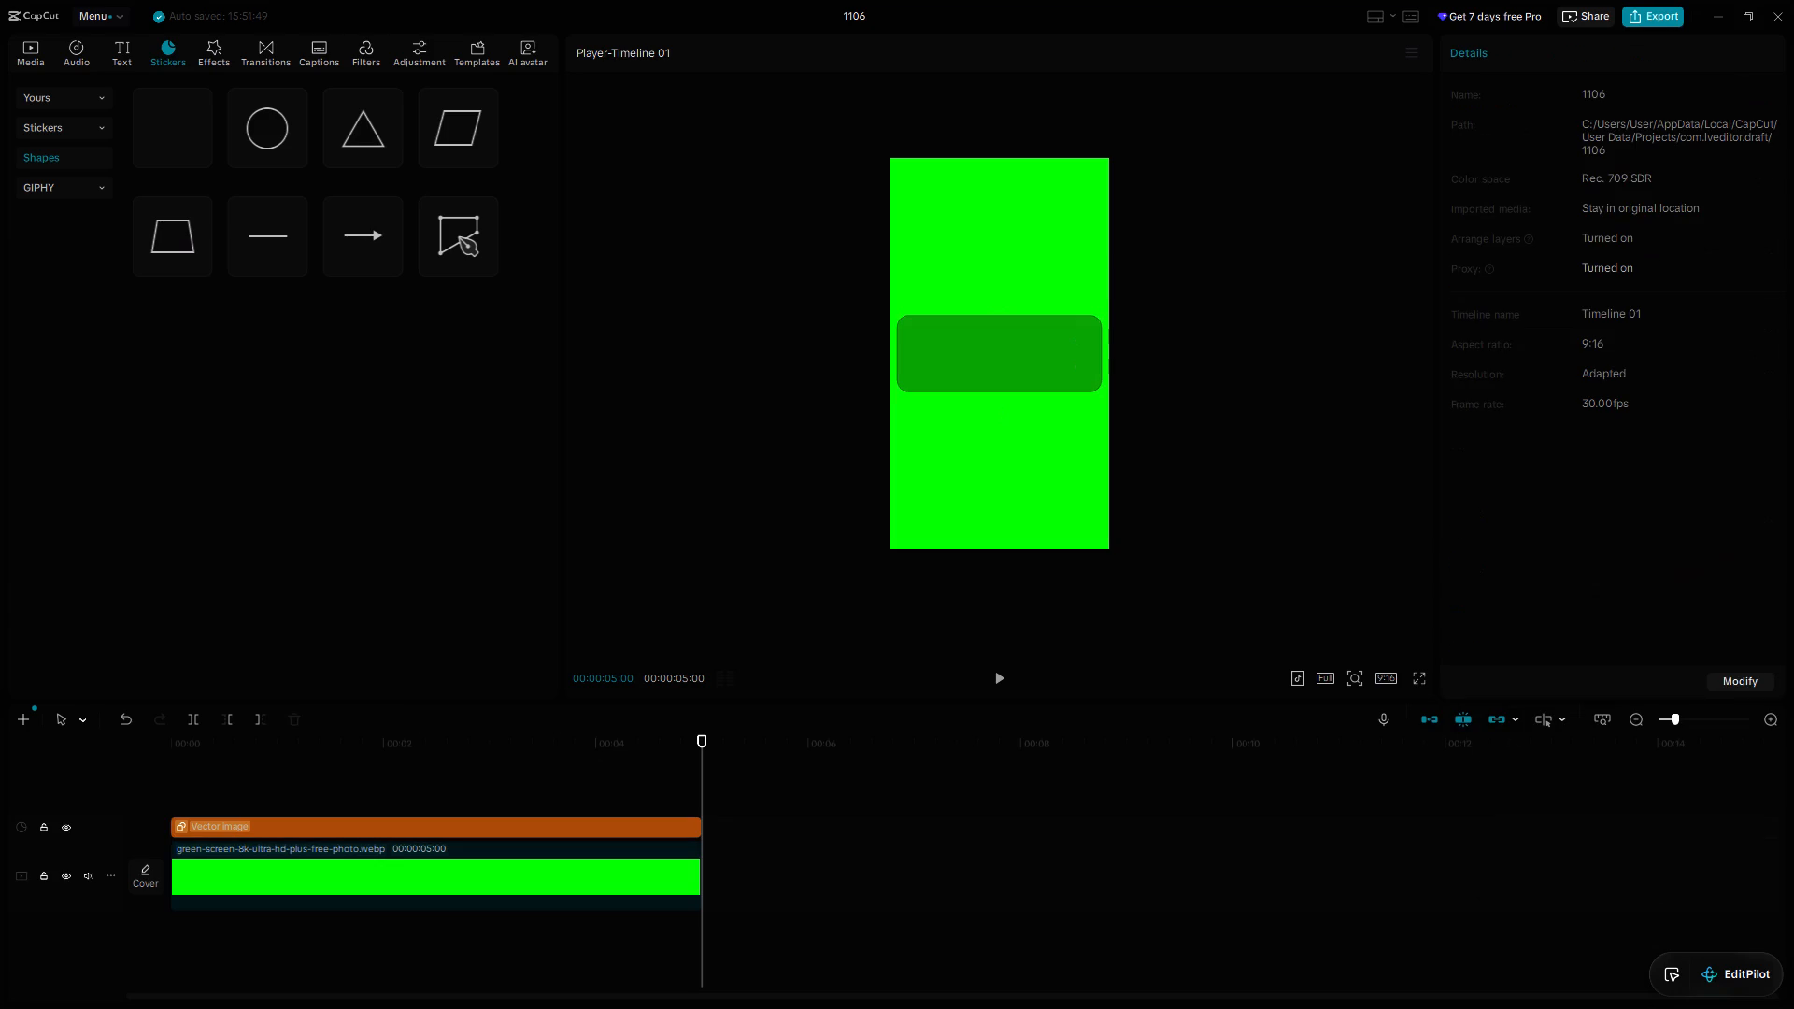
pyautogui.click(638, 814)
pyautogui.click(635, 823)
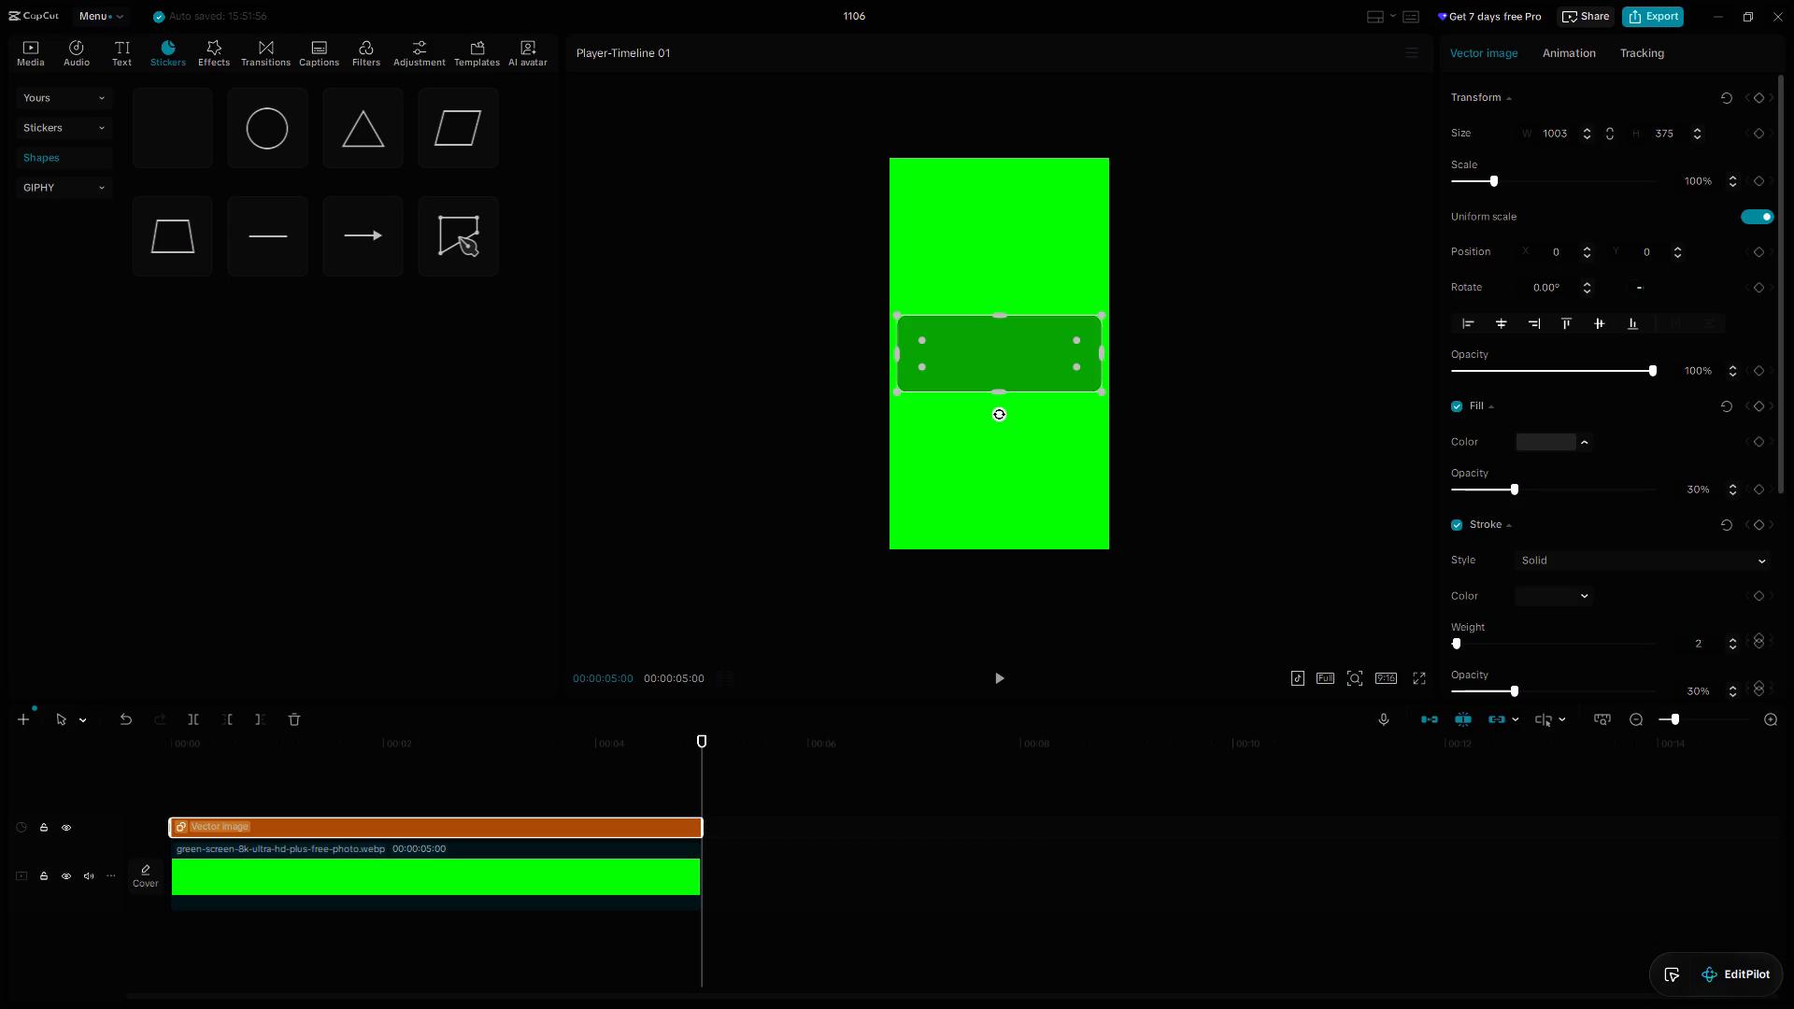
pyautogui.scroll(-1, 1579, 495)
pyautogui.click(1585, 526)
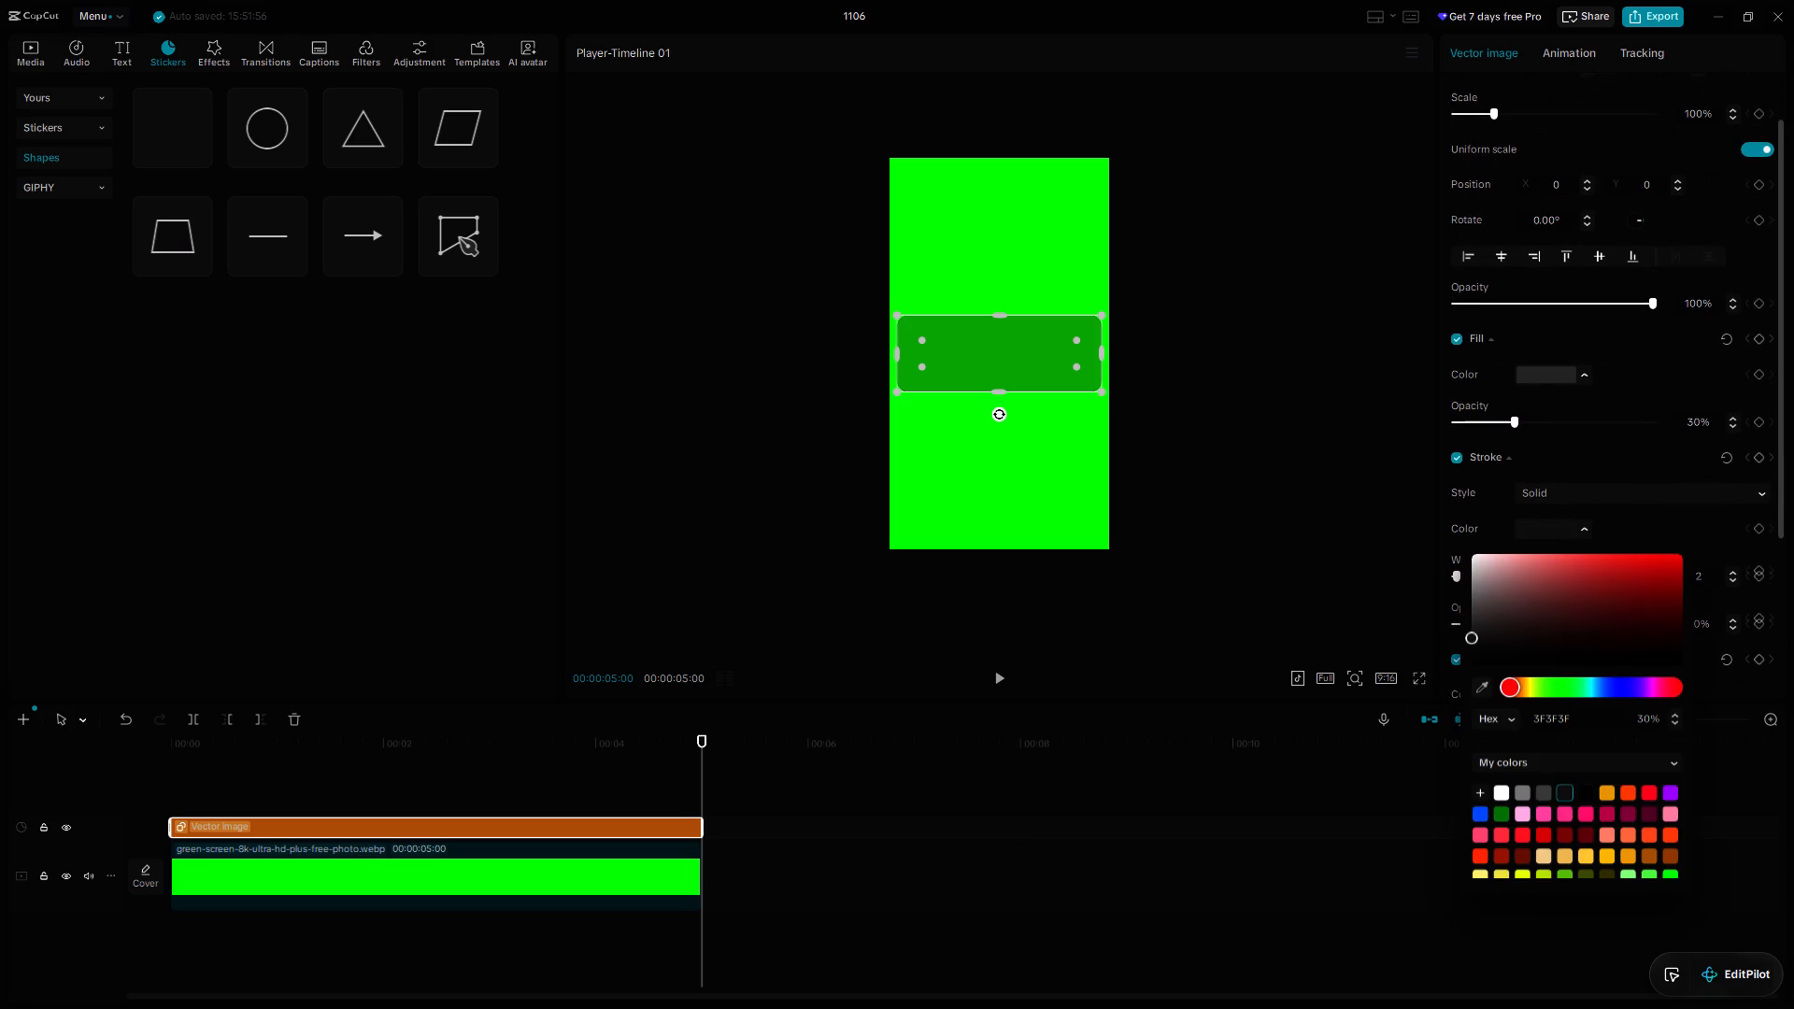
pyautogui.moveTo(1588, 718); pyautogui.dragTo(1475, 724)
pyautogui.hotkey('ctrl', 'v')
pyautogui.press('Return')
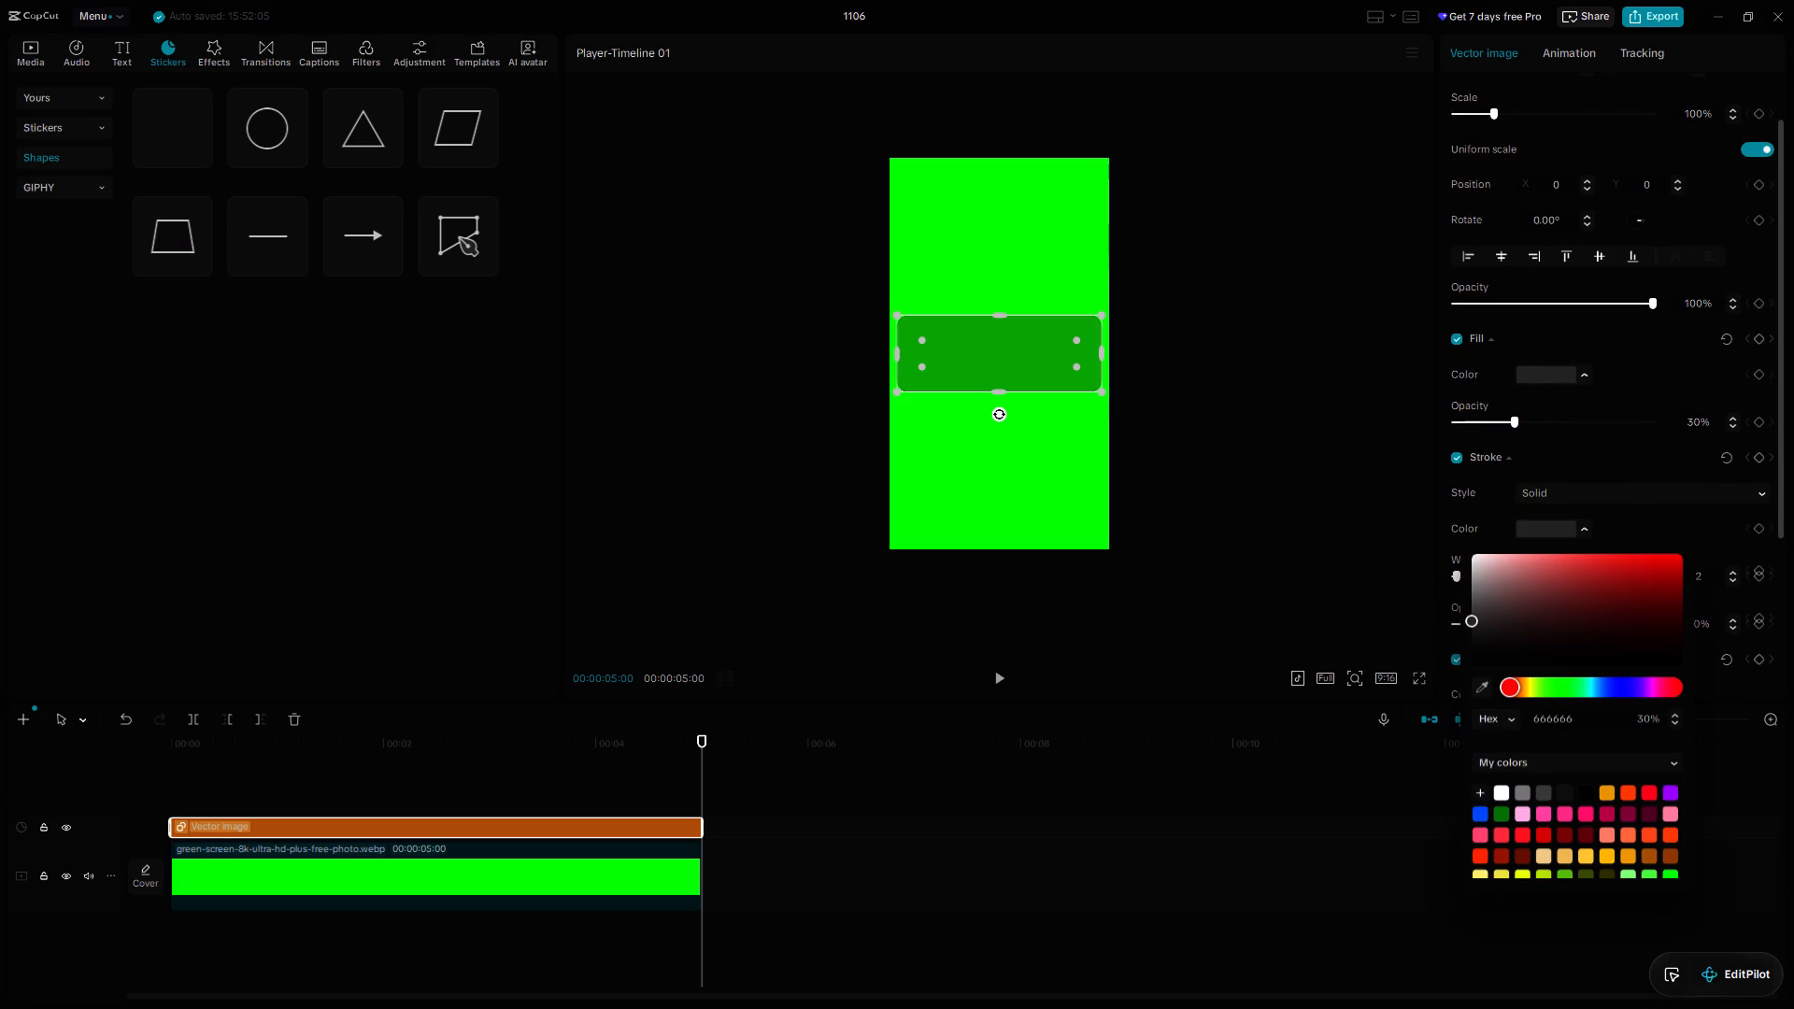
pyautogui.click(1285, 958)
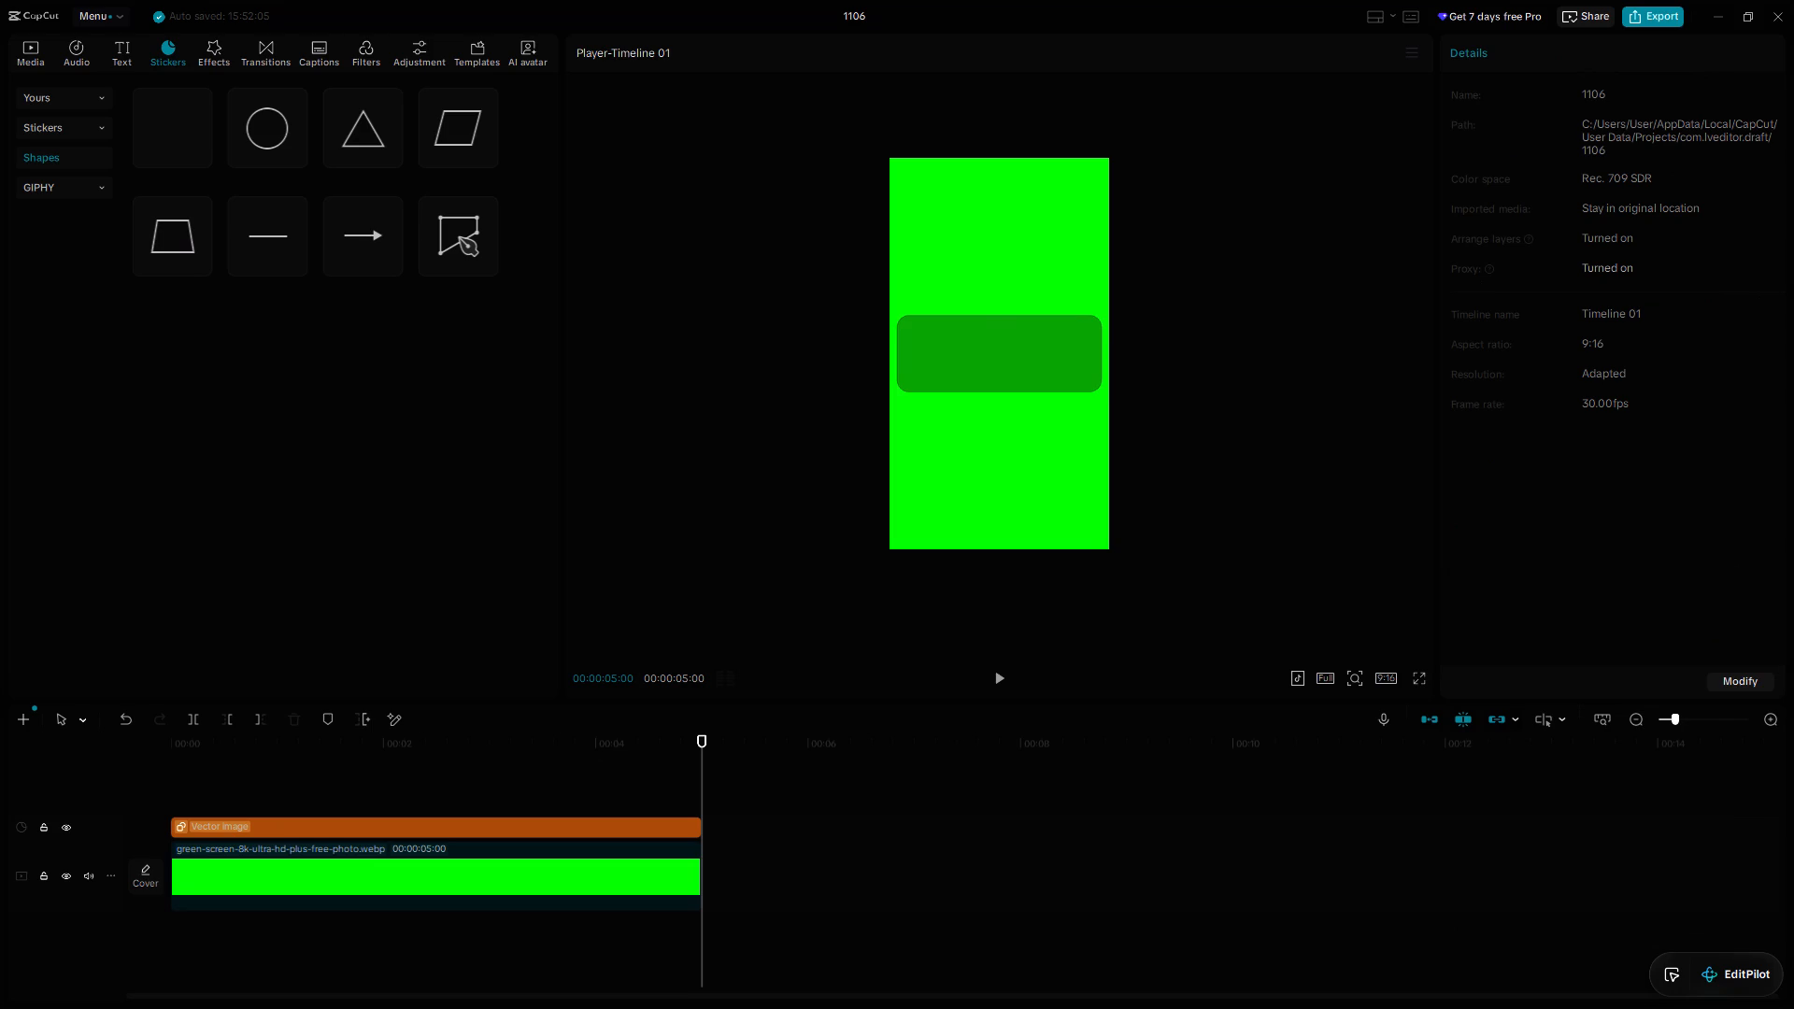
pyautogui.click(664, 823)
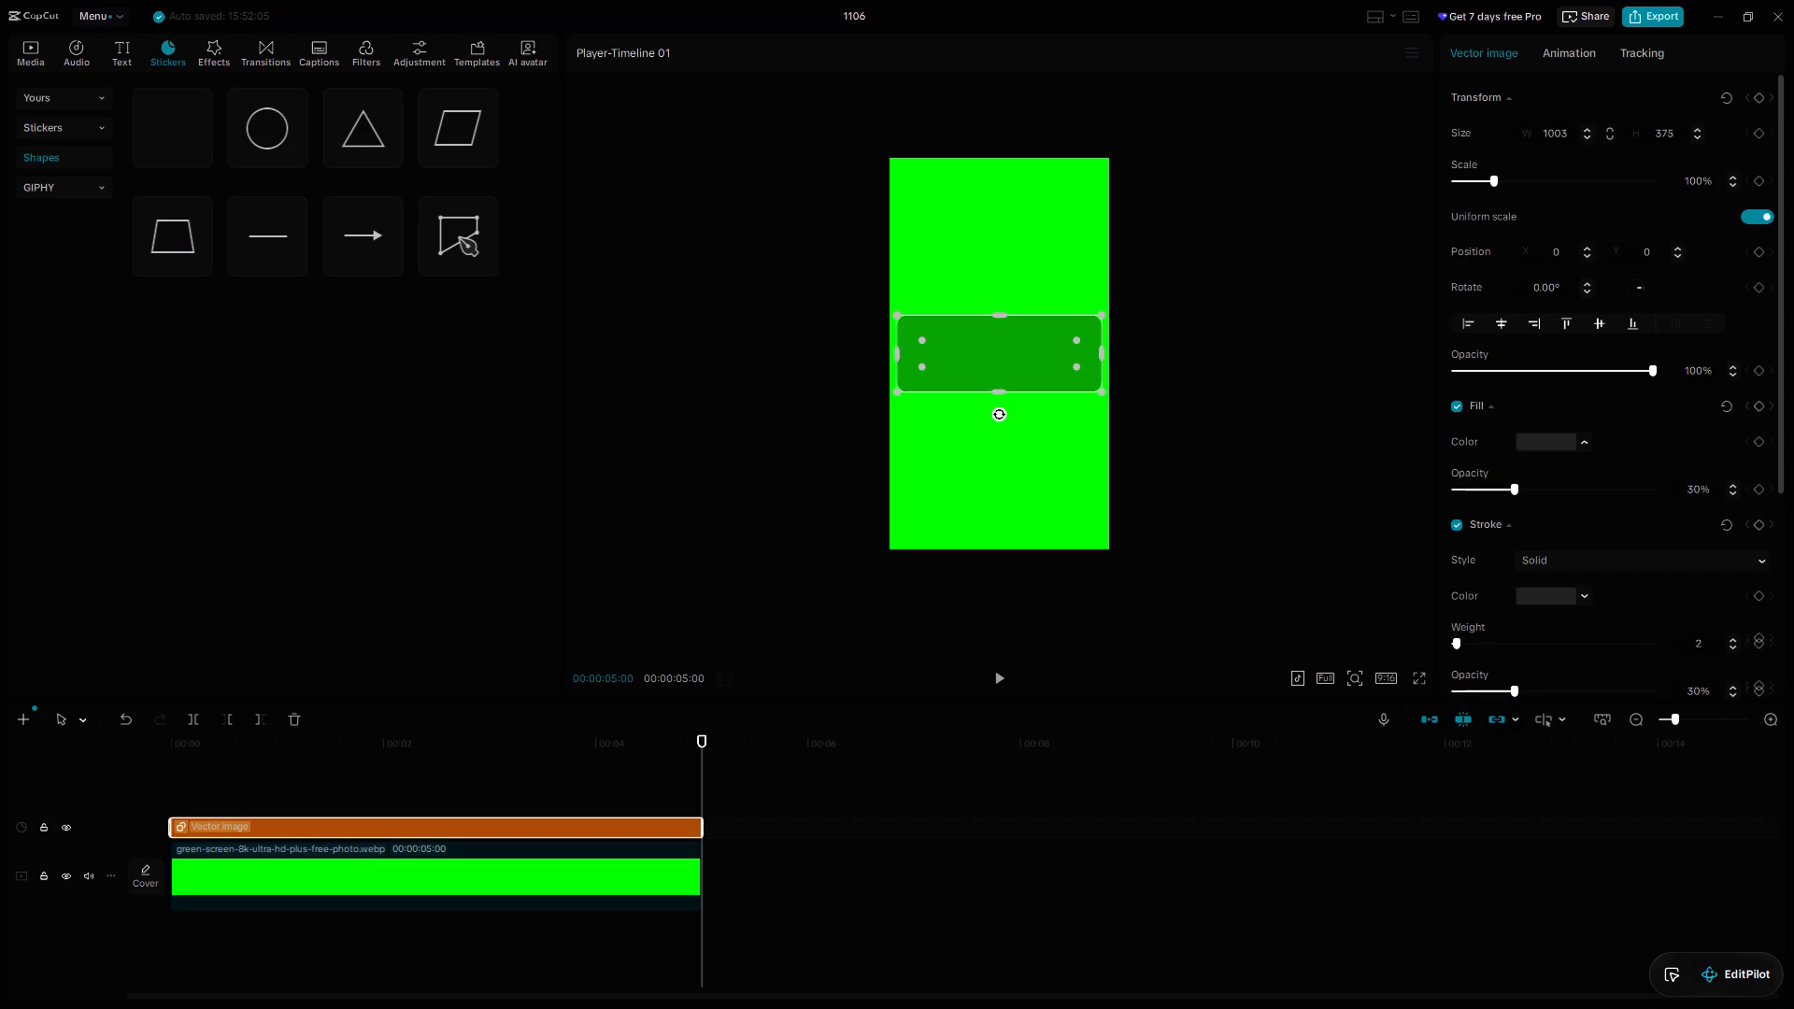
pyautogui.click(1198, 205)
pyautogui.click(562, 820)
# Add a default text clip on a track above the rectangle, starting at 0 and extended to match the 5-second background.
pyautogui.click(126, 54)
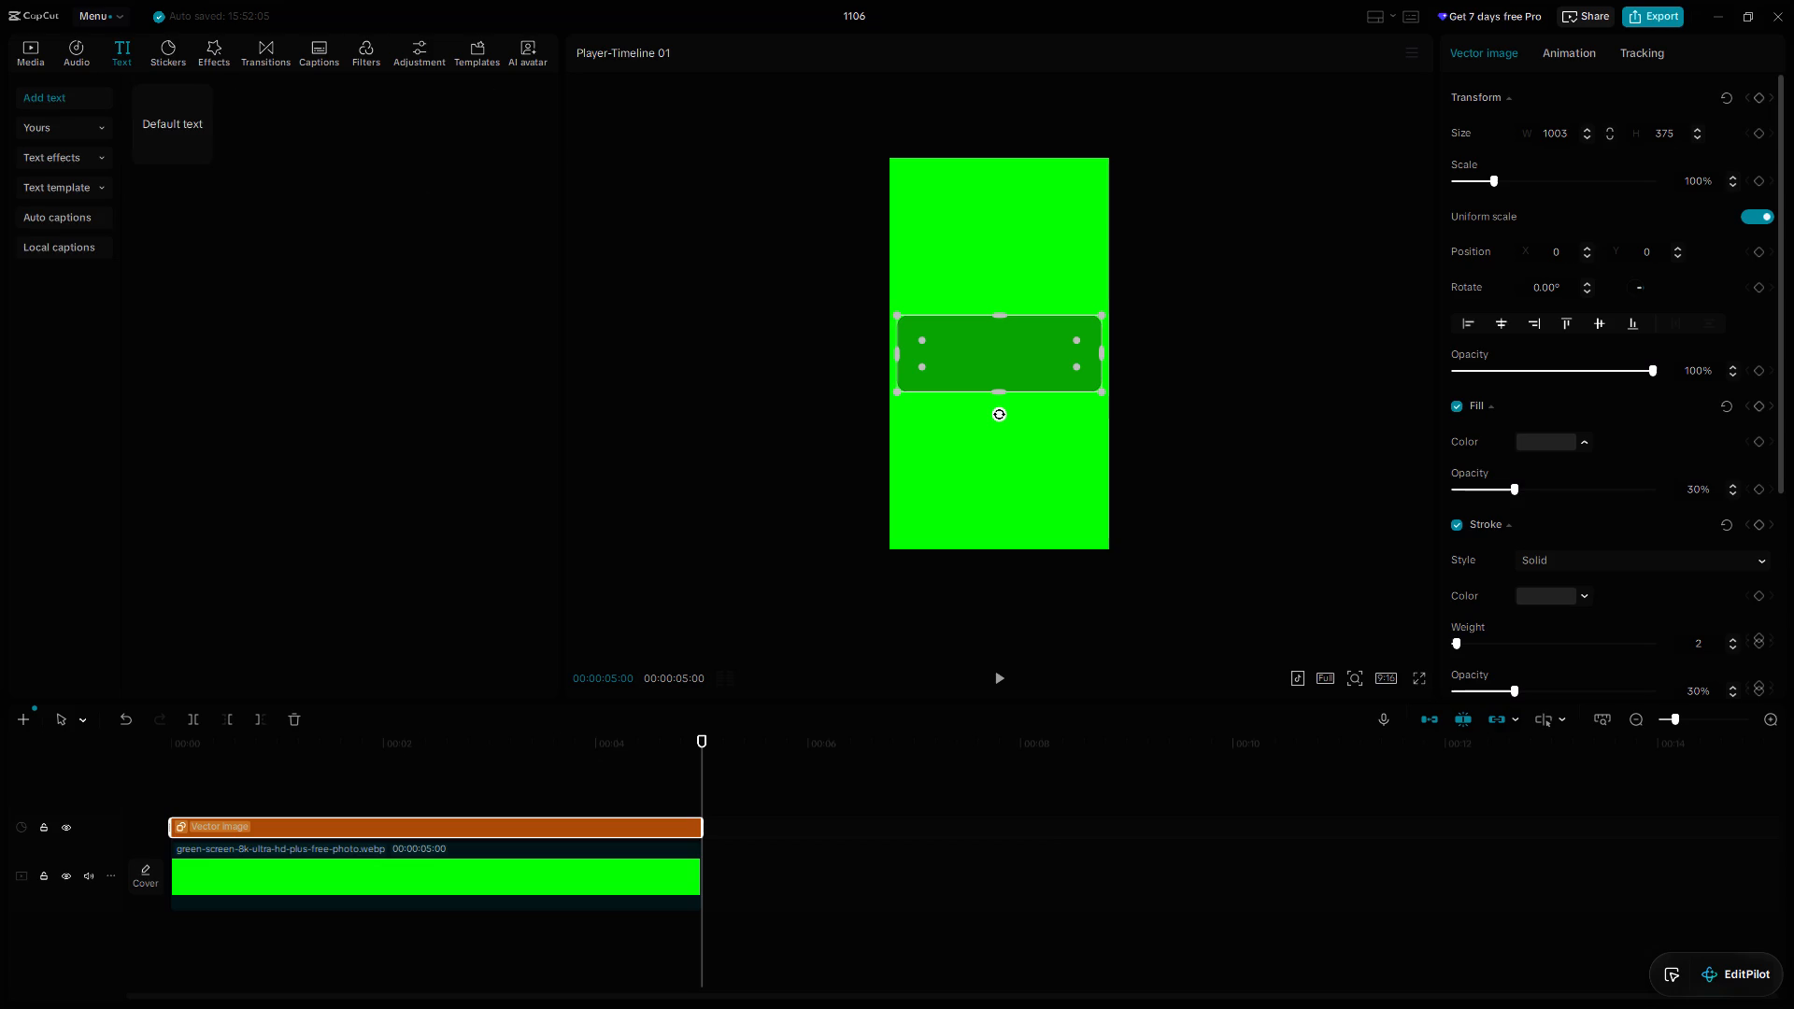
pyautogui.moveTo(173, 119); pyautogui.dragTo(164, 737)
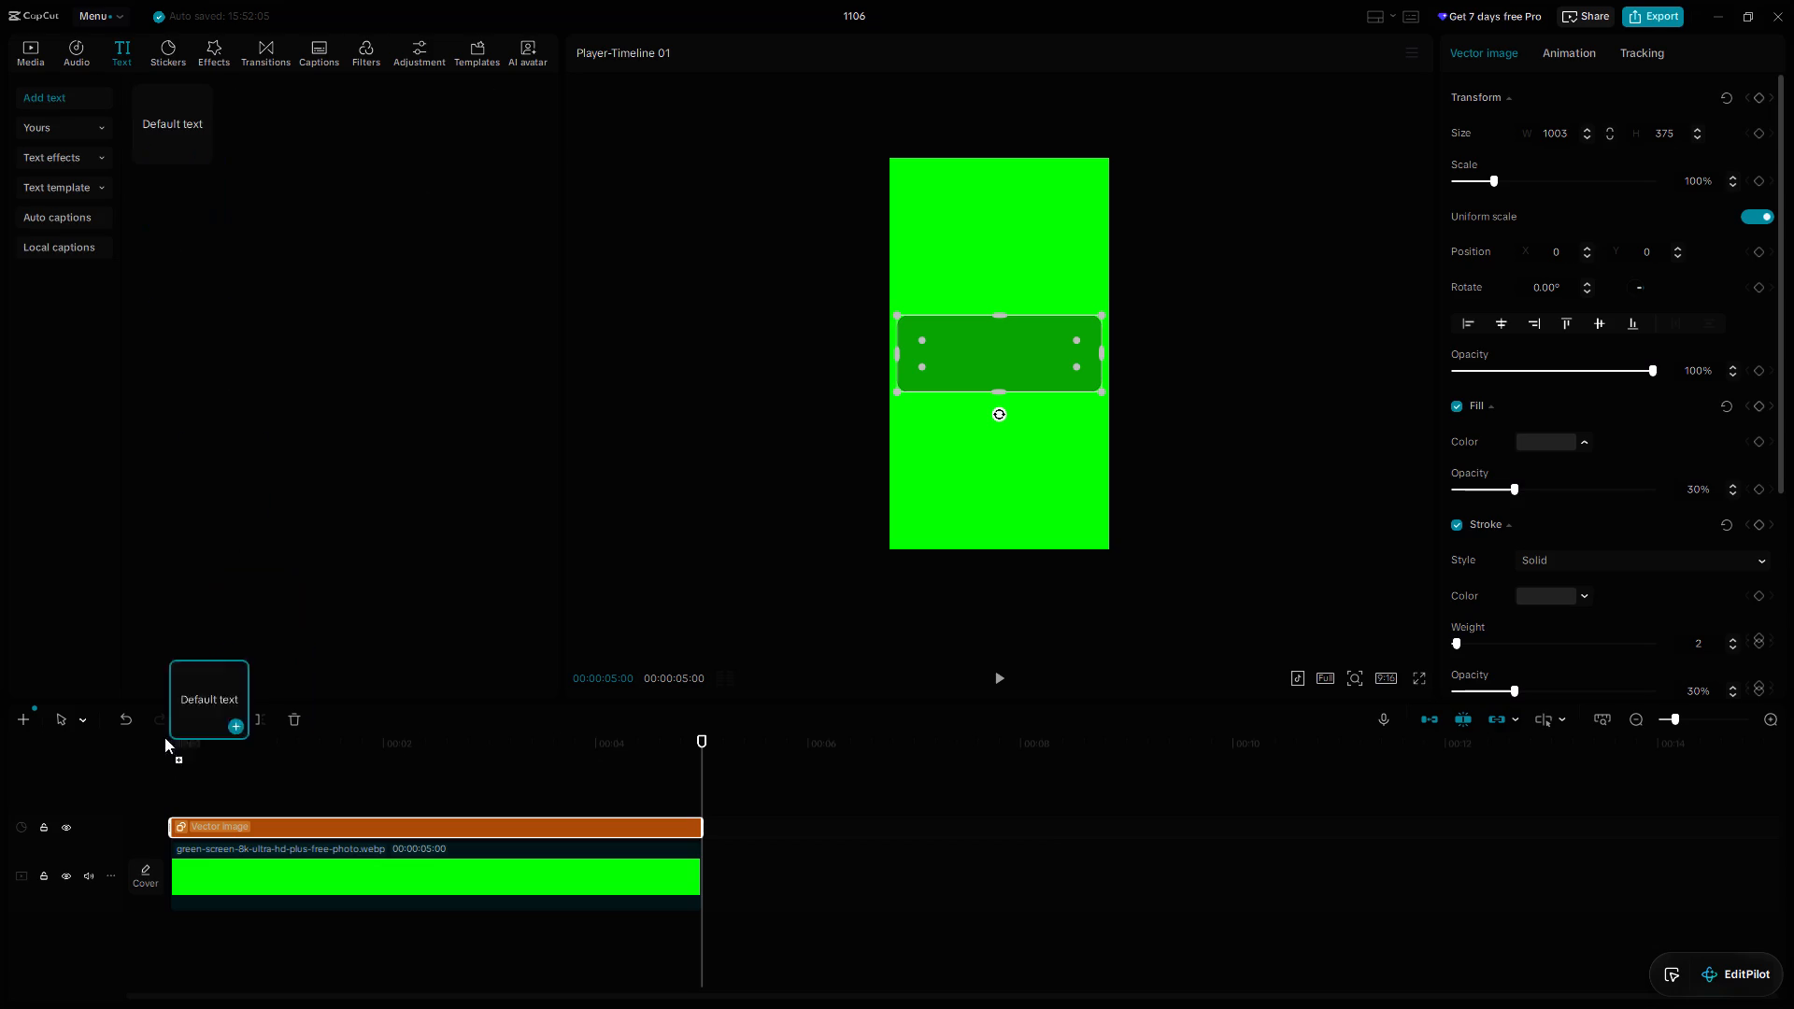
pyautogui.moveTo(164, 737); pyautogui.dragTo(166, 794)
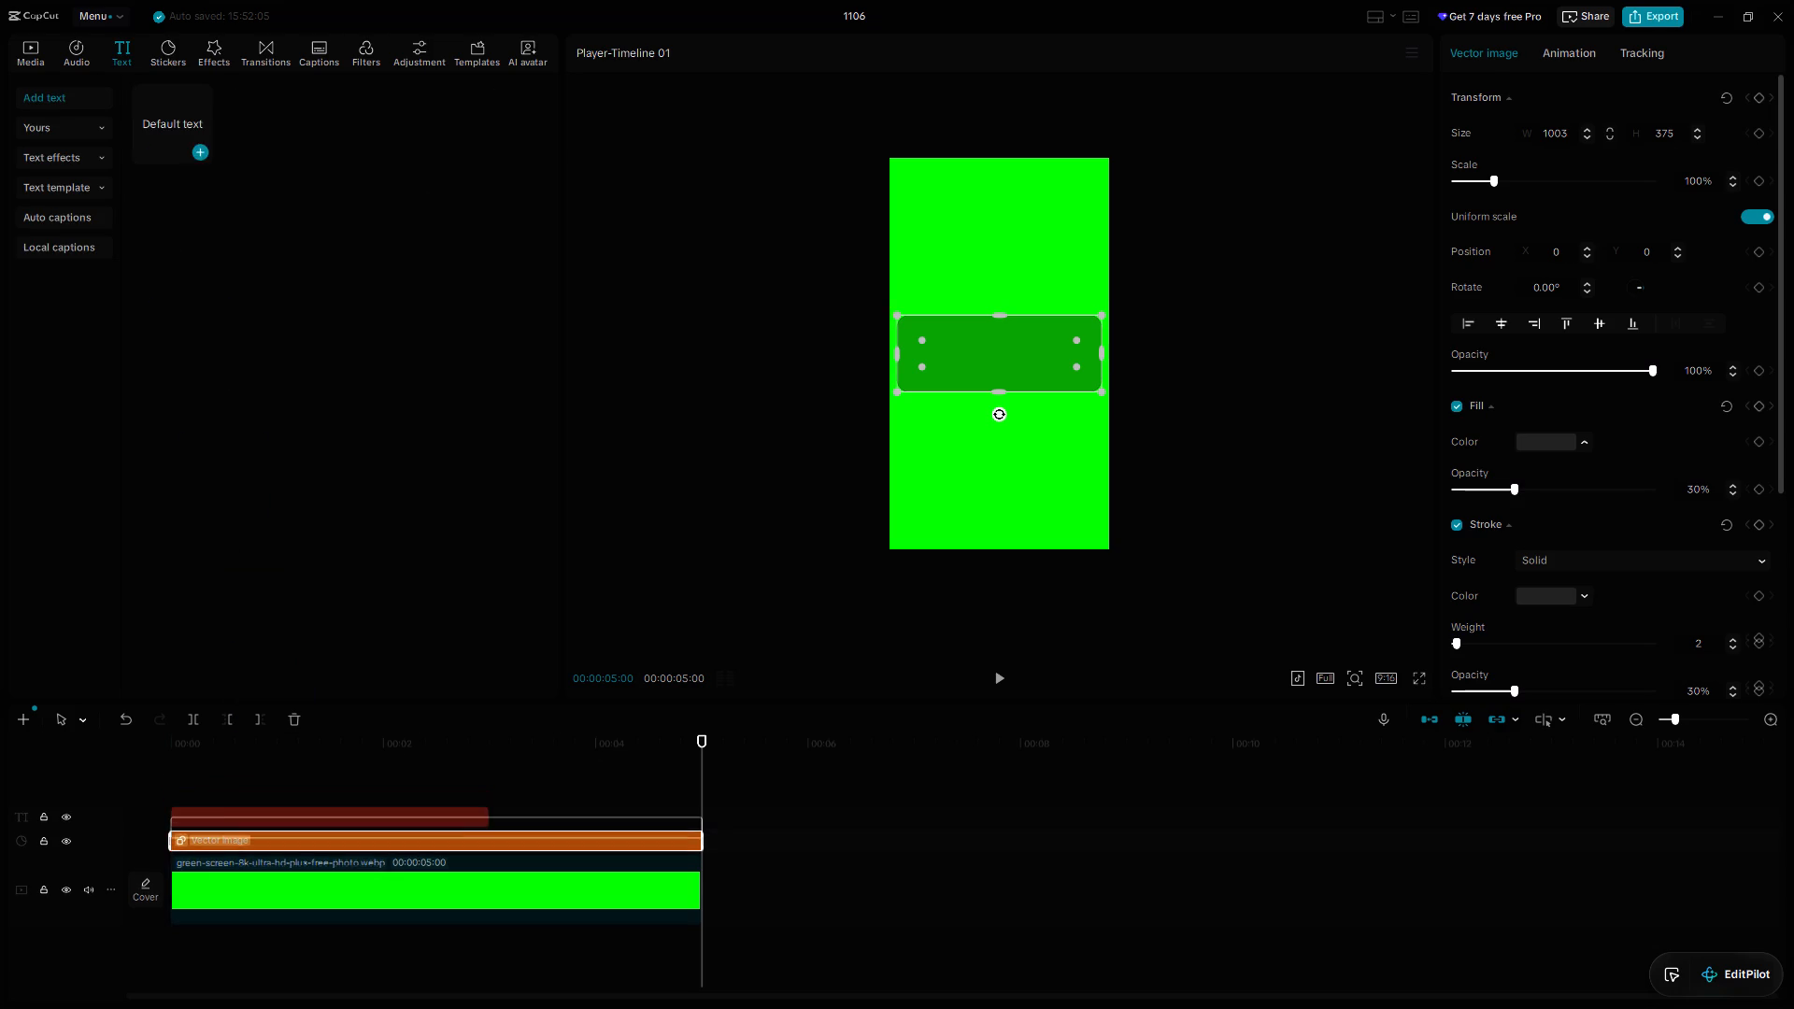
pyautogui.moveTo(489, 823); pyautogui.dragTo(696, 823)
pyautogui.click(586, 816)
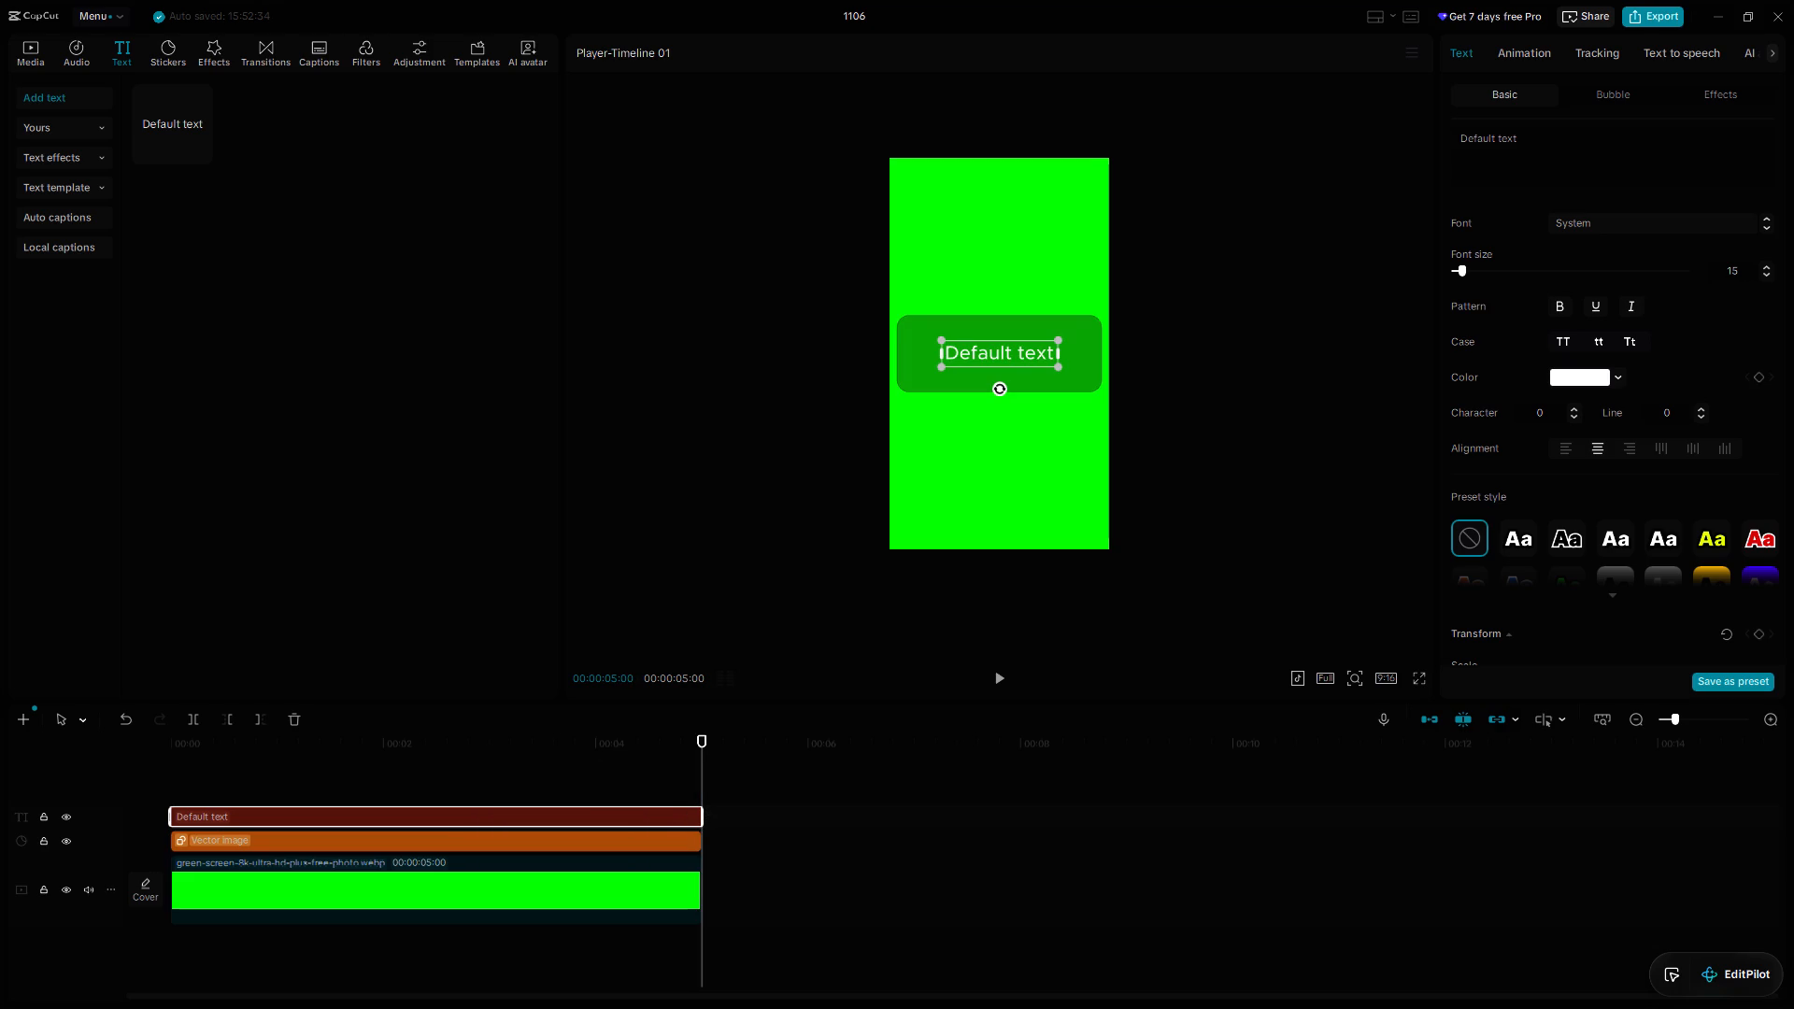
# Replace the default text with two lines: "ENJOYED THE CLIP?" and "SUBSCRIBE FOR MORE".
pyautogui.moveTo(1529, 138); pyautogui.dragTo(1345, 150)
pyautogui.moveTo(1544, 143); pyautogui.dragTo(1458, 138)
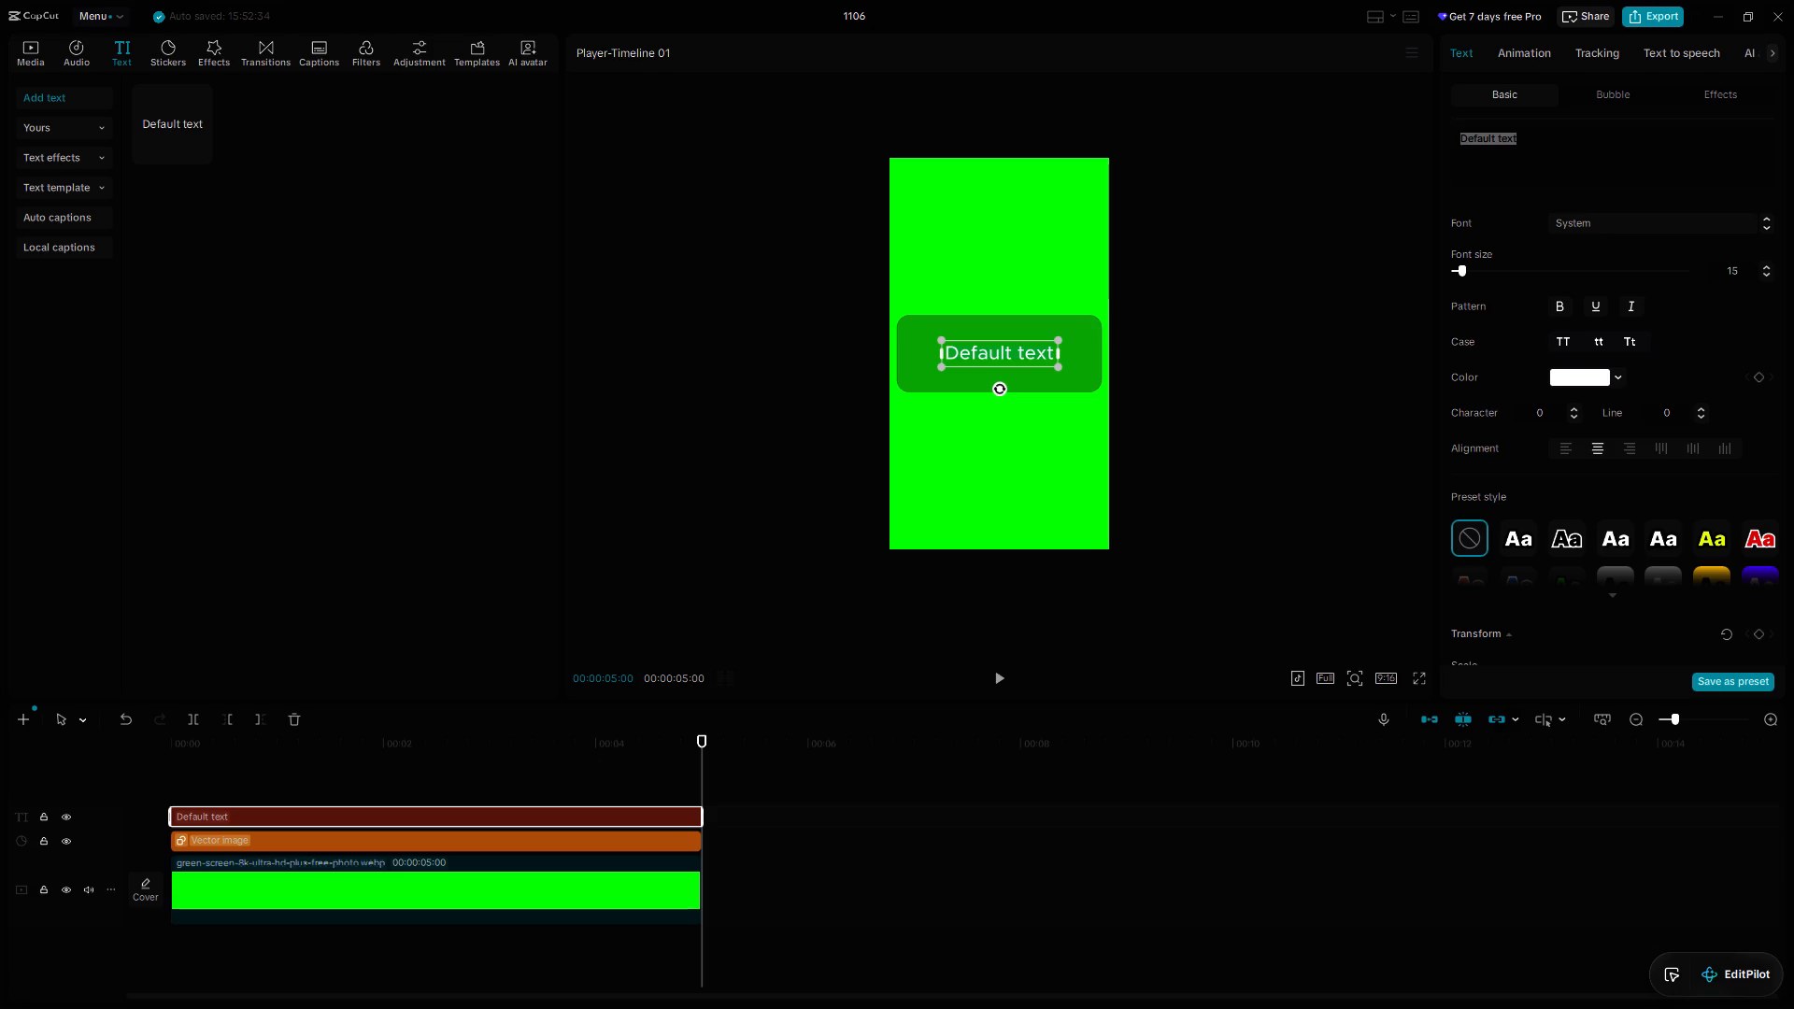
pyautogui.press('e')
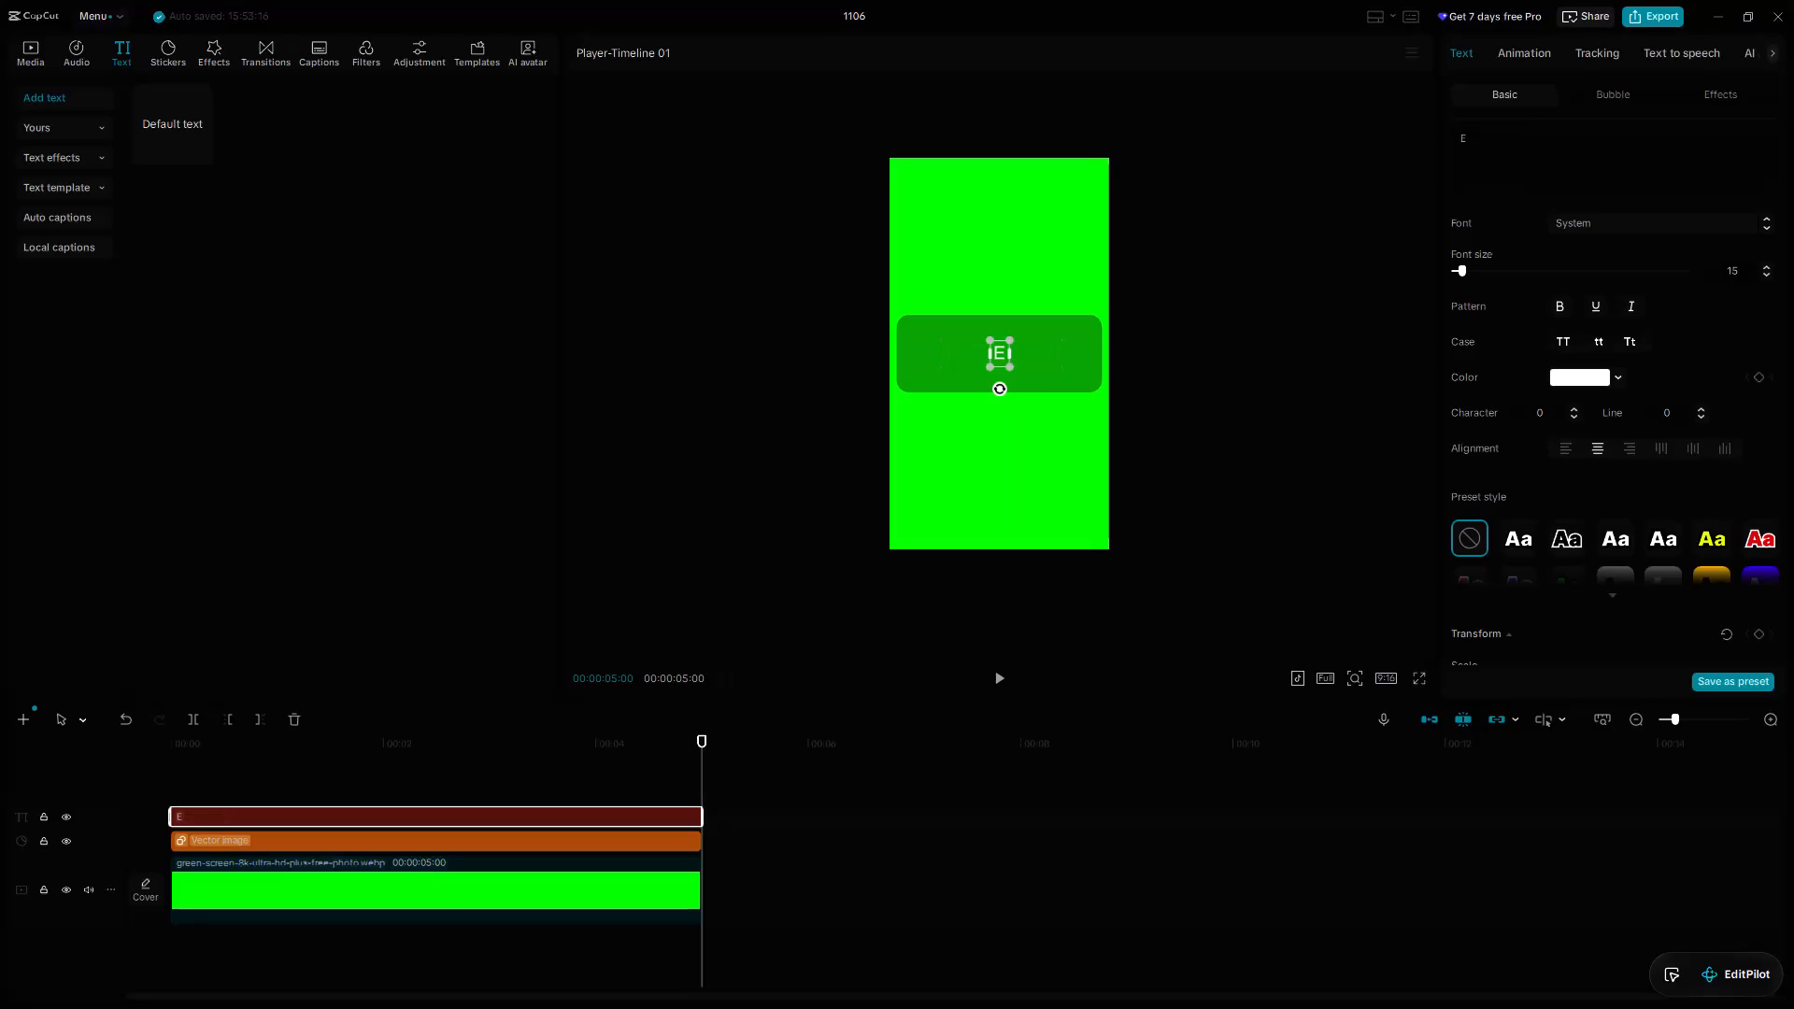
pyautogui.write('NJOY')
pyautogui.write('ED THE CLIP?')
pyautogui.press('Return')
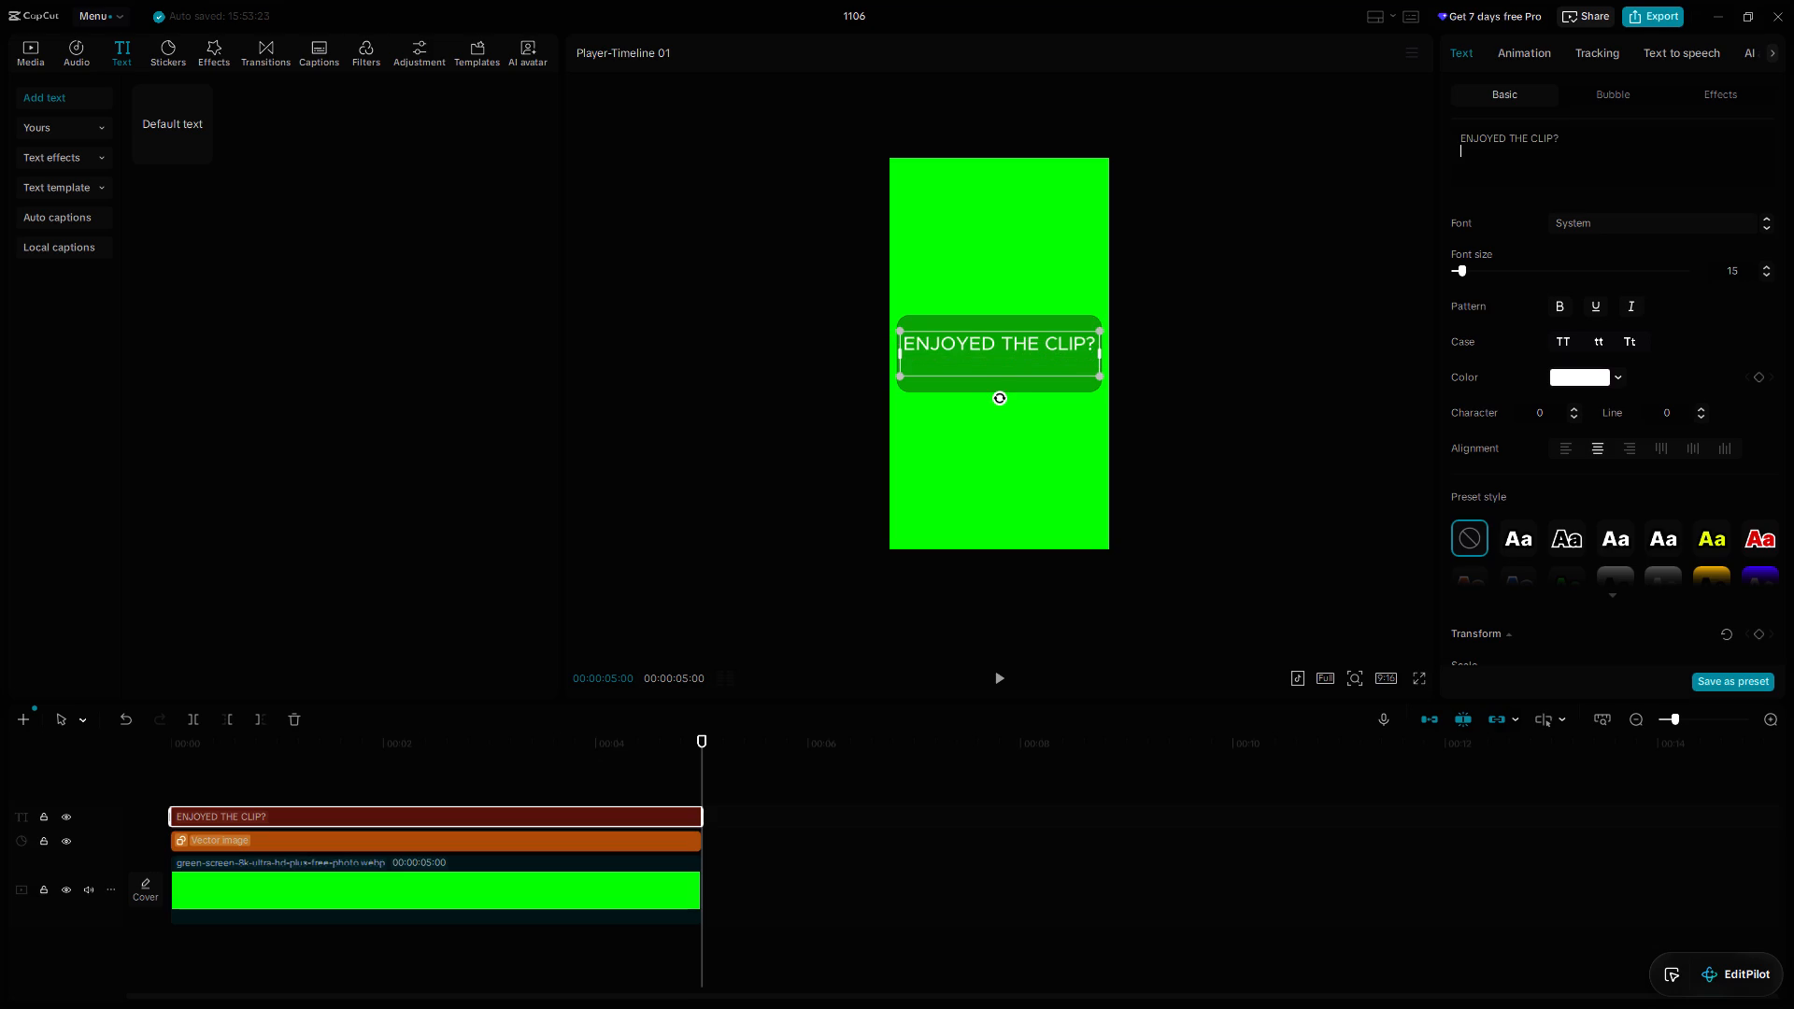
pyautogui.write('SUBSCRIBE')
pyautogui.press('space')
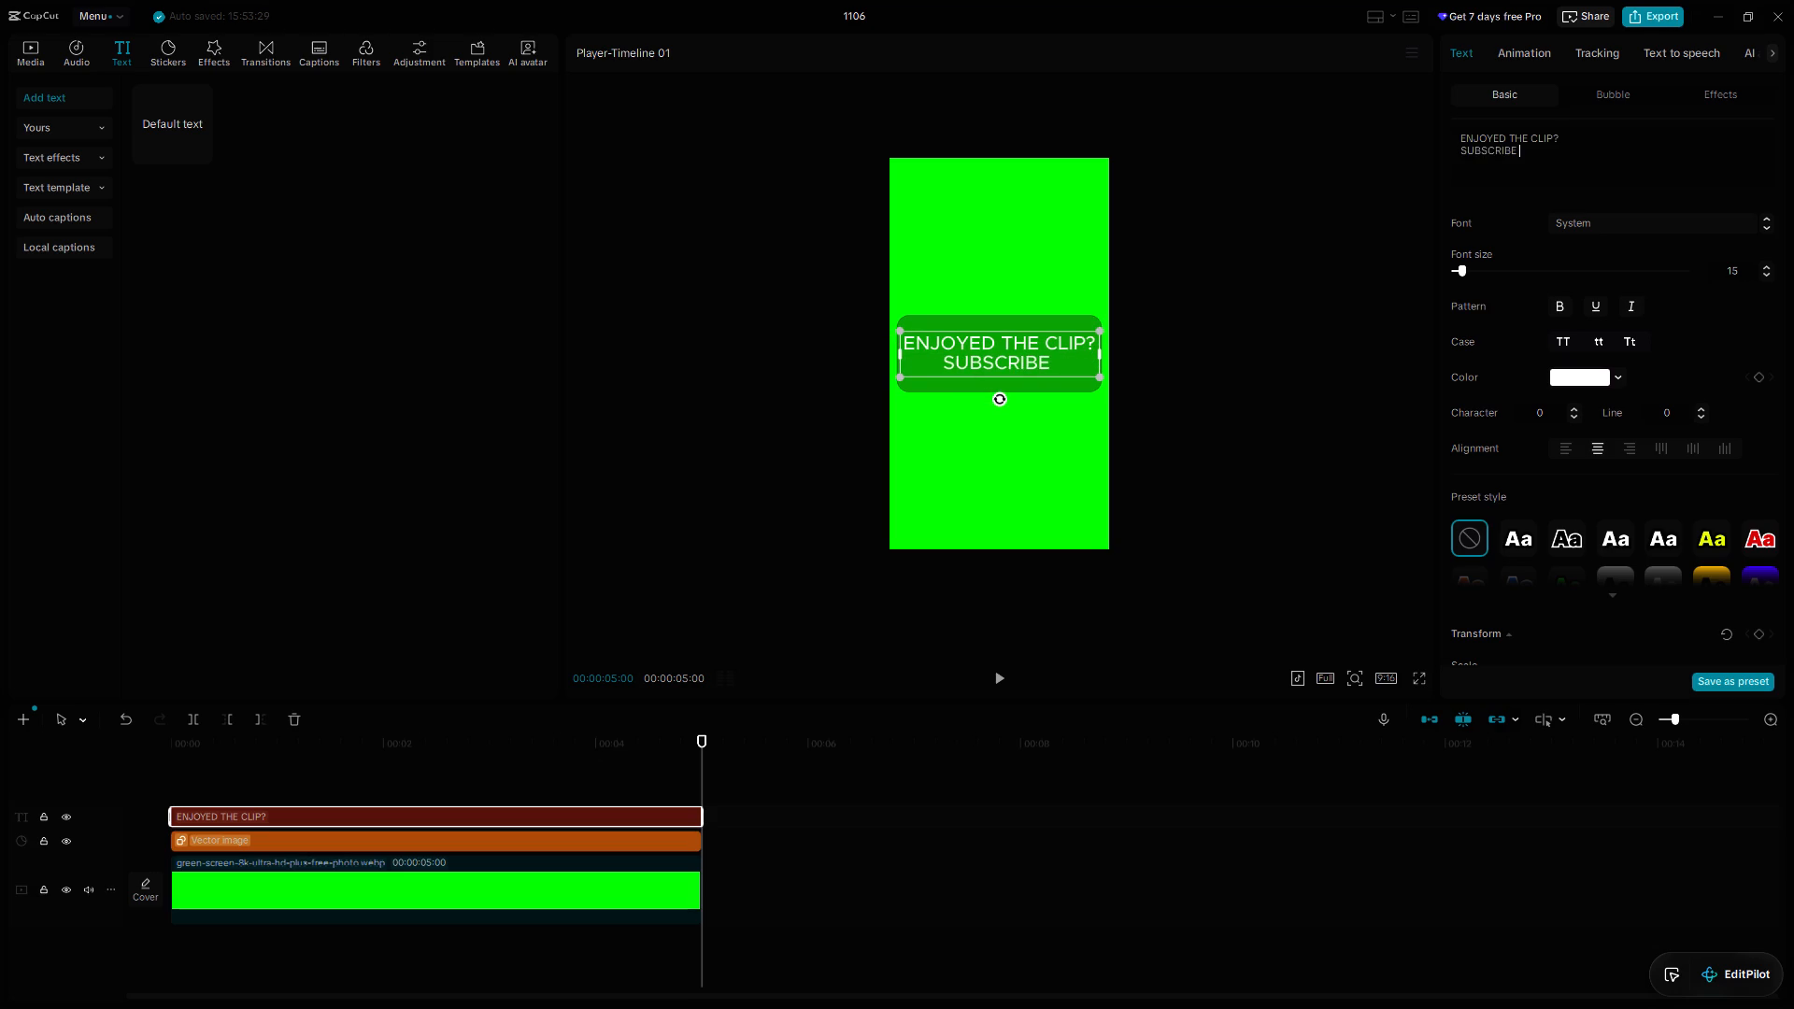
pyautogui.write('FOR MOE')
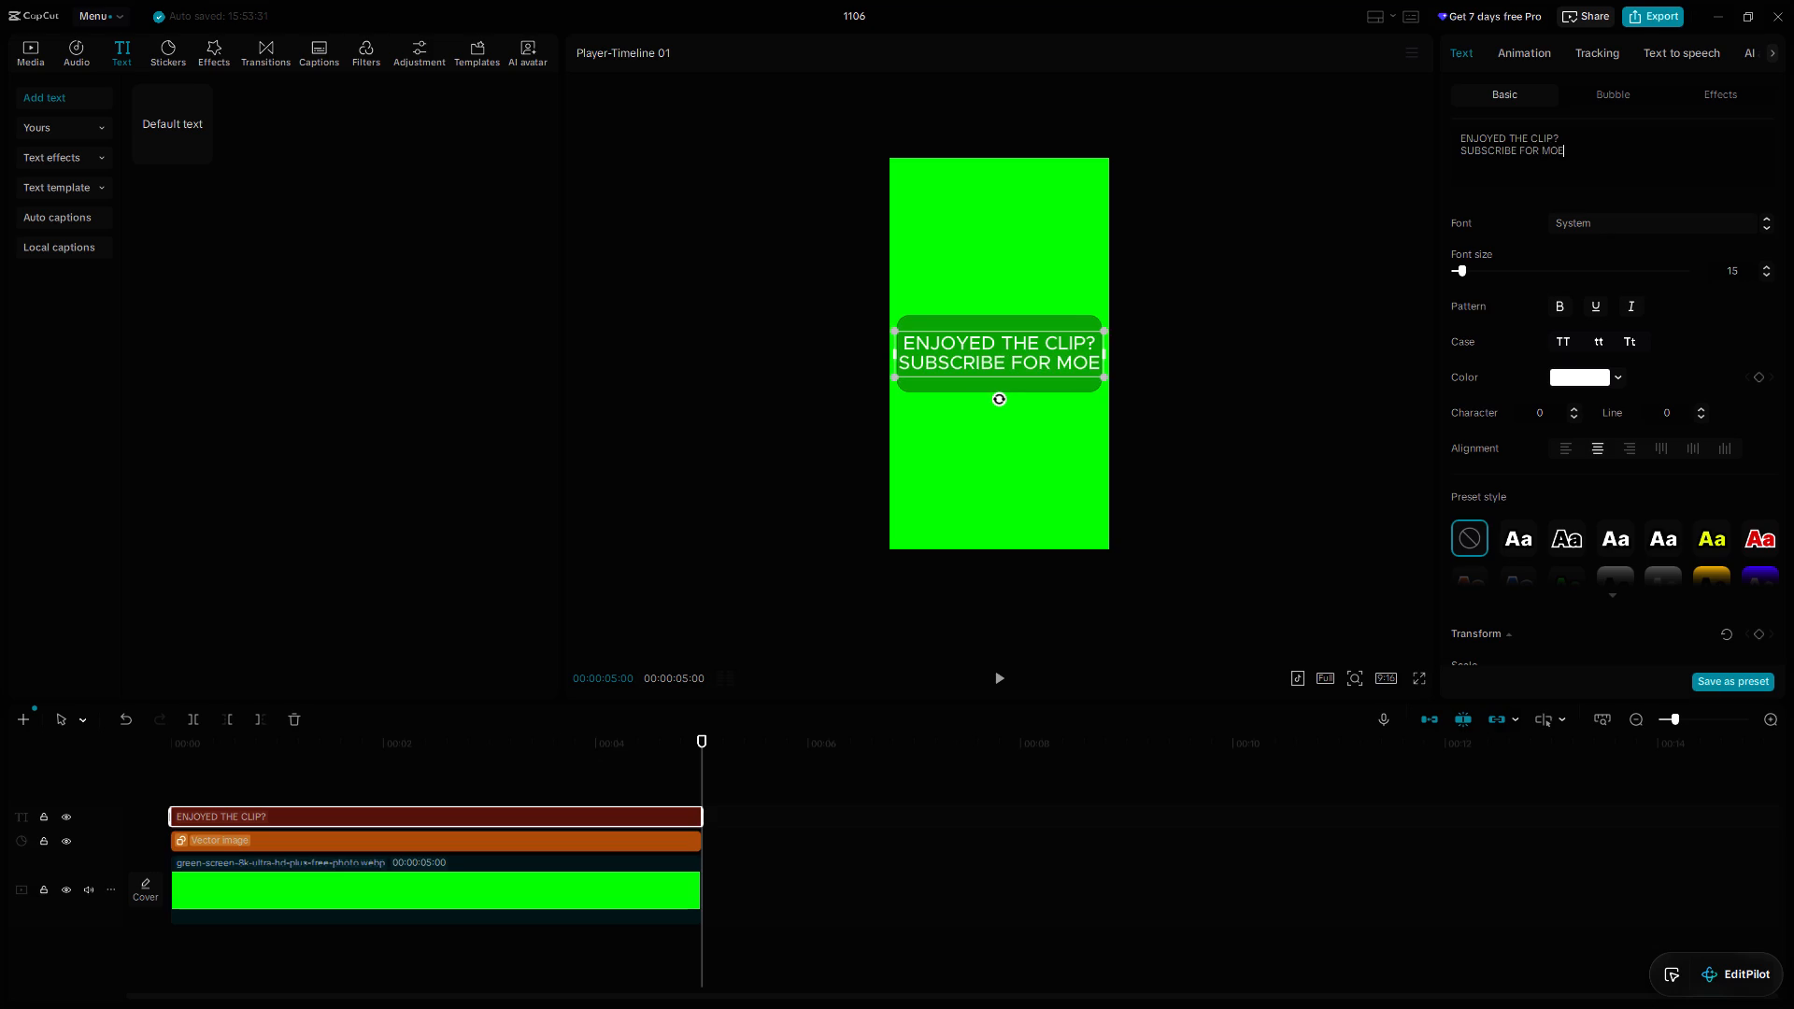
pyautogui.press('BackSpace')
pyautogui.write('RE')
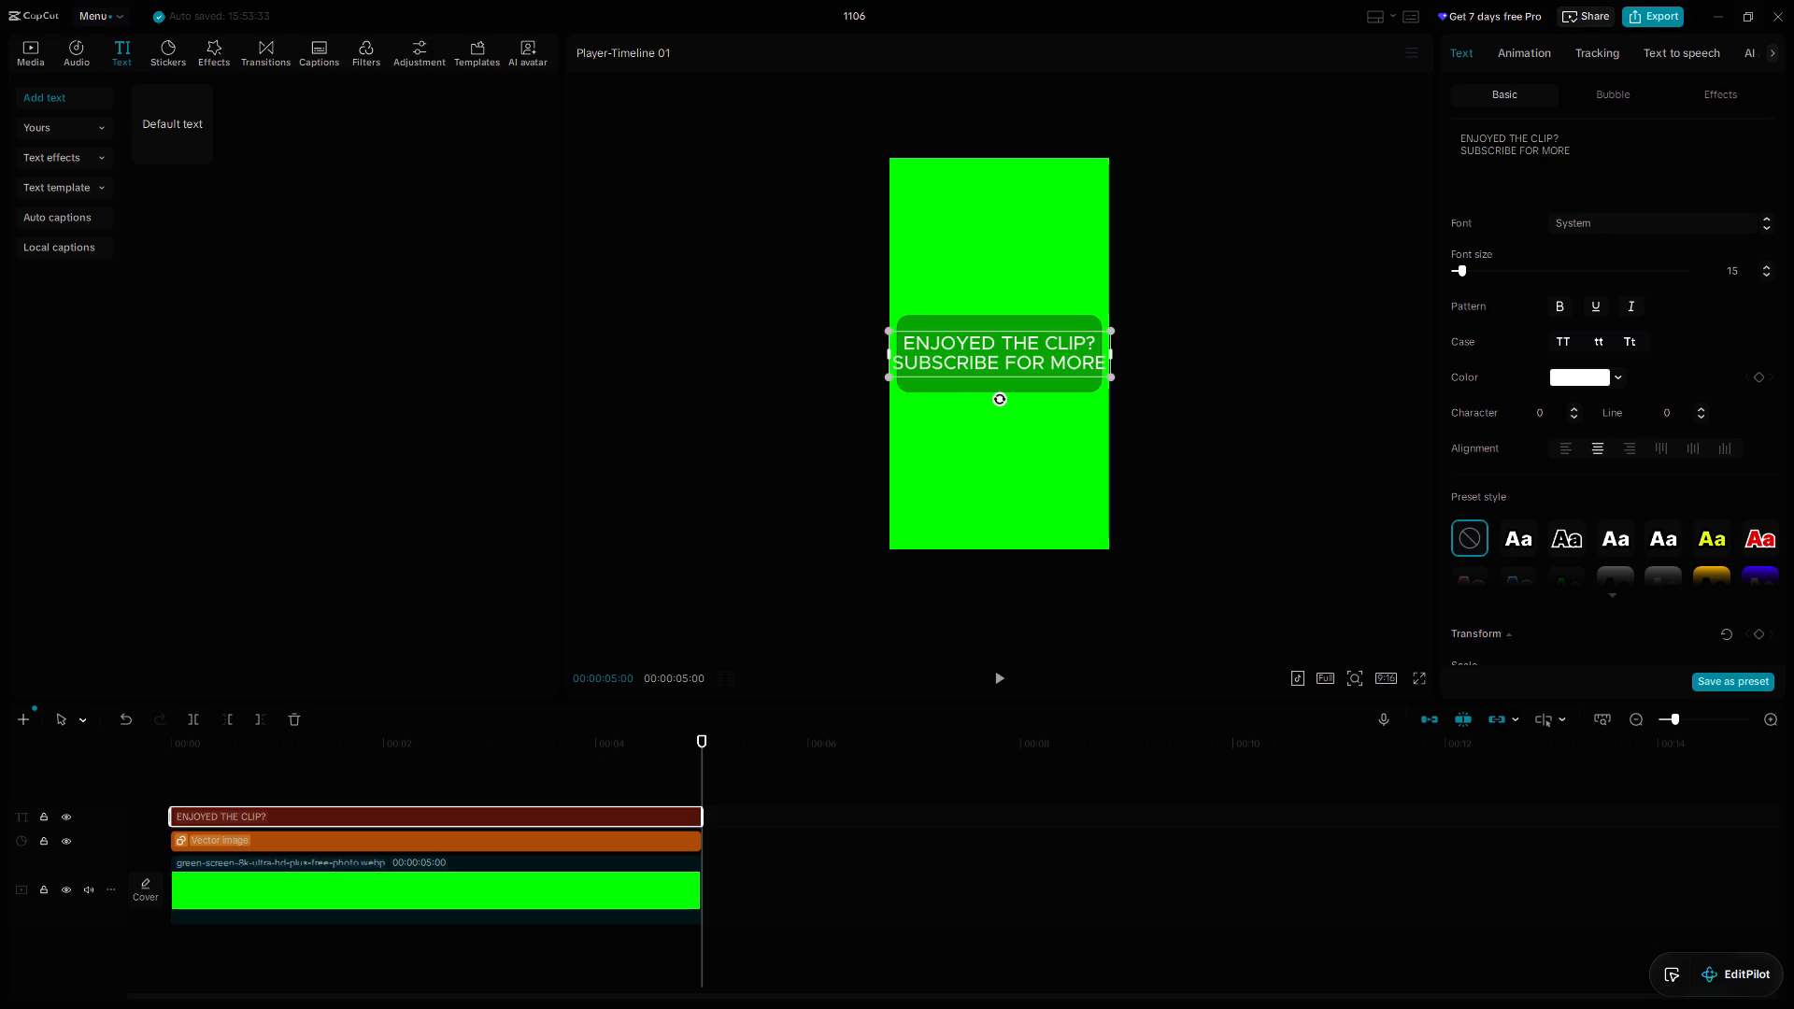
# Set the text's line spacing to 3.
pyautogui.click(1700, 406)
pyautogui.click(1700, 406)
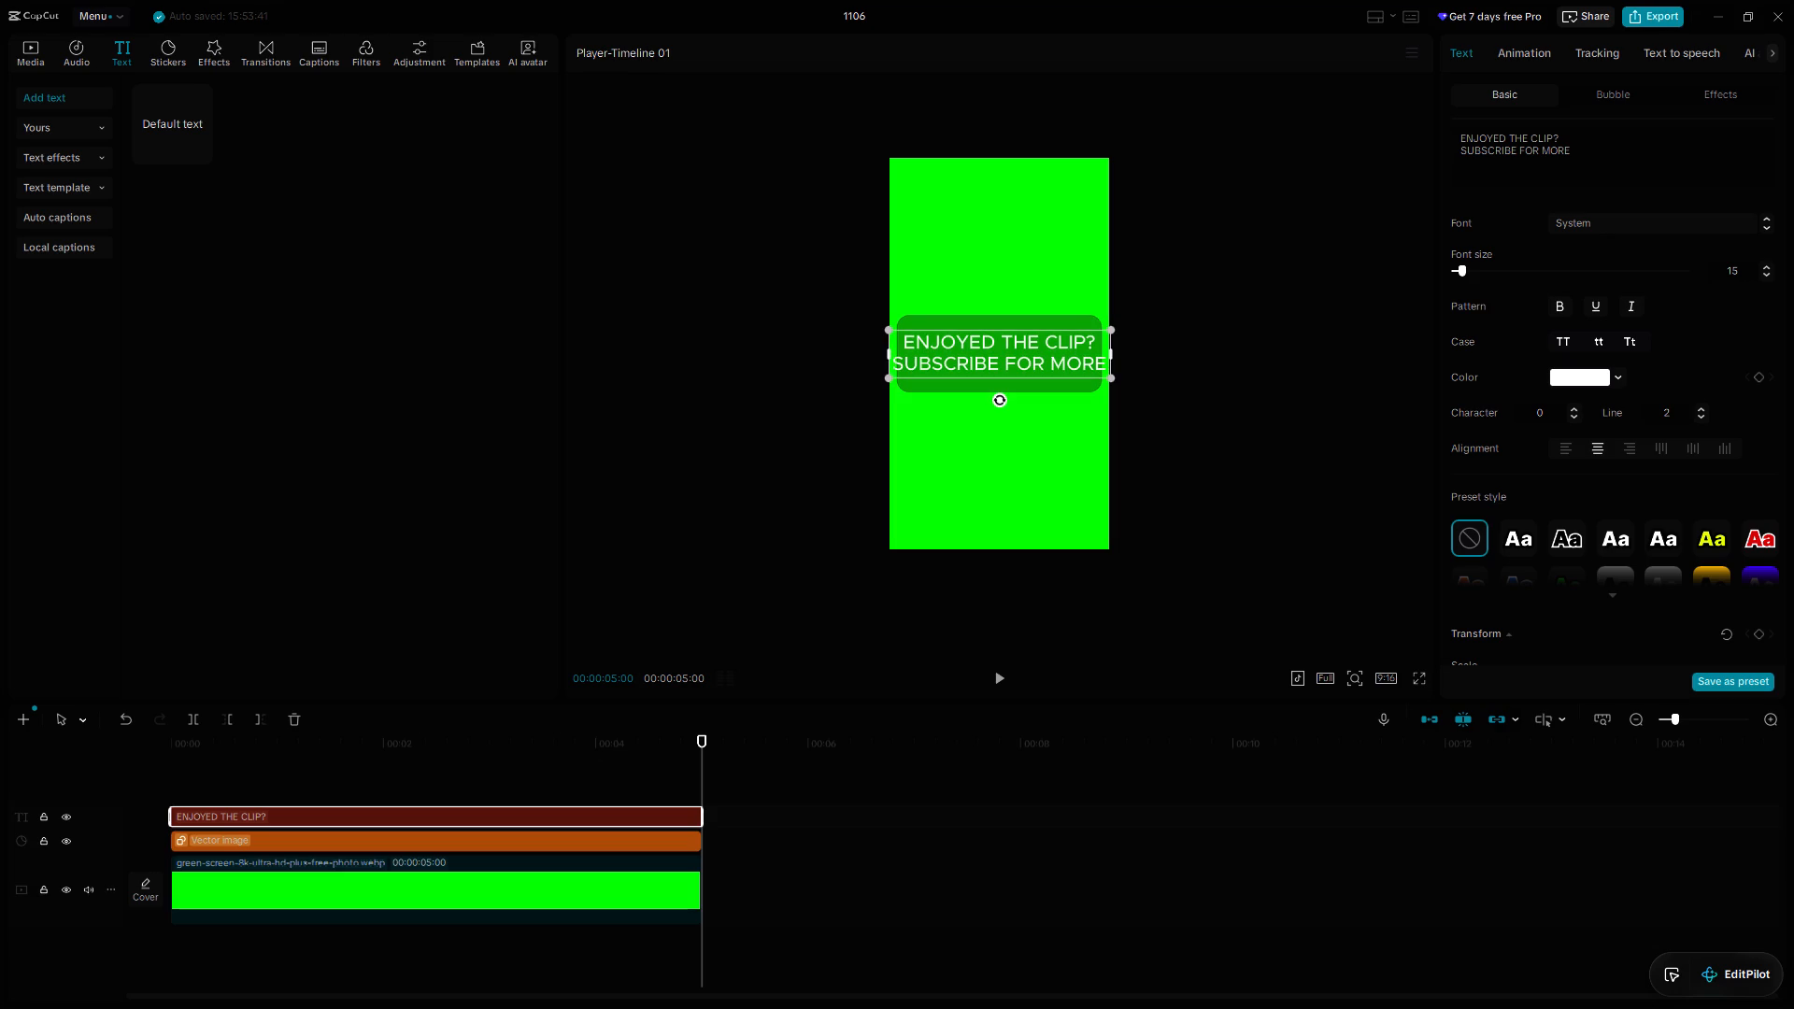
pyautogui.click(1700, 406)
pyautogui.click(1700, 406)
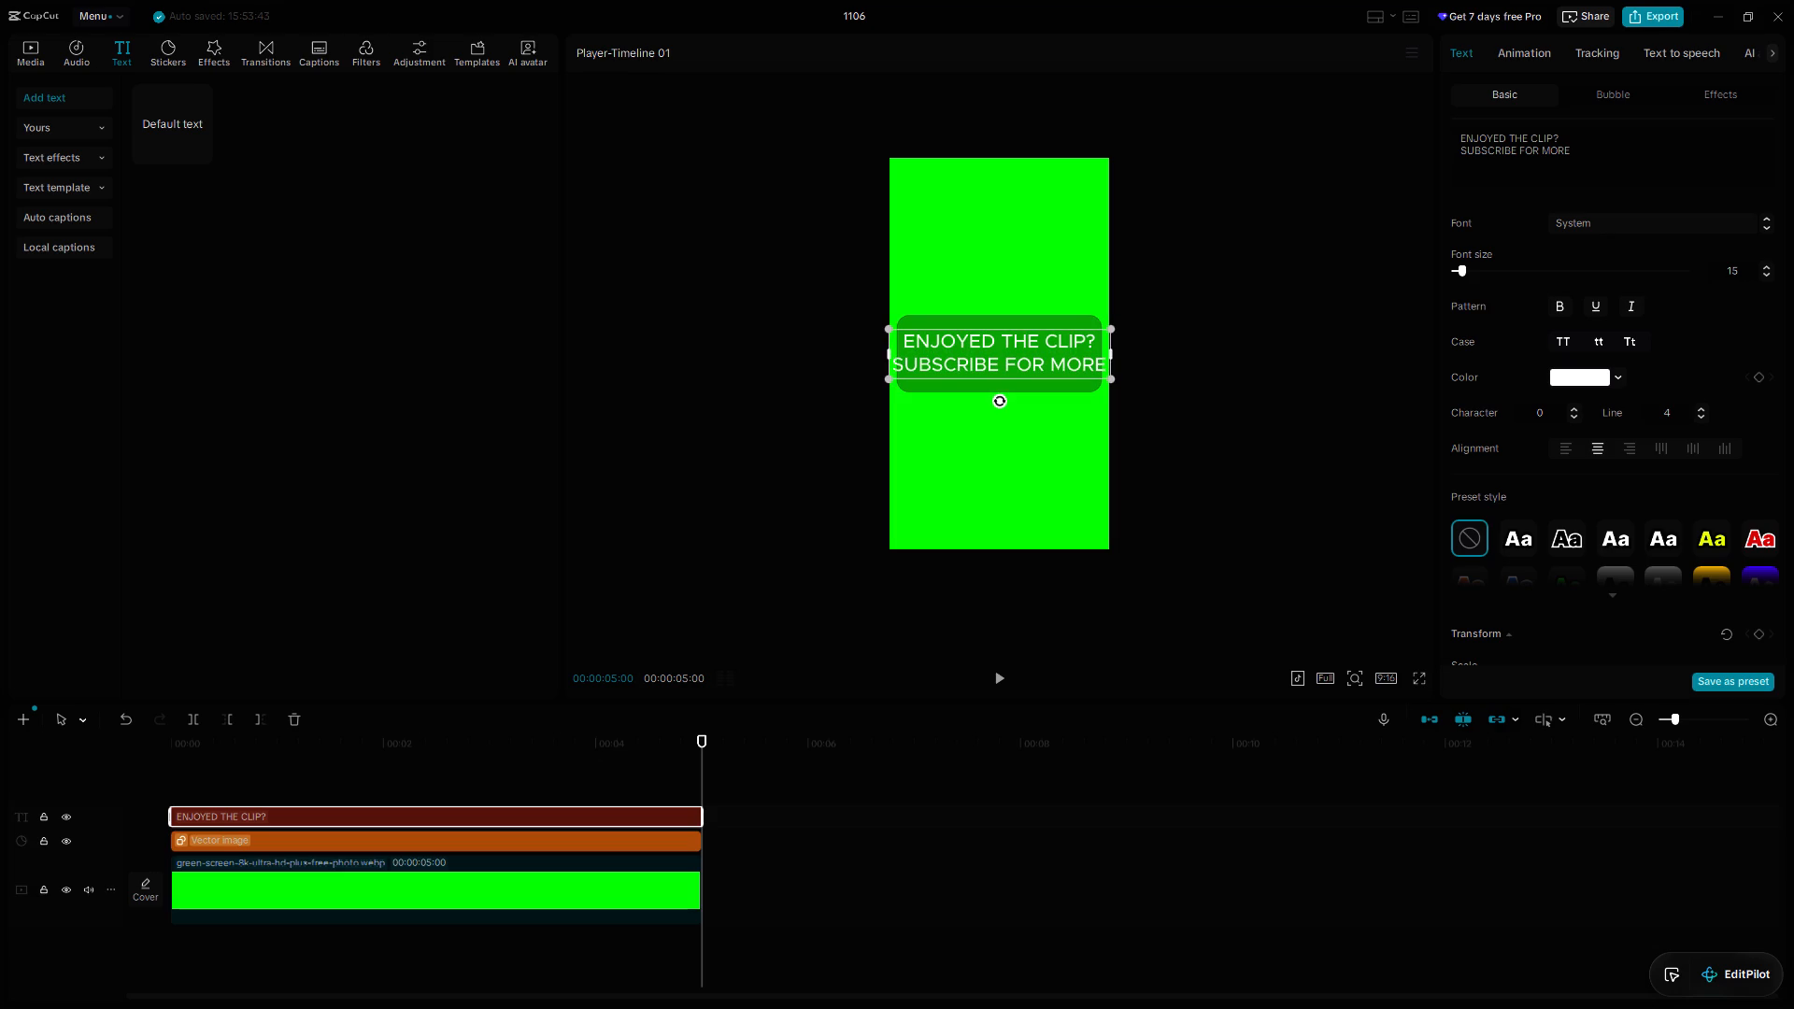
pyautogui.click(1706, 420)
pyautogui.click(1706, 420)
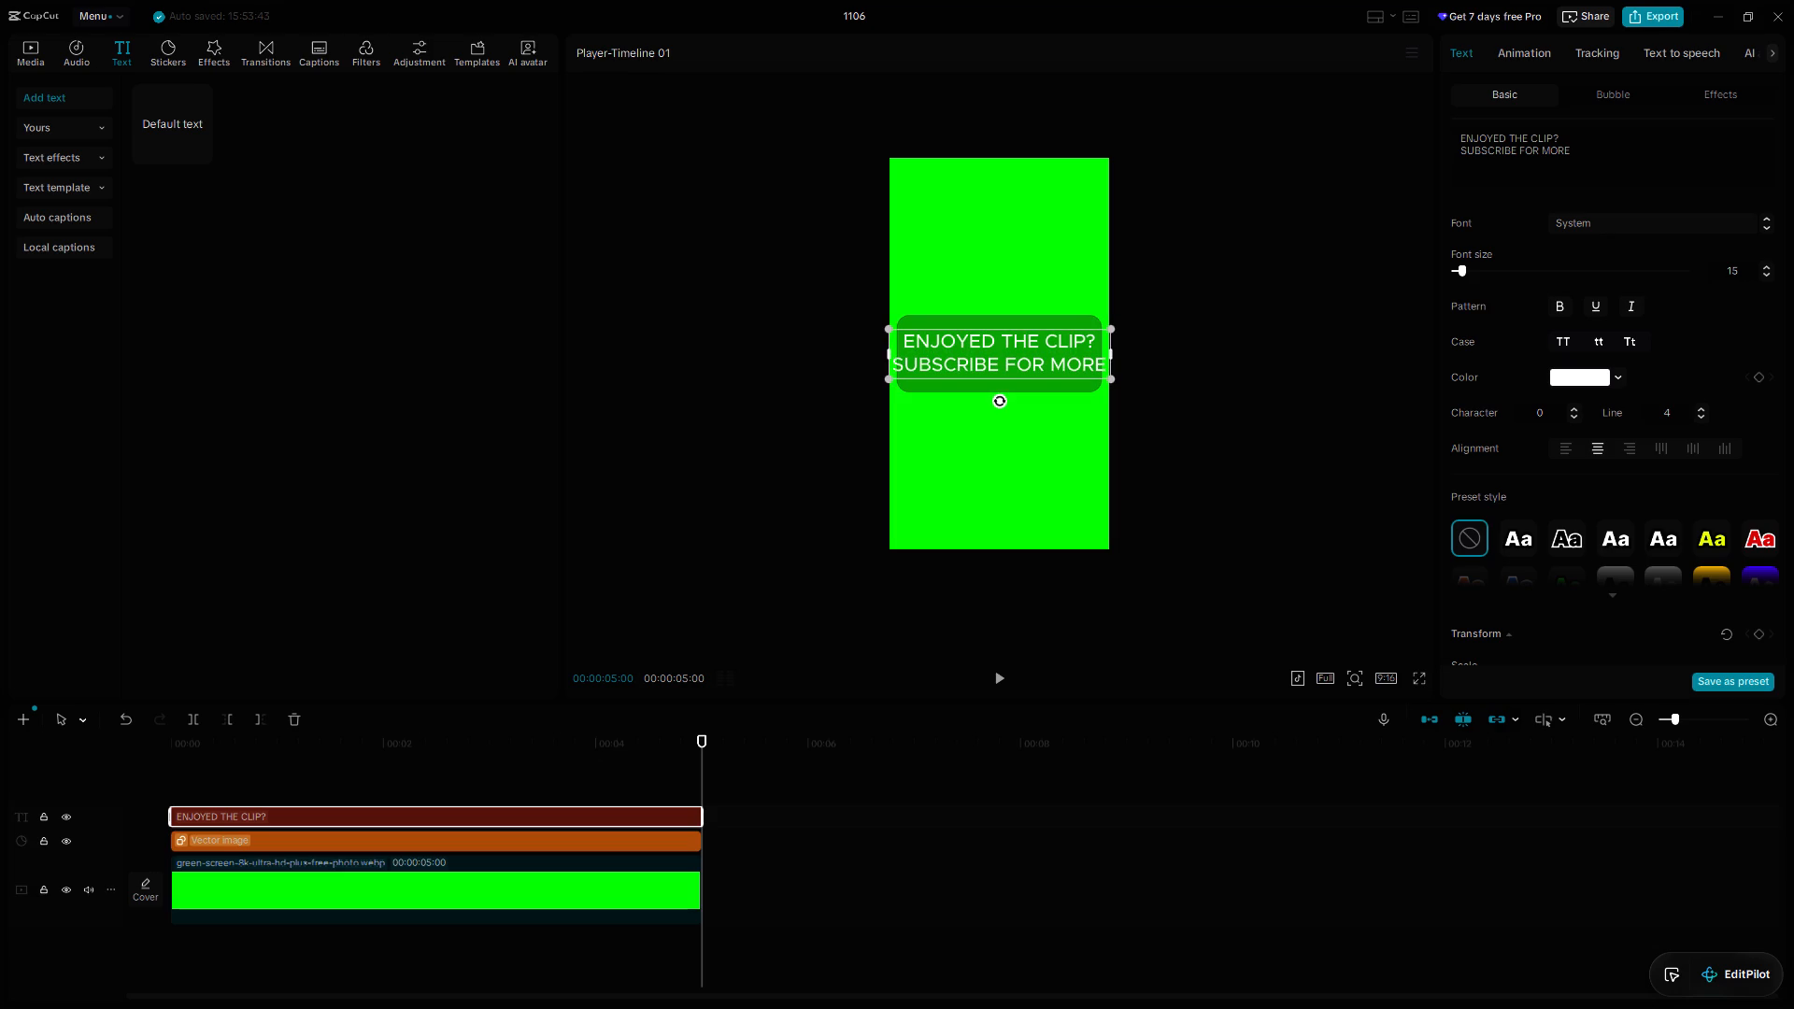
pyautogui.click(1706, 415)
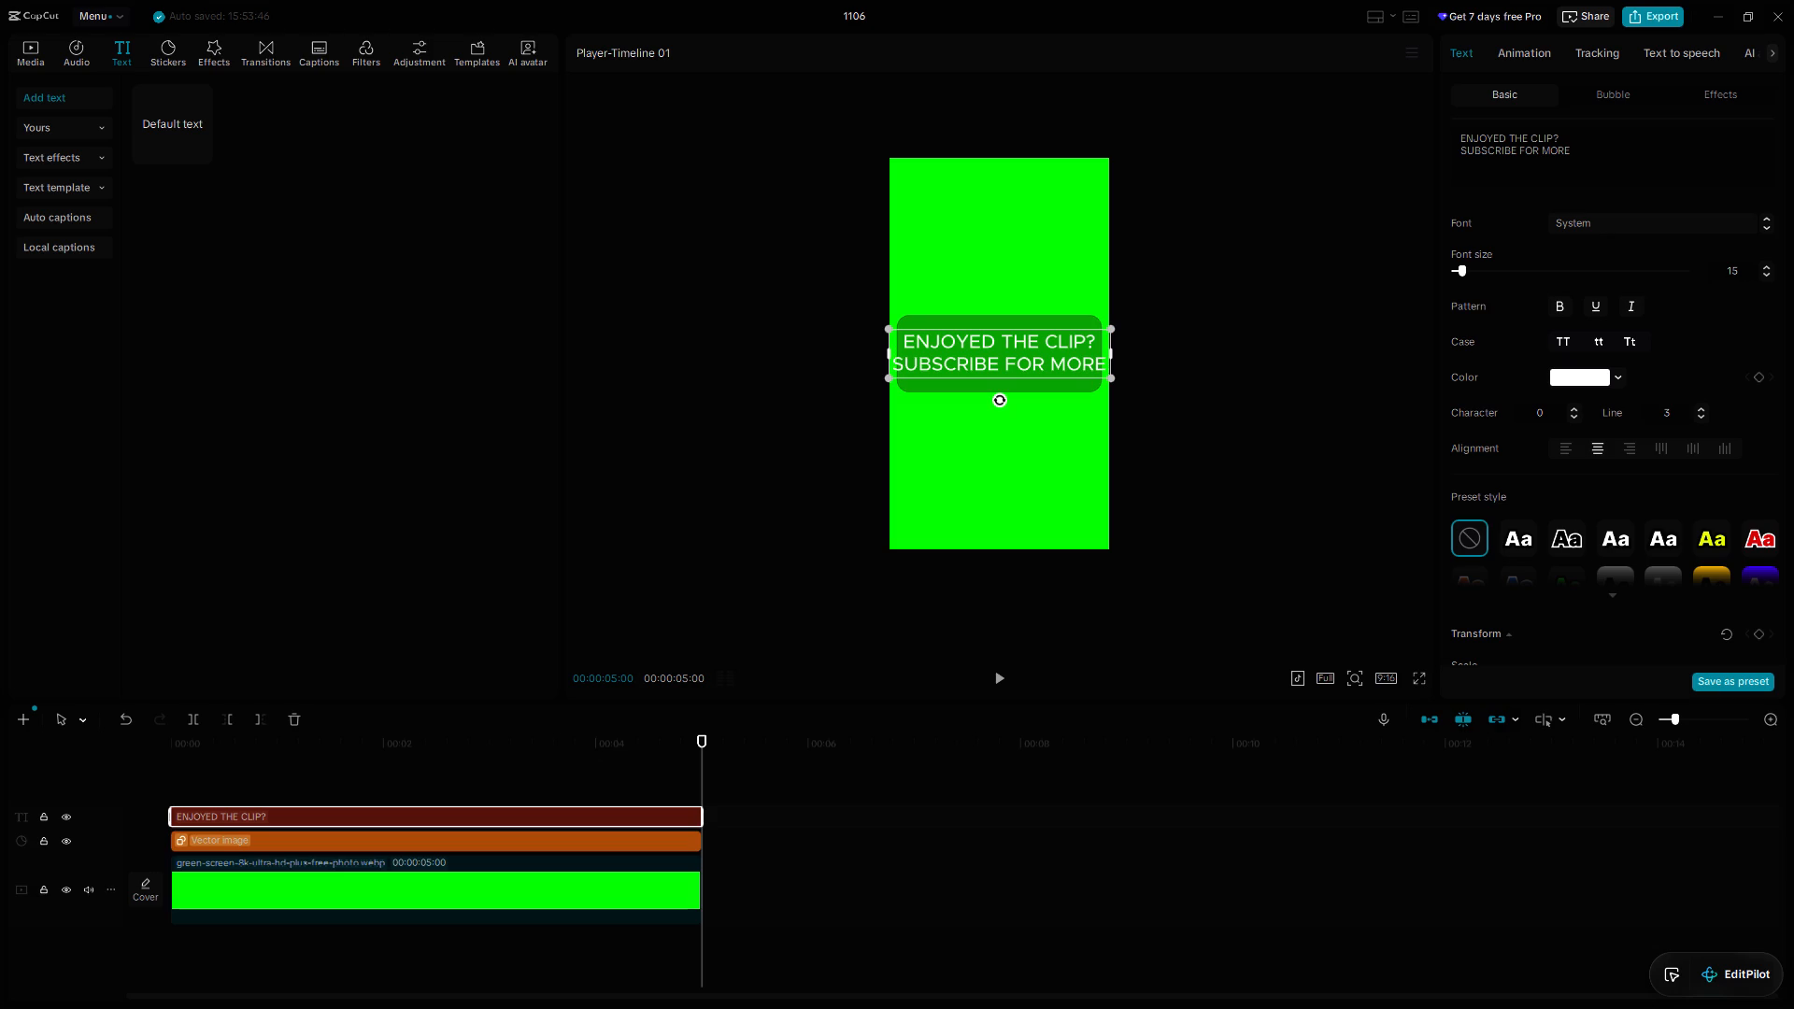
pyautogui.click(1571, 153)
pyautogui.press('Return')
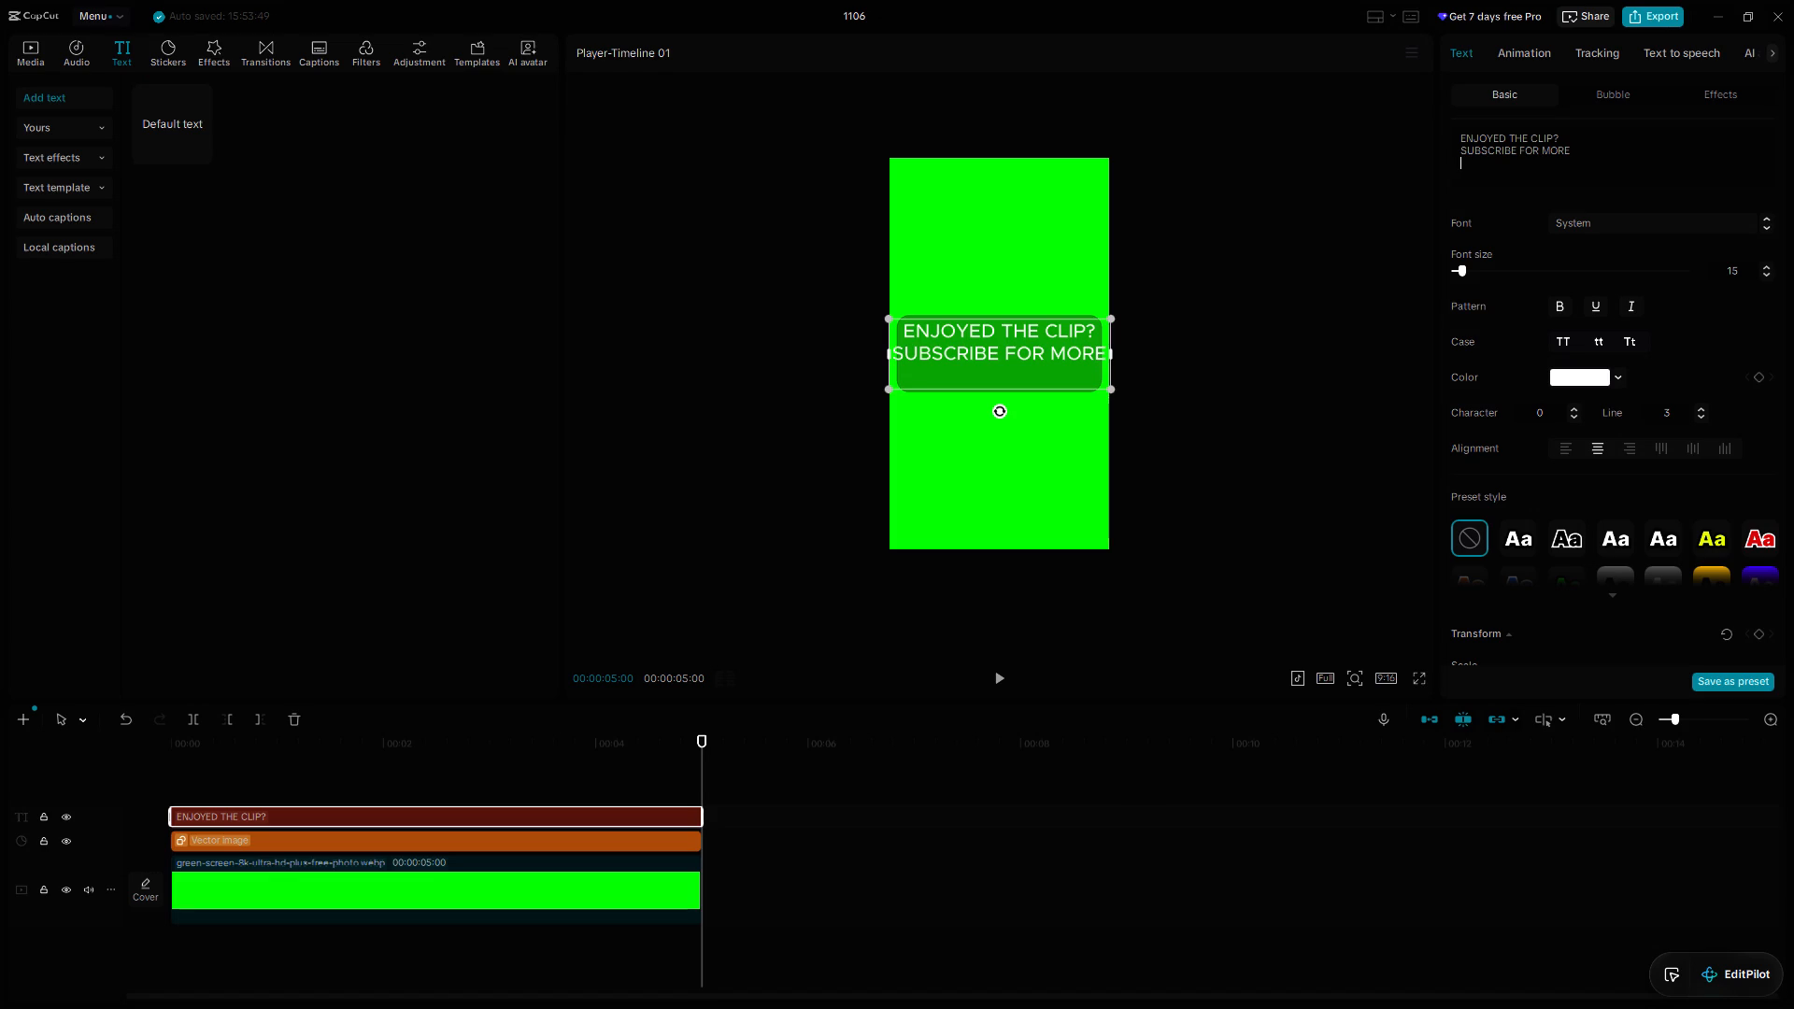
pyautogui.hotkey('ctrl', 'v')
# Reduce the text's font size to 13 and make it bold.
pyautogui.scroll(-2, 1576, 161)
pyautogui.click(1461, 268)
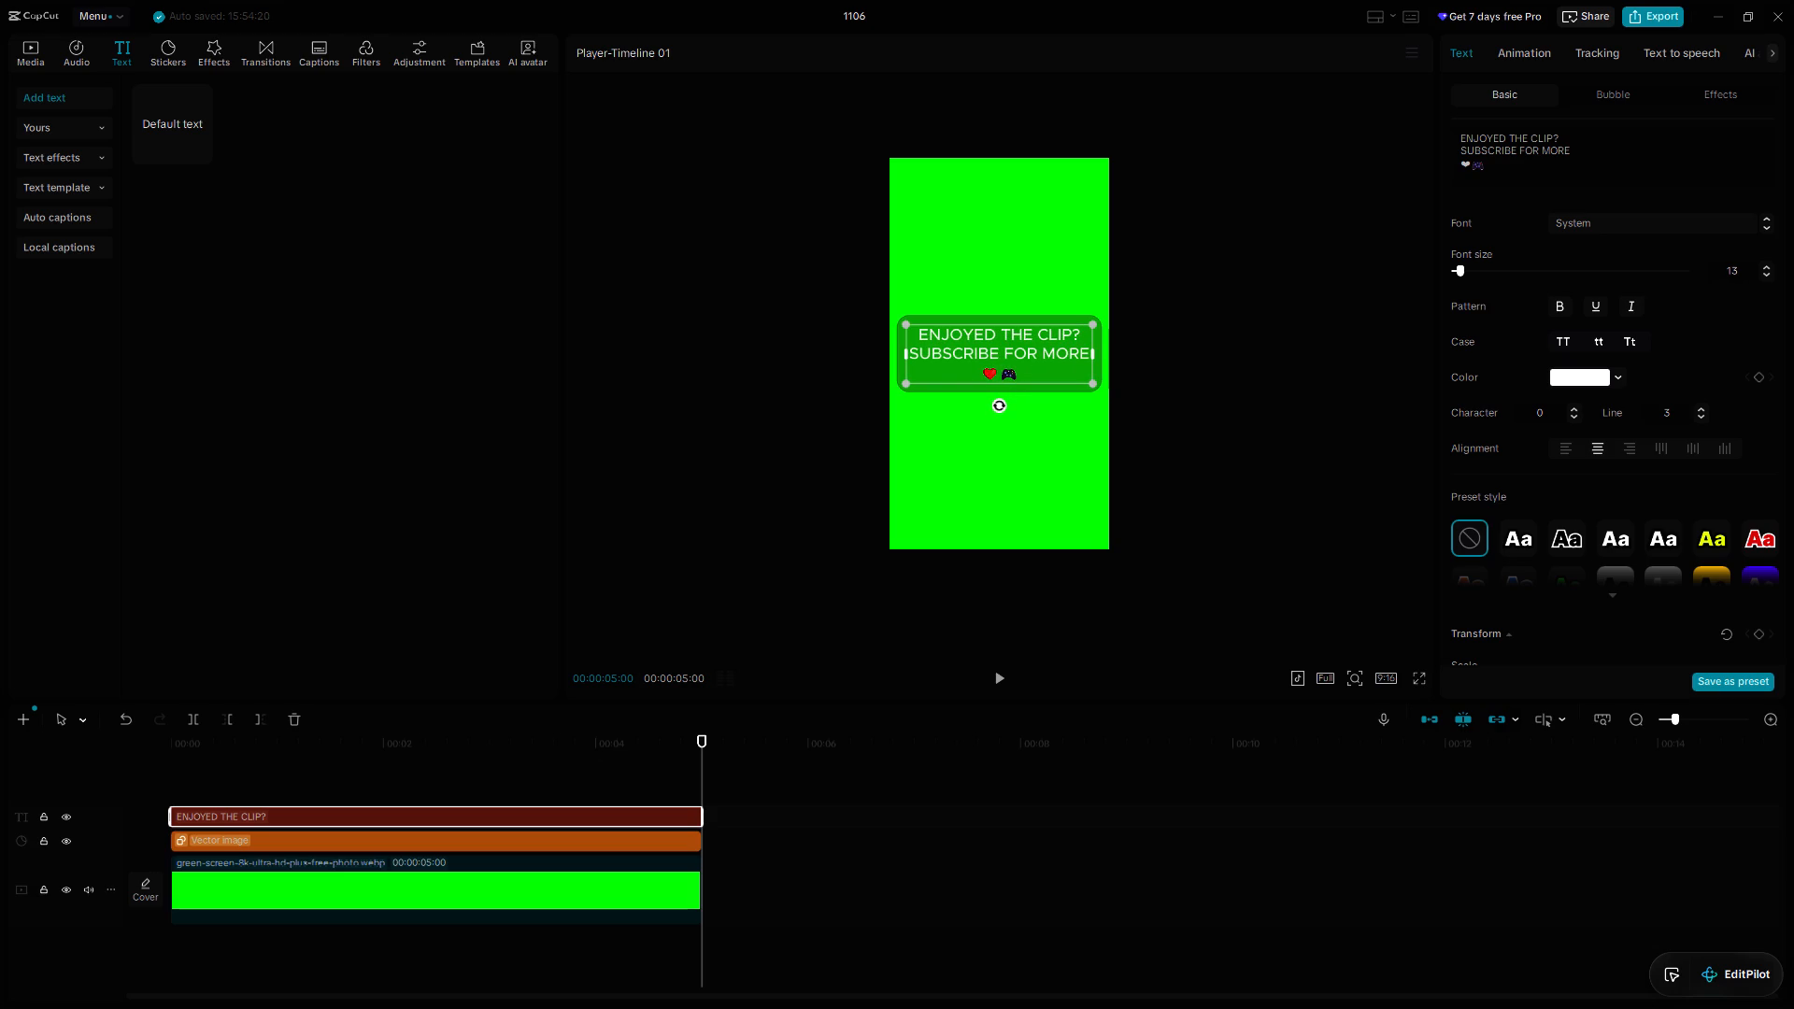
pyautogui.click(1559, 306)
# Enable a black stroke on the text.
pyautogui.scroll(-9, 1488, 539)
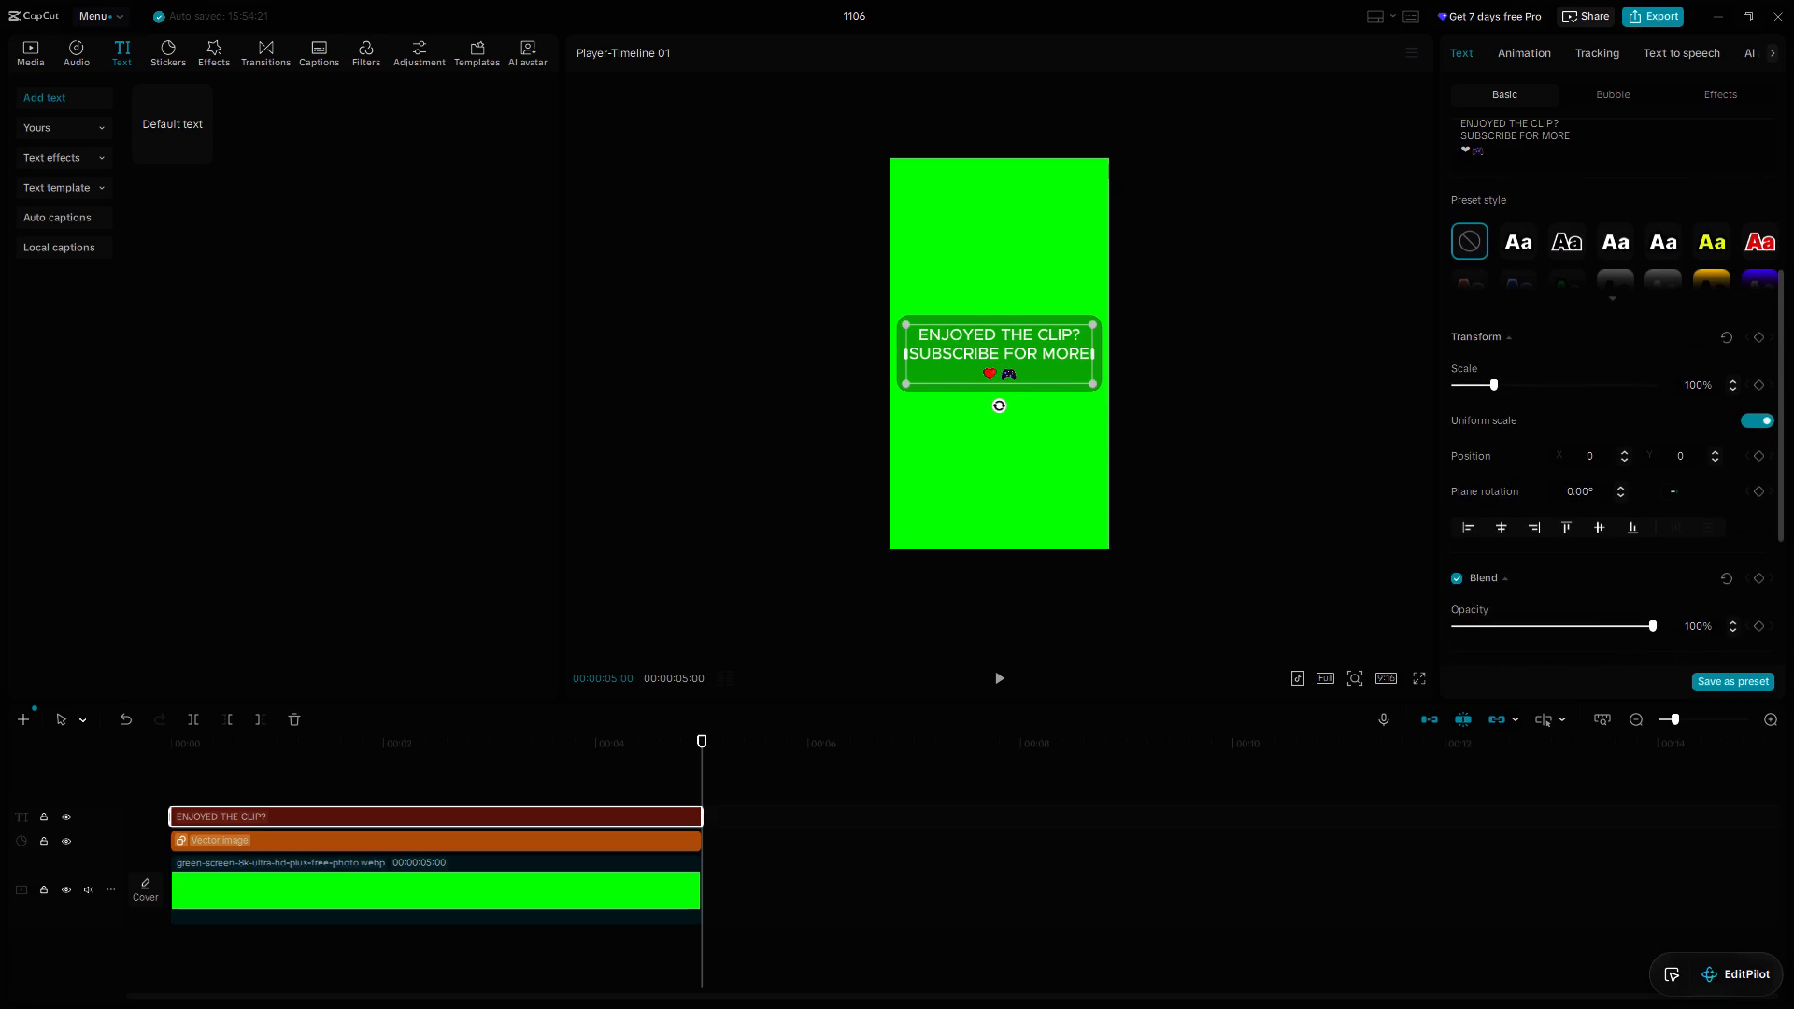
pyautogui.click(1477, 573)
pyautogui.click(1461, 630)
# Enable the text's glow with the second glow style, at intensity 30 and range 50.
pyautogui.scroll(-2, 1525, 571)
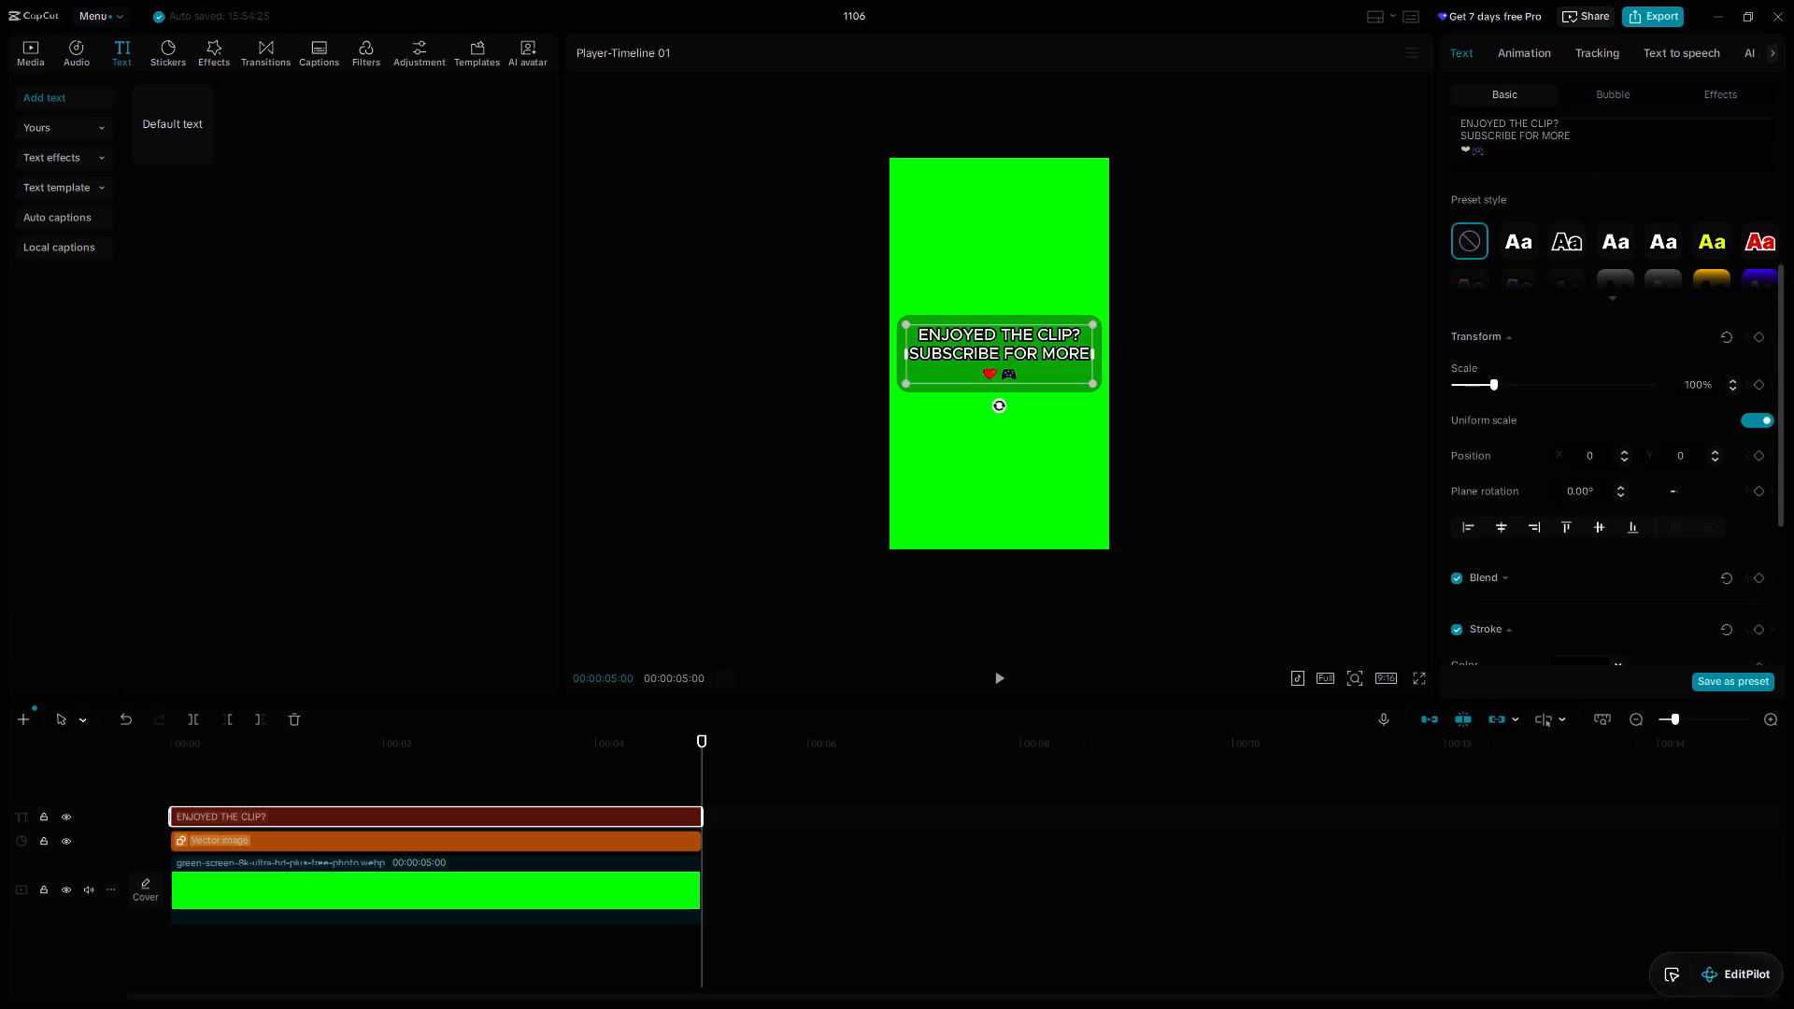
pyautogui.scroll(-1, 1525, 571)
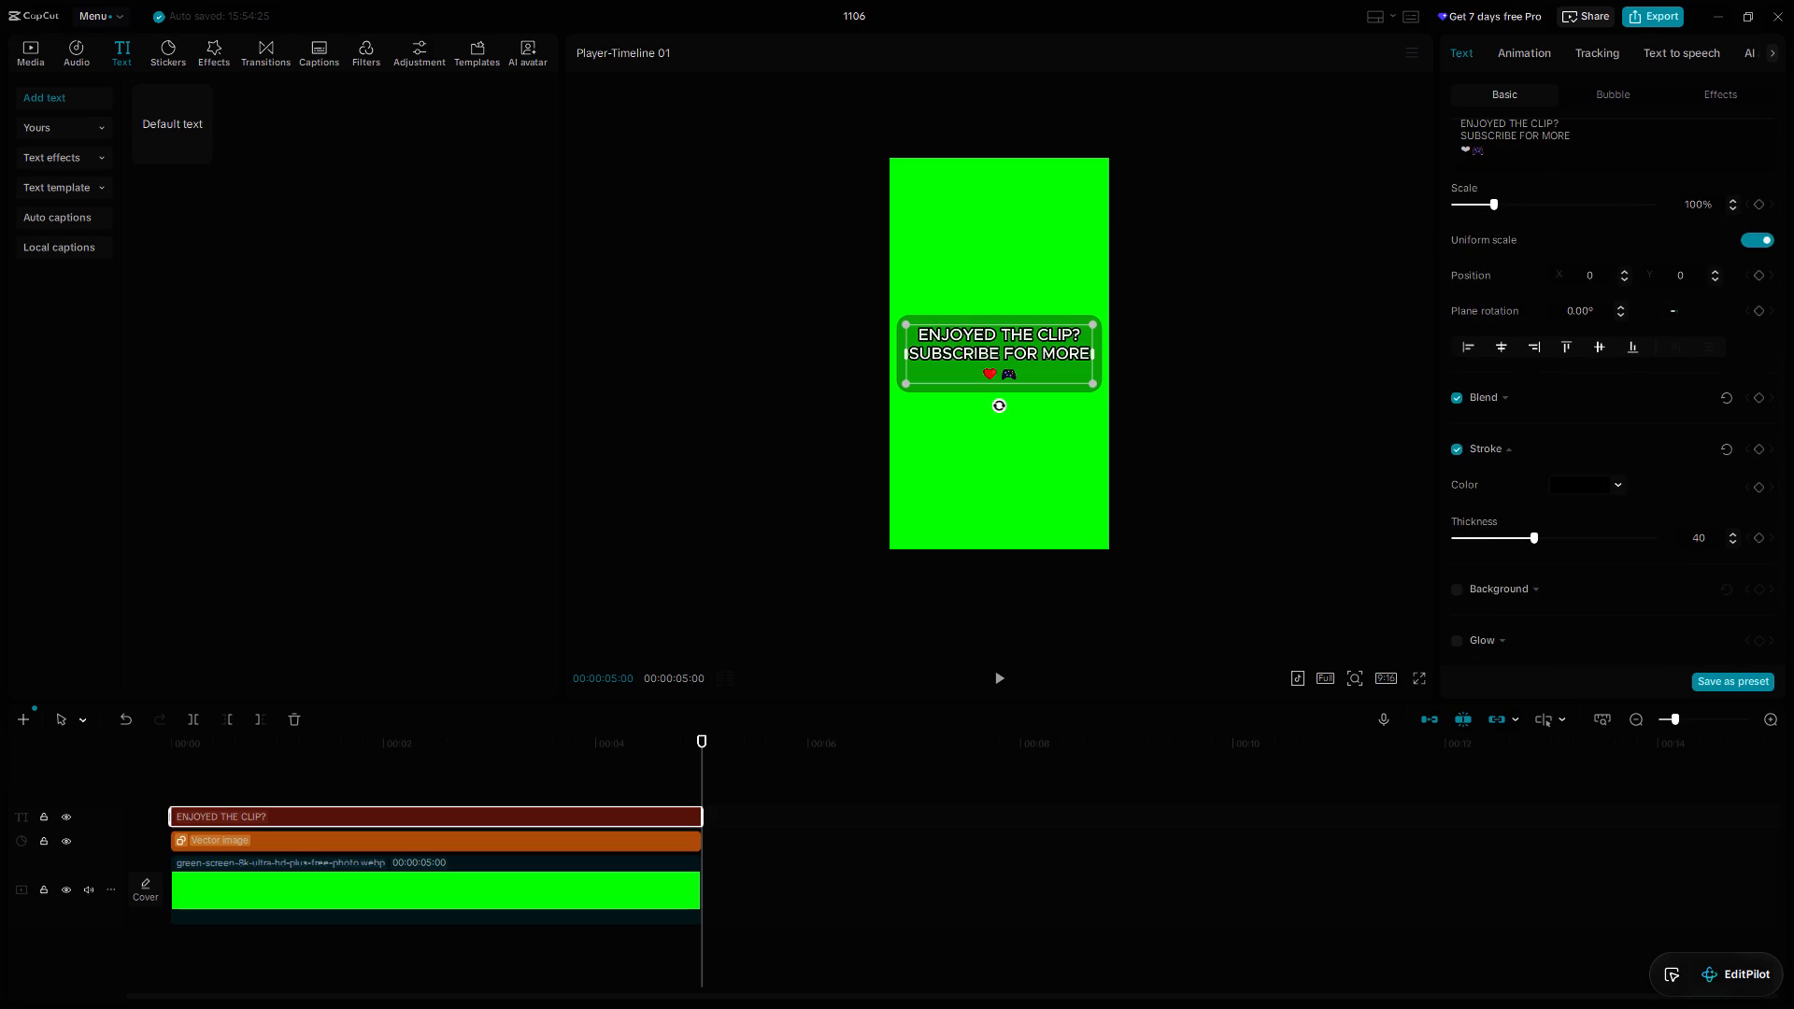
pyautogui.scroll(-3, 1518, 497)
pyautogui.doubleClick(1453, 543)
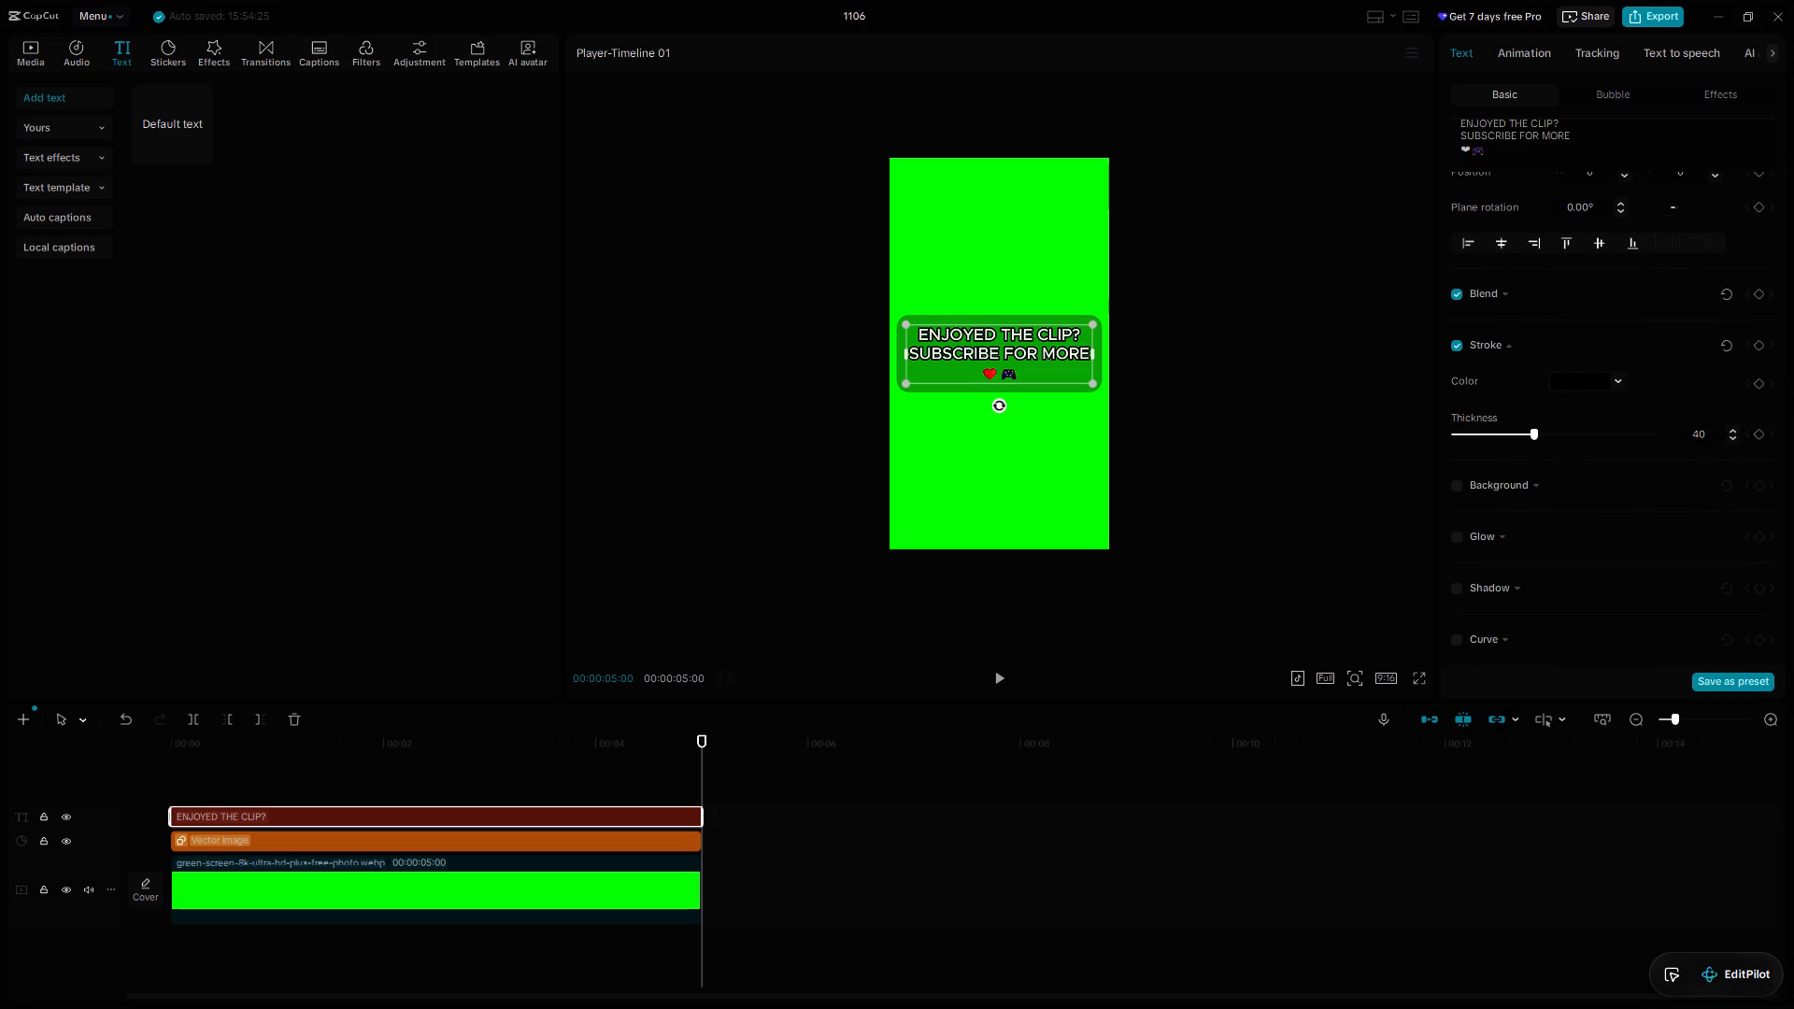
pyautogui.click(1459, 538)
pyautogui.click(1544, 589)
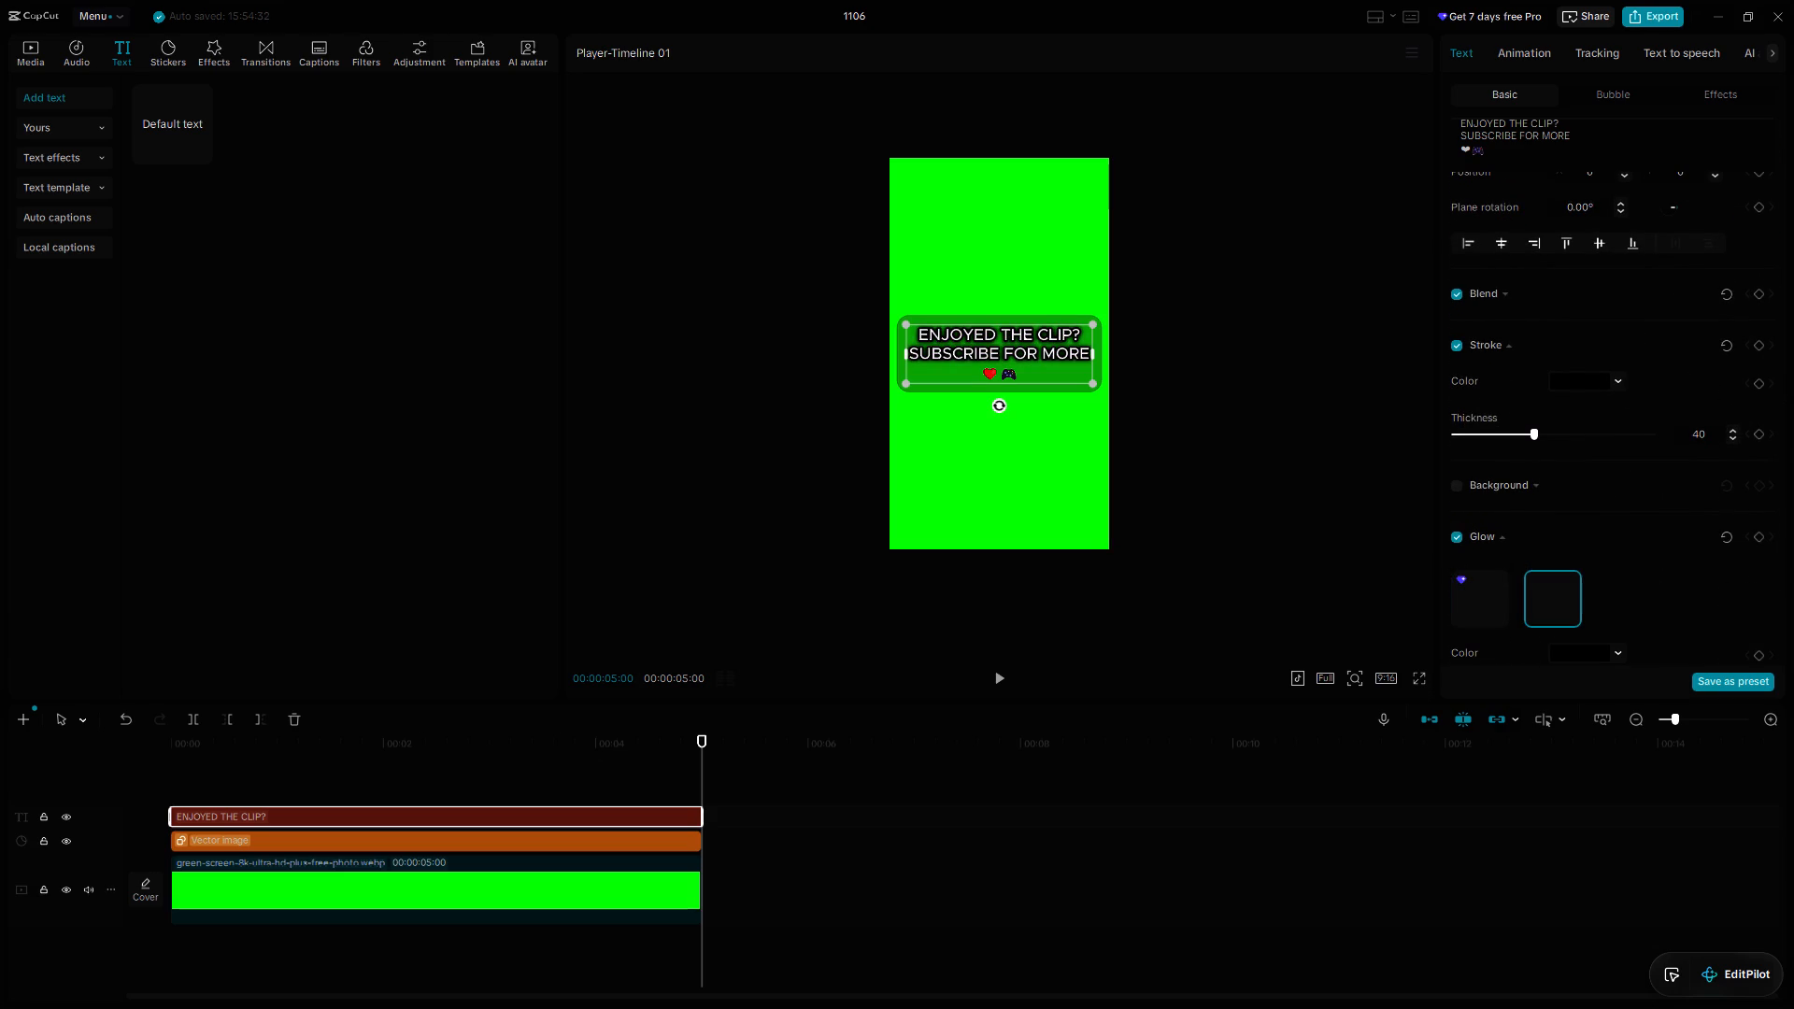
pyautogui.scroll(-6, 1550, 532)
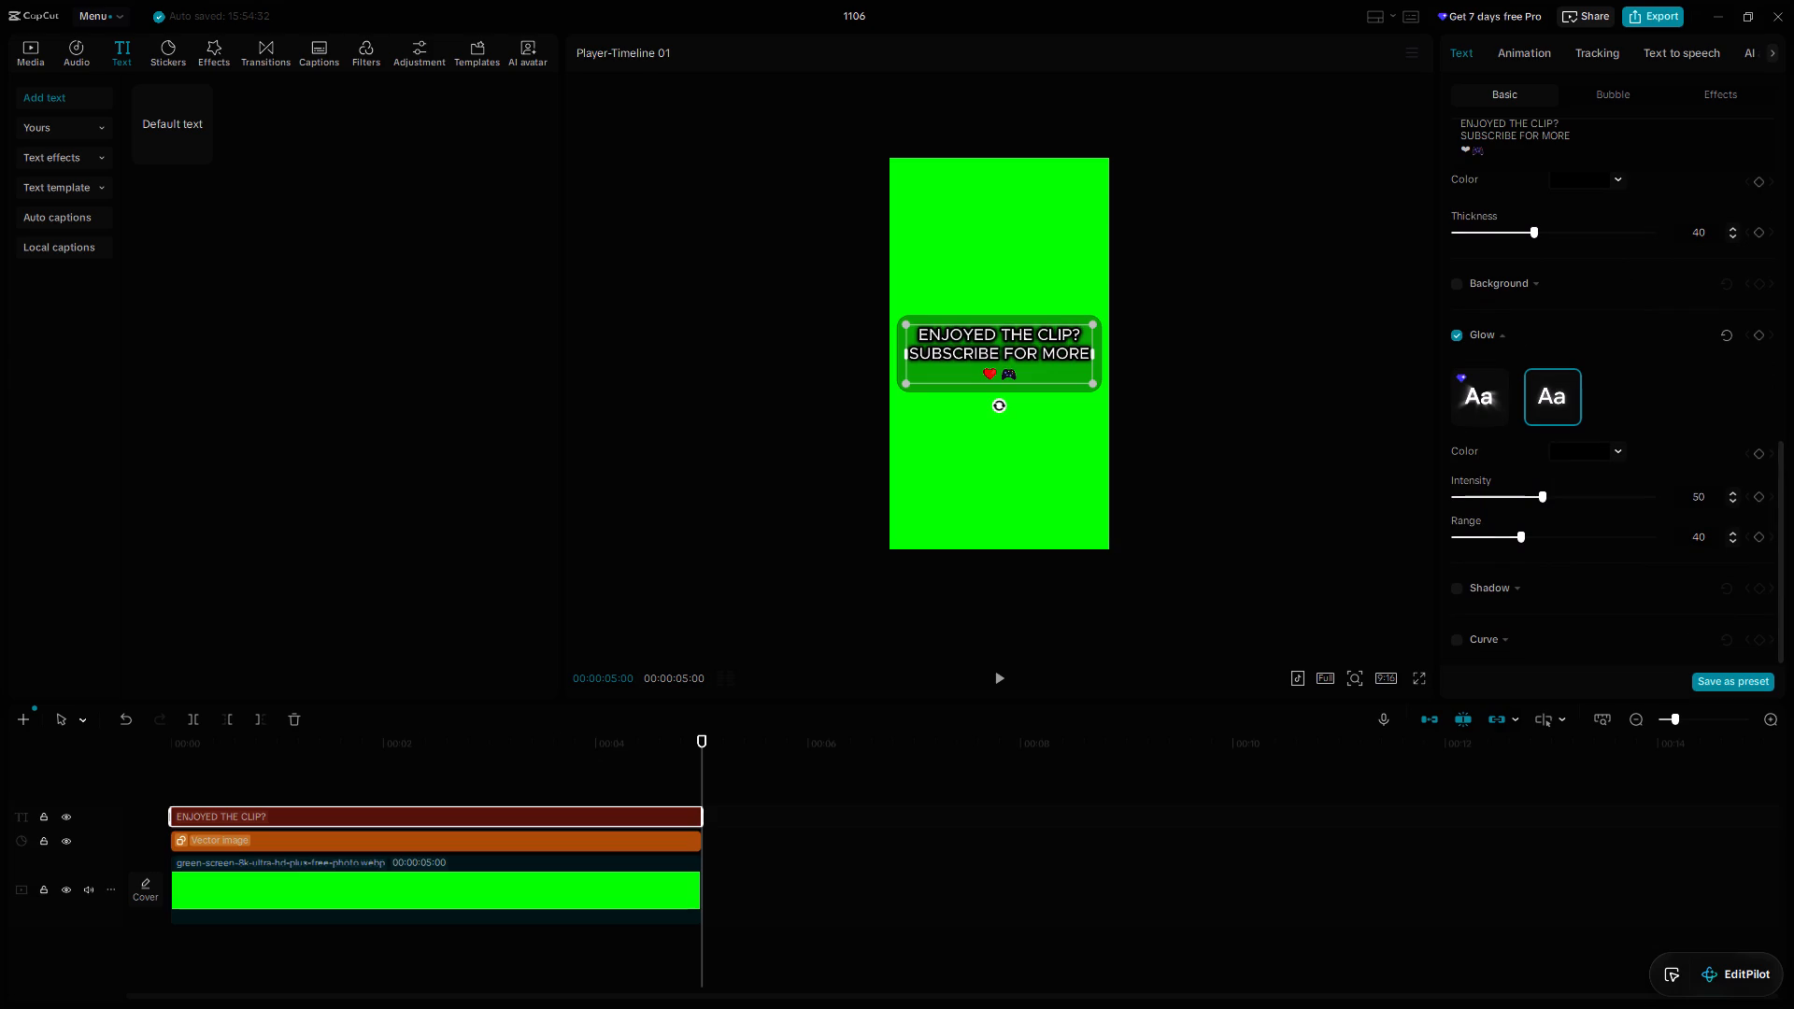
pyautogui.moveTo(1719, 495); pyautogui.dragTo(1653, 491)
pyautogui.press('3')
pyautogui.press('0')
pyautogui.press('Return')
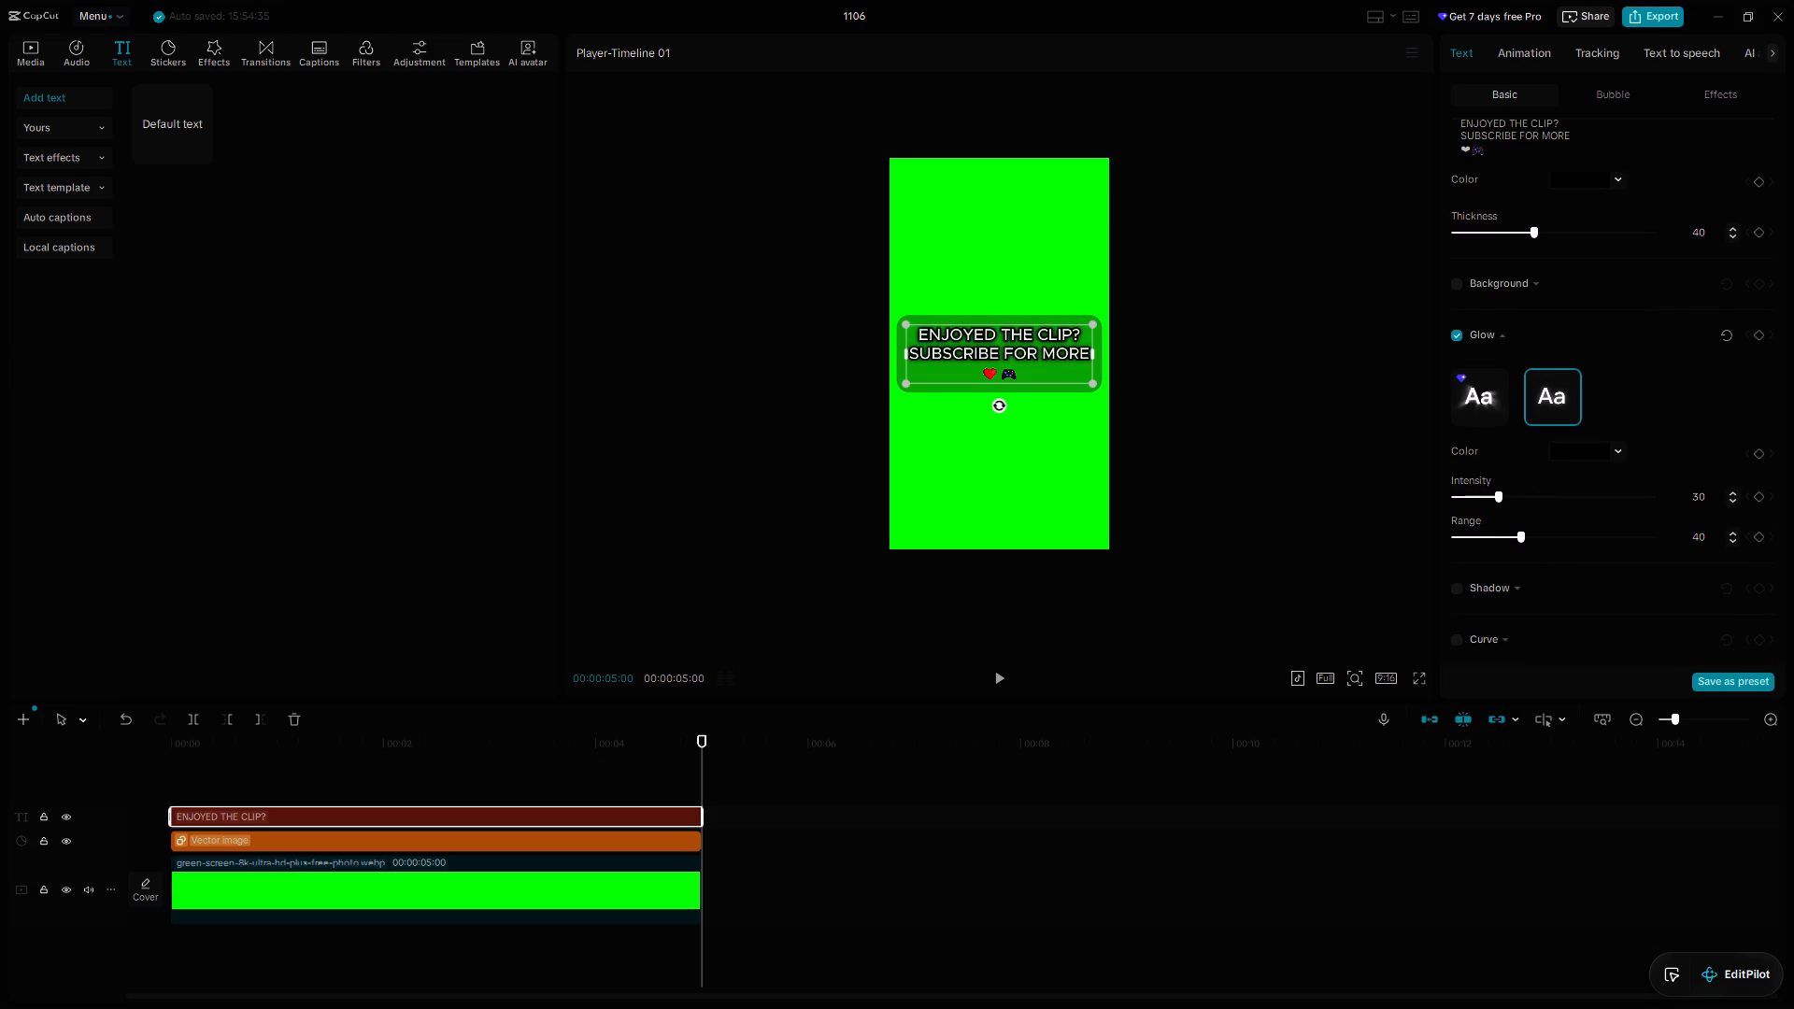
pyautogui.moveTo(1715, 535); pyautogui.dragTo(1575, 551)
pyautogui.write('50')
pyautogui.press('Return')
# Add a default text clip at the start of the timeline on a new track and extend it to the full 5 seconds.
pyautogui.click(1185, 220)
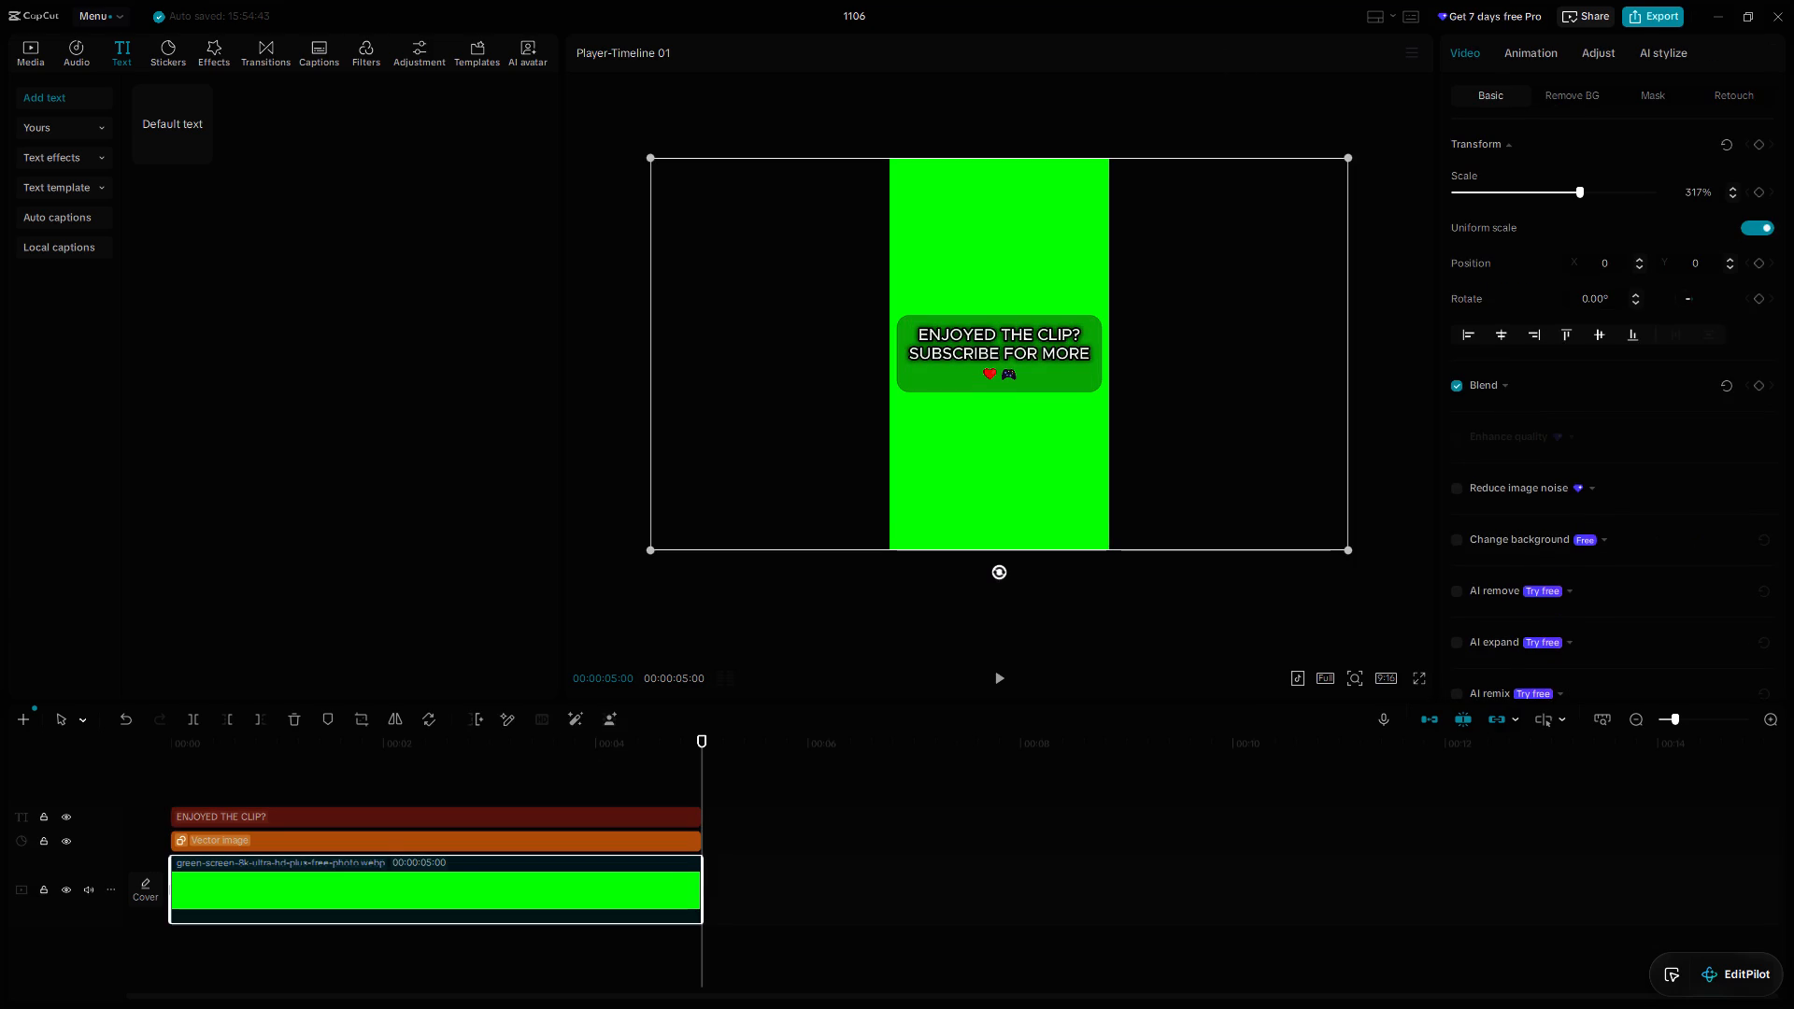
pyautogui.click(807, 780)
pyautogui.moveTo(701, 766); pyautogui.dragTo(249, 764)
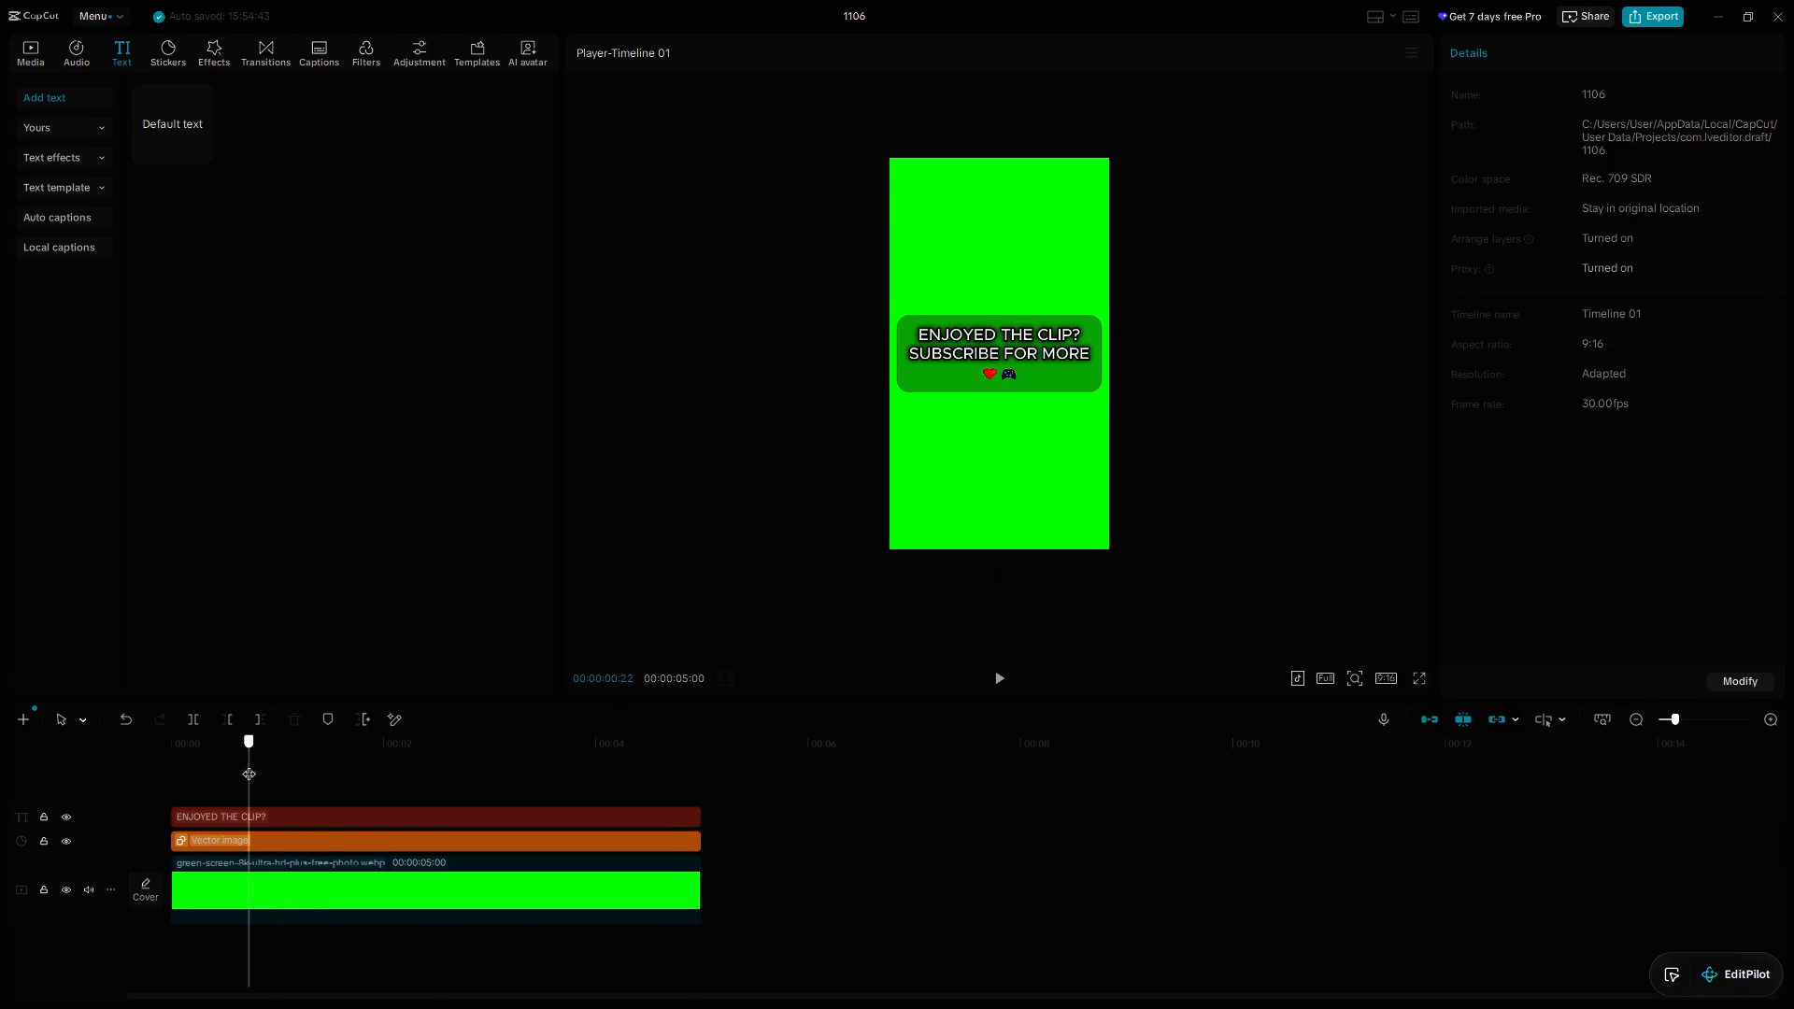
pyautogui.moveTo(249, 764); pyautogui.dragTo(62, 762)
pyautogui.moveTo(181, 113); pyautogui.dragTo(205, 737)
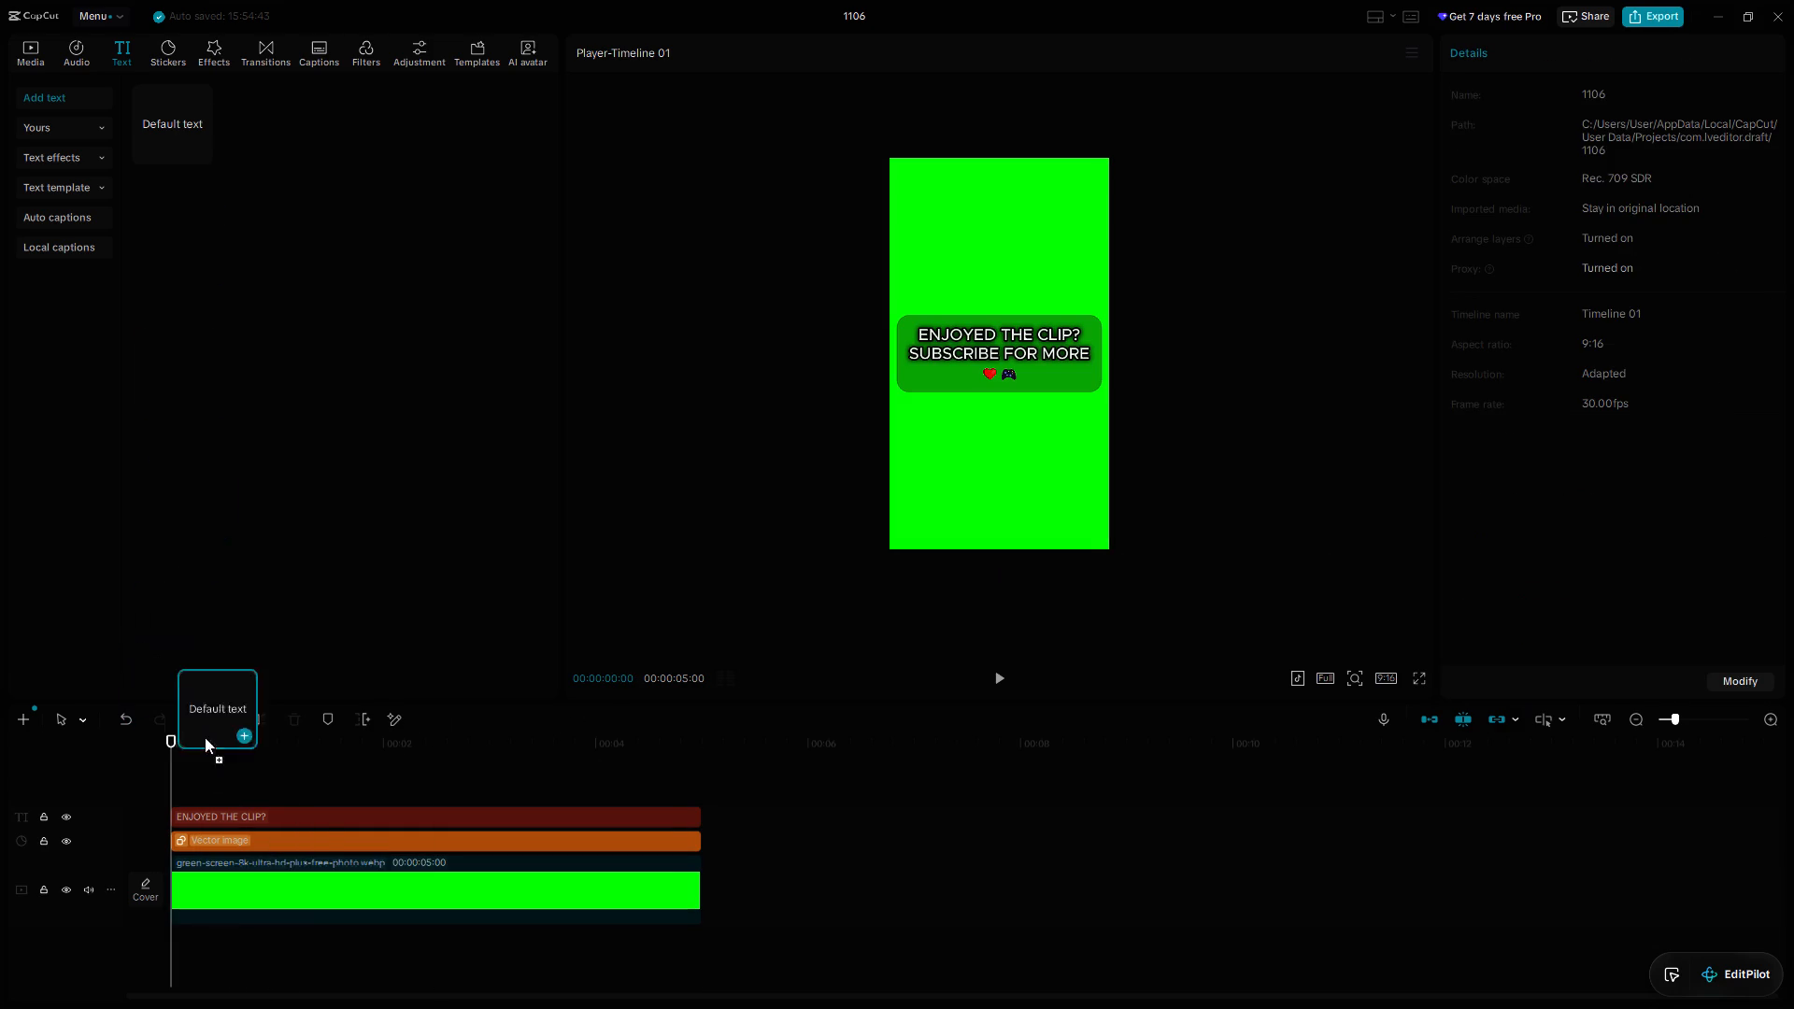
pyautogui.moveTo(205, 737); pyautogui.dragTo(166, 776)
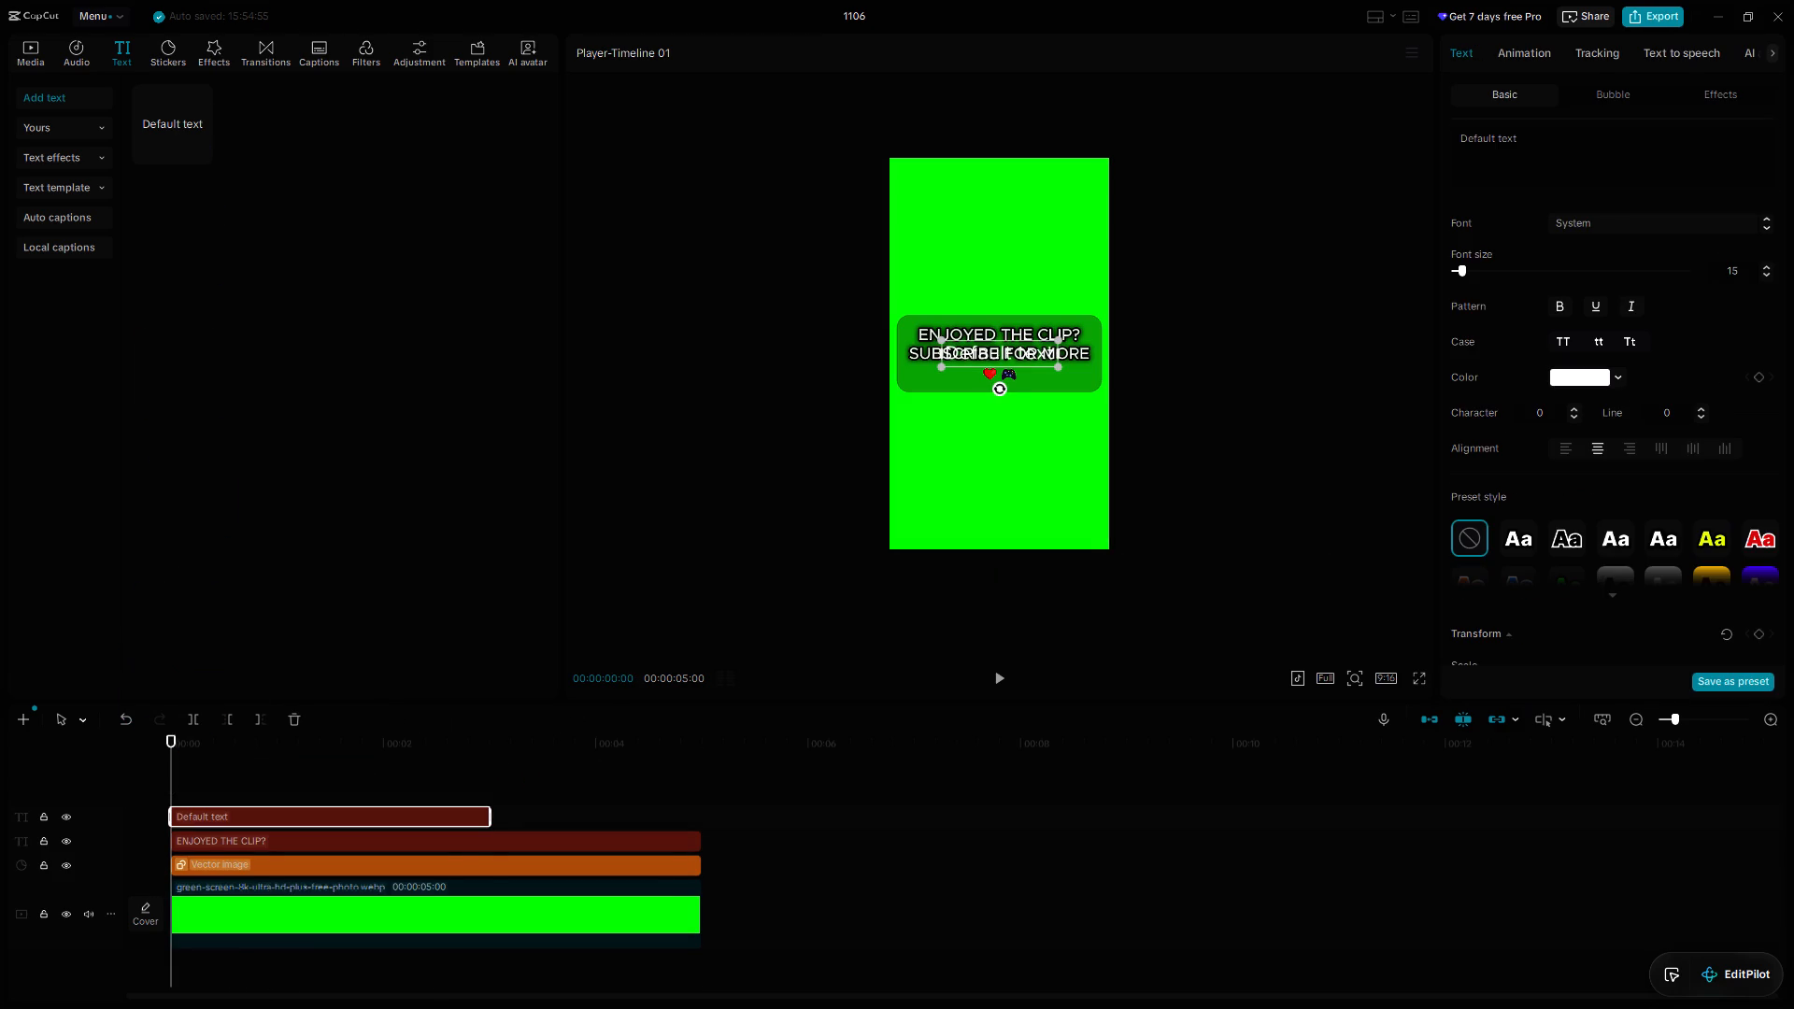
pyautogui.moveTo(489, 817); pyautogui.dragTo(687, 814)
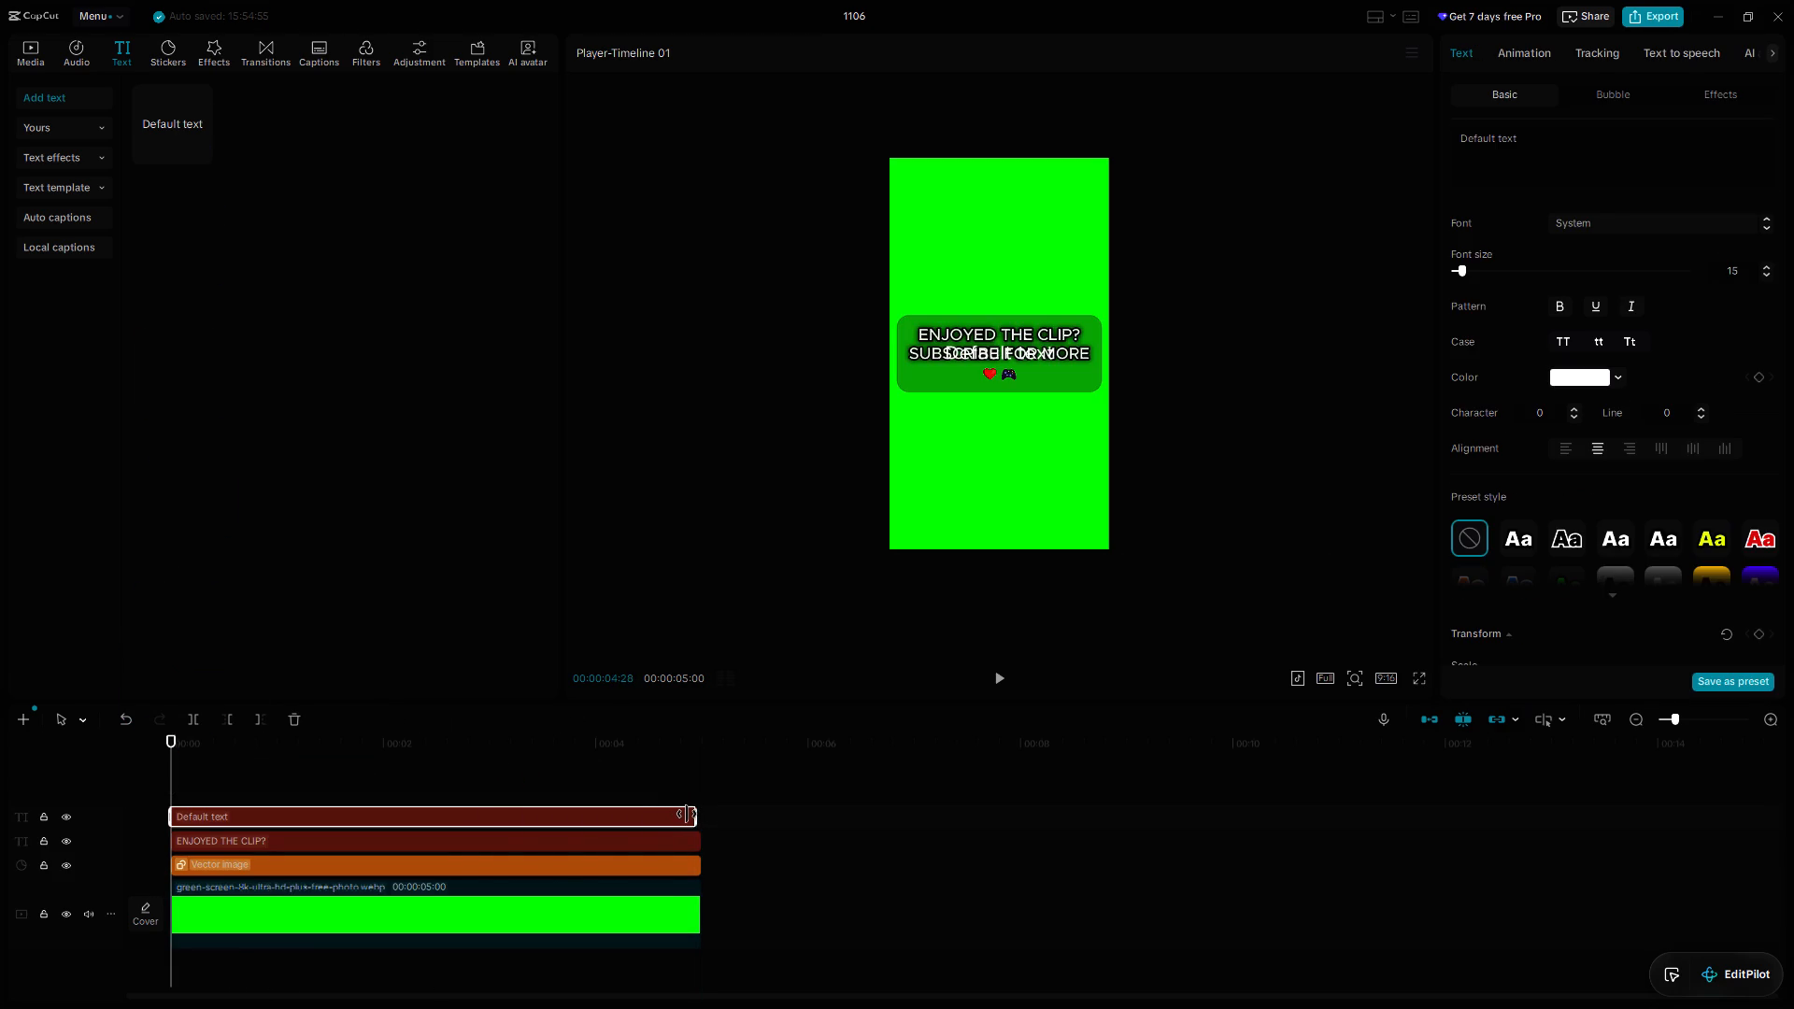
pyautogui.moveTo(687, 814); pyautogui.dragTo(694, 815)
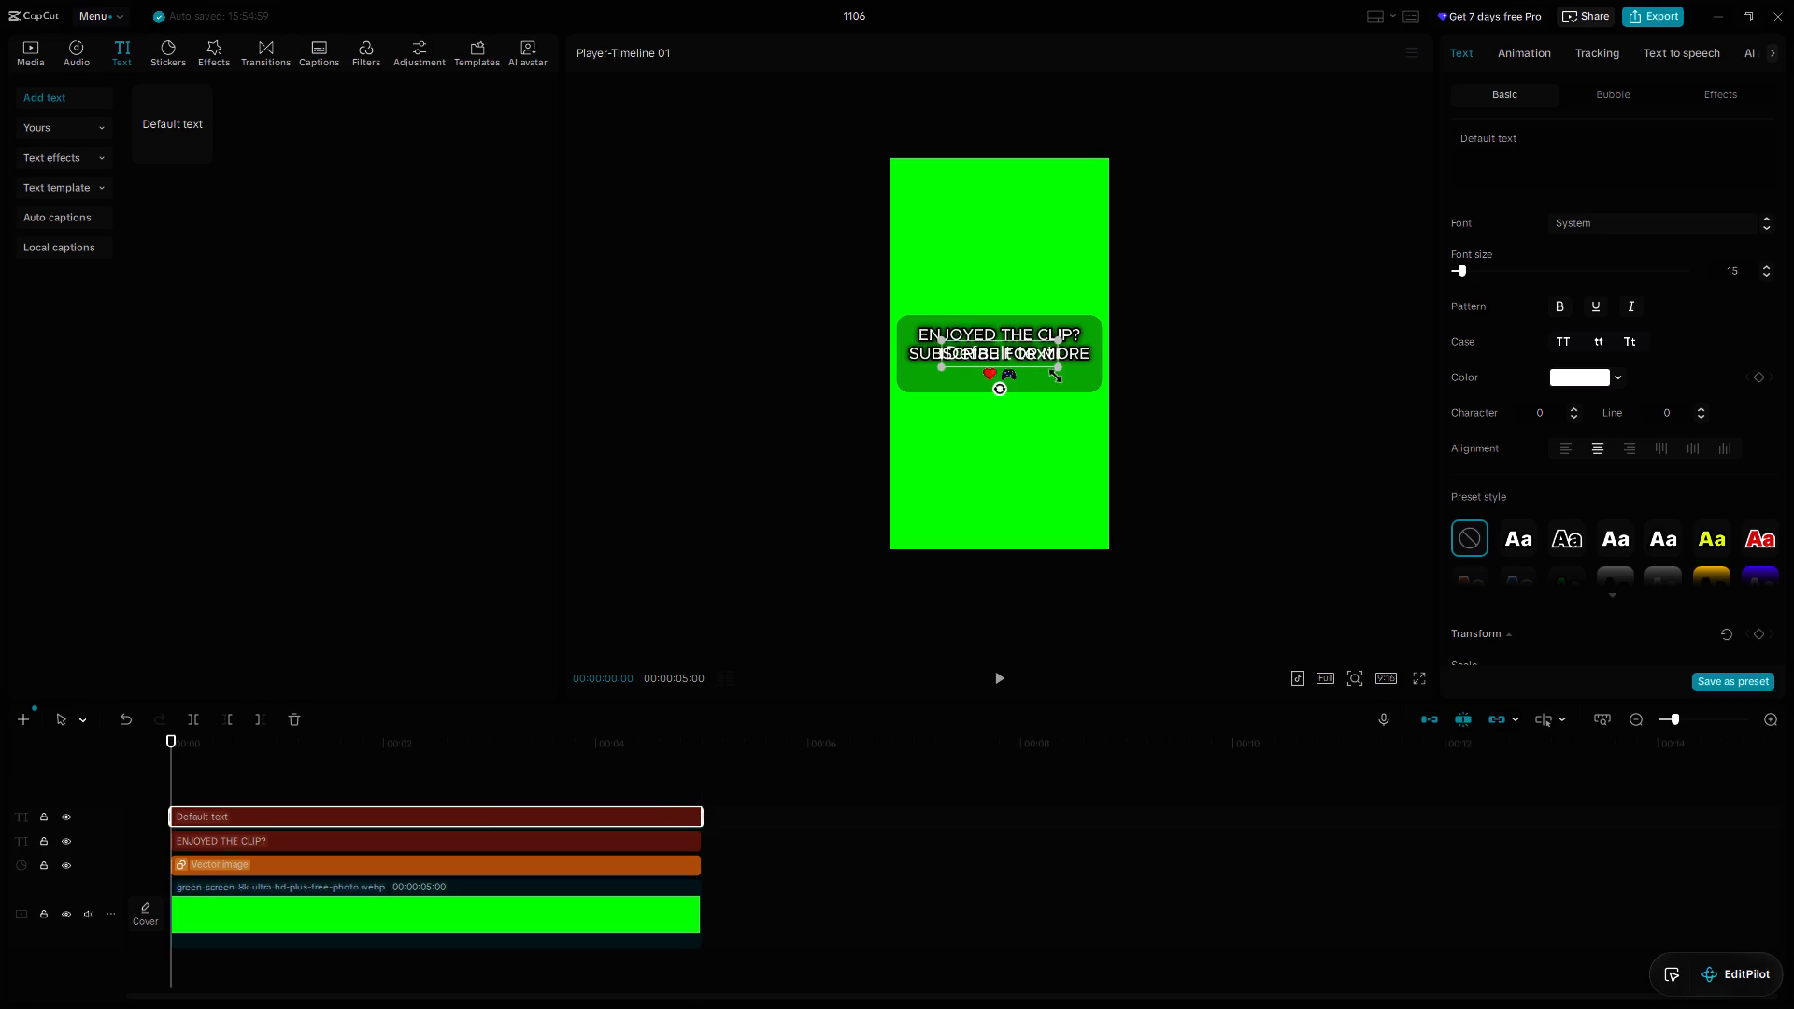
# Move the new default text above the subscribe box, horizontally centred at about X 0, Y 1136.
pyautogui.moveTo(1041, 362); pyautogui.dragTo(1046, 237)
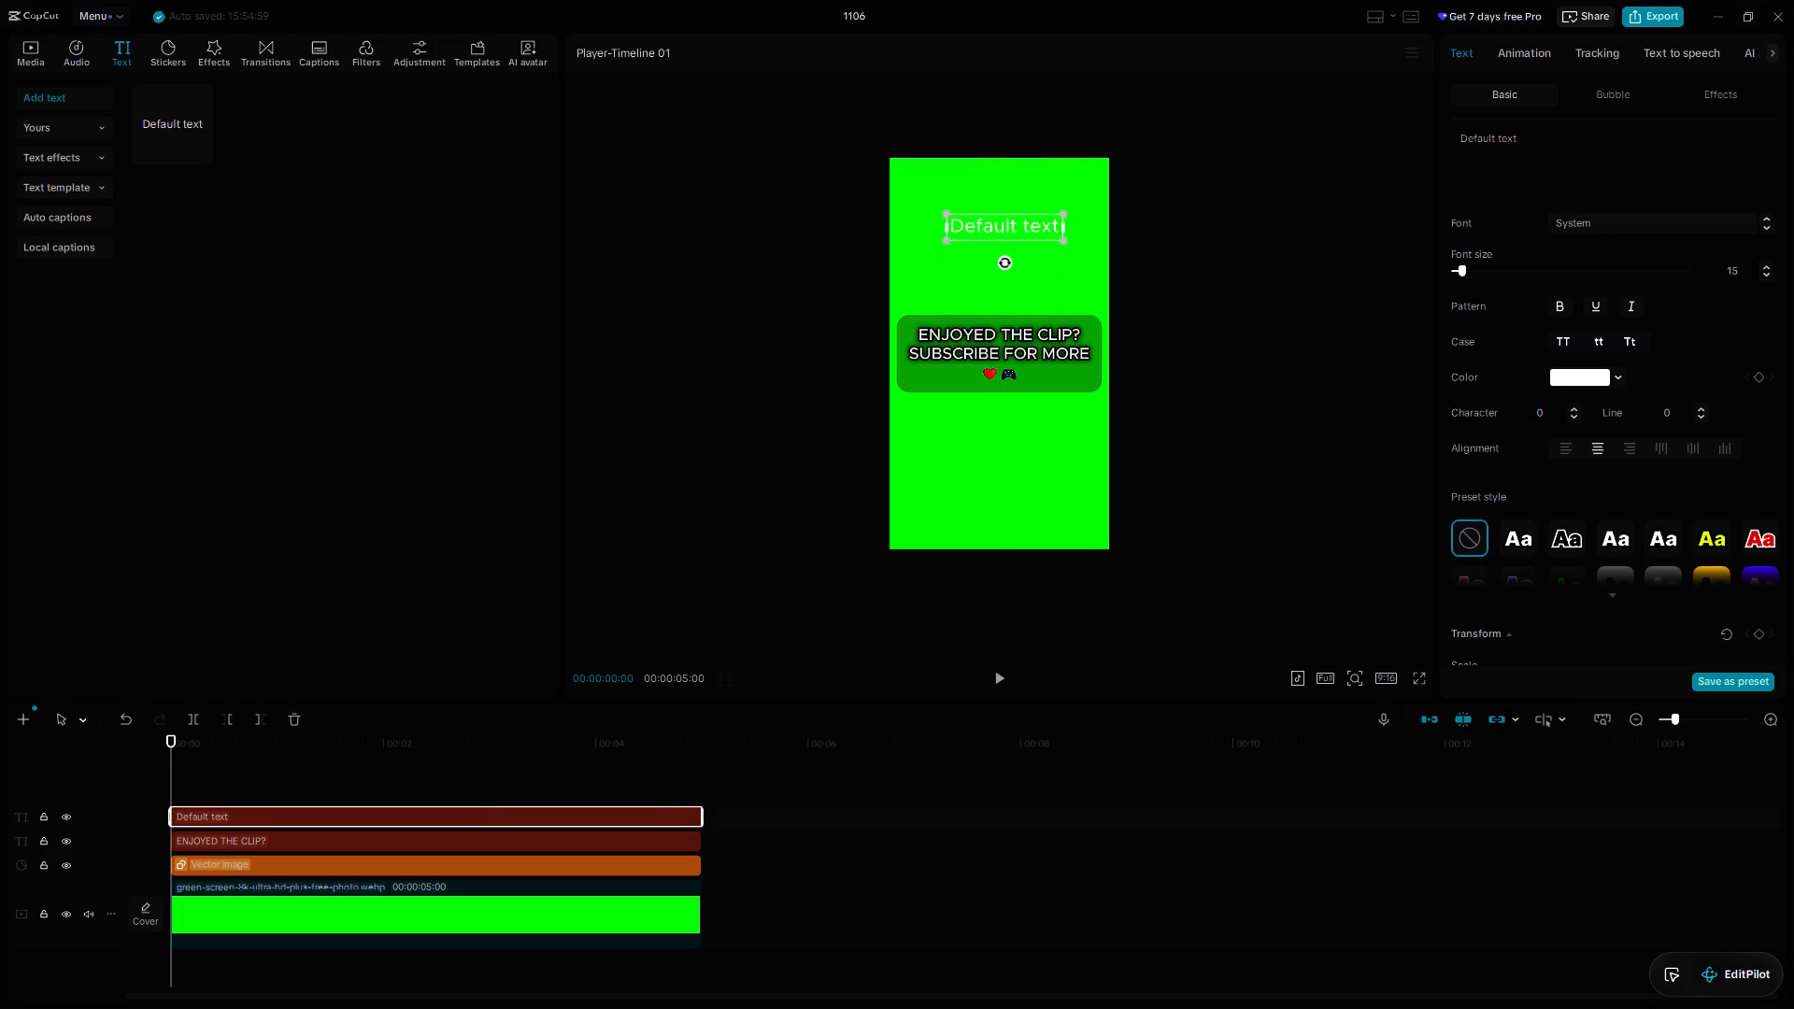
pyautogui.moveTo(1046, 237); pyautogui.dragTo(1043, 246)
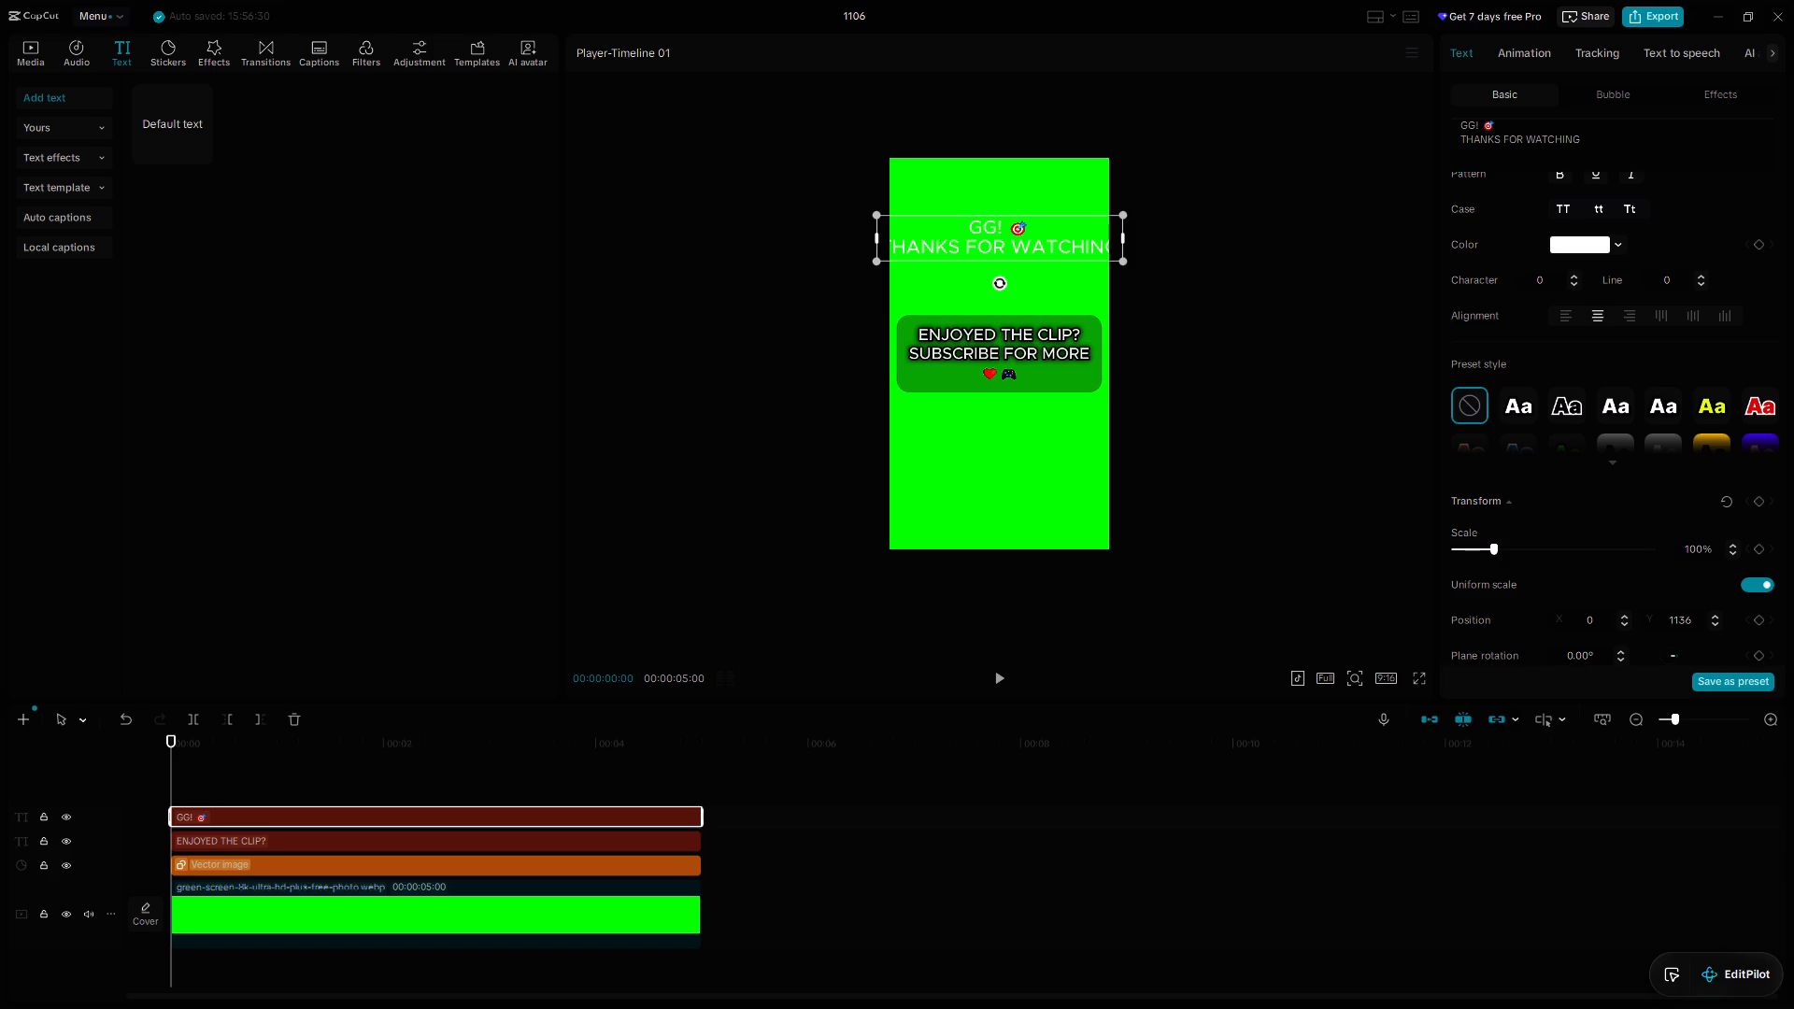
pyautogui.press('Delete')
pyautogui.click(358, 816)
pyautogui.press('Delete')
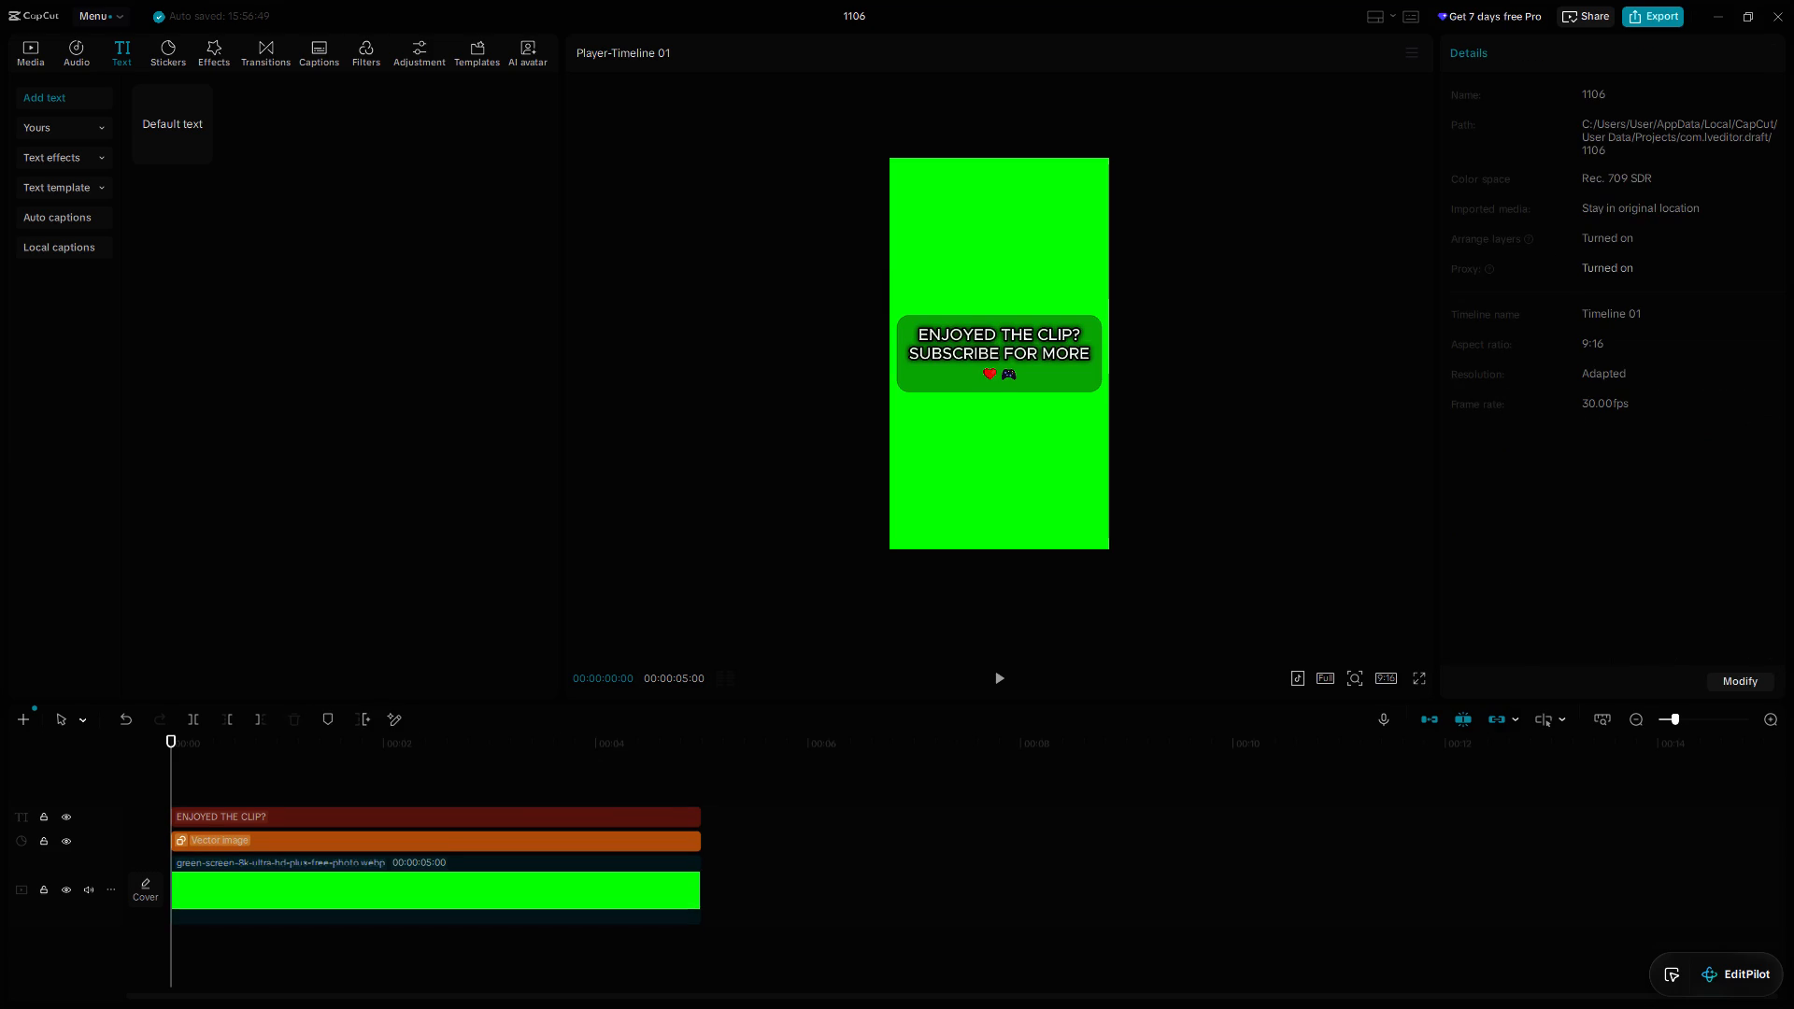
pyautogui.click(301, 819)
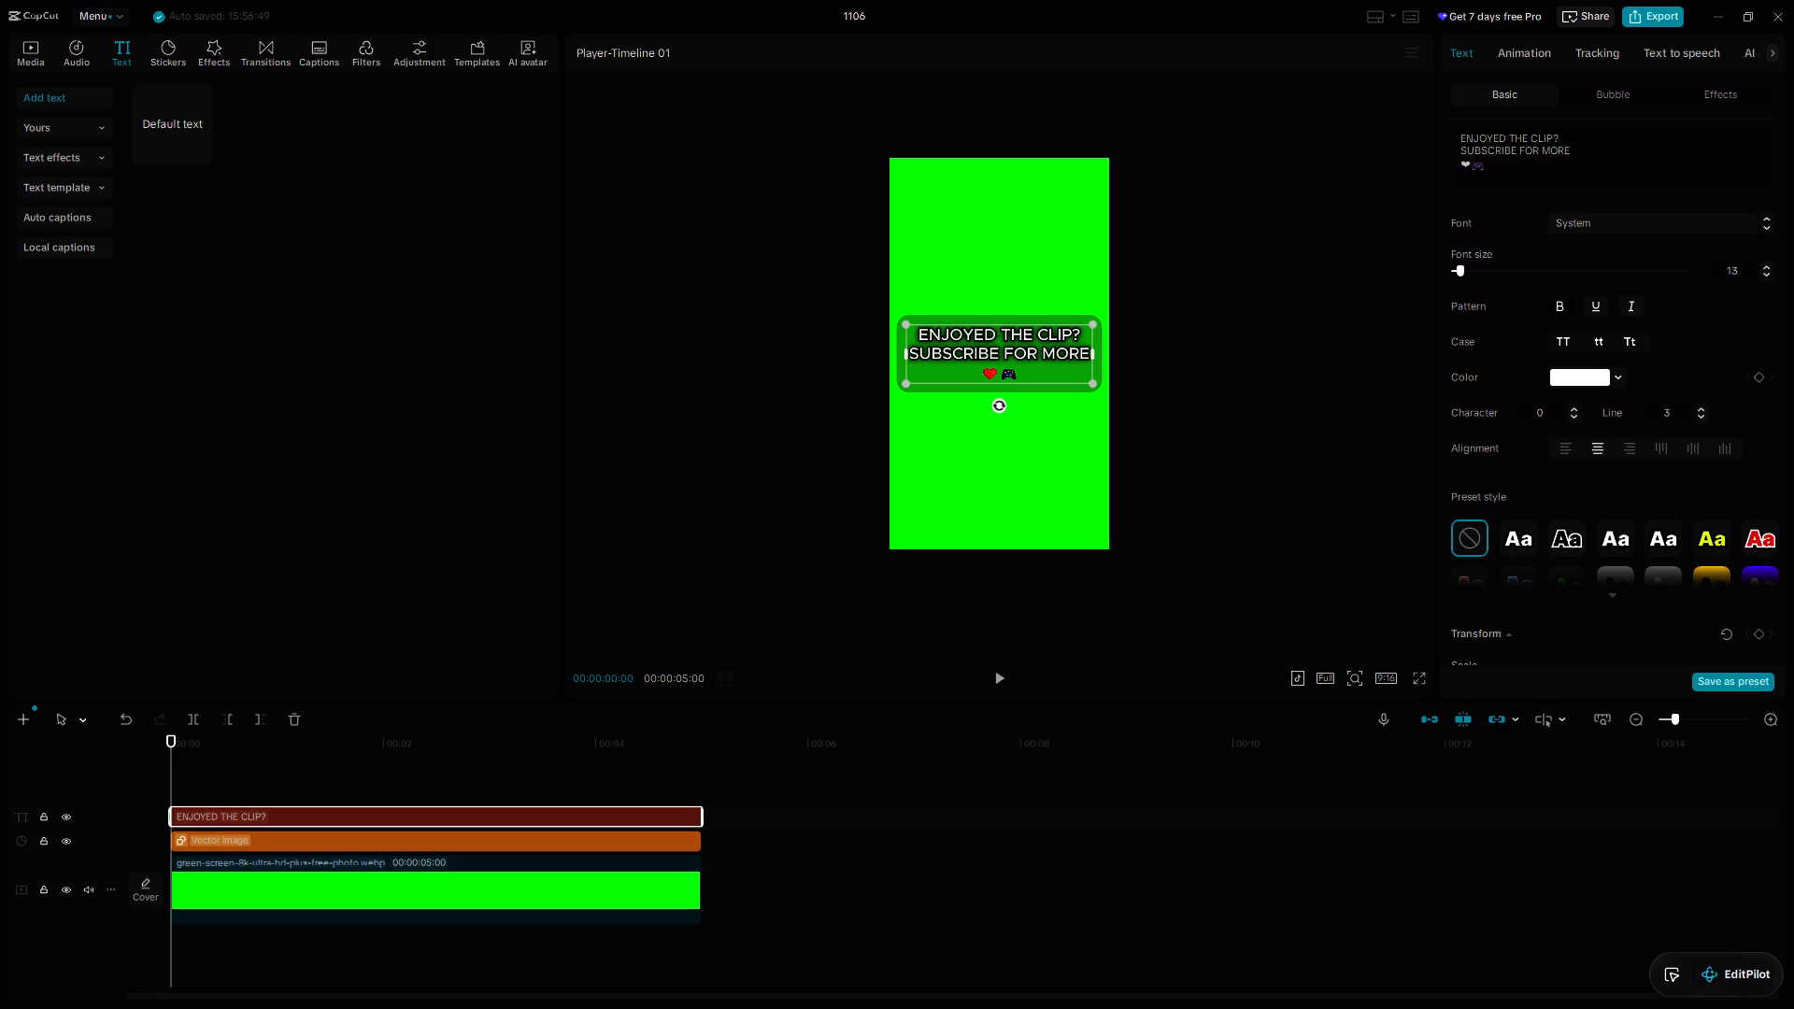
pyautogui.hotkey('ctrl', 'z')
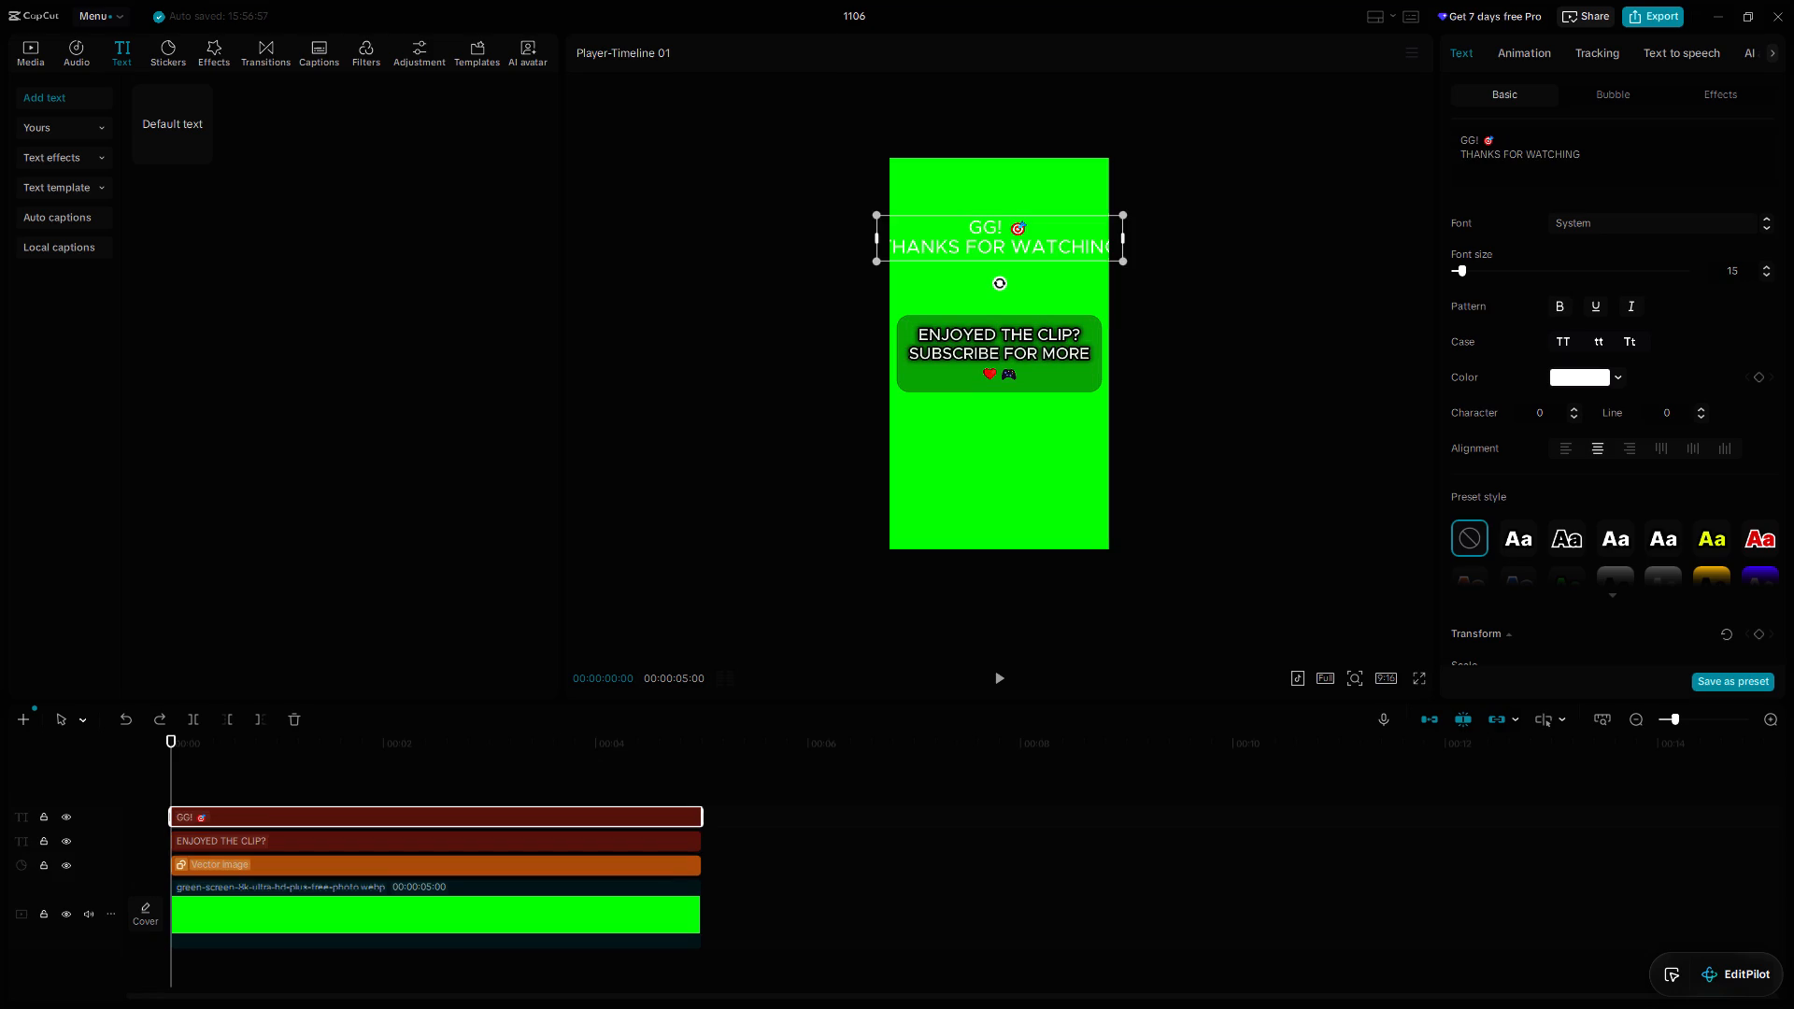
# Scale down the "GG! 🎯 THANKS FOR WATCHING" text to fit within the vertical frame's width.
pyautogui.moveTo(1118, 257); pyautogui.dragTo(1059, 257)
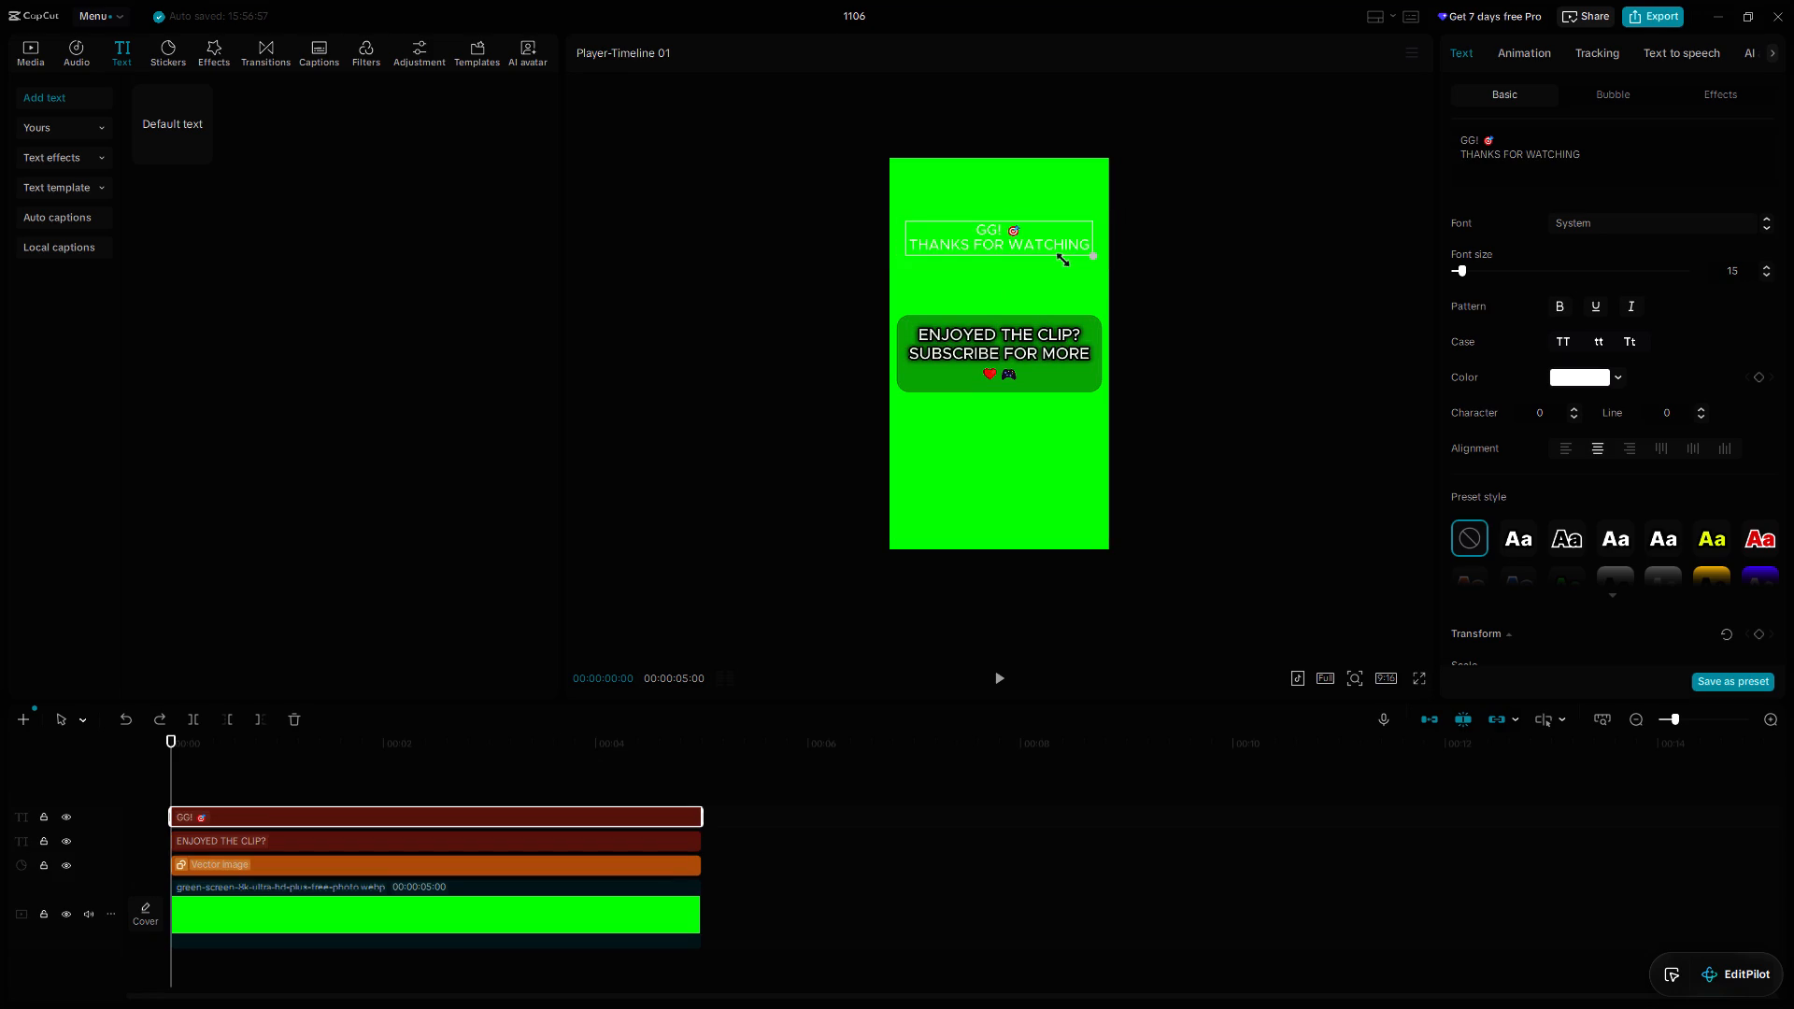
pyautogui.moveTo(1059, 257); pyautogui.dragTo(1011, 252)
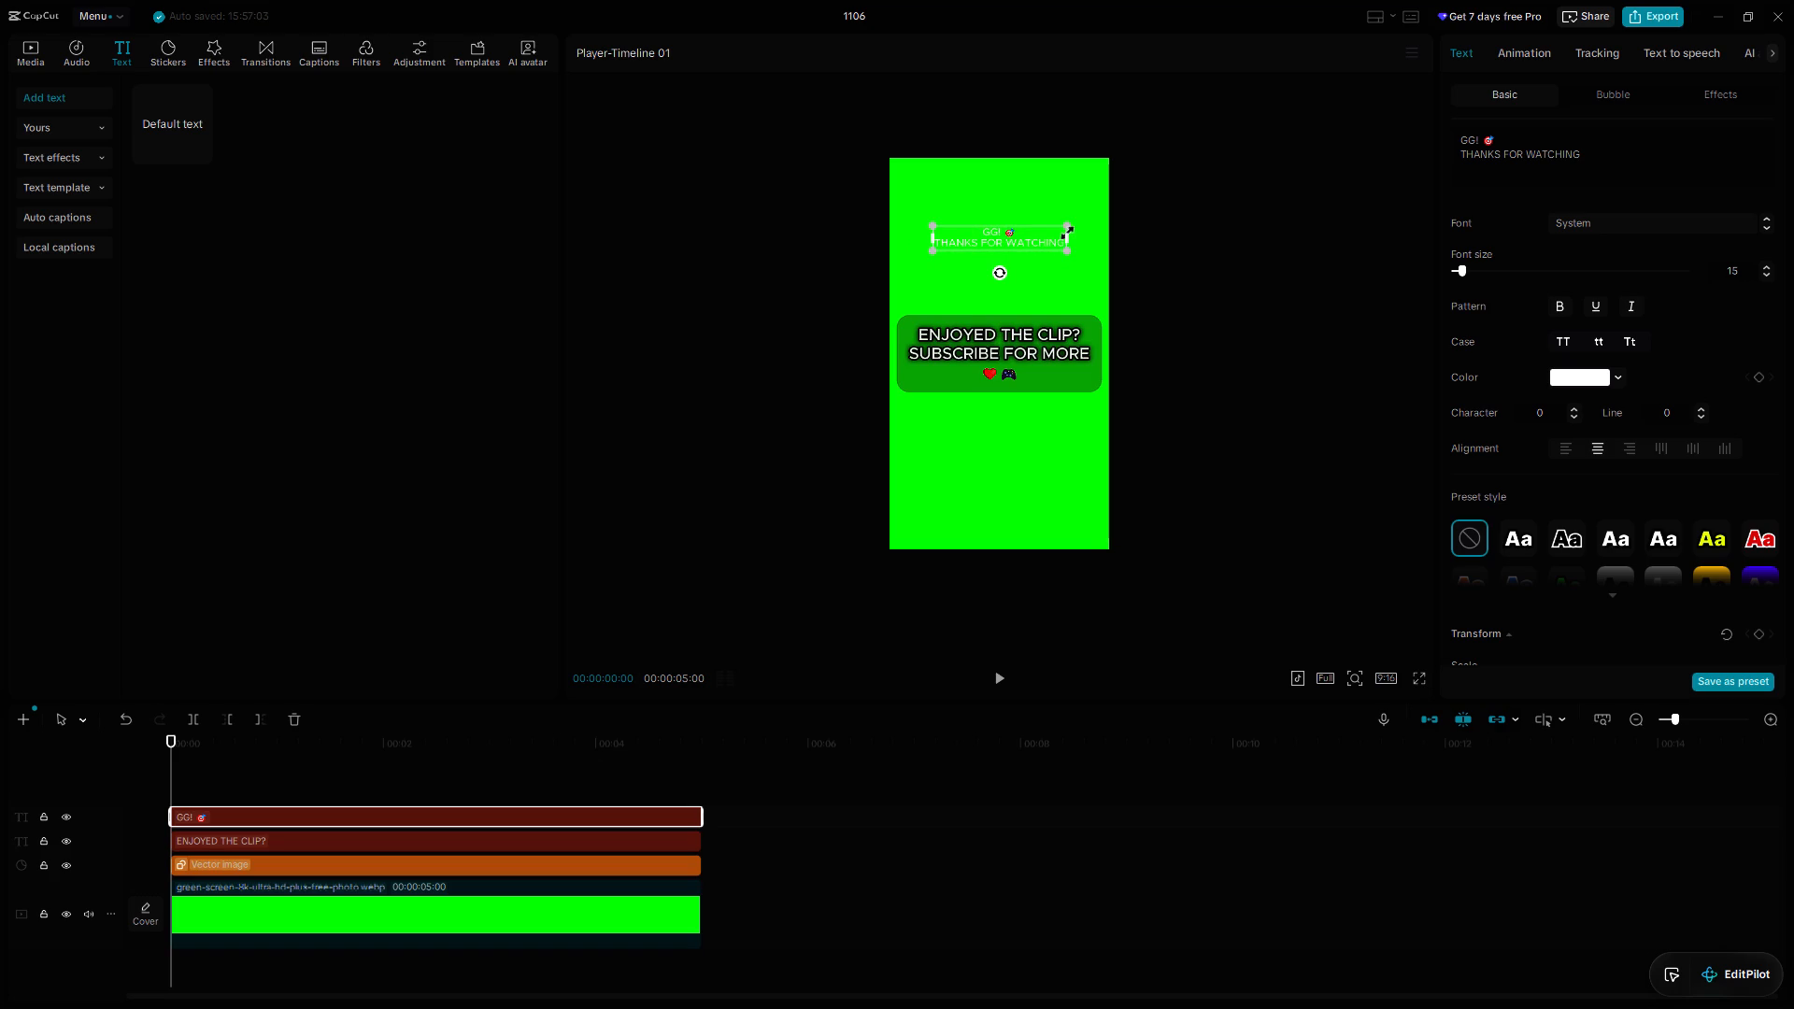
pyautogui.click(1064, 230)
pyautogui.moveTo(1063, 245); pyautogui.dragTo(1091, 260)
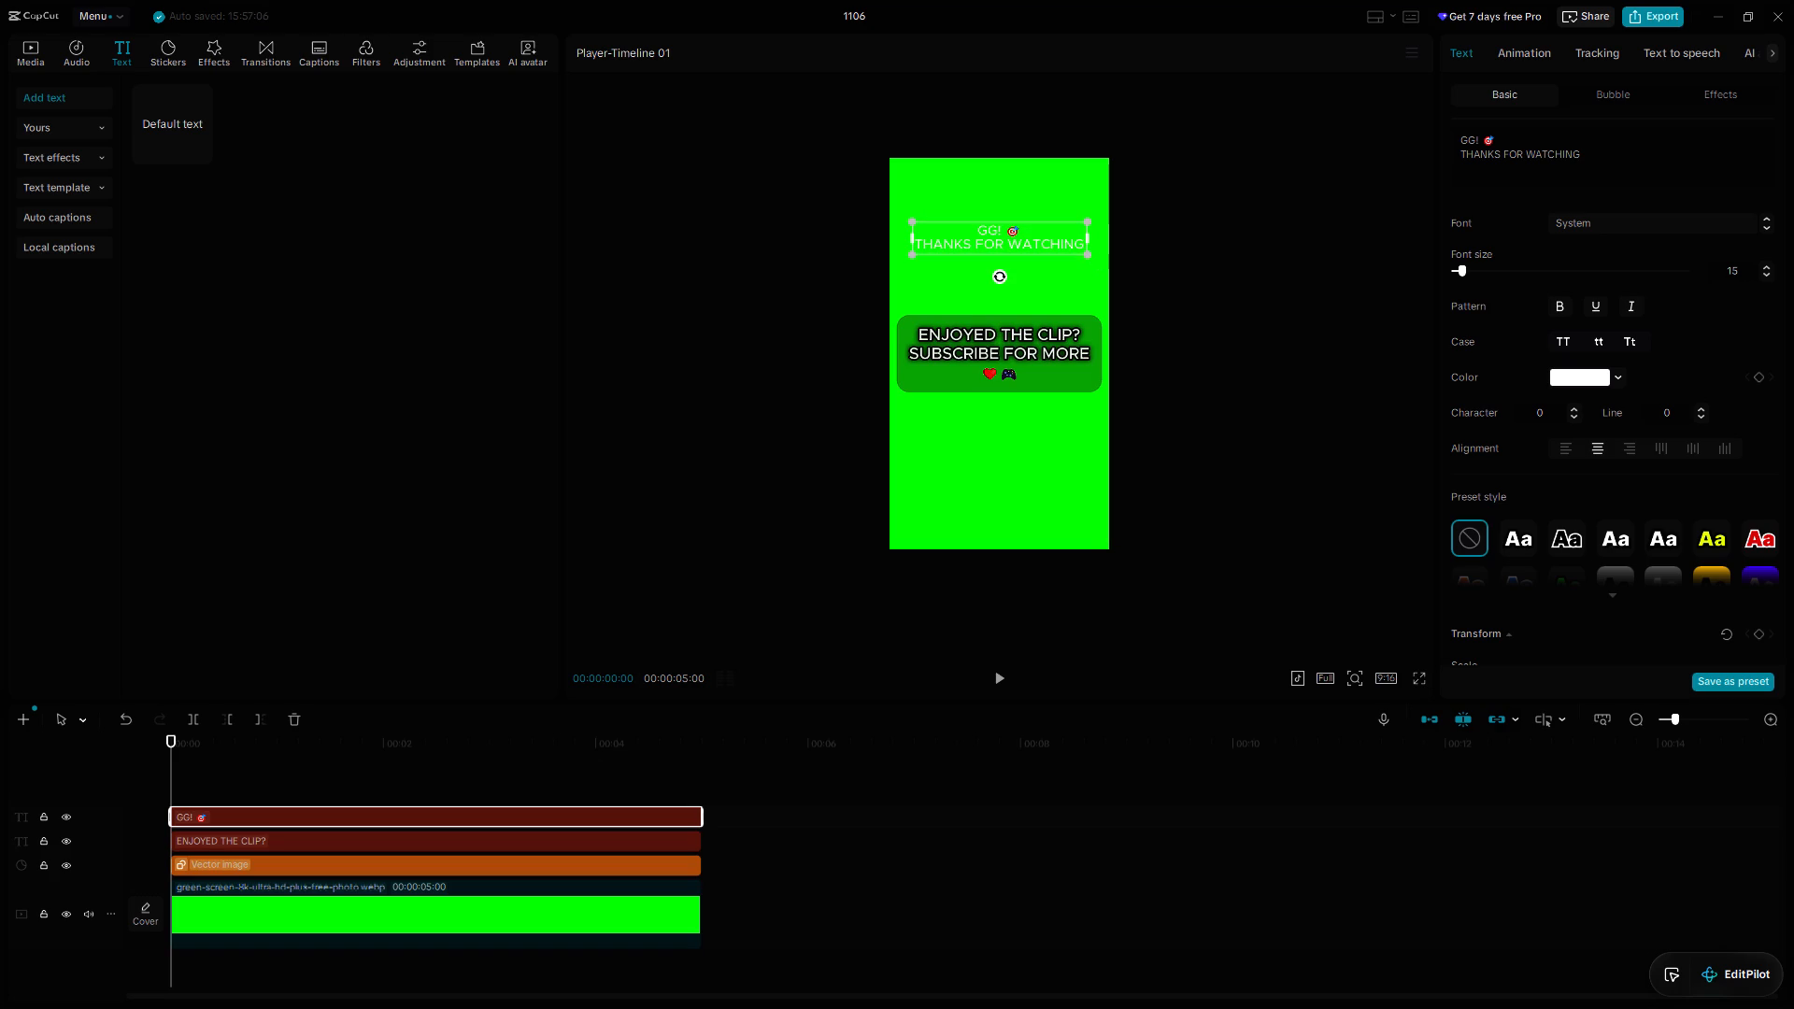
pyautogui.click(1064, 237)
pyautogui.click(1042, 245)
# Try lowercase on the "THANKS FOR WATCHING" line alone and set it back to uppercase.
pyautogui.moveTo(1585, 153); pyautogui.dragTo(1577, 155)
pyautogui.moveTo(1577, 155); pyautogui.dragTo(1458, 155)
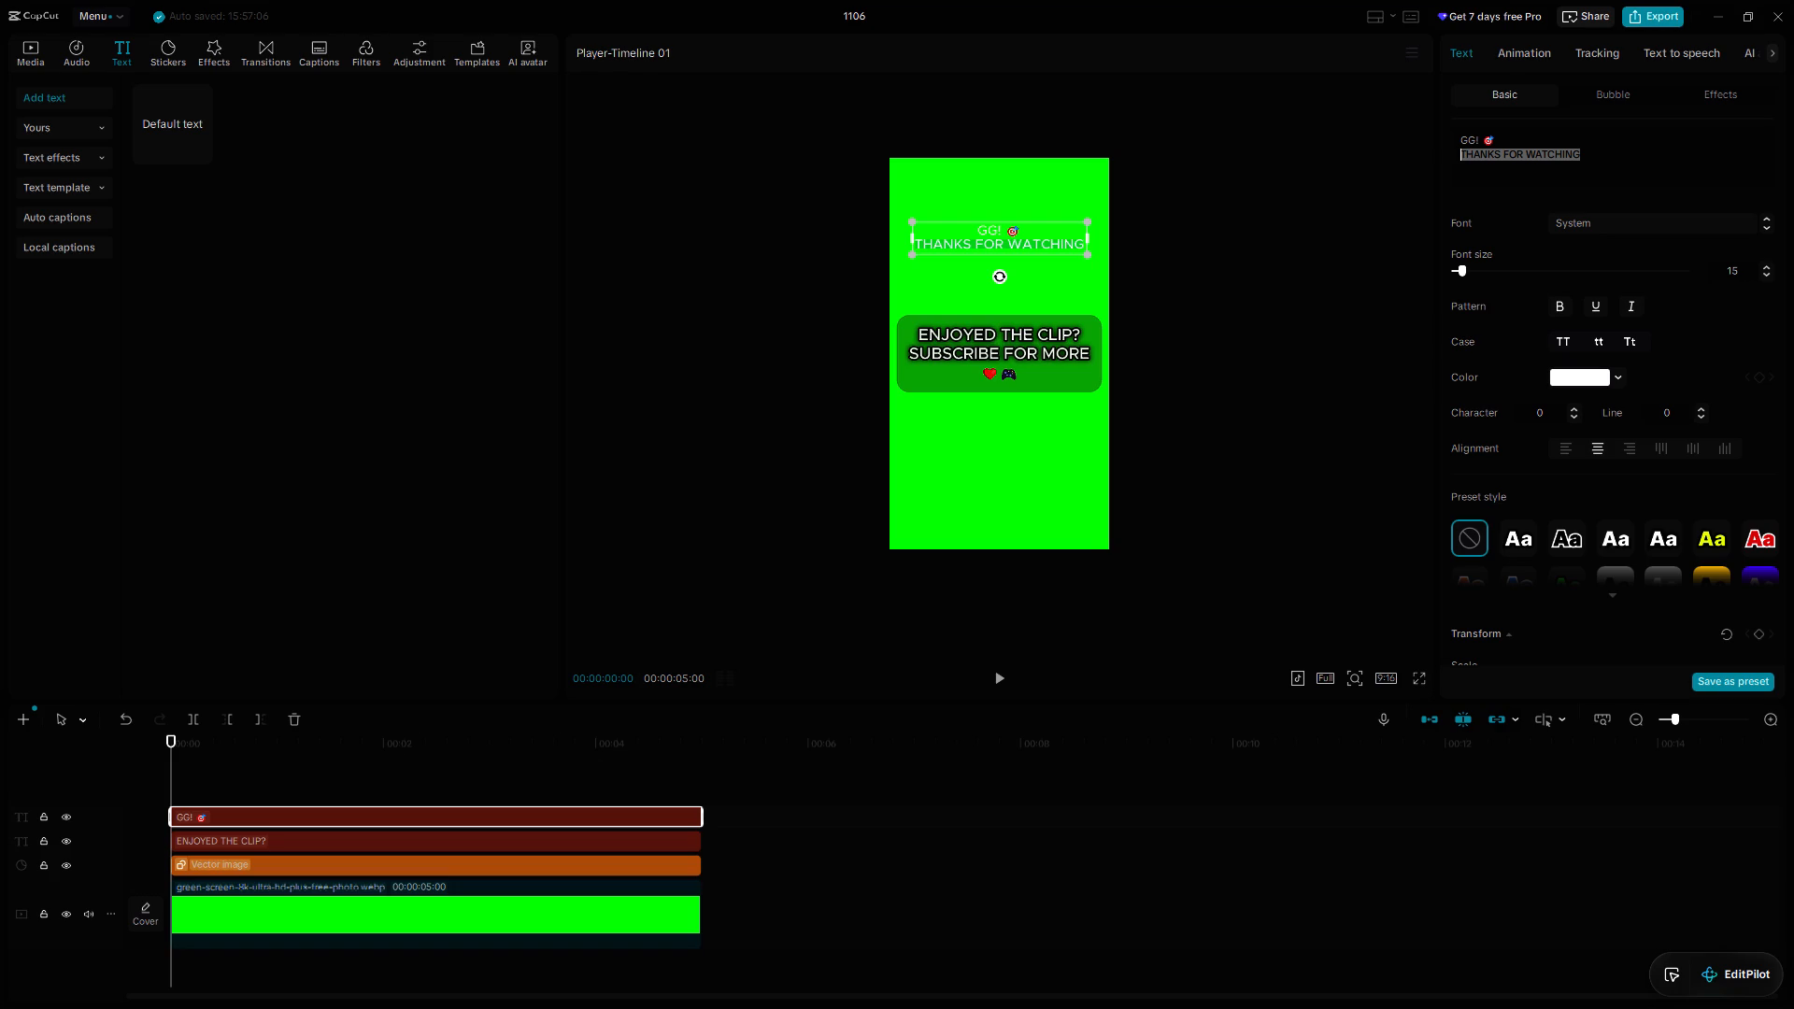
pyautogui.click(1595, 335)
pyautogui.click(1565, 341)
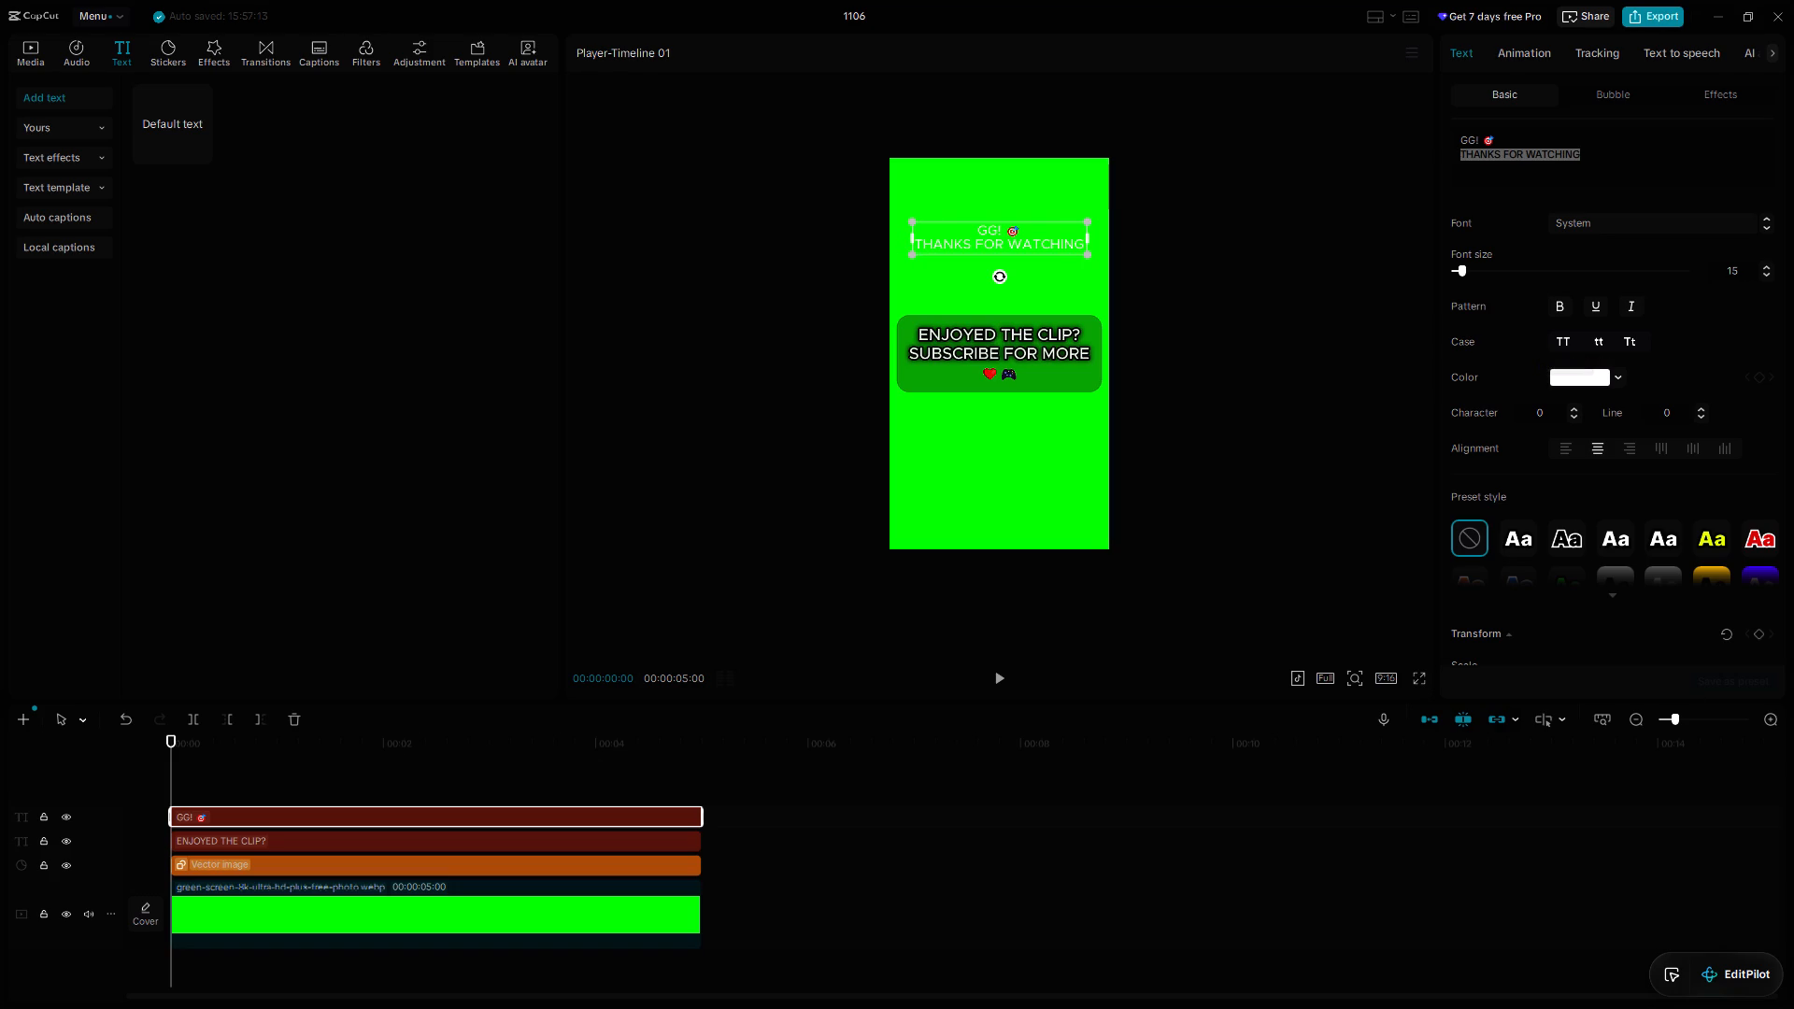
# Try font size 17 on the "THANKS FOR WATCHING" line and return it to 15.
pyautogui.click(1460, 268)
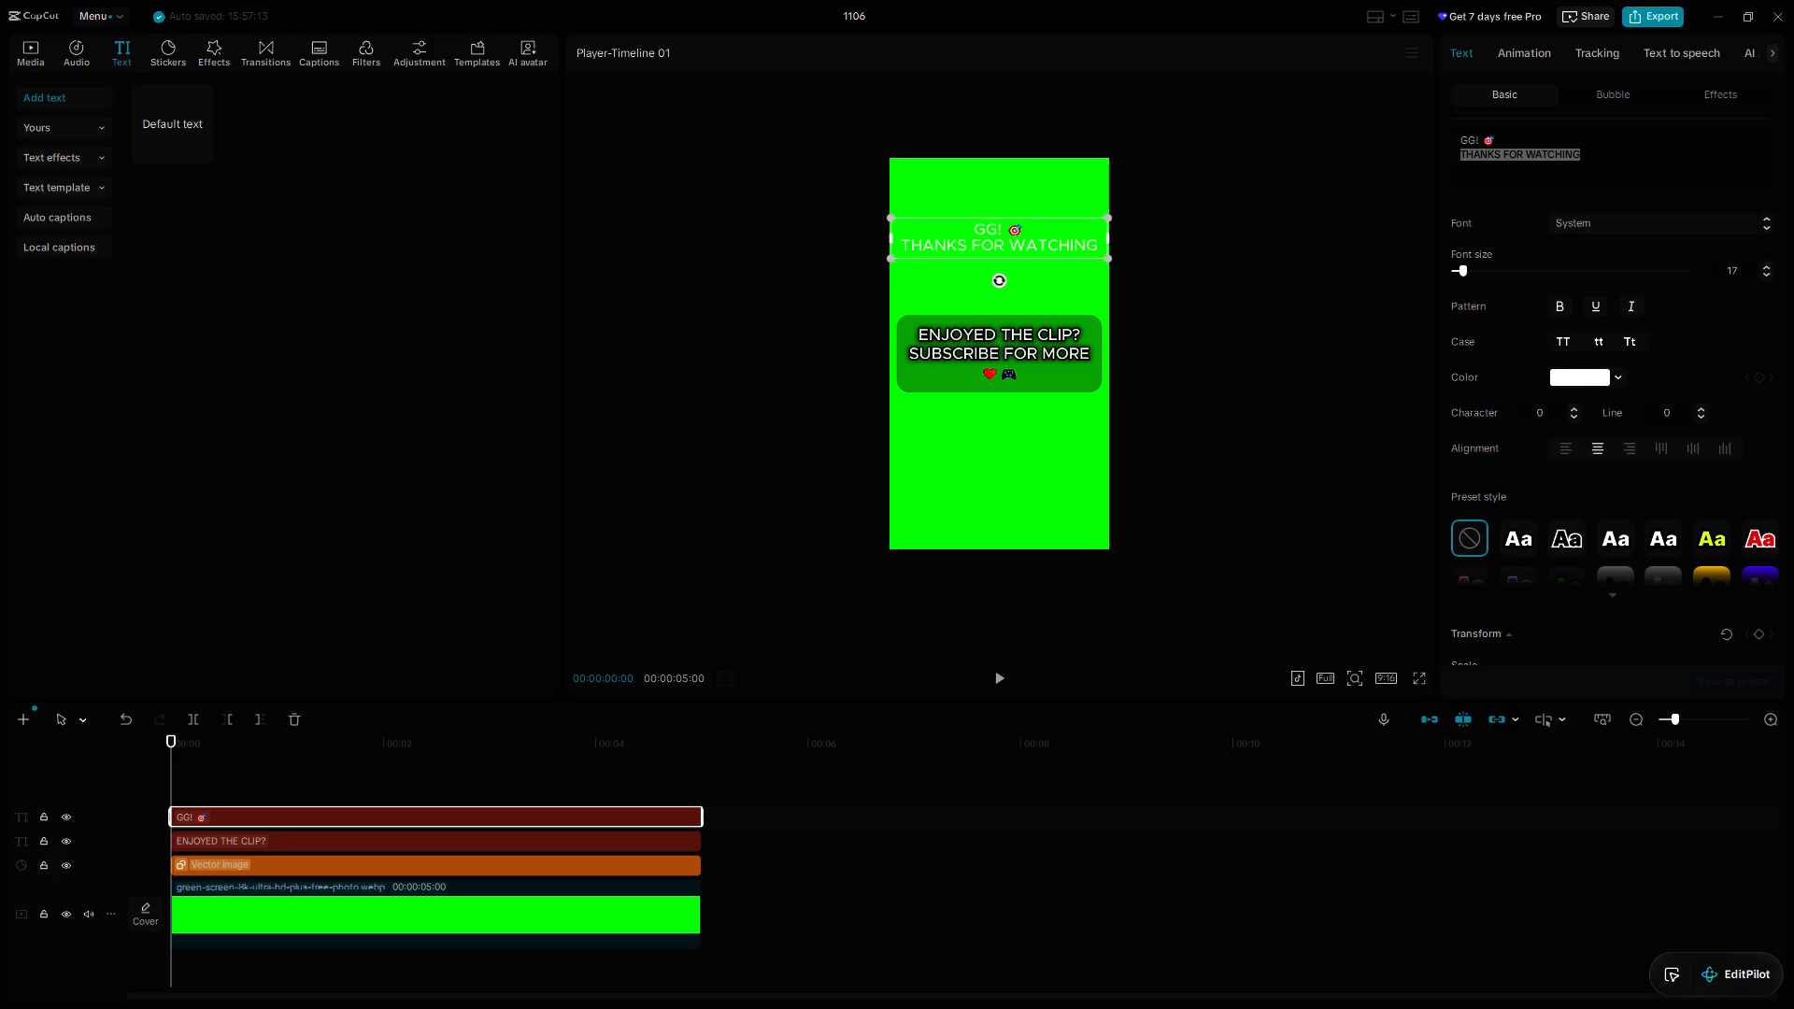
# Look through the text's preset style, transform and blend settings.
pyautogui.scroll(-5, 1540, 322)
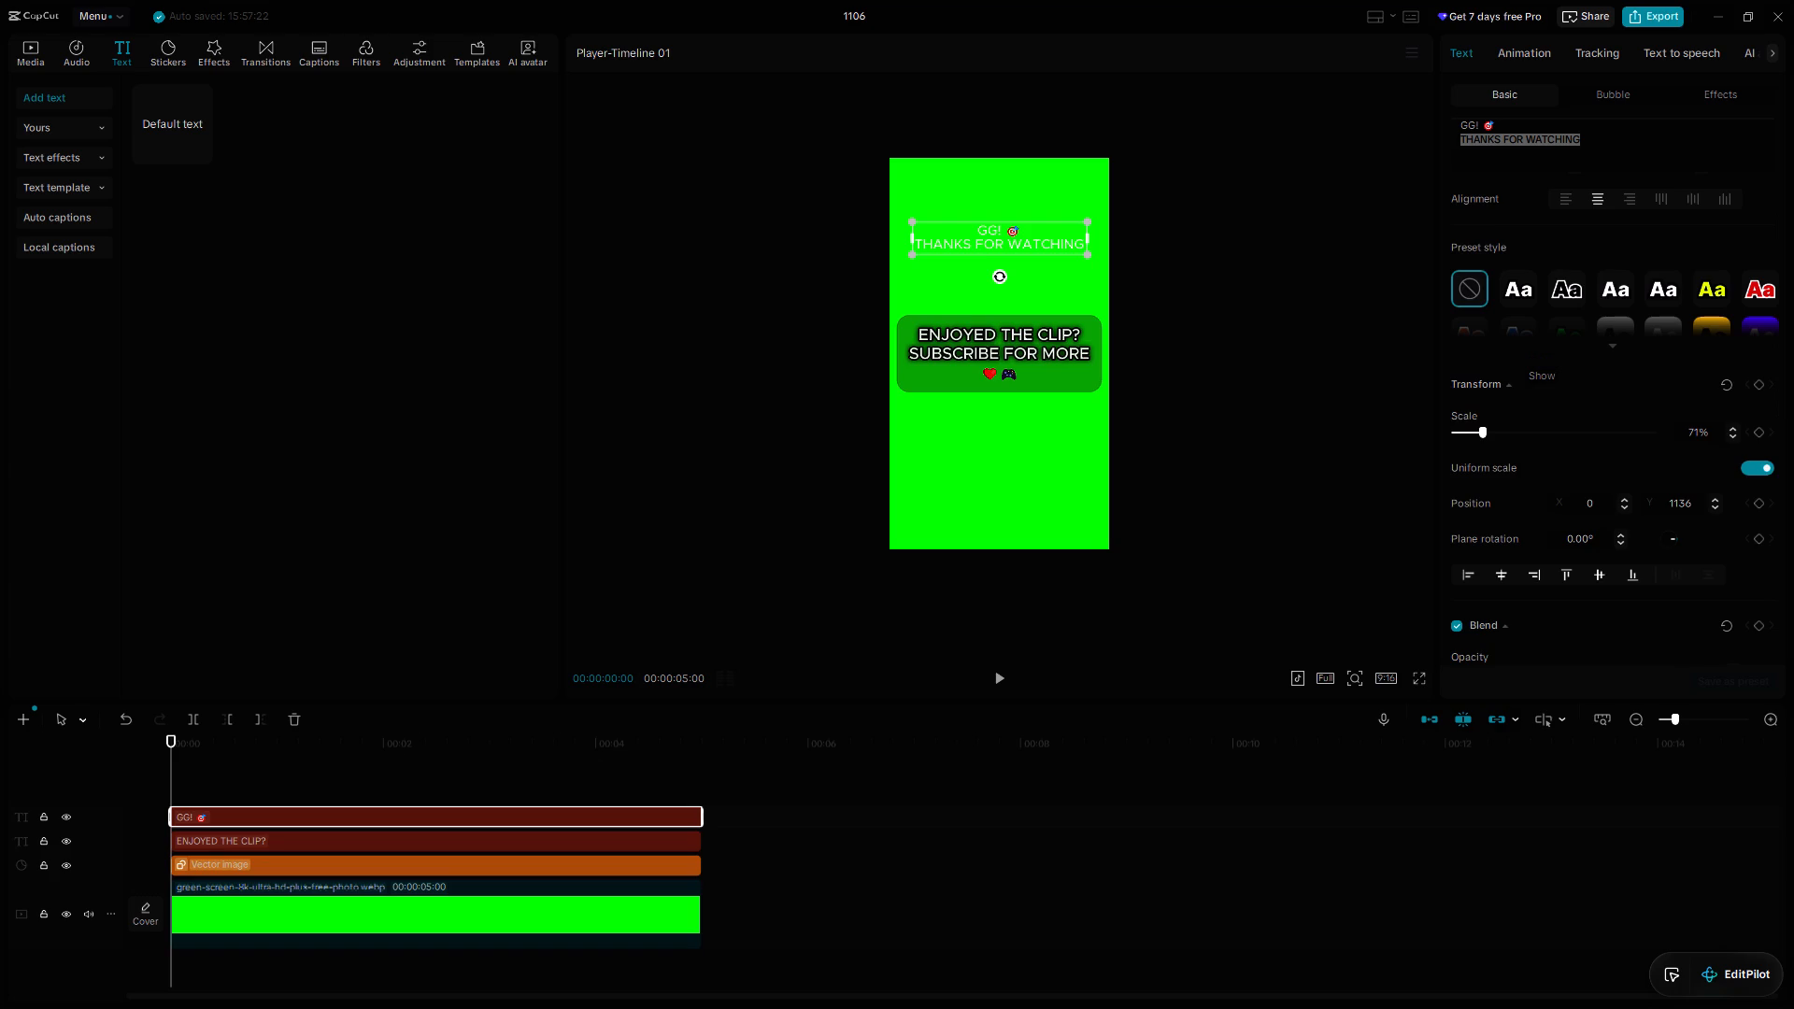
pyautogui.scroll(-1, 1542, 340)
pyautogui.scroll(3, 1542, 340)
pyautogui.scroll(-3, 1544, 270)
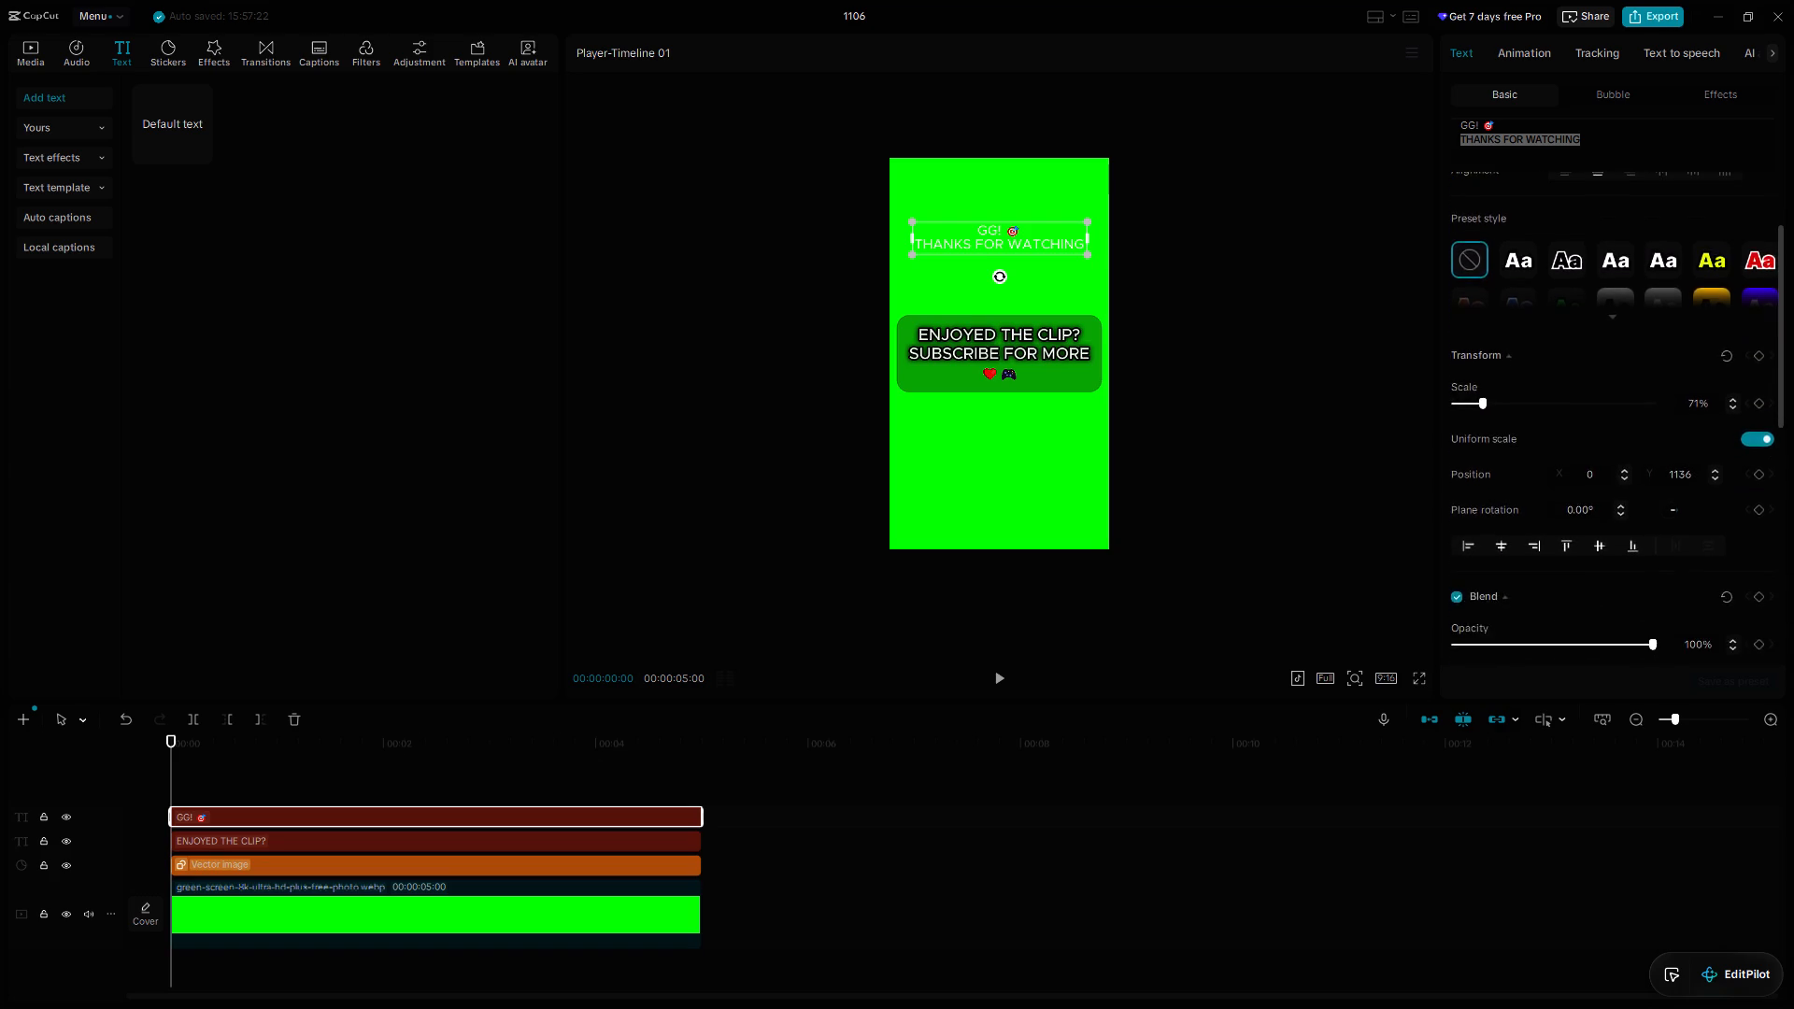
pyautogui.scroll(-7, 1538, 364)
pyautogui.scroll(11, 1537, 365)
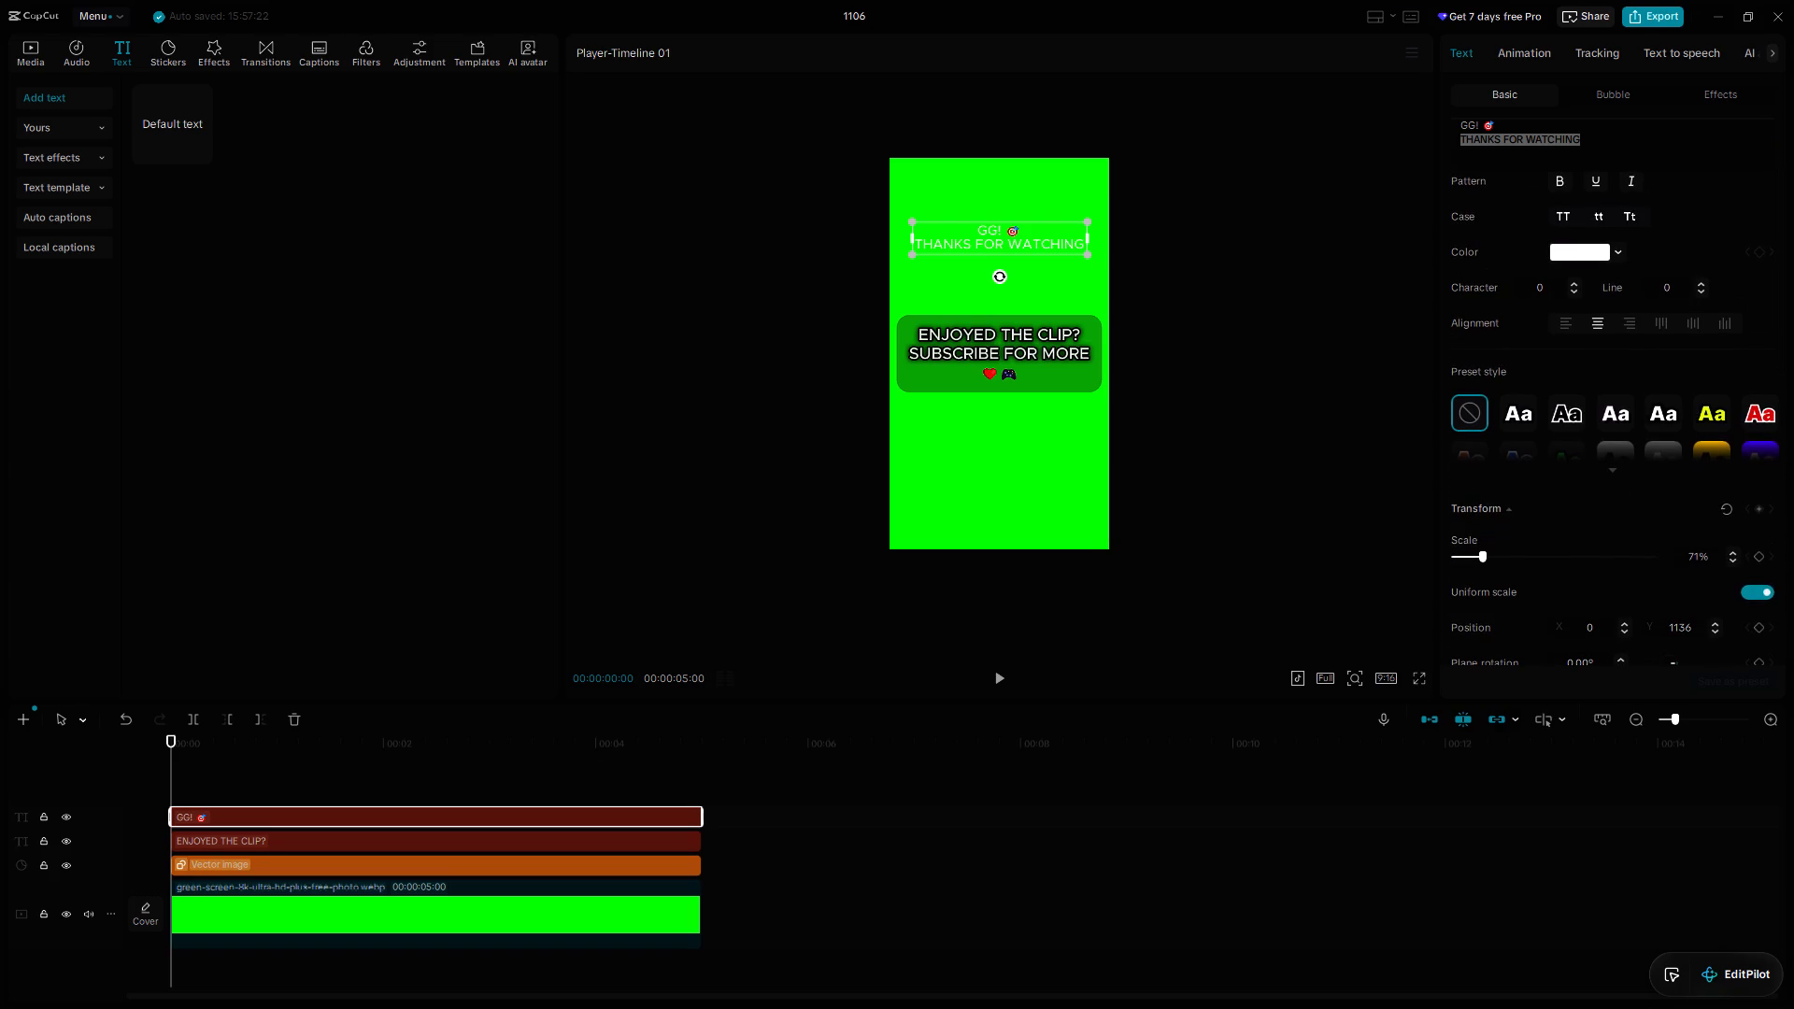
pyautogui.scroll(3, 1672, 258)
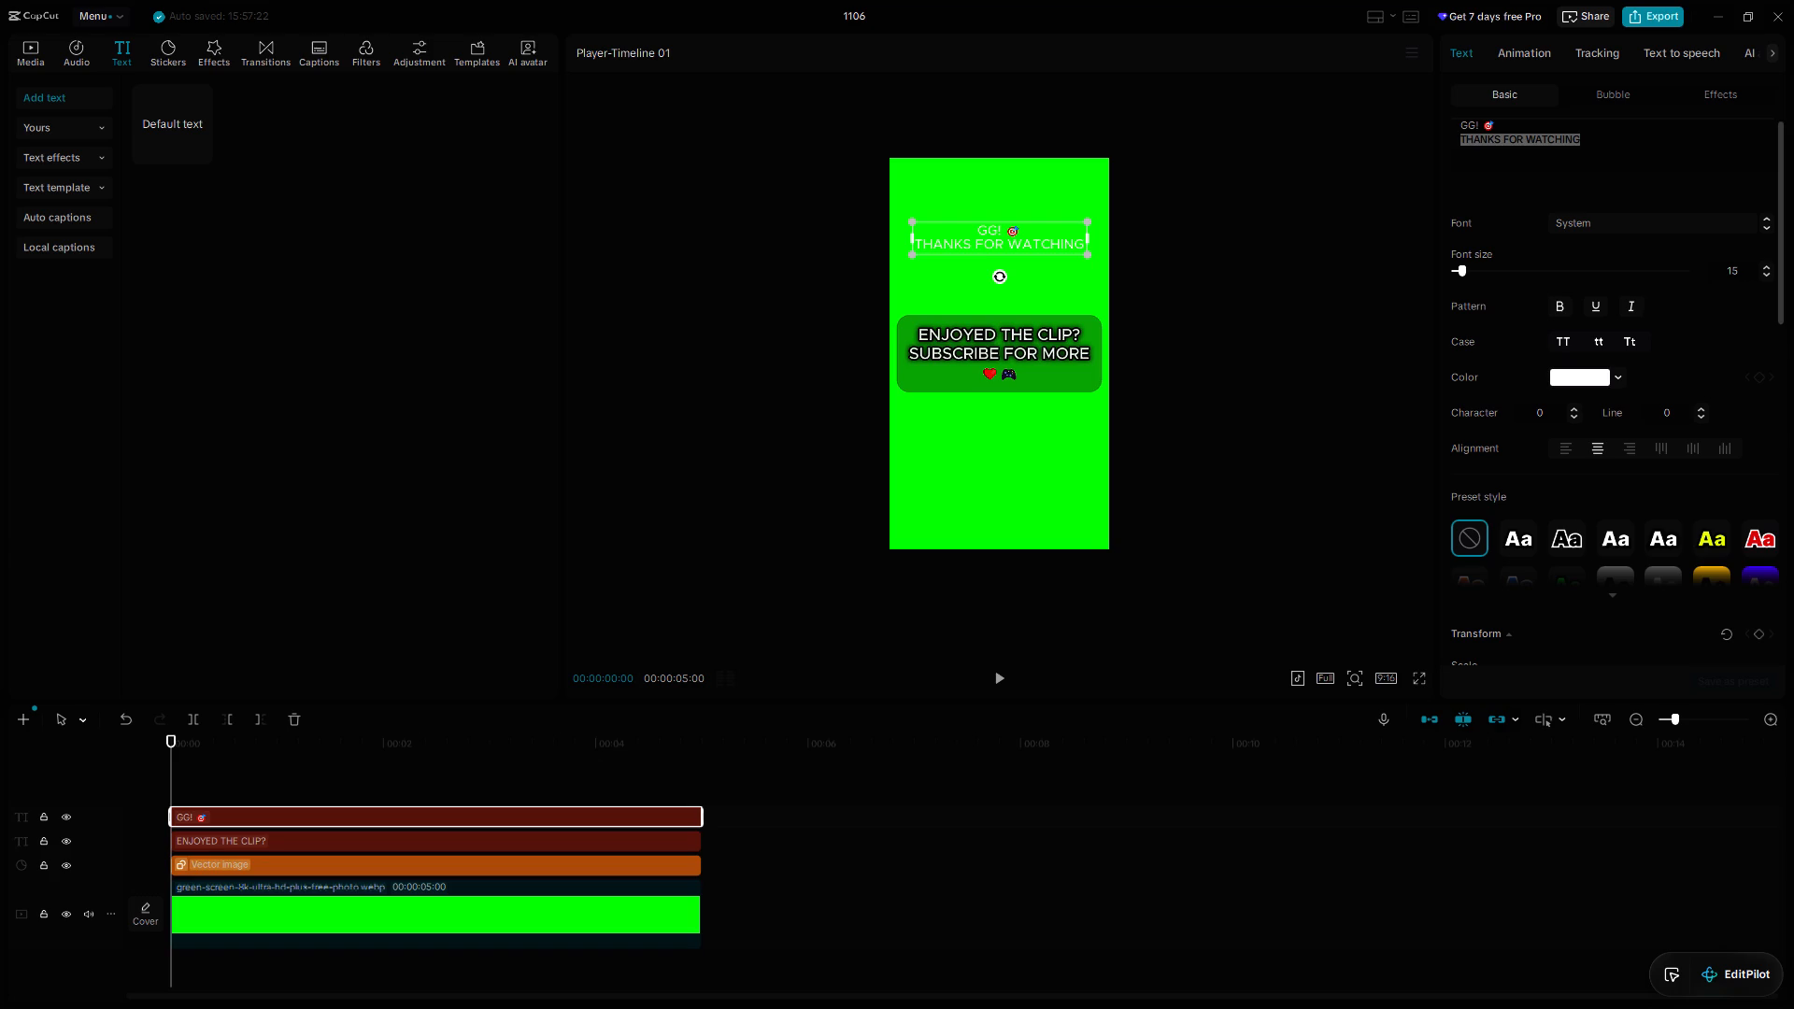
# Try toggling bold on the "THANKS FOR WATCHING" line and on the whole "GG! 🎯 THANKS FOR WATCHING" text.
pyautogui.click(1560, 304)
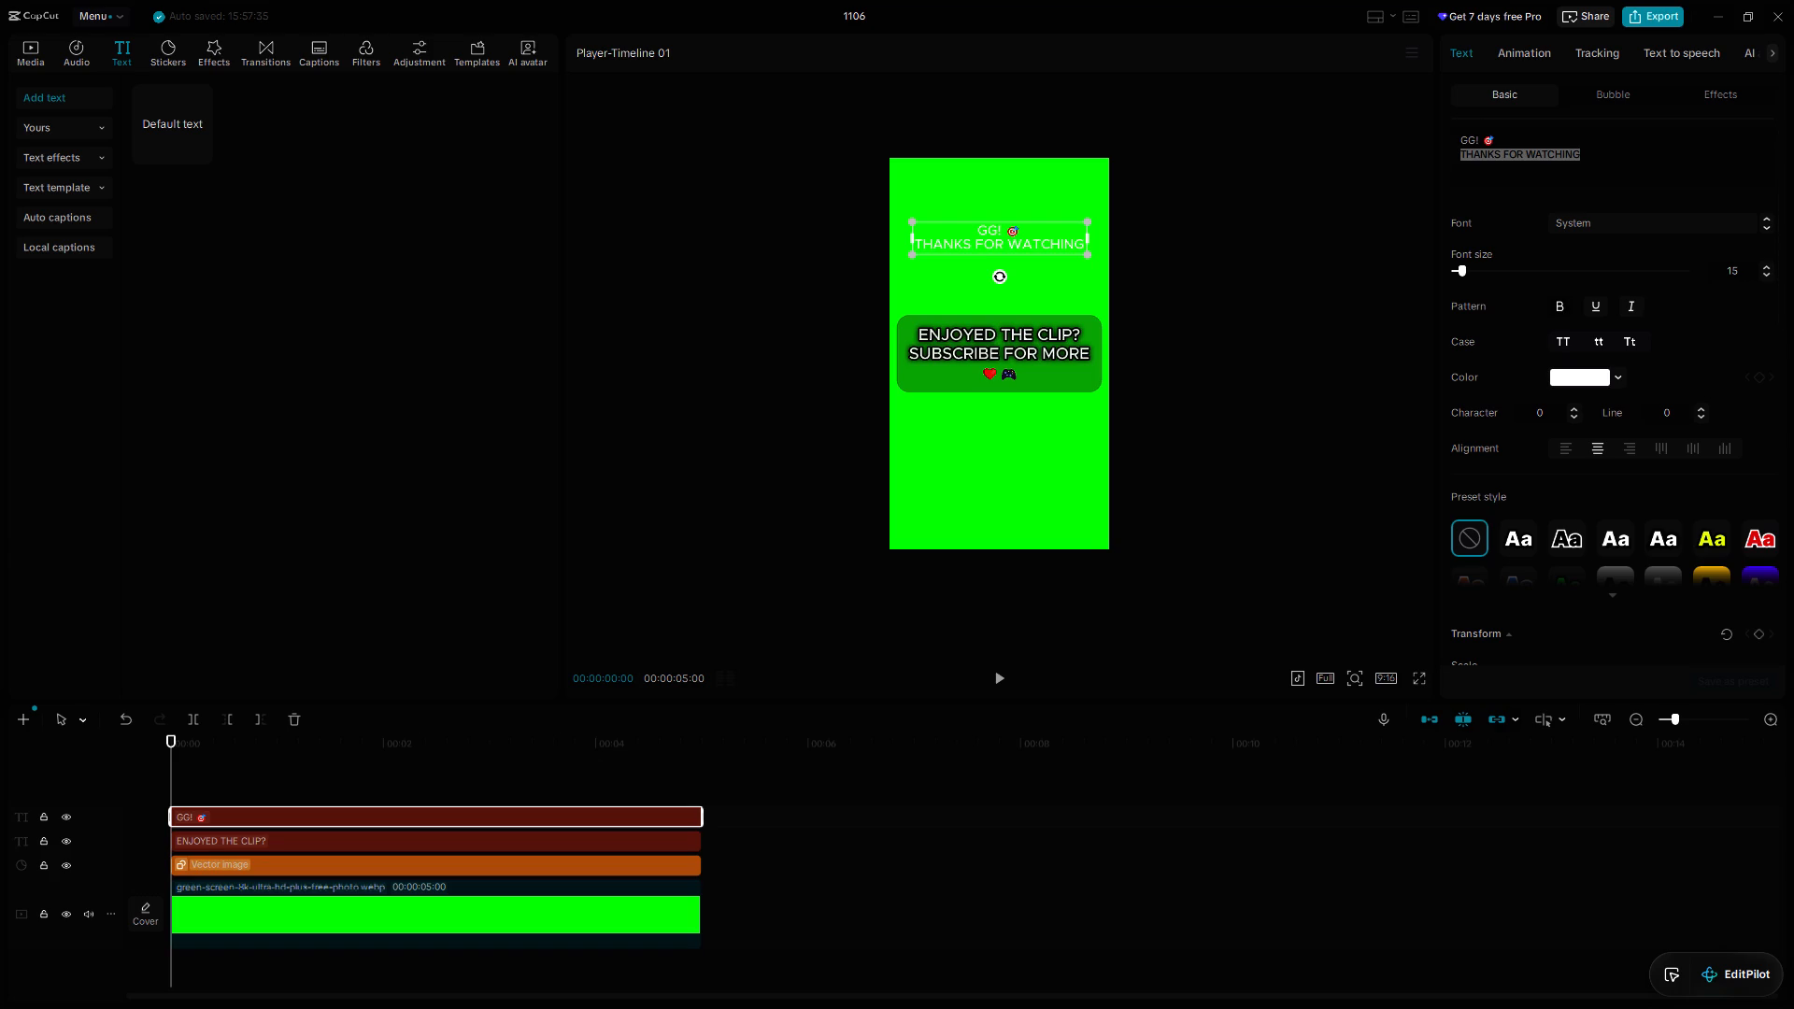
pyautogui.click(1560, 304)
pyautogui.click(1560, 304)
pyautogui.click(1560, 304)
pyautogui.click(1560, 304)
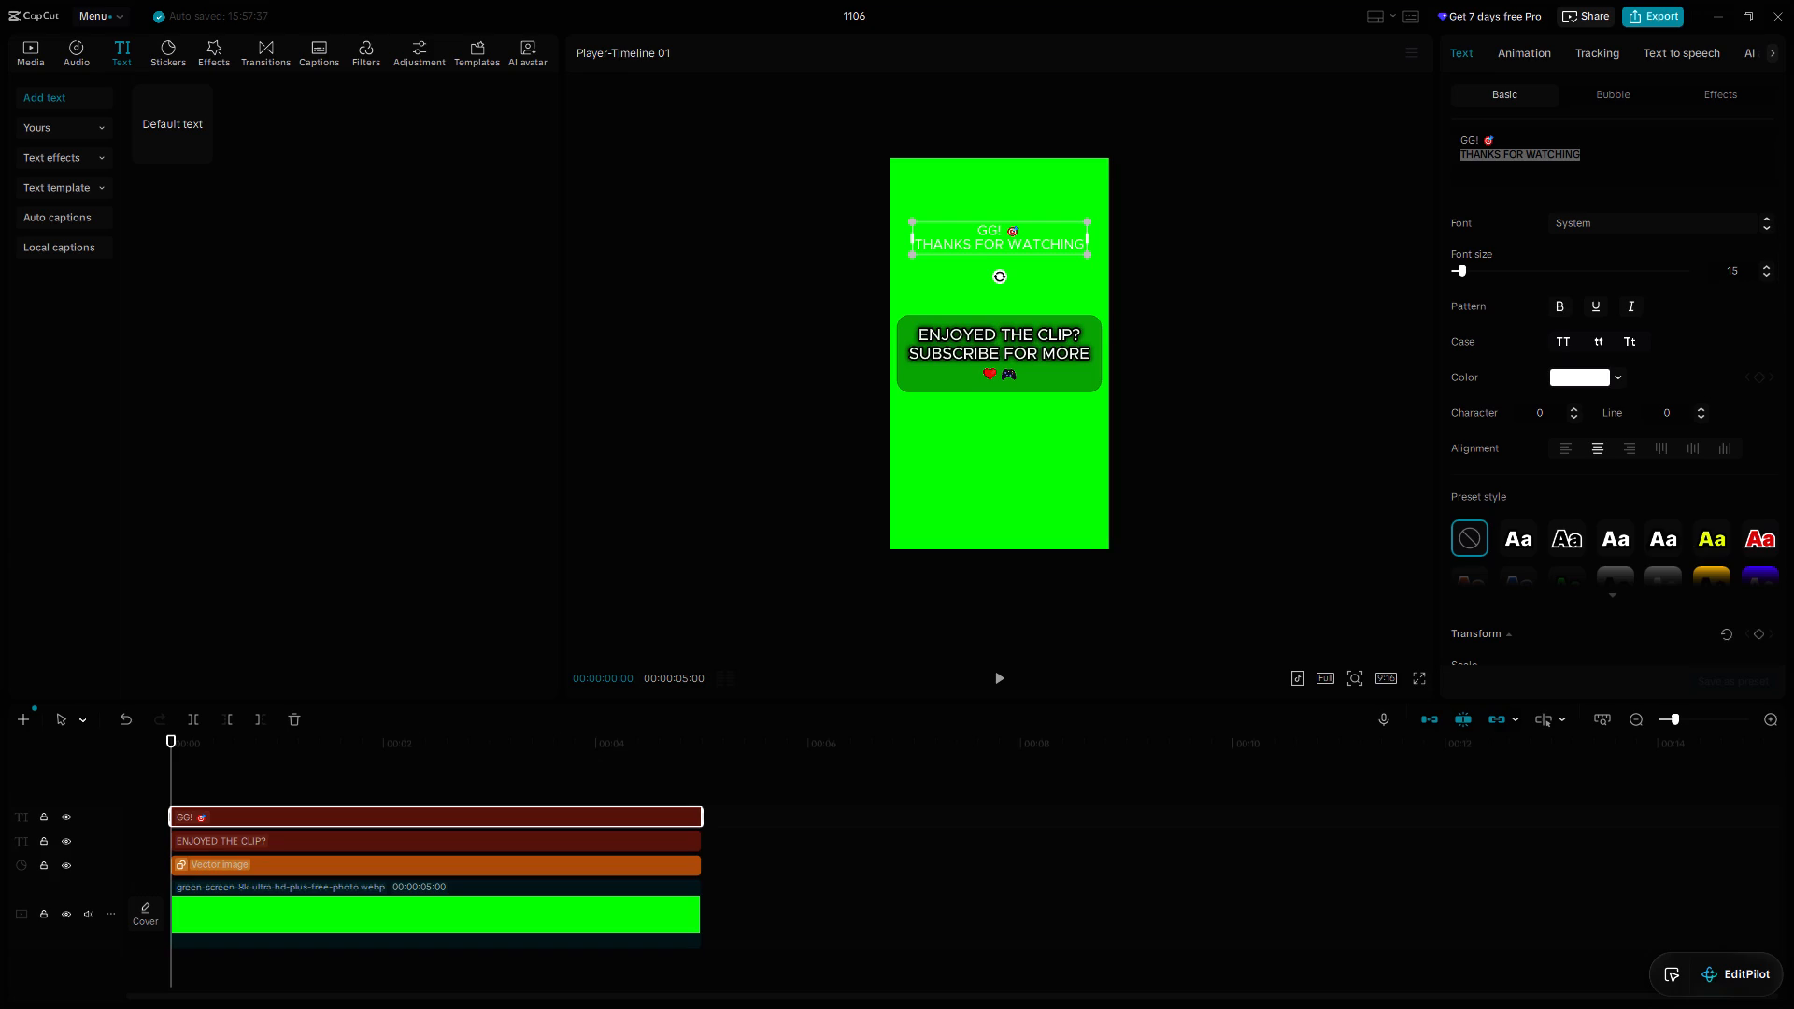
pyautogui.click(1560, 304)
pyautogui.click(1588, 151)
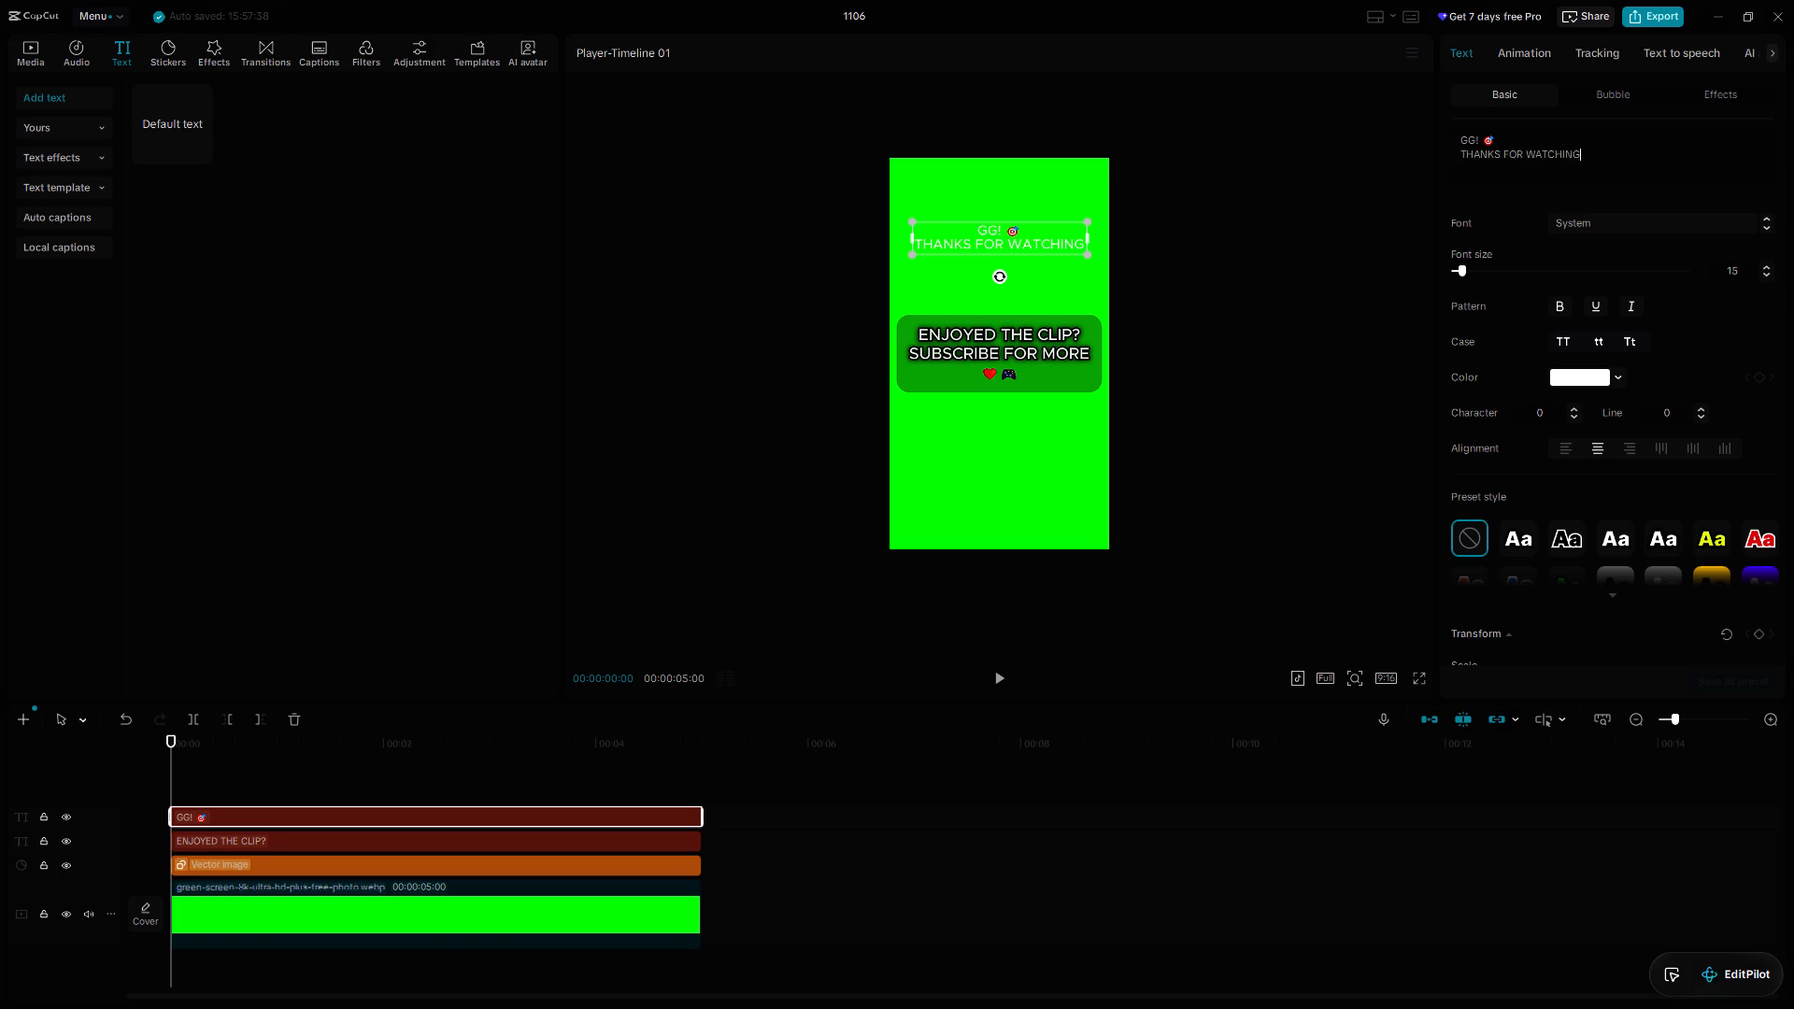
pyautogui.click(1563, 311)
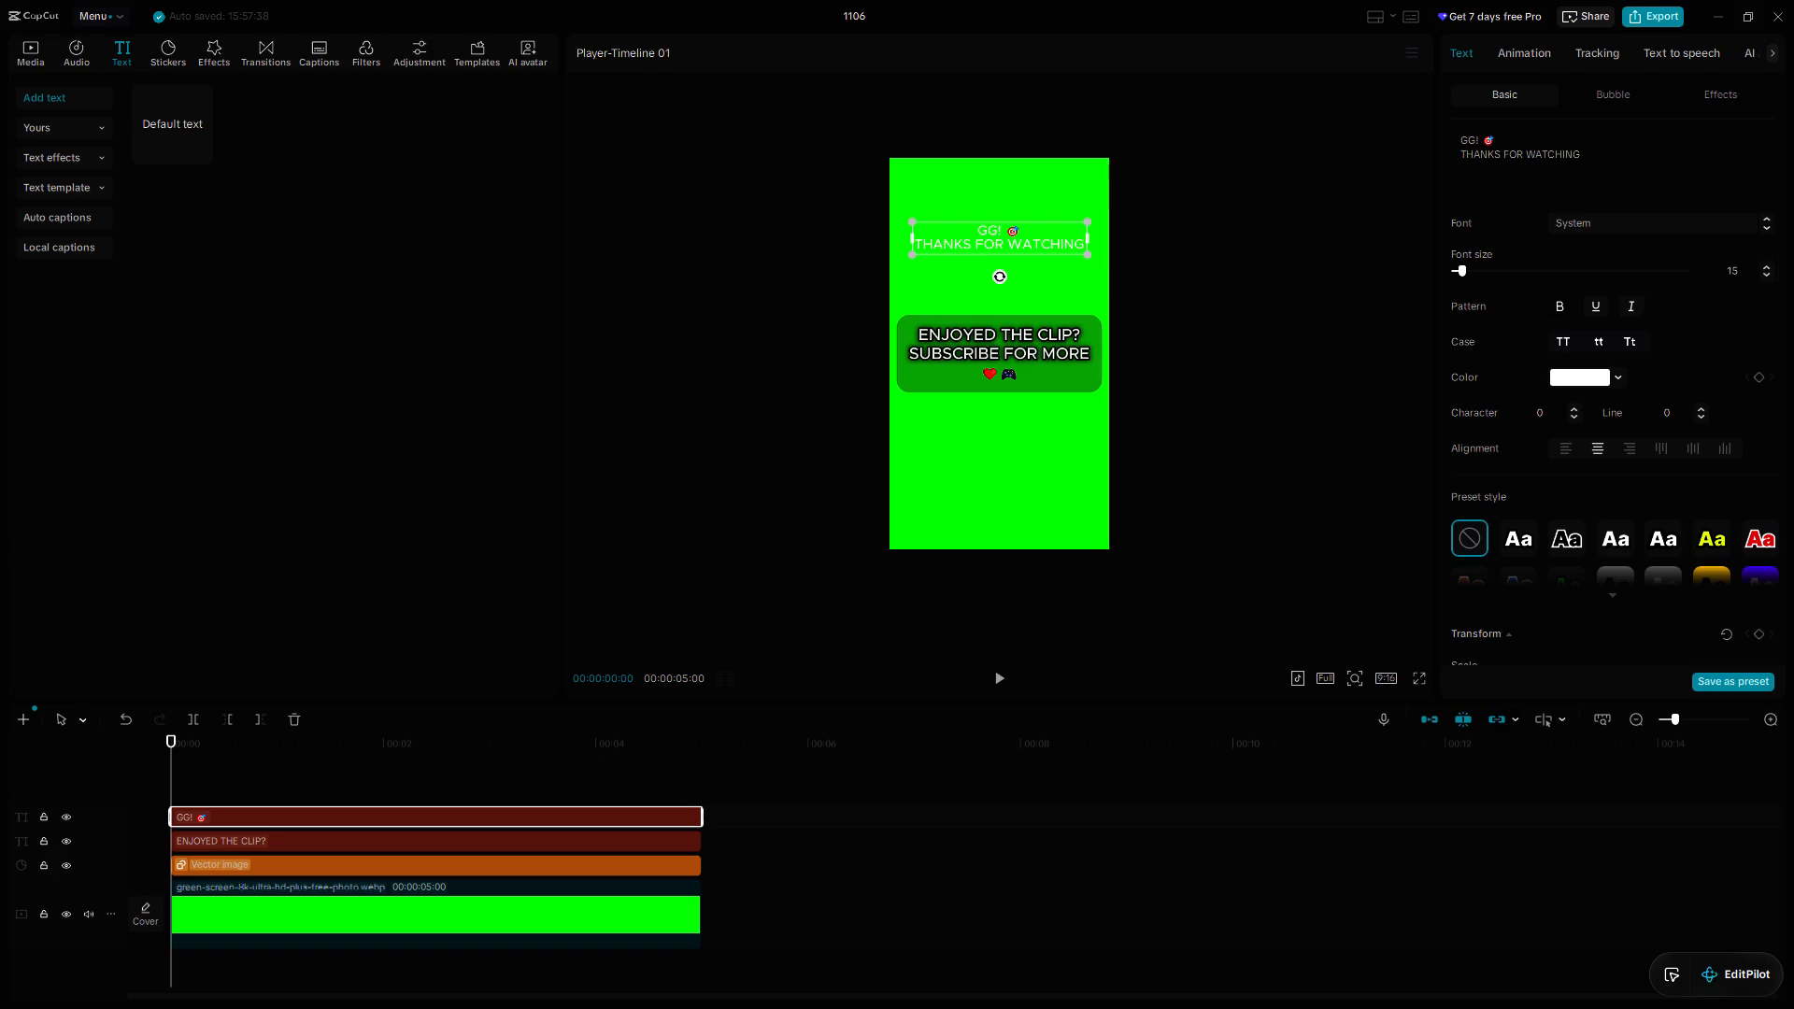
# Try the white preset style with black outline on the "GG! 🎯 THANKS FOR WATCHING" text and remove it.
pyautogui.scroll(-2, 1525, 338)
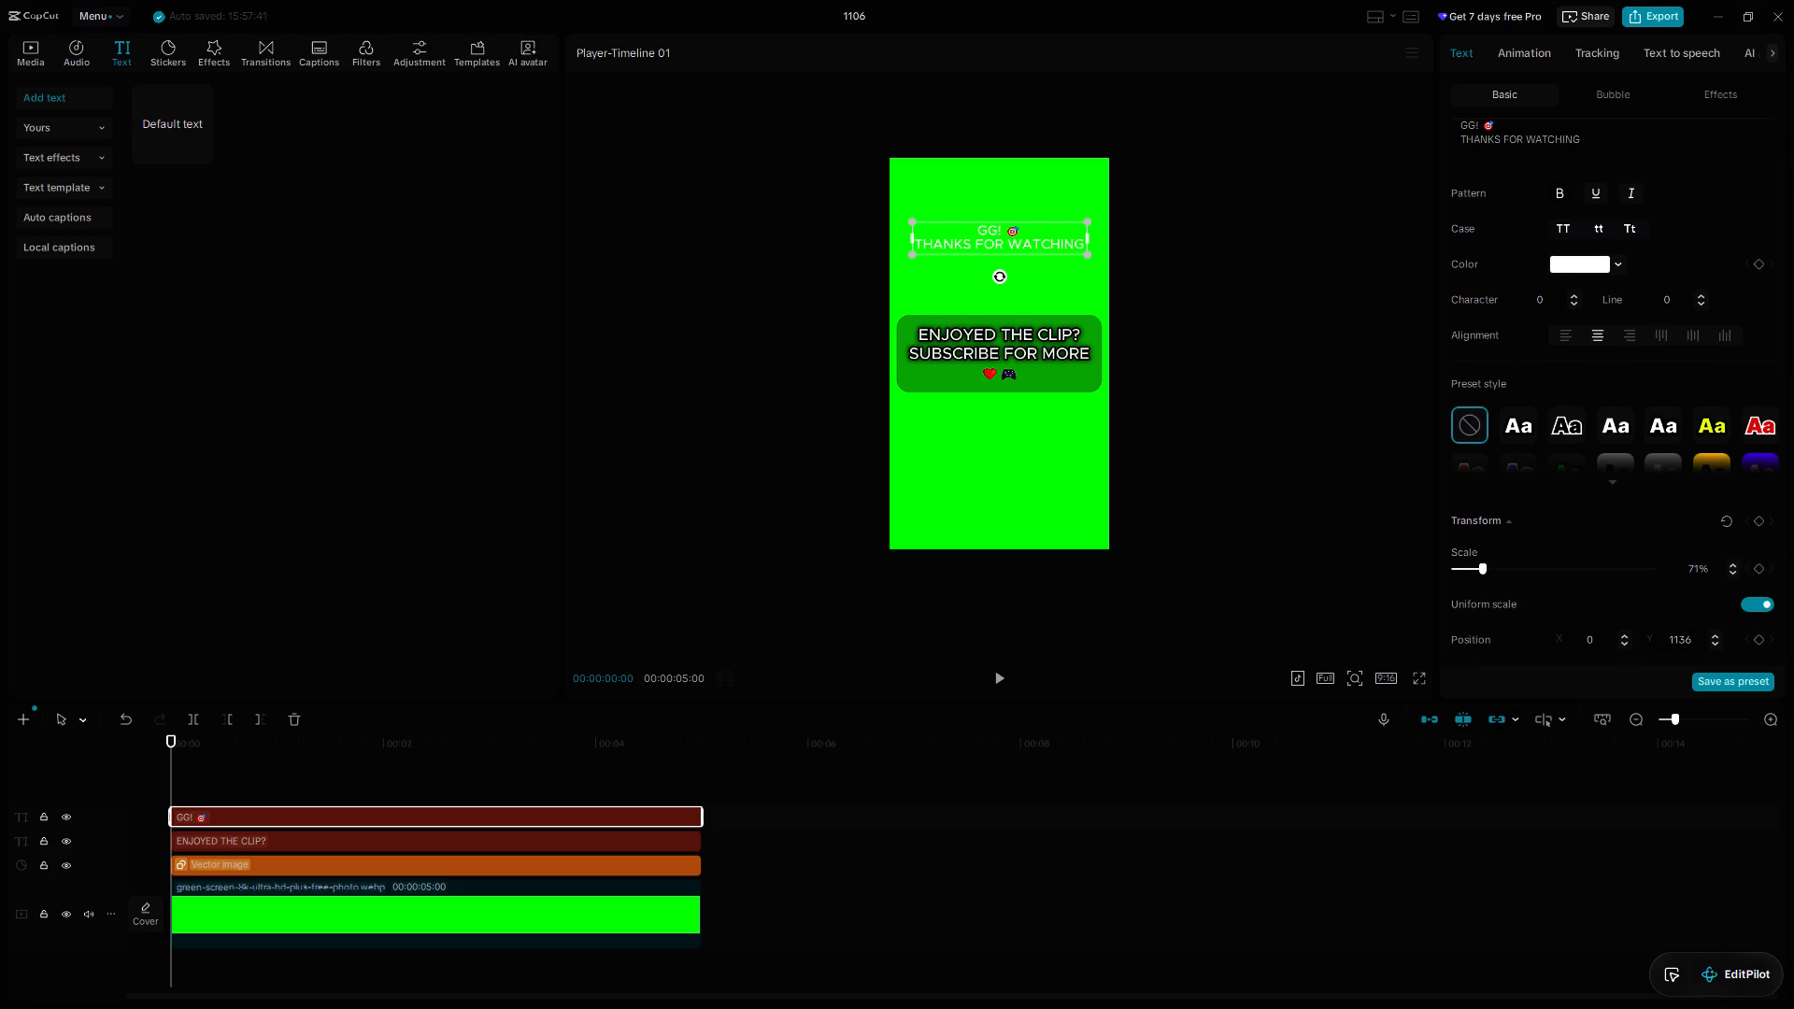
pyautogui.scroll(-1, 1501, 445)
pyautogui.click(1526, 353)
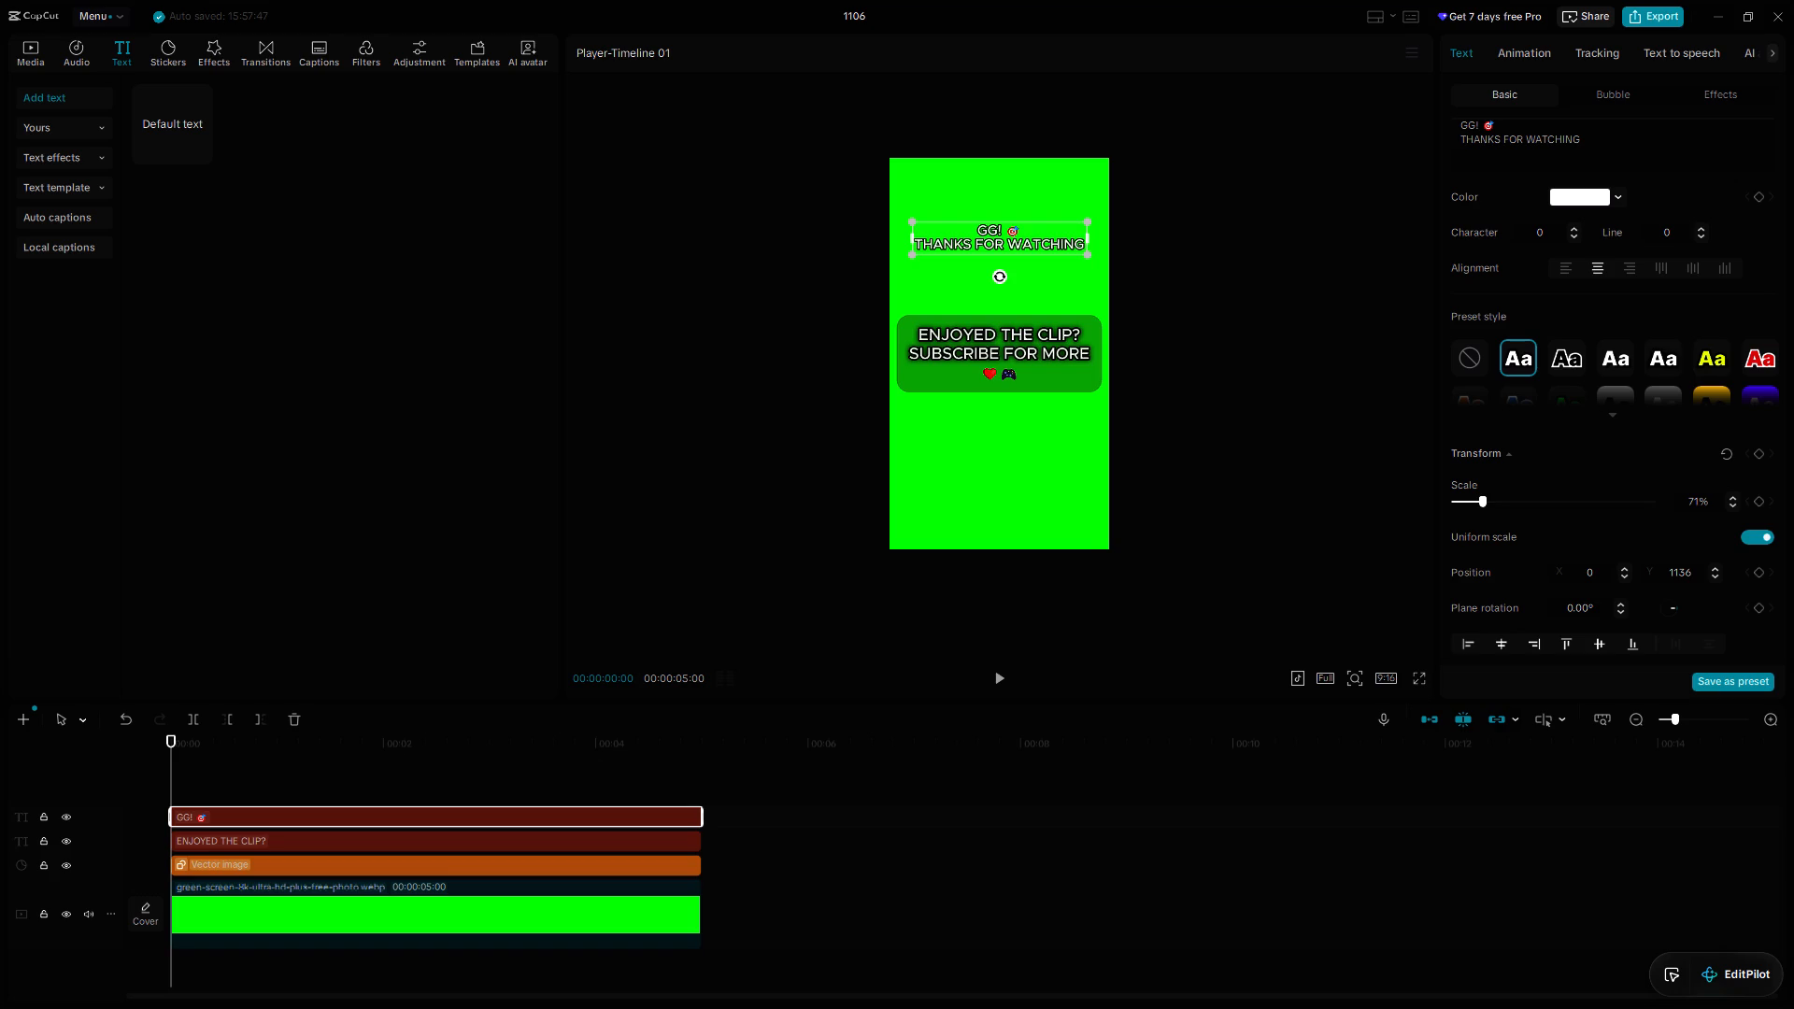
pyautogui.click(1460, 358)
# Add a black stroke of thickness 40 to the "GG! 🎯 THANKS FOR WATCHING" text.
pyautogui.scroll(-4, 1534, 399)
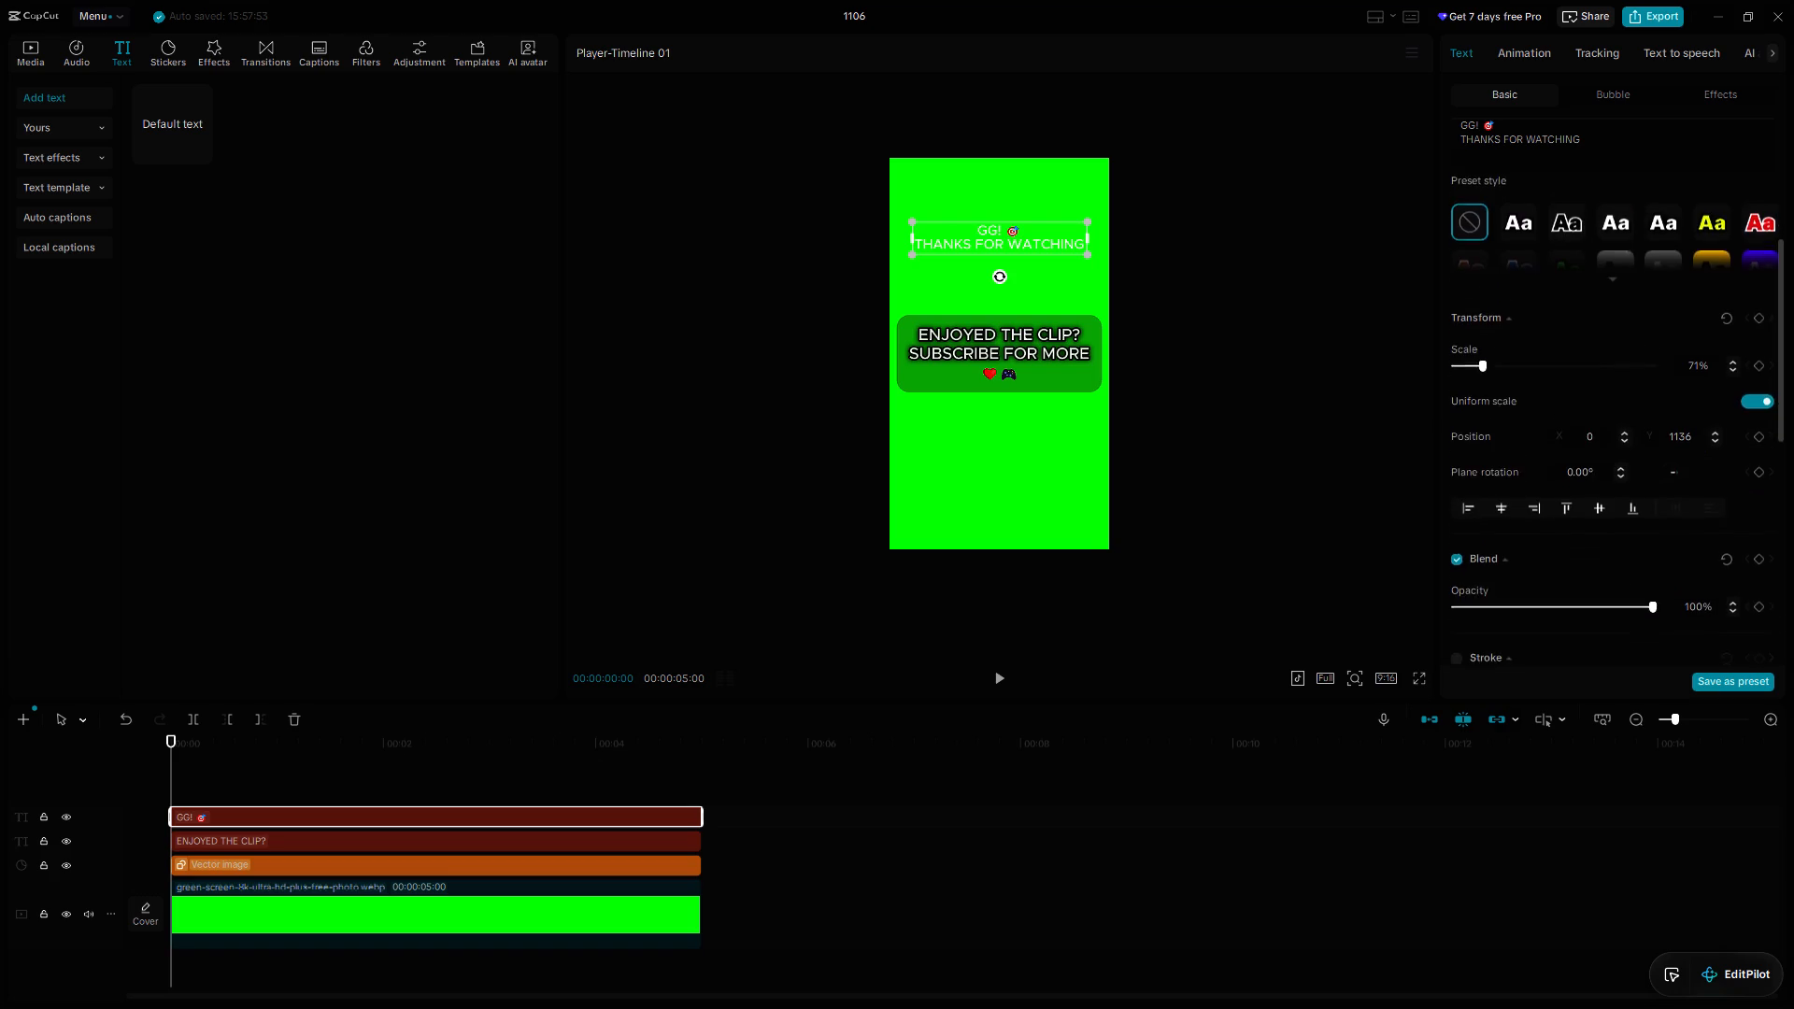
pyautogui.scroll(4, 1516, 347)
pyautogui.scroll(-7, 1571, 514)
pyautogui.scroll(-4, 1502, 573)
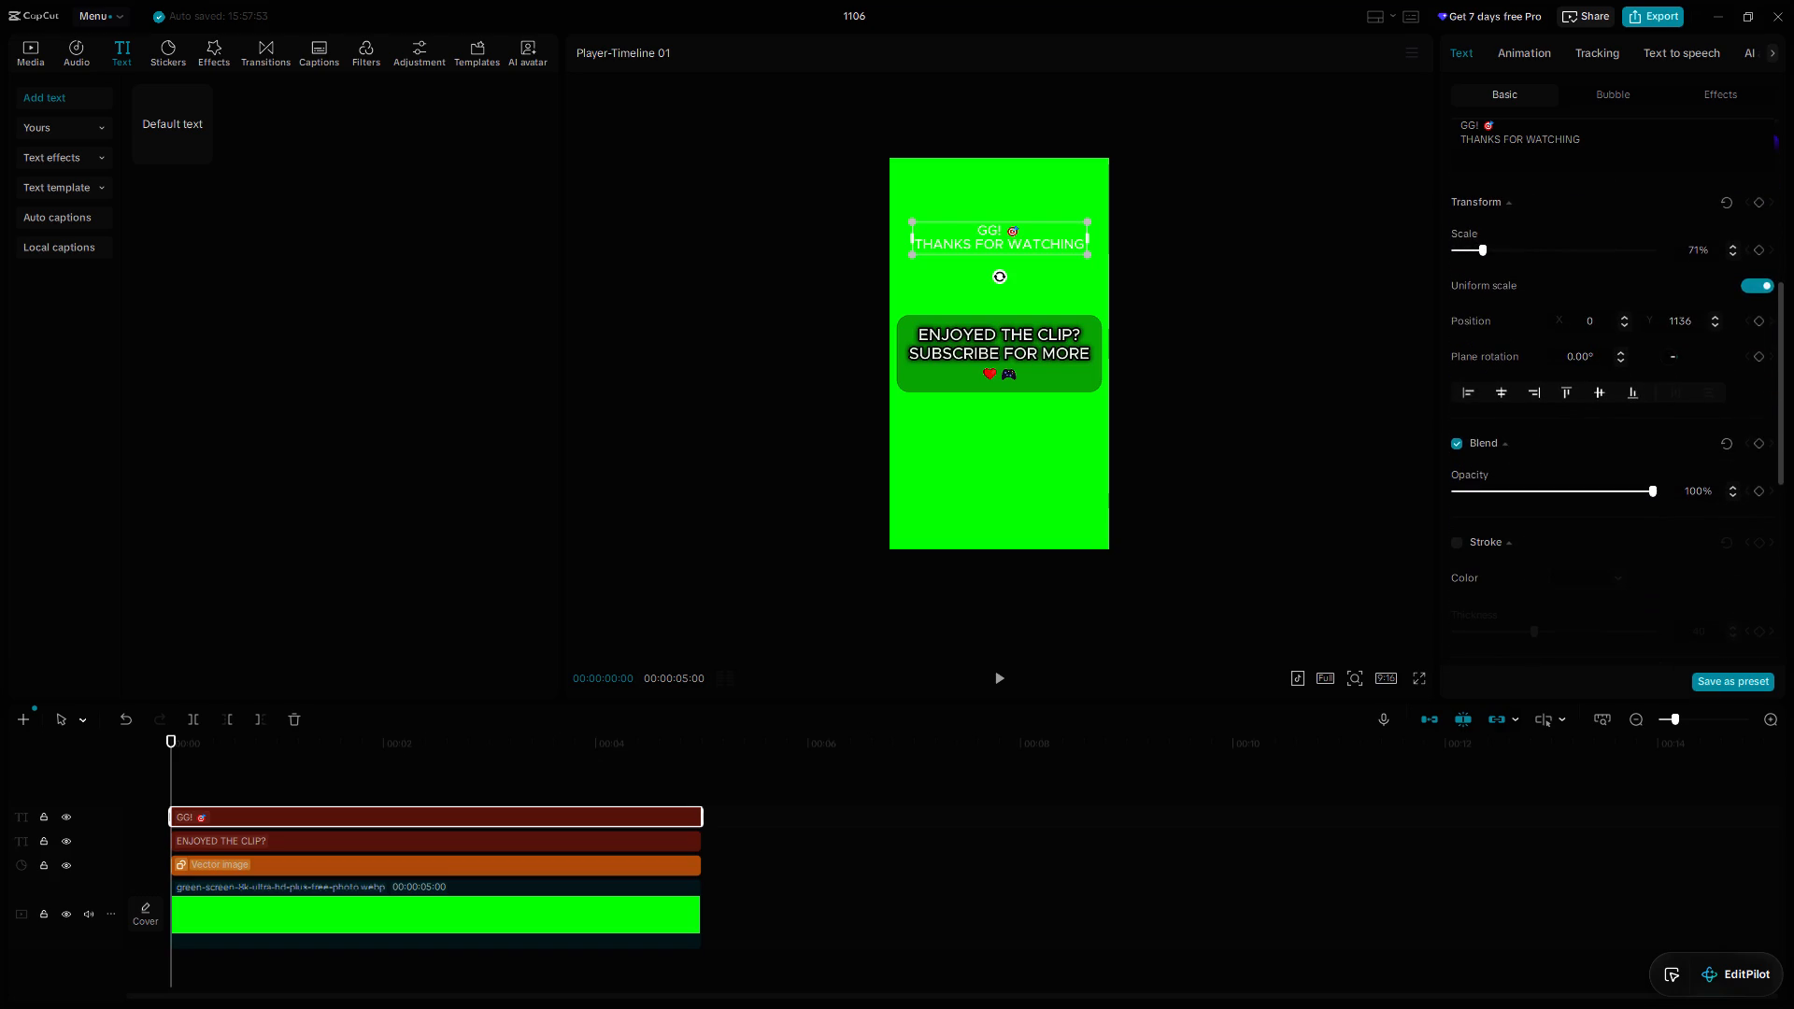
pyautogui.click(1459, 538)
# Turn on a black glow for the "GG! 🎯 THANKS FOR WATCHING" text using the second, non-premium glow style.
pyautogui.scroll(-4, 1510, 511)
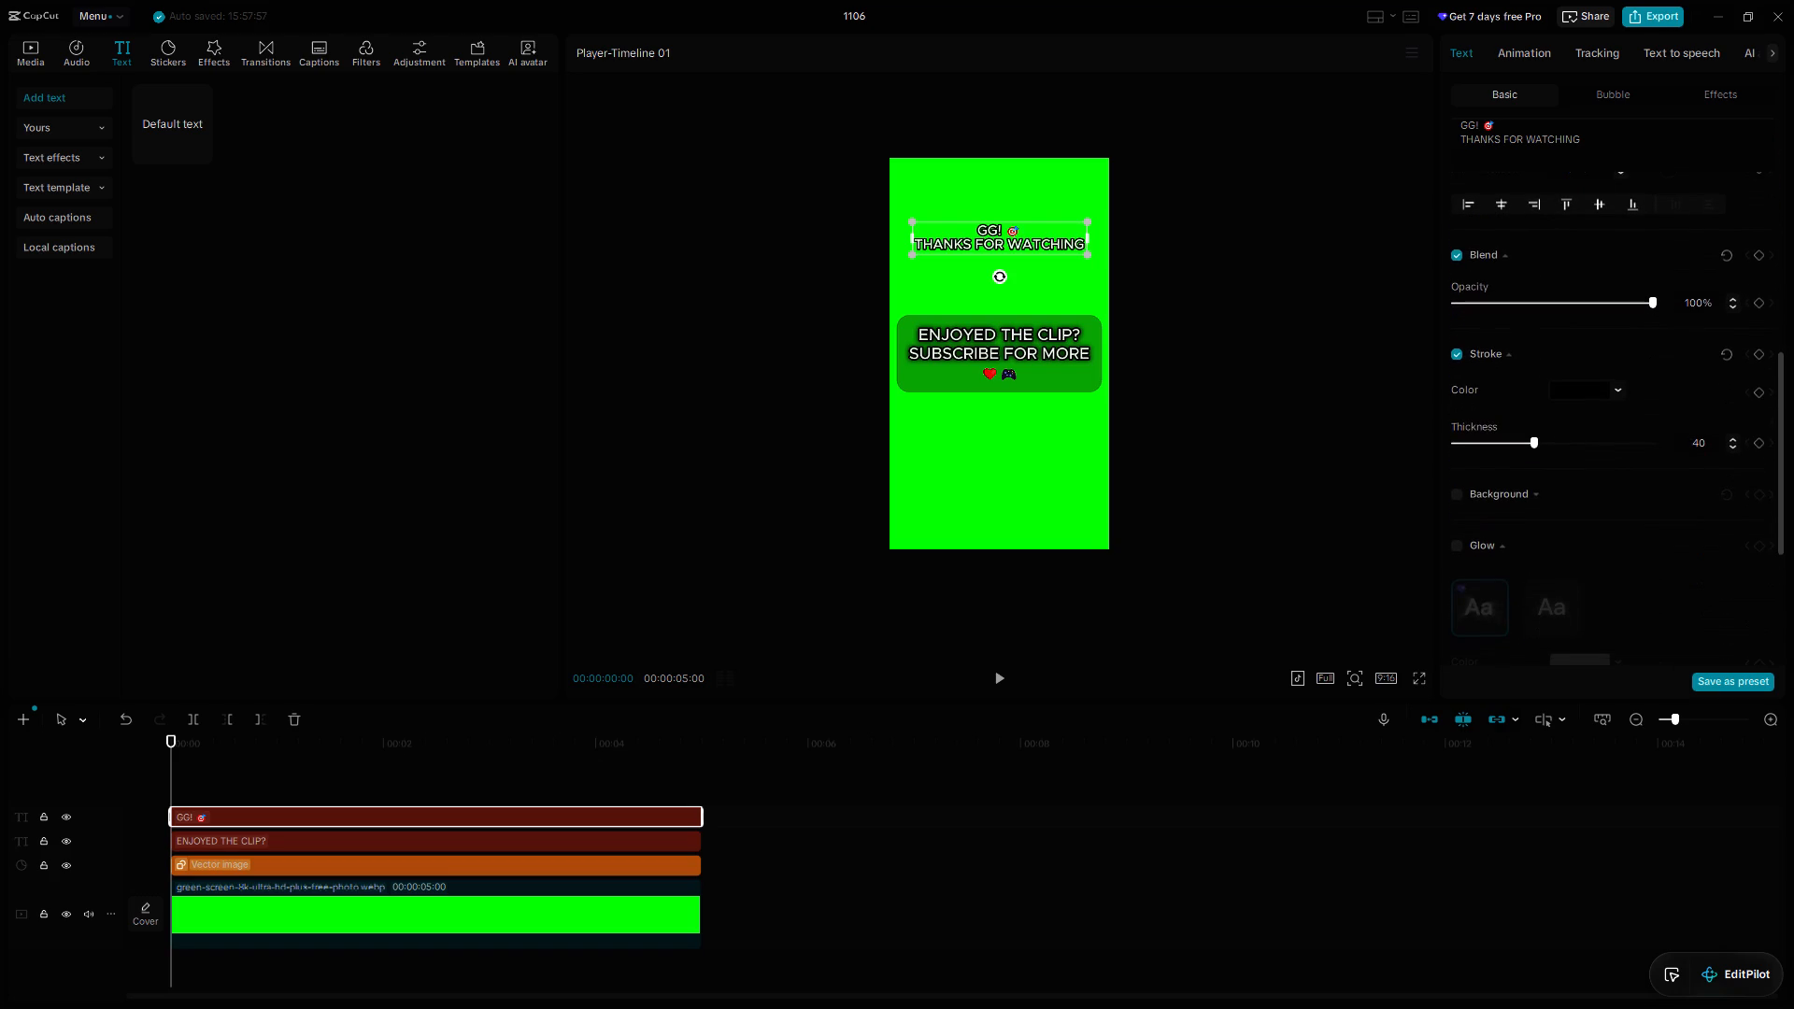
pyautogui.click(1462, 542)
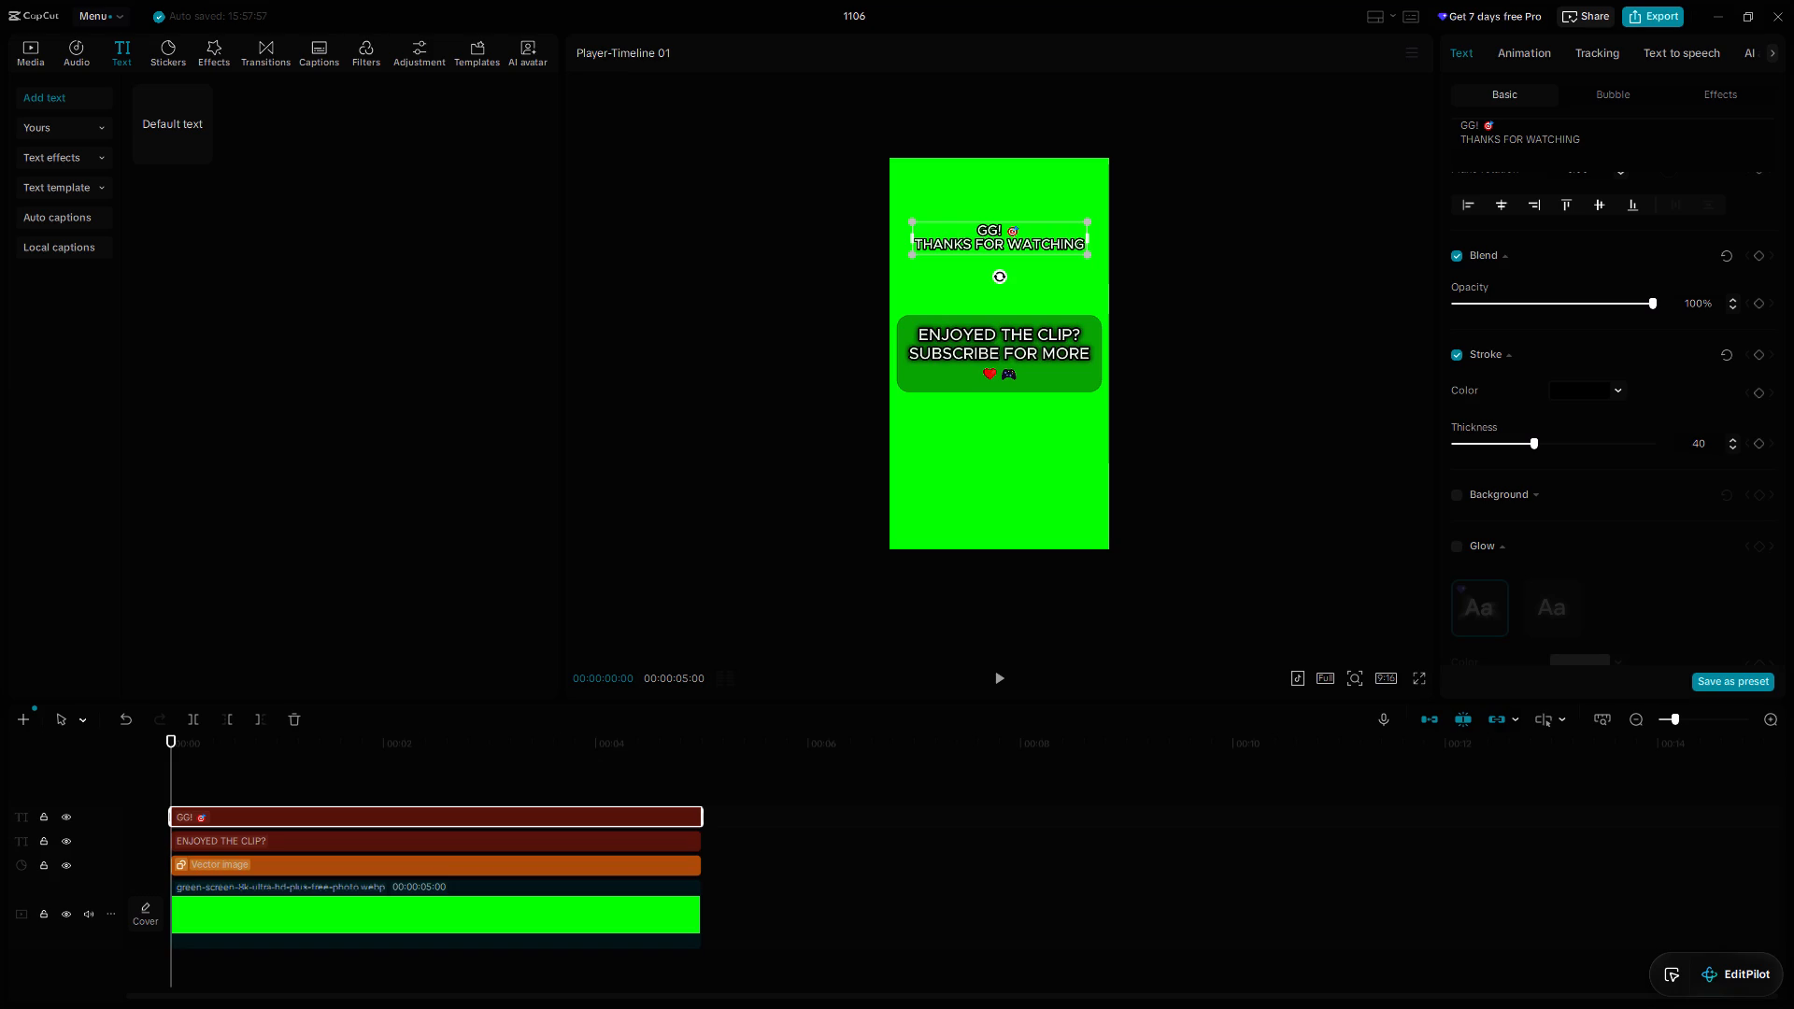
pyautogui.click(1459, 551)
pyautogui.click(1552, 593)
pyautogui.scroll(-1, 1559, 563)
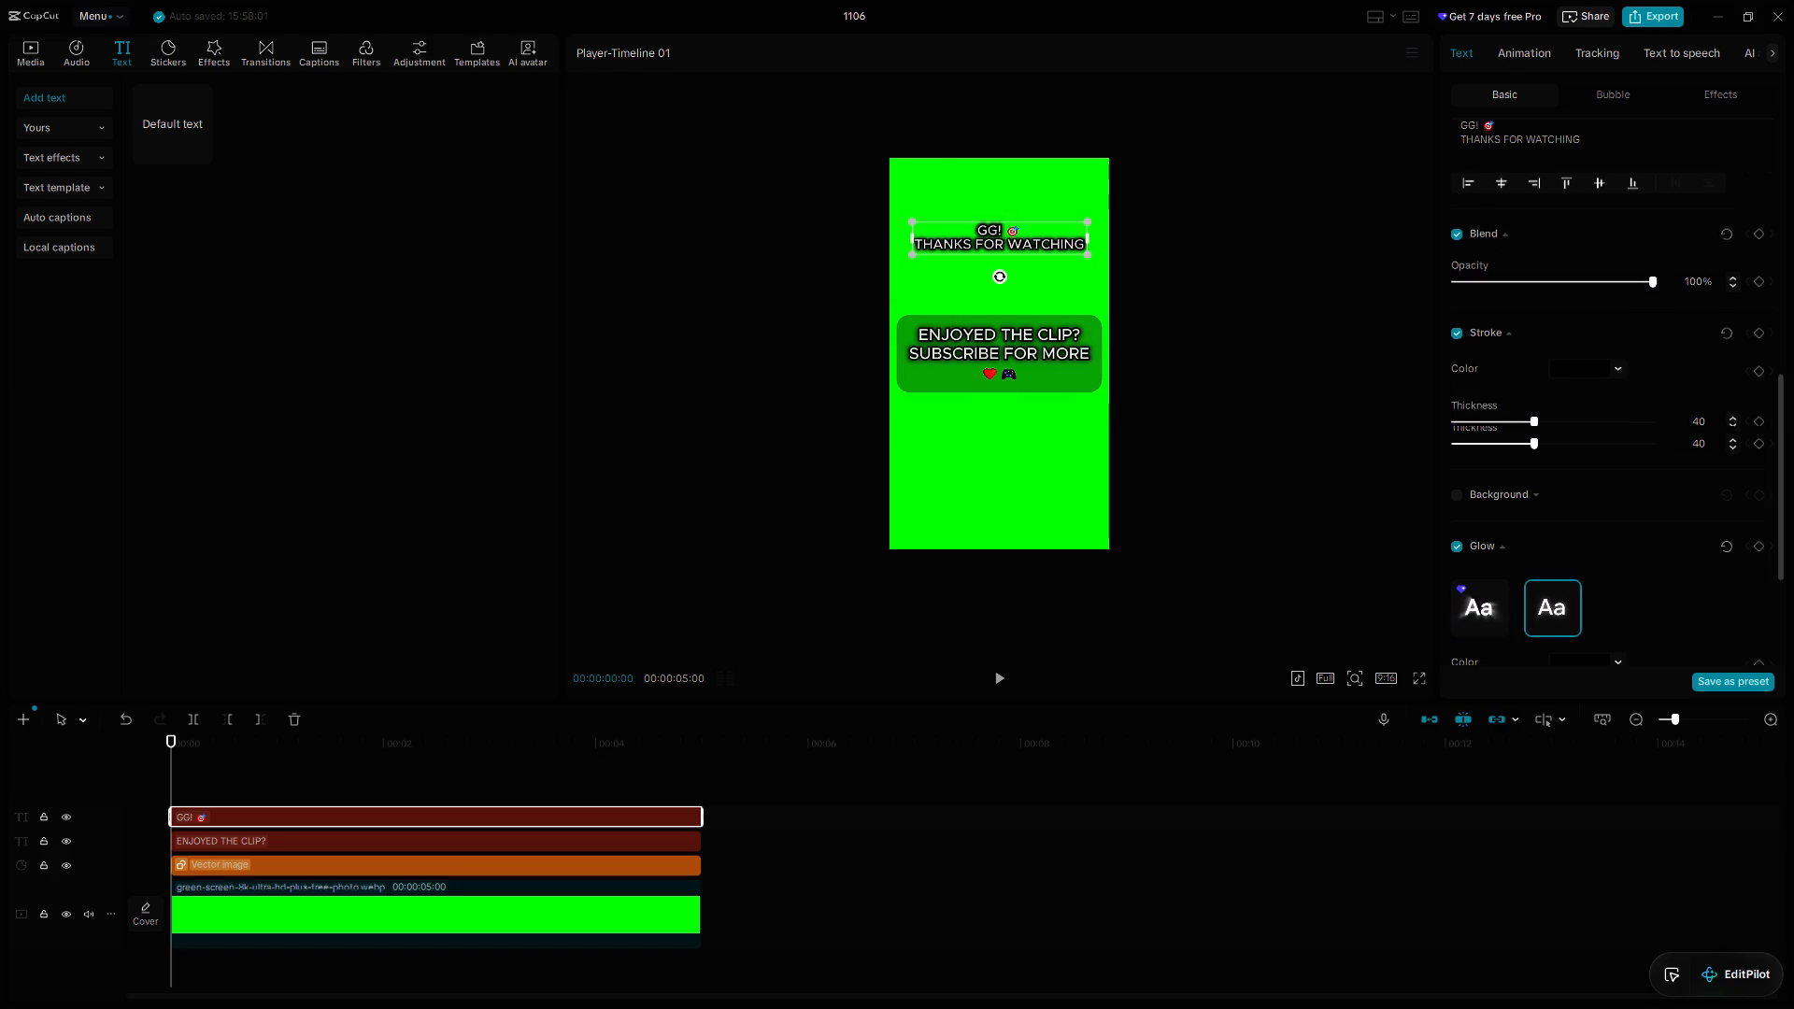
# Set the text's glow intensity to 30 and its range to 50.
pyautogui.scroll(-4, 1559, 563)
pyautogui.moveTo(1712, 495); pyautogui.dragTo(1666, 506)
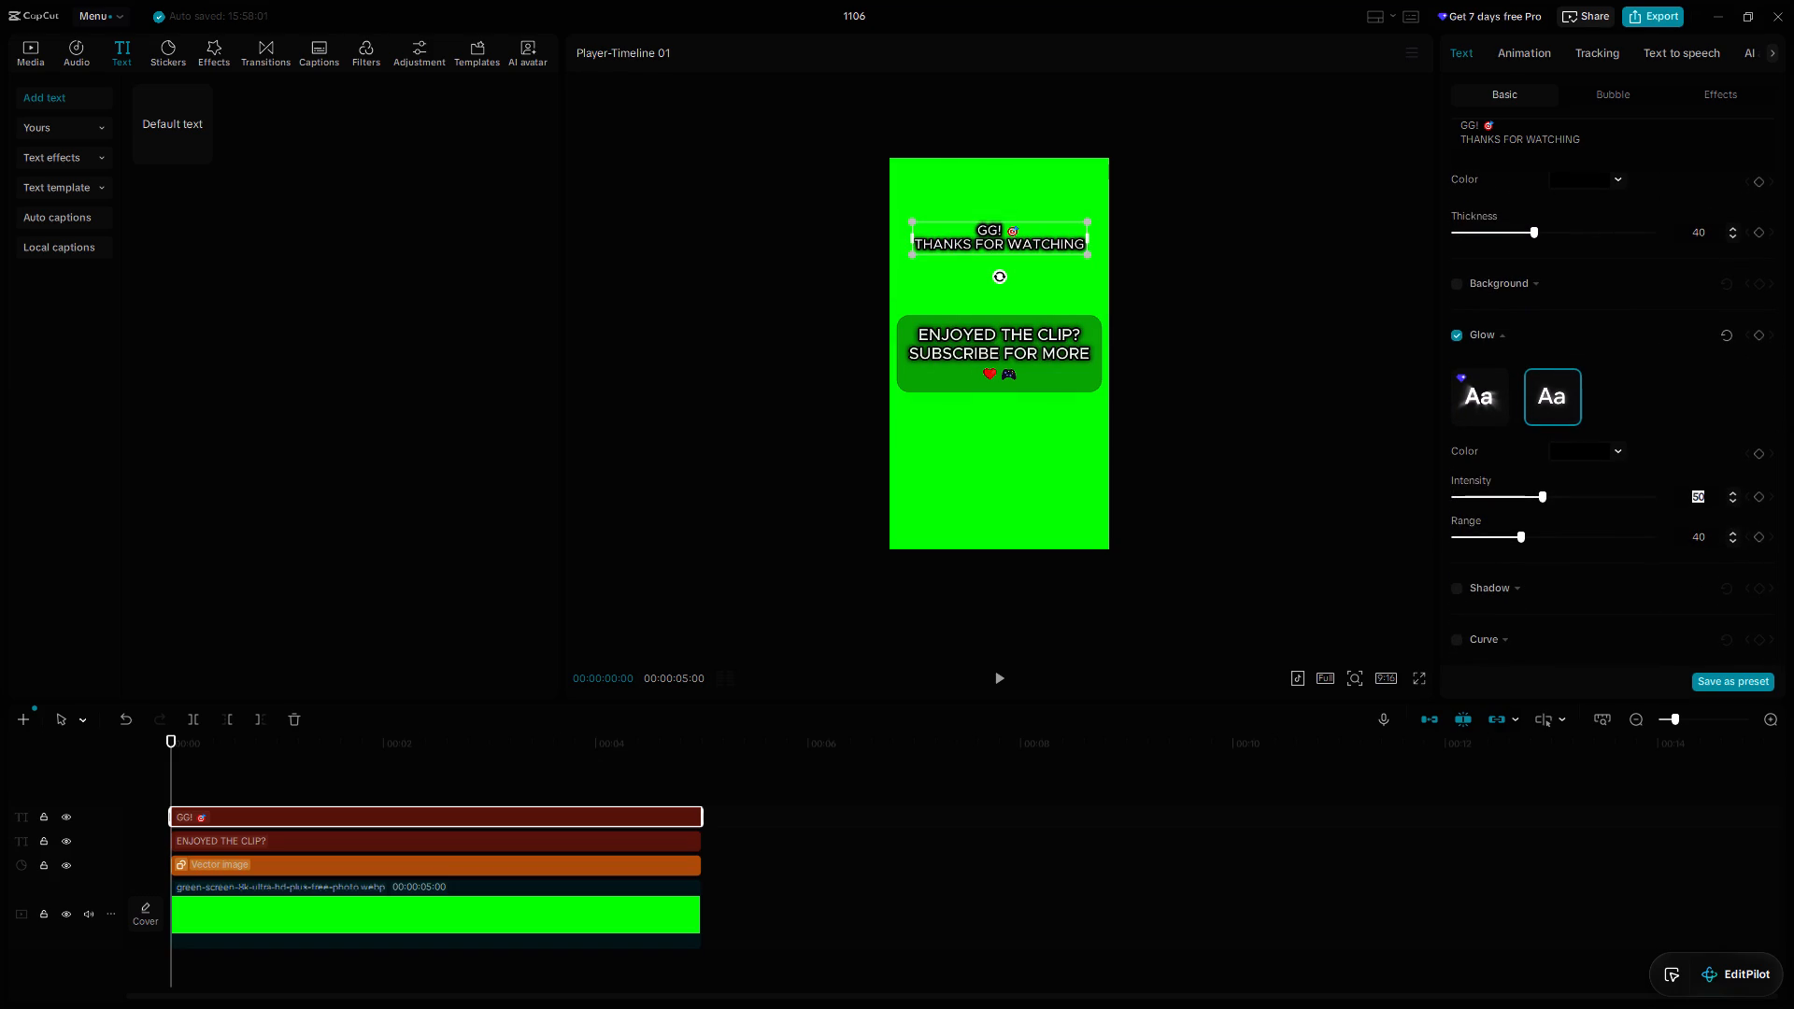
pyautogui.press('3')
pyautogui.press('Return')
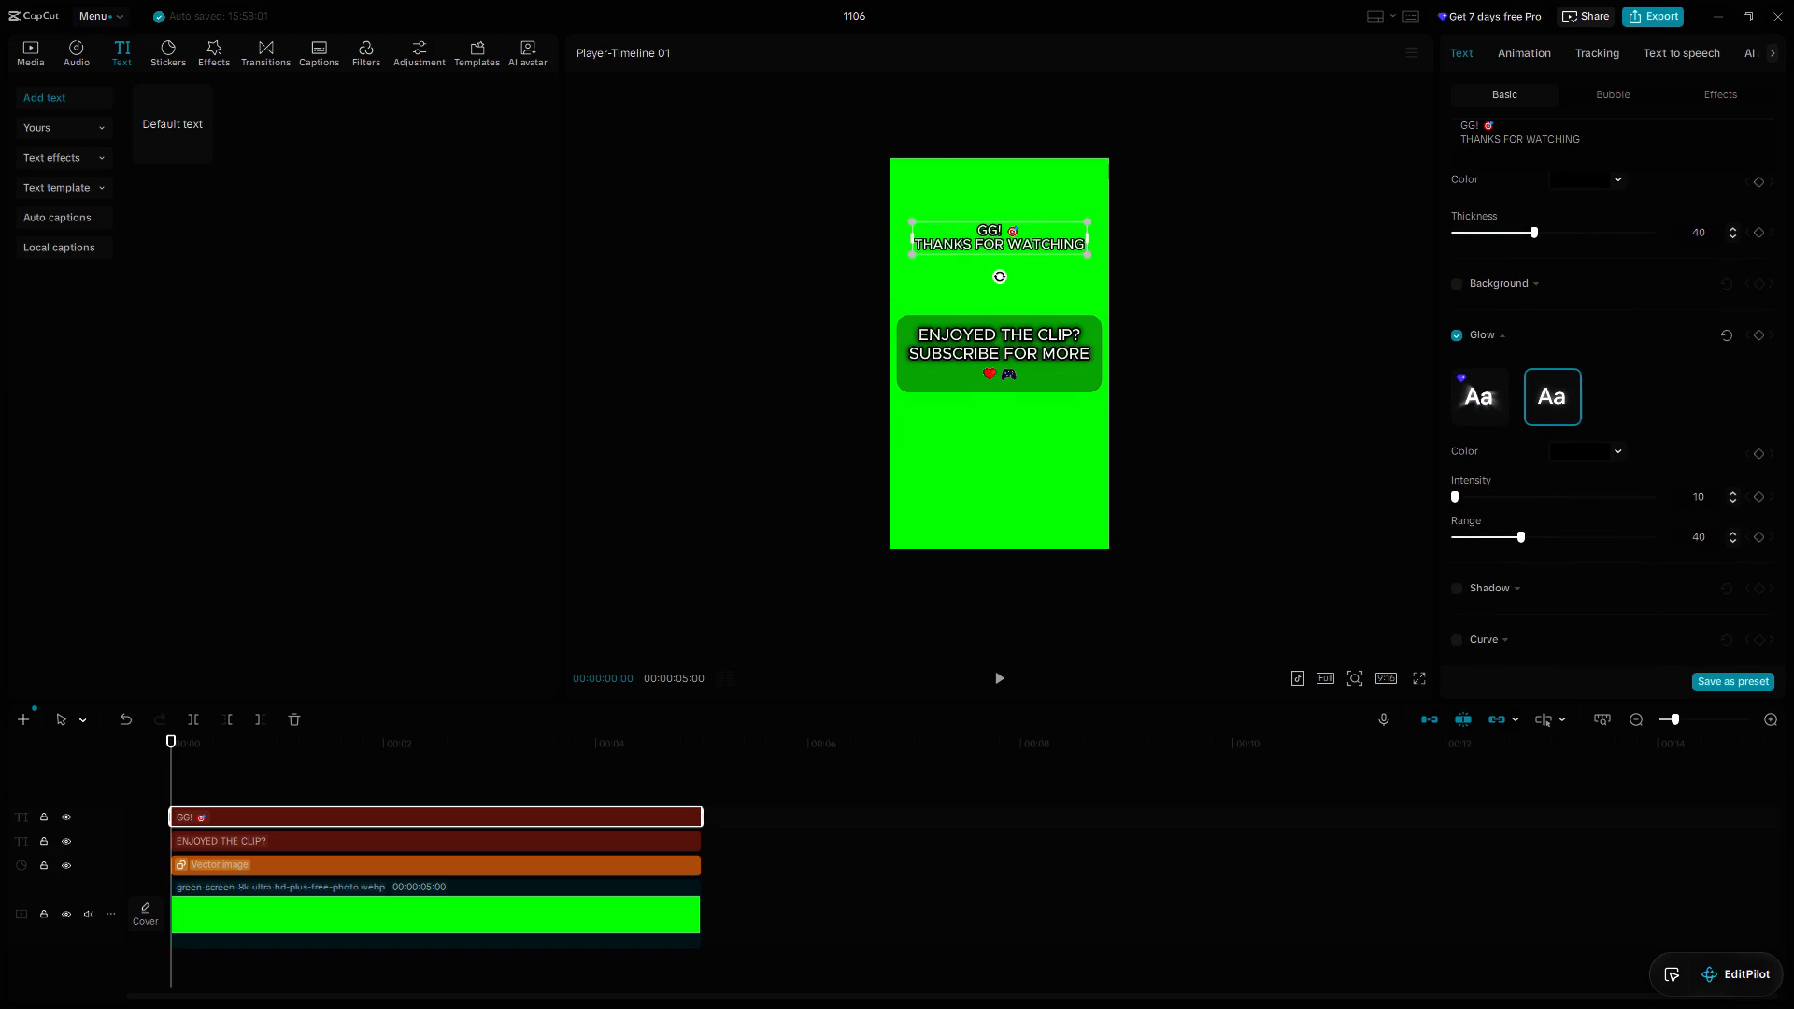
pyautogui.moveTo(1709, 498); pyautogui.dragTo(1650, 504)
pyautogui.press('3')
pyautogui.press('0')
pyautogui.press('Return')
pyautogui.moveTo(1710, 534); pyautogui.dragTo(1709, 534)
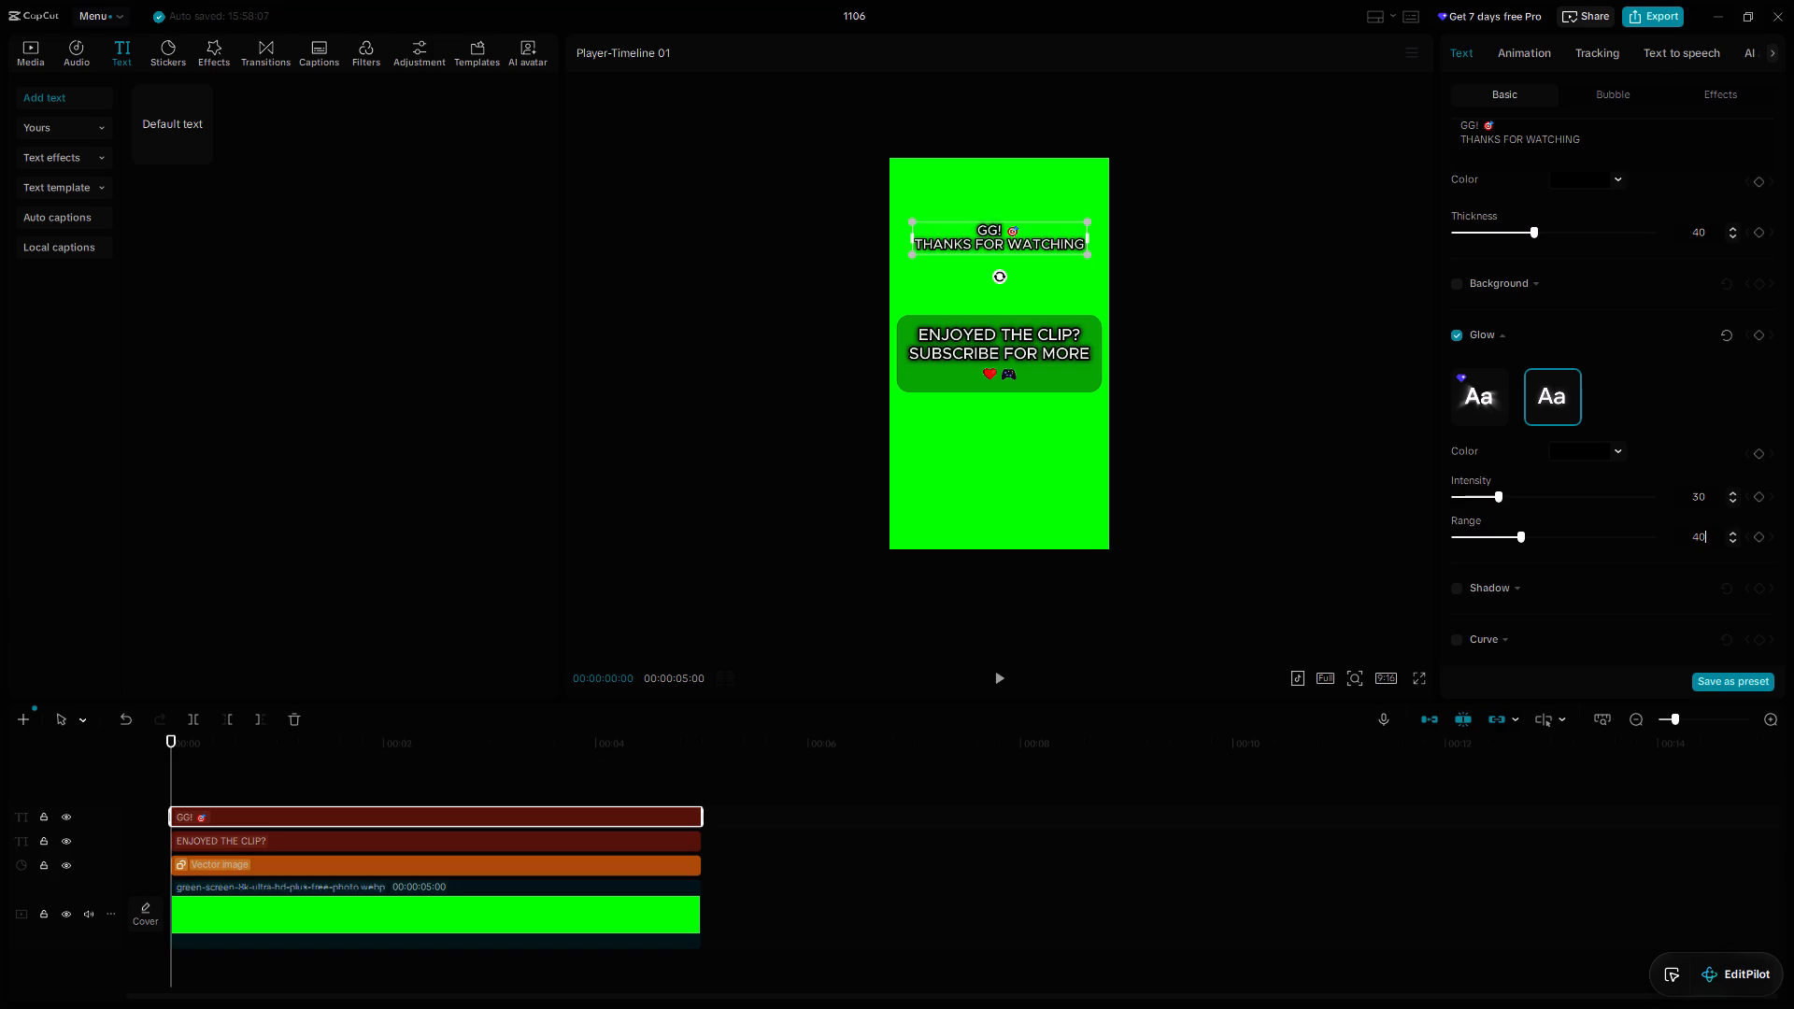
pyautogui.moveTo(1709, 534); pyautogui.dragTo(1638, 559)
pyautogui.press('5')
pyautogui.press('0')
pyautogui.press('Return')
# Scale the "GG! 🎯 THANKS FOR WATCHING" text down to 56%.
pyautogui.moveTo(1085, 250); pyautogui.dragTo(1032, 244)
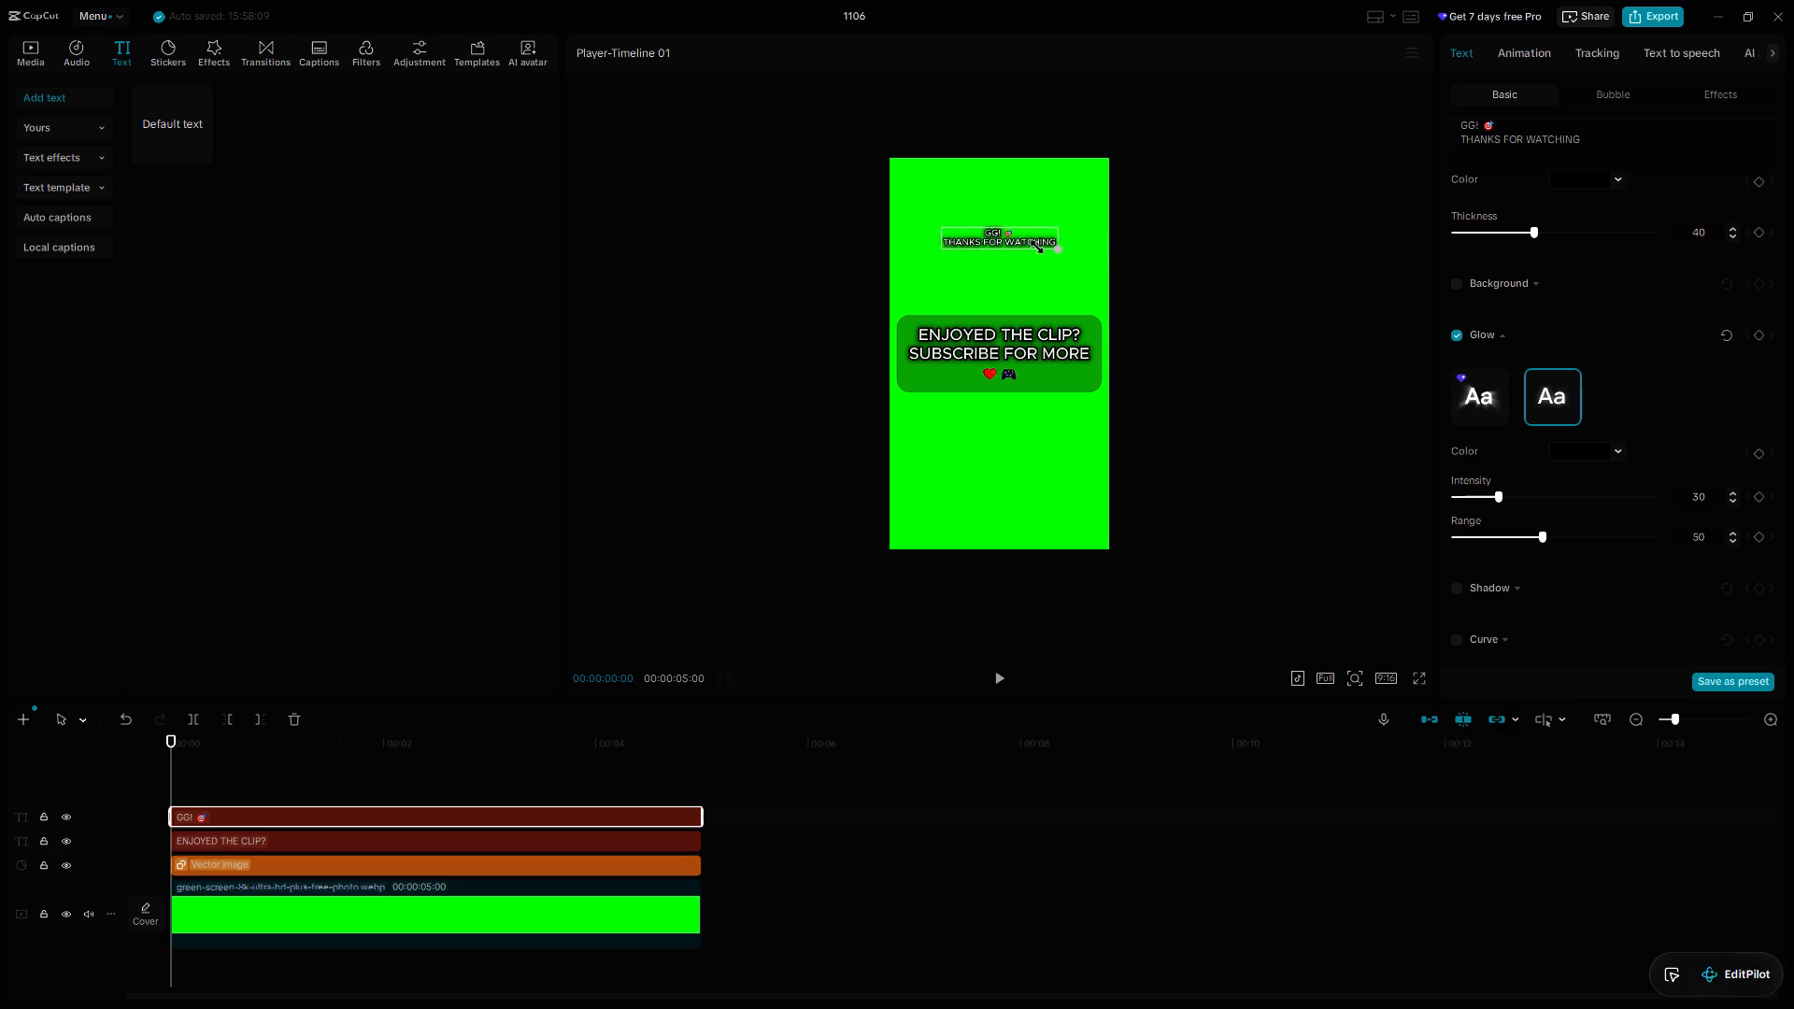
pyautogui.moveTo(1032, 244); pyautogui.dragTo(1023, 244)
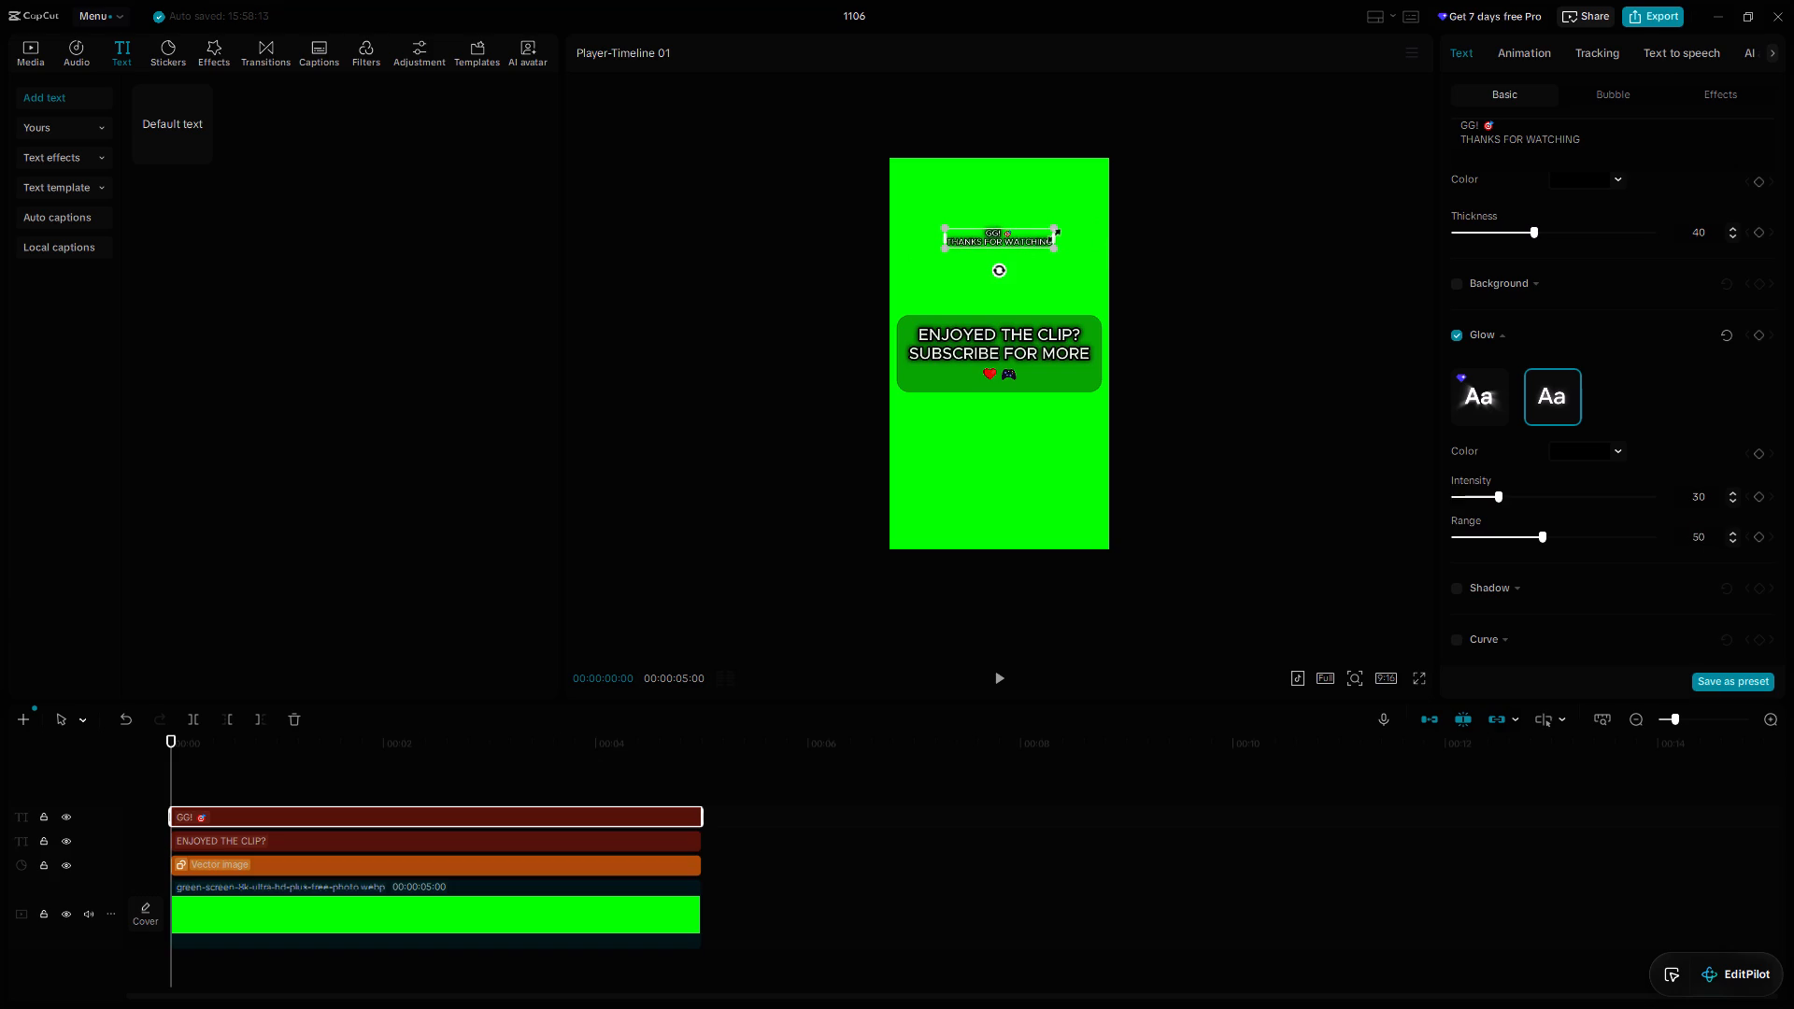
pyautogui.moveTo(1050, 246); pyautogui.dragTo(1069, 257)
# Look through the text effects and the font list for the "GG! 🎯 THANKS FOR WATCHING" text, keeping the System font.
pyautogui.scroll(7, 1612, 286)
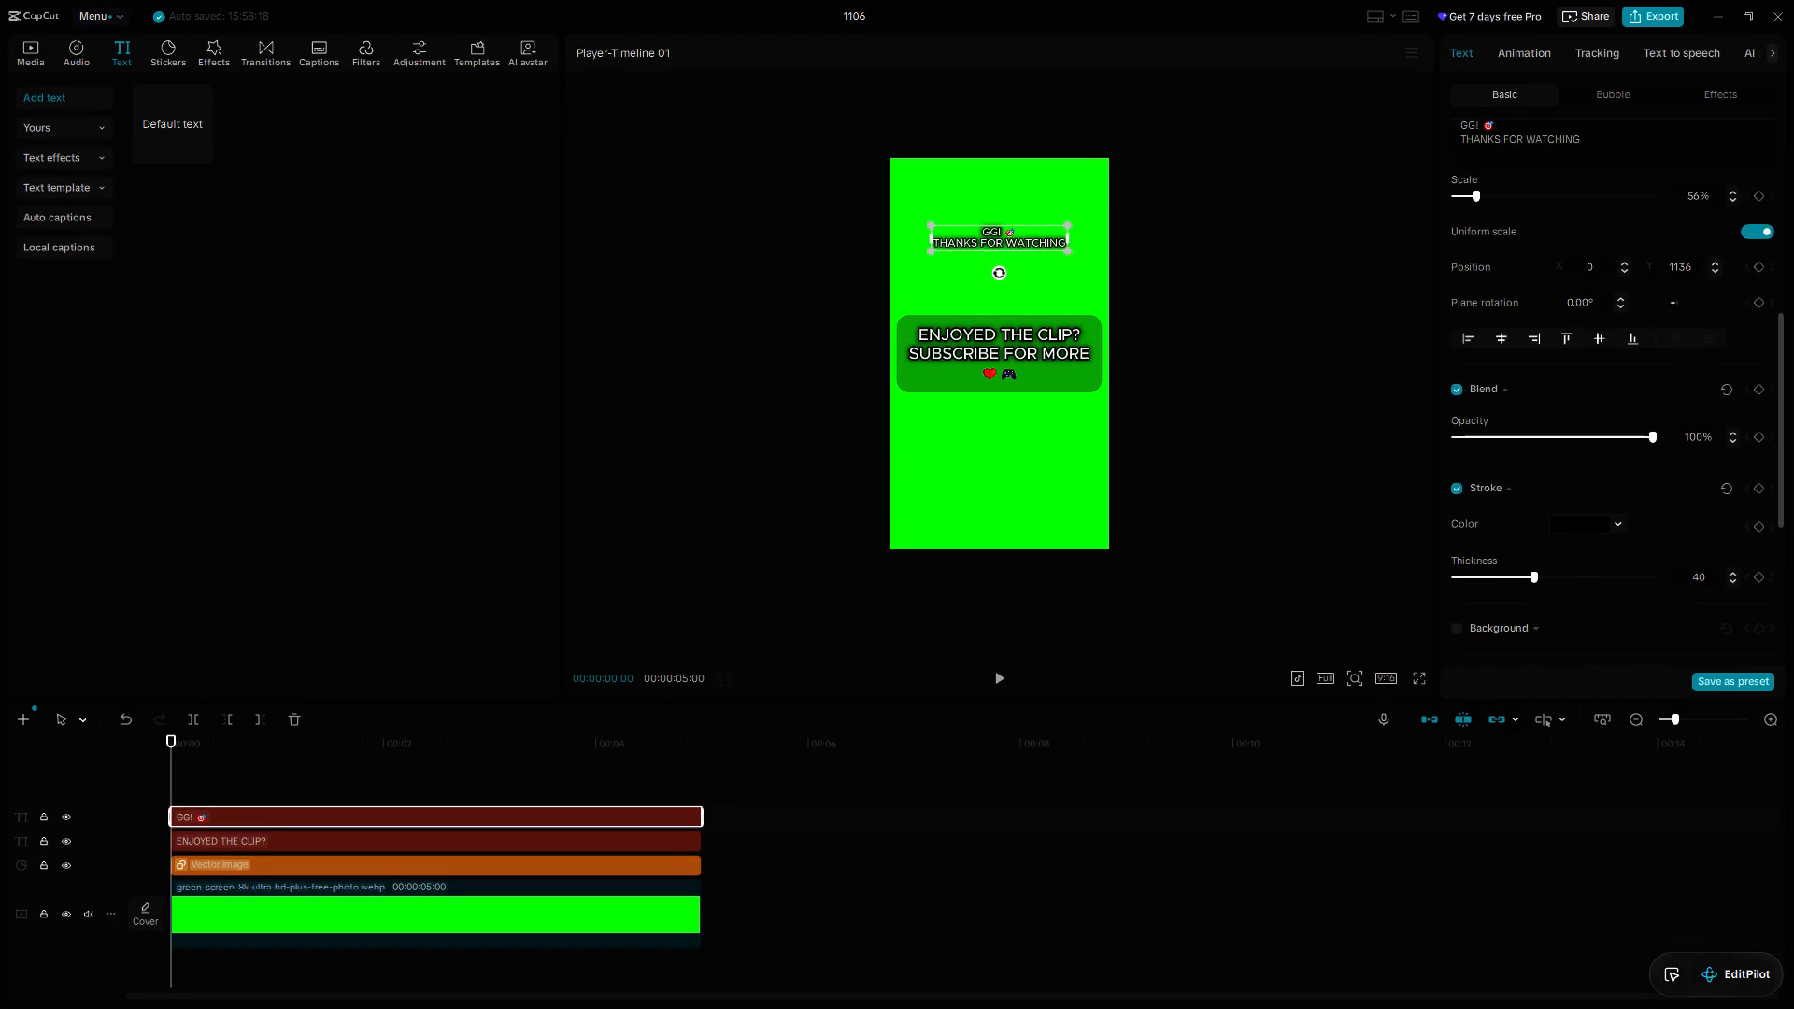
pyautogui.scroll(4, 1587, 236)
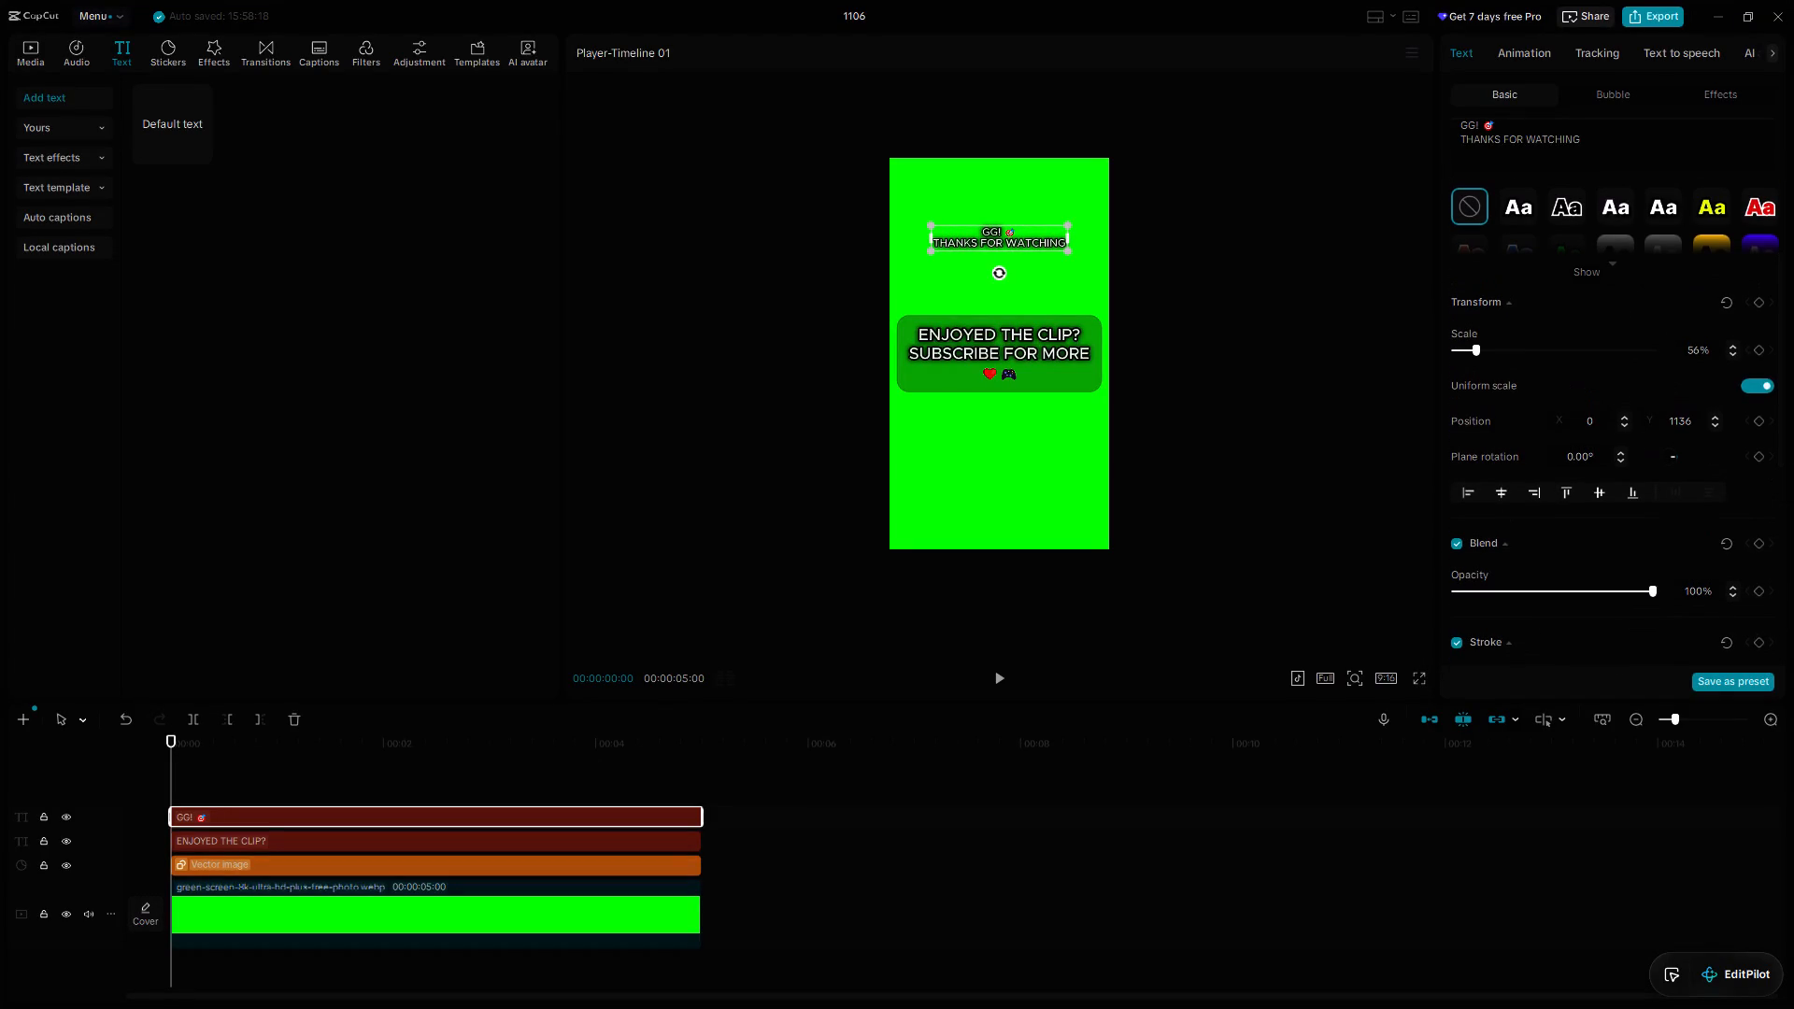
pyautogui.scroll(4, 1560, 249)
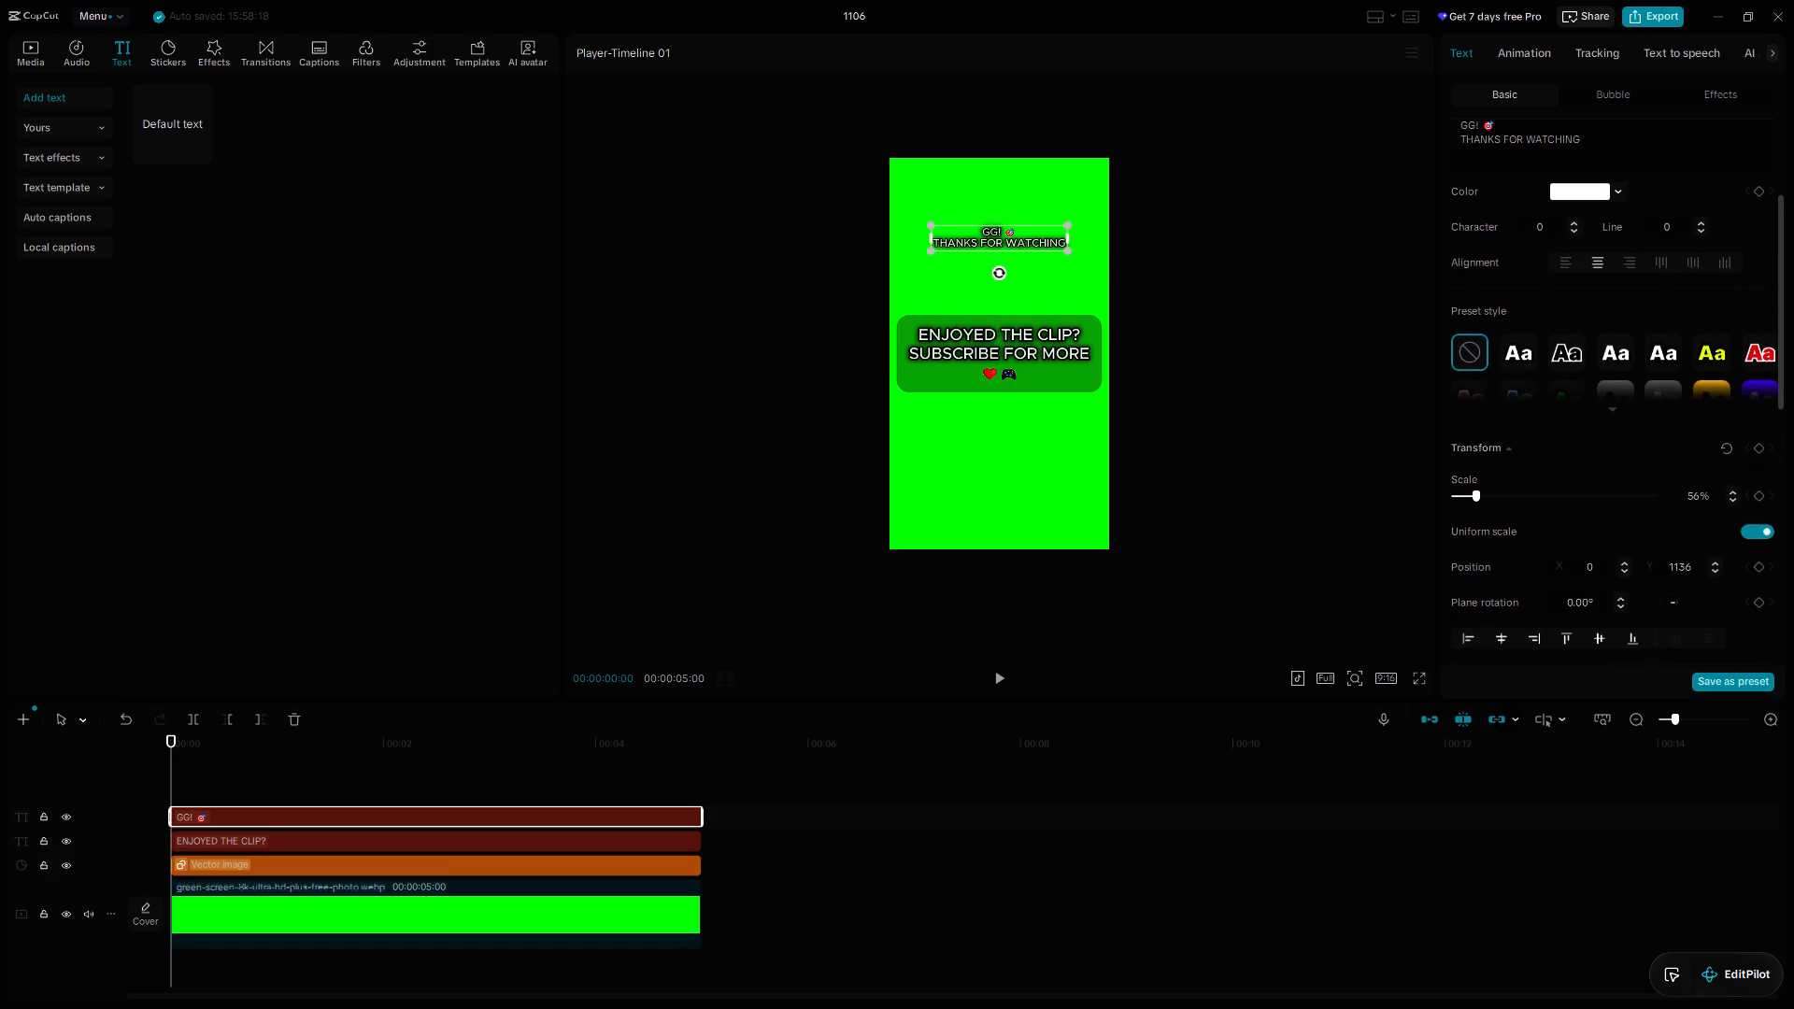
pyautogui.click(1710, 97)
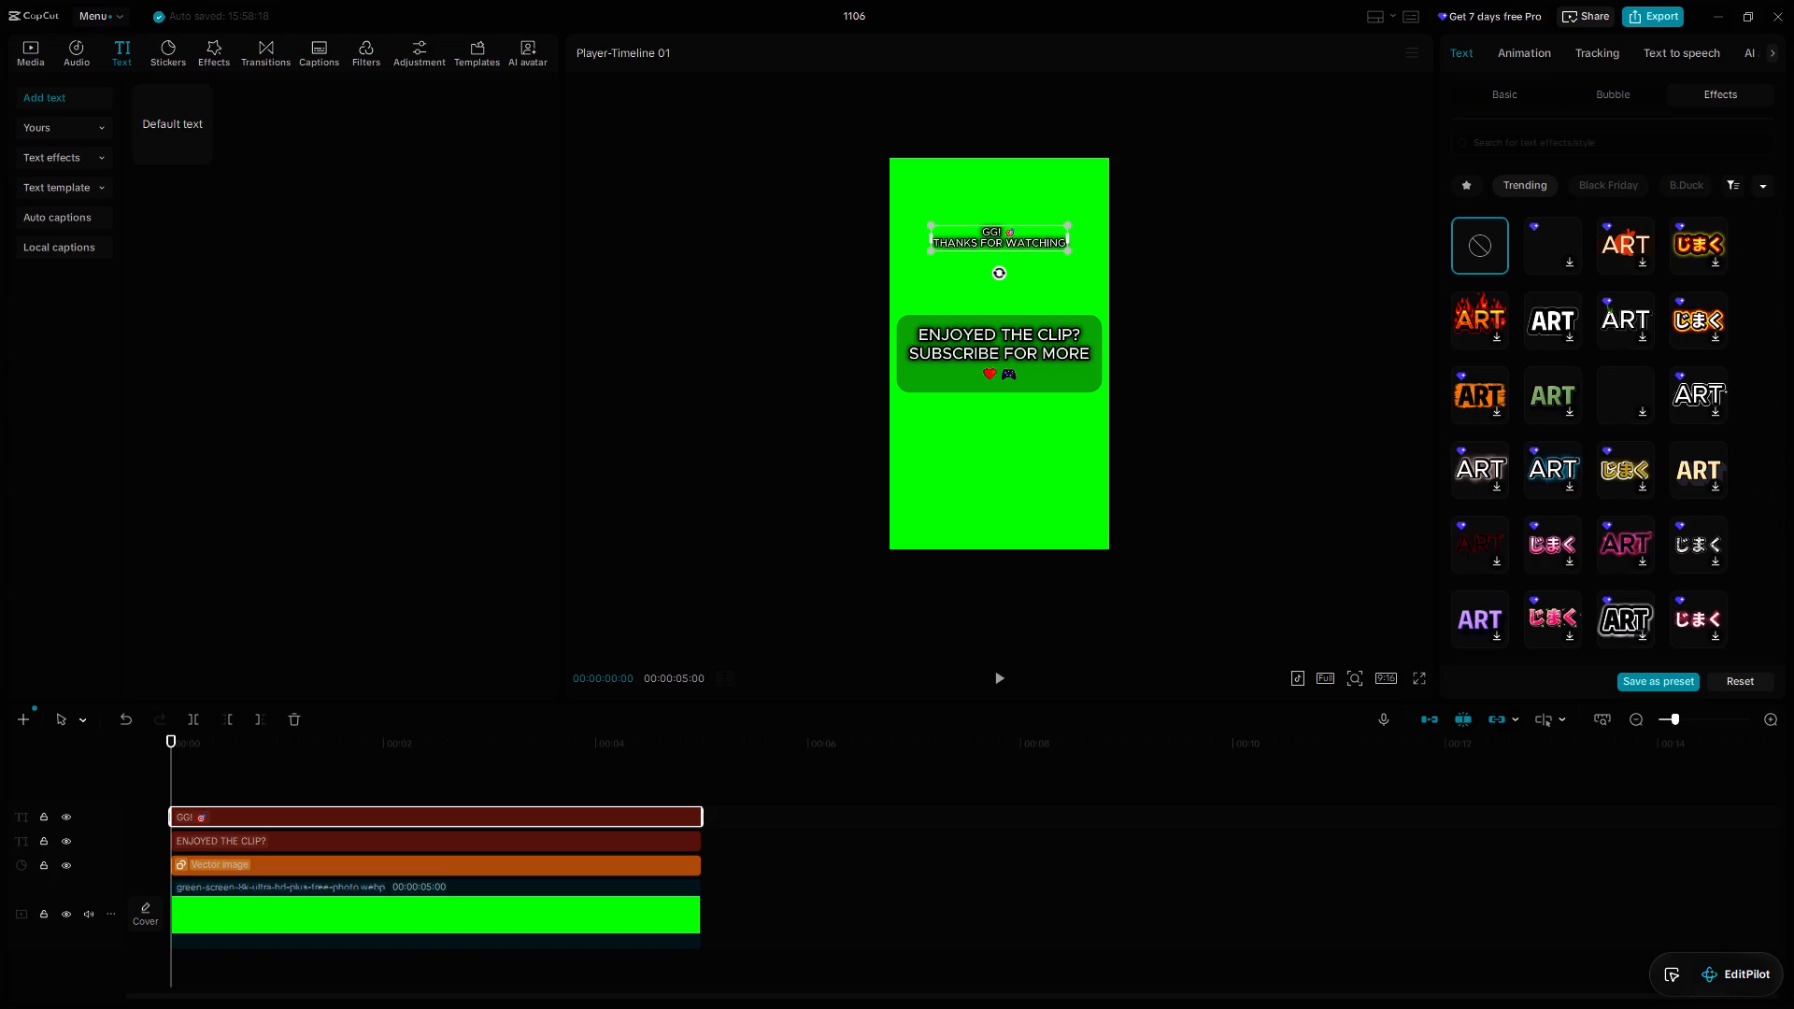
pyautogui.click(1512, 93)
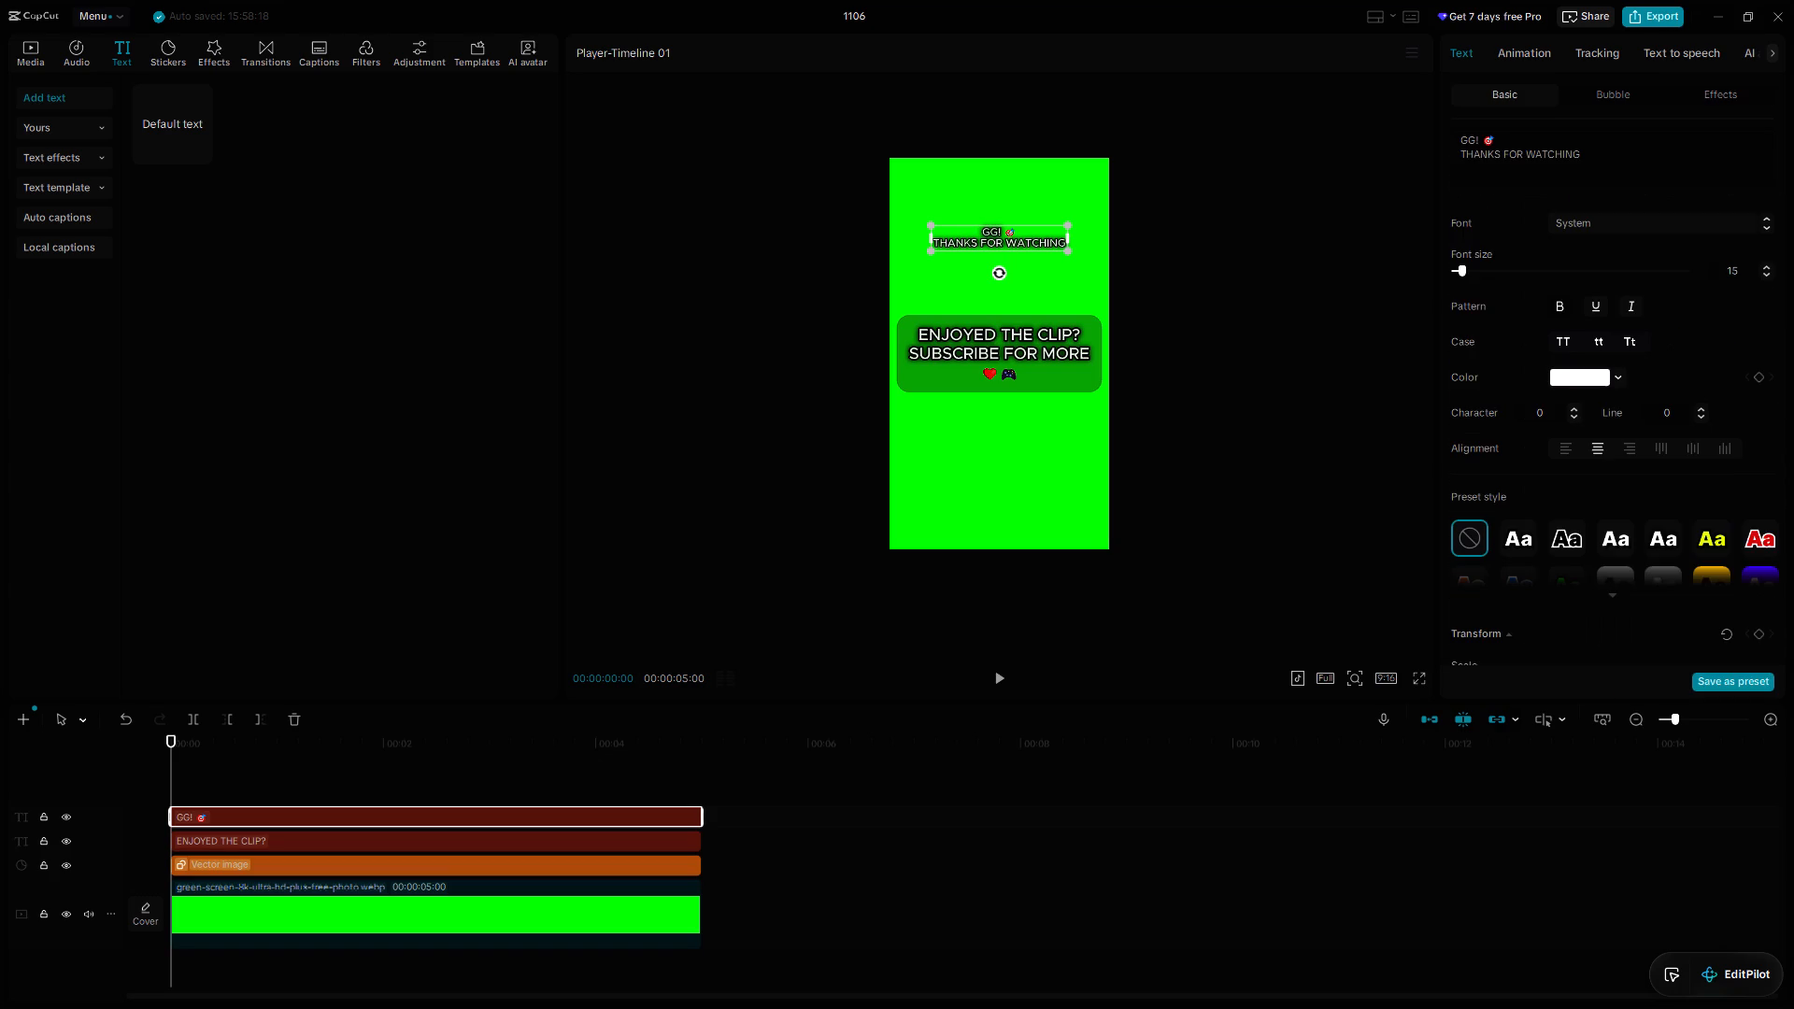
pyautogui.scroll(4, 1549, 223)
pyautogui.click(1685, 220)
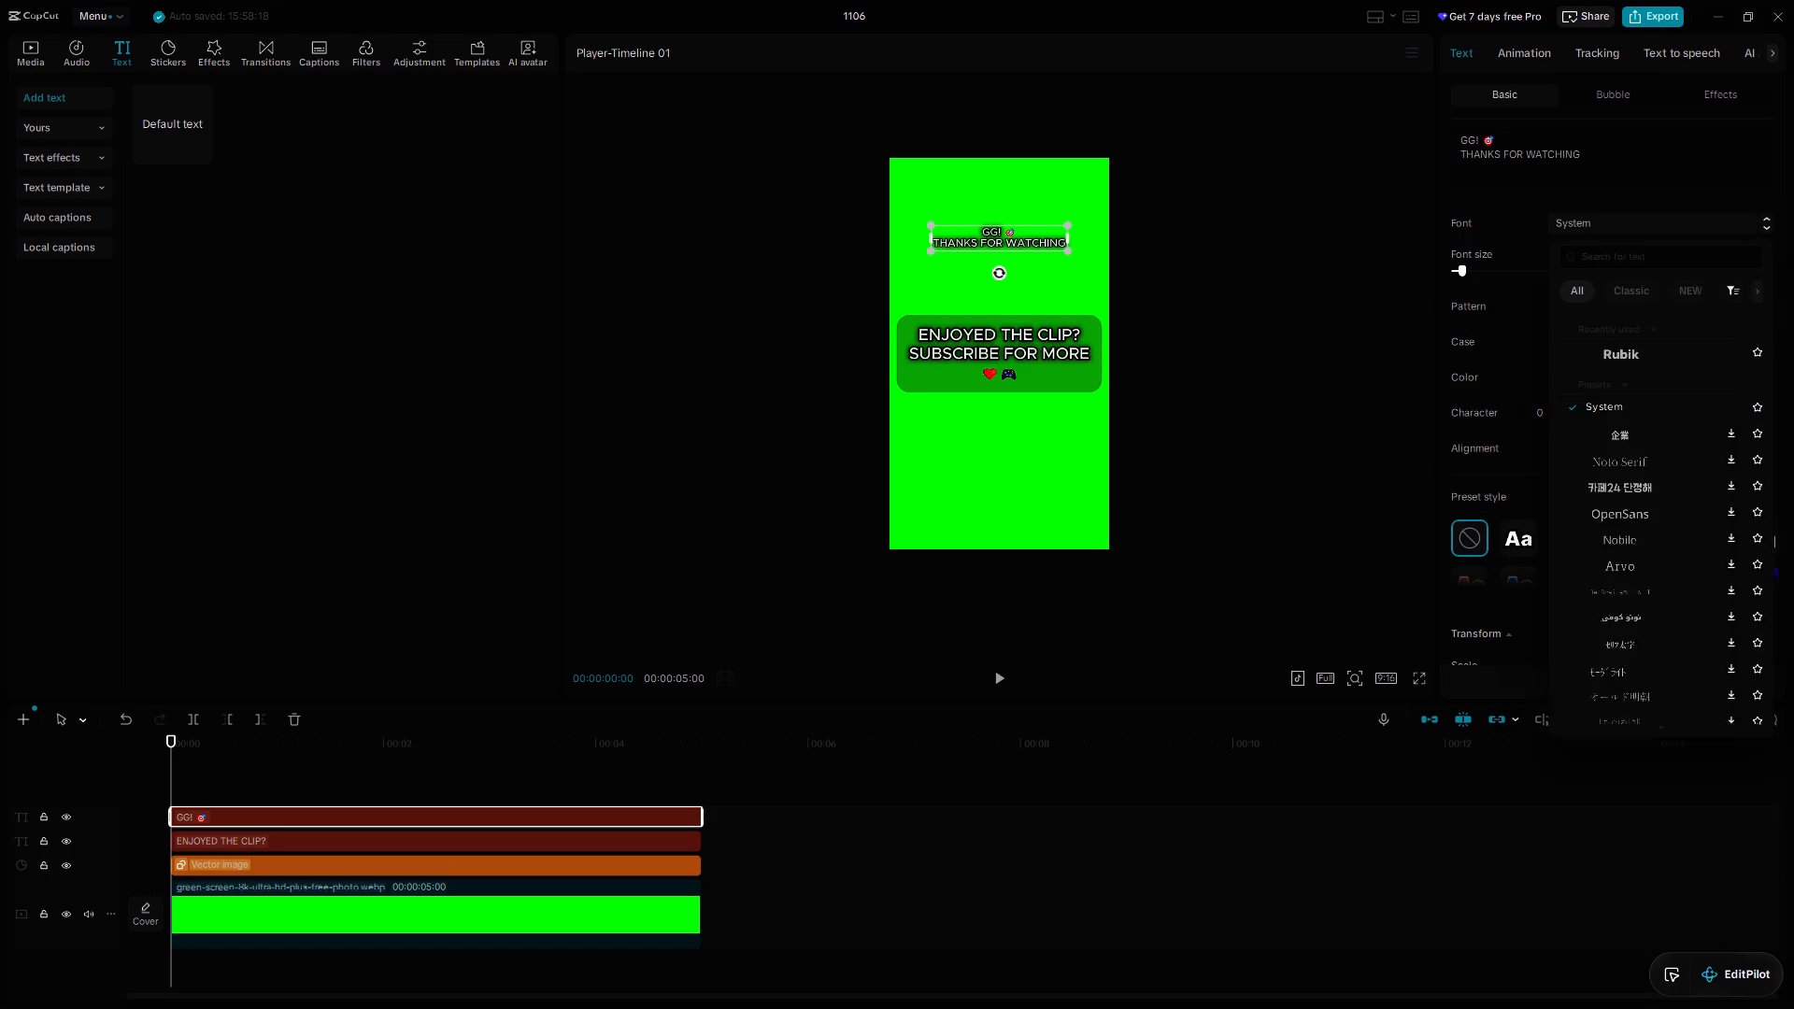
pyautogui.click(1764, 225)
pyautogui.click(1726, 224)
pyautogui.click(1497, 217)
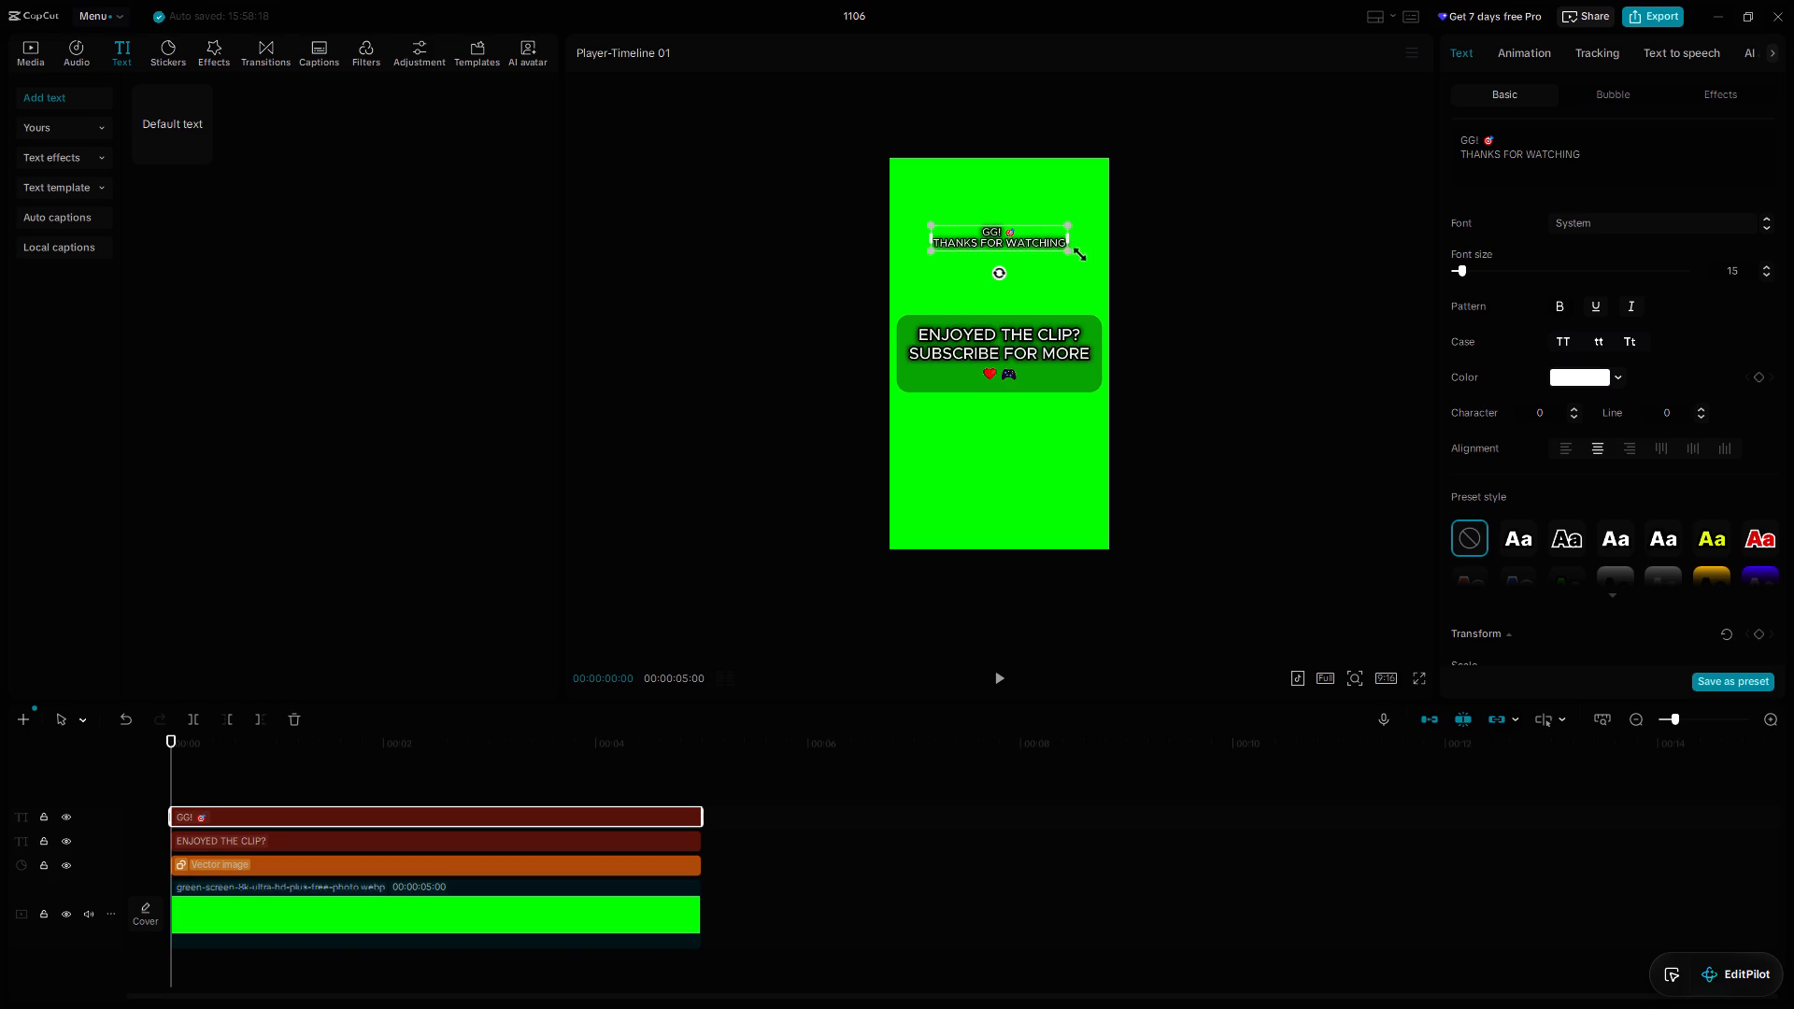
# Enlarge the "GG! 🎯 THANKS FOR WATCHING" text to slightly narrower than the subscribe box below.
pyautogui.moveTo(1064, 251); pyautogui.dragTo(1087, 259)
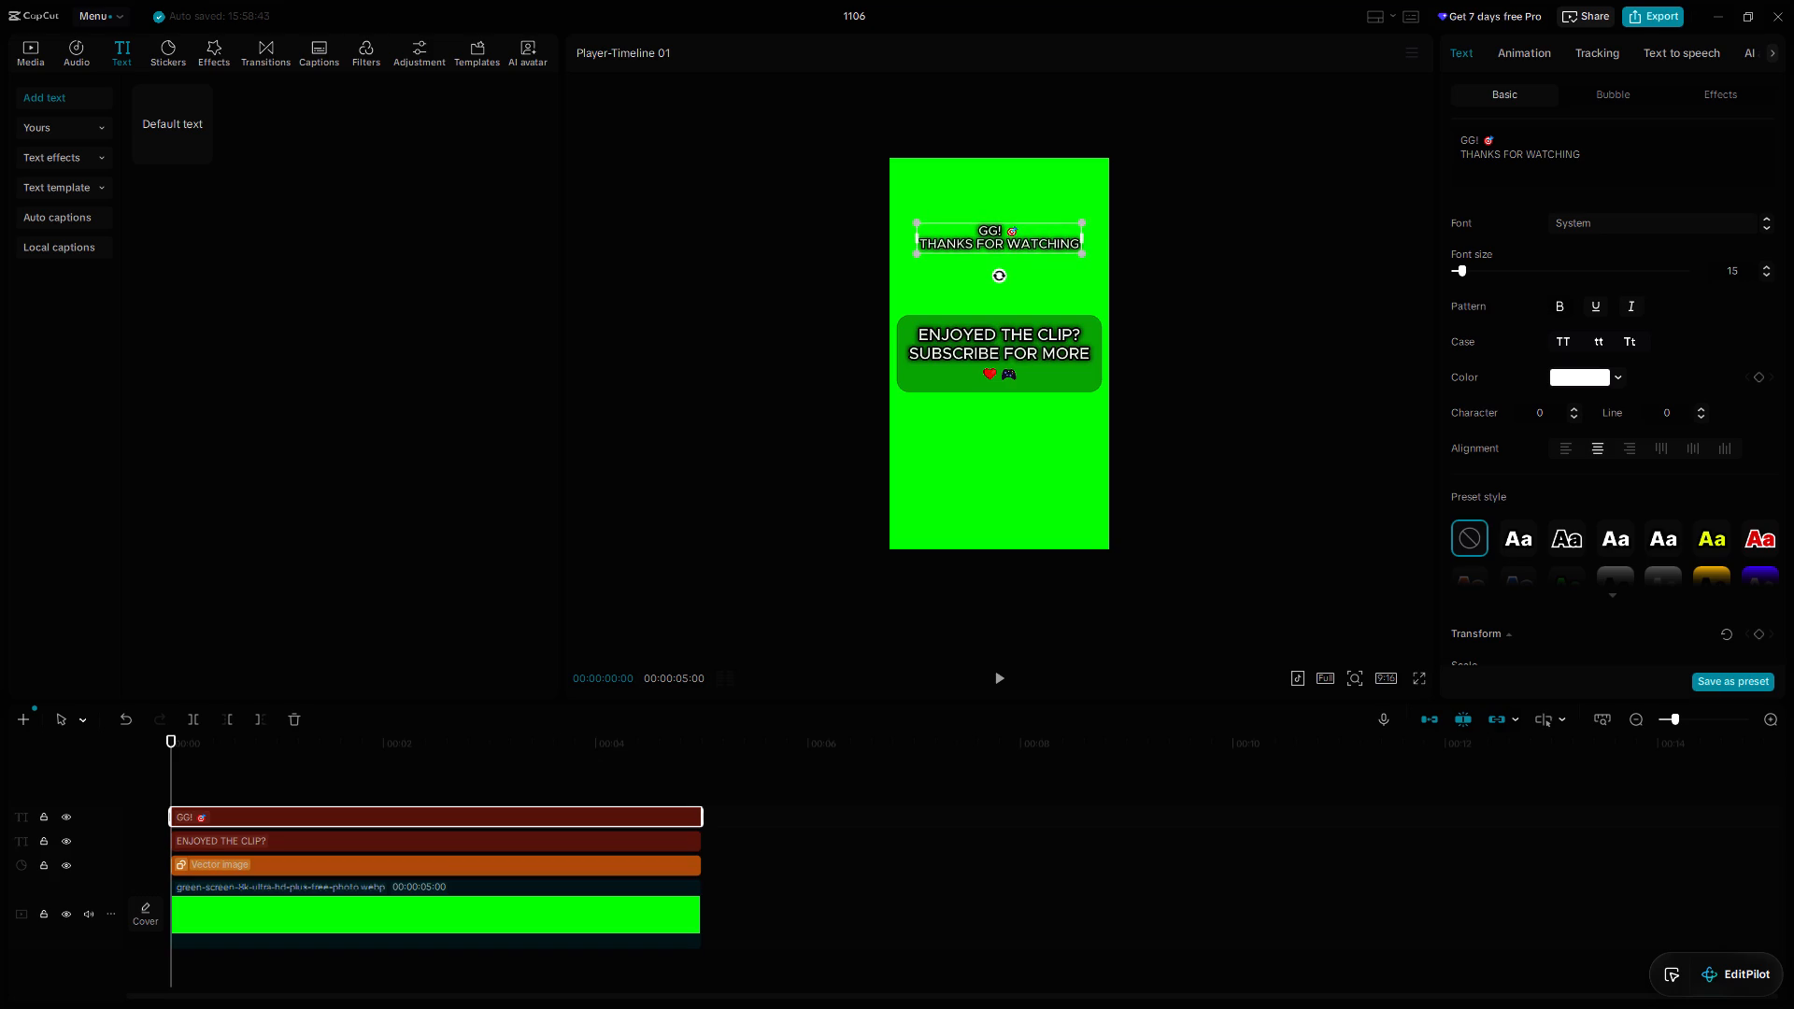
# Cut the "THANKS FOR WATCHING" line out of the text clip, leaving only "GG! 🎯".
pyautogui.moveTo(1582, 160); pyautogui.dragTo(1454, 154)
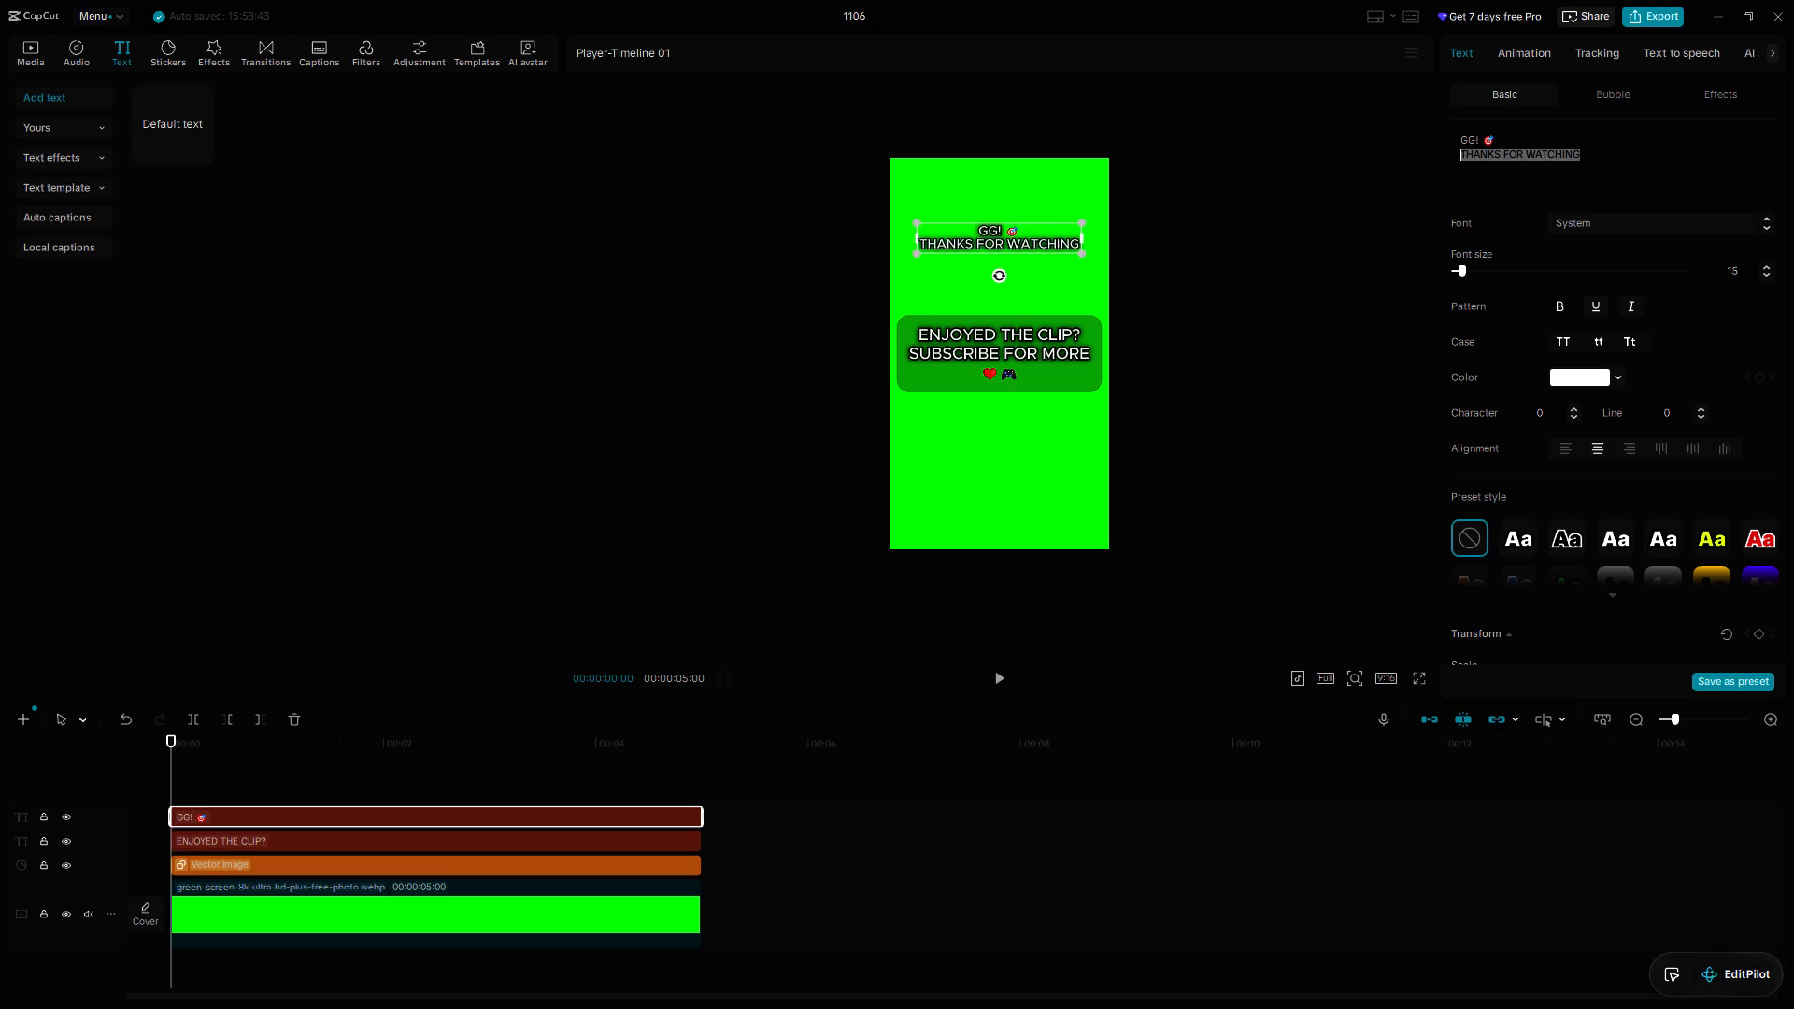
pyautogui.hotkey('ctrl', 'x')
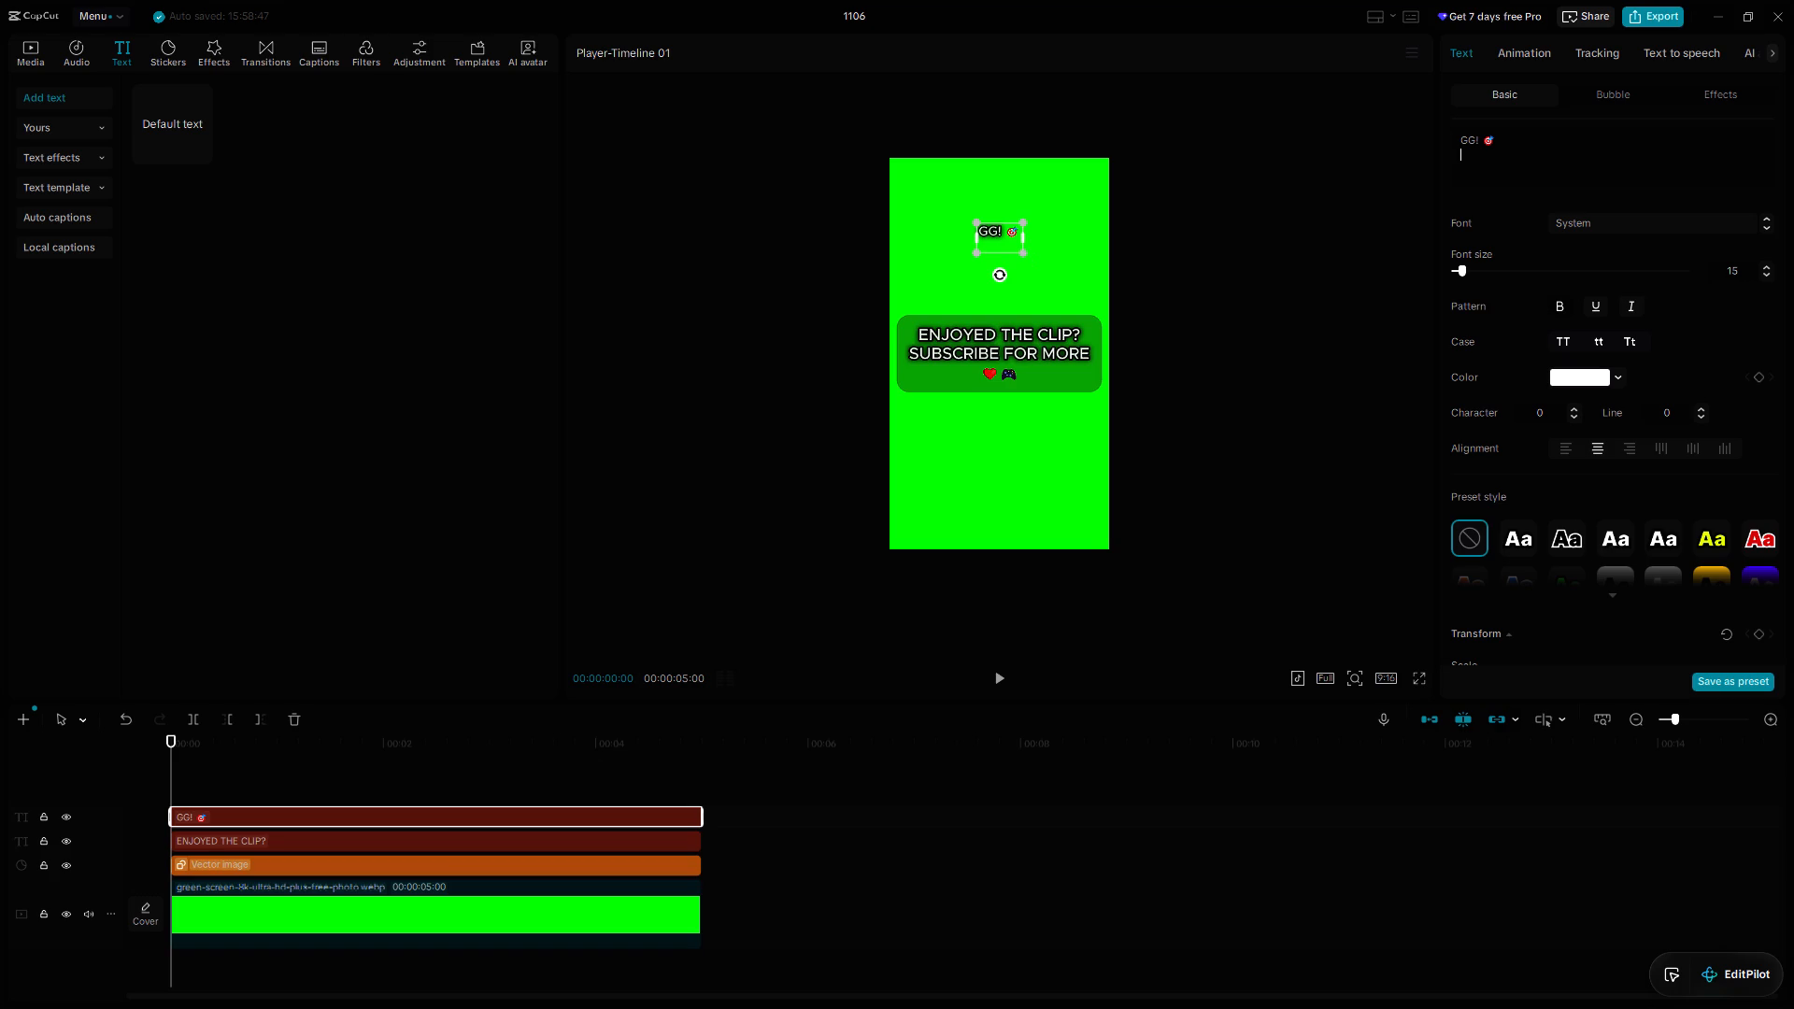
# Move the "GG! 🎯" text slightly higher in the frame, centred horizontally above the subscribe box.
pyautogui.moveTo(1007, 249); pyautogui.dragTo(1018, 250)
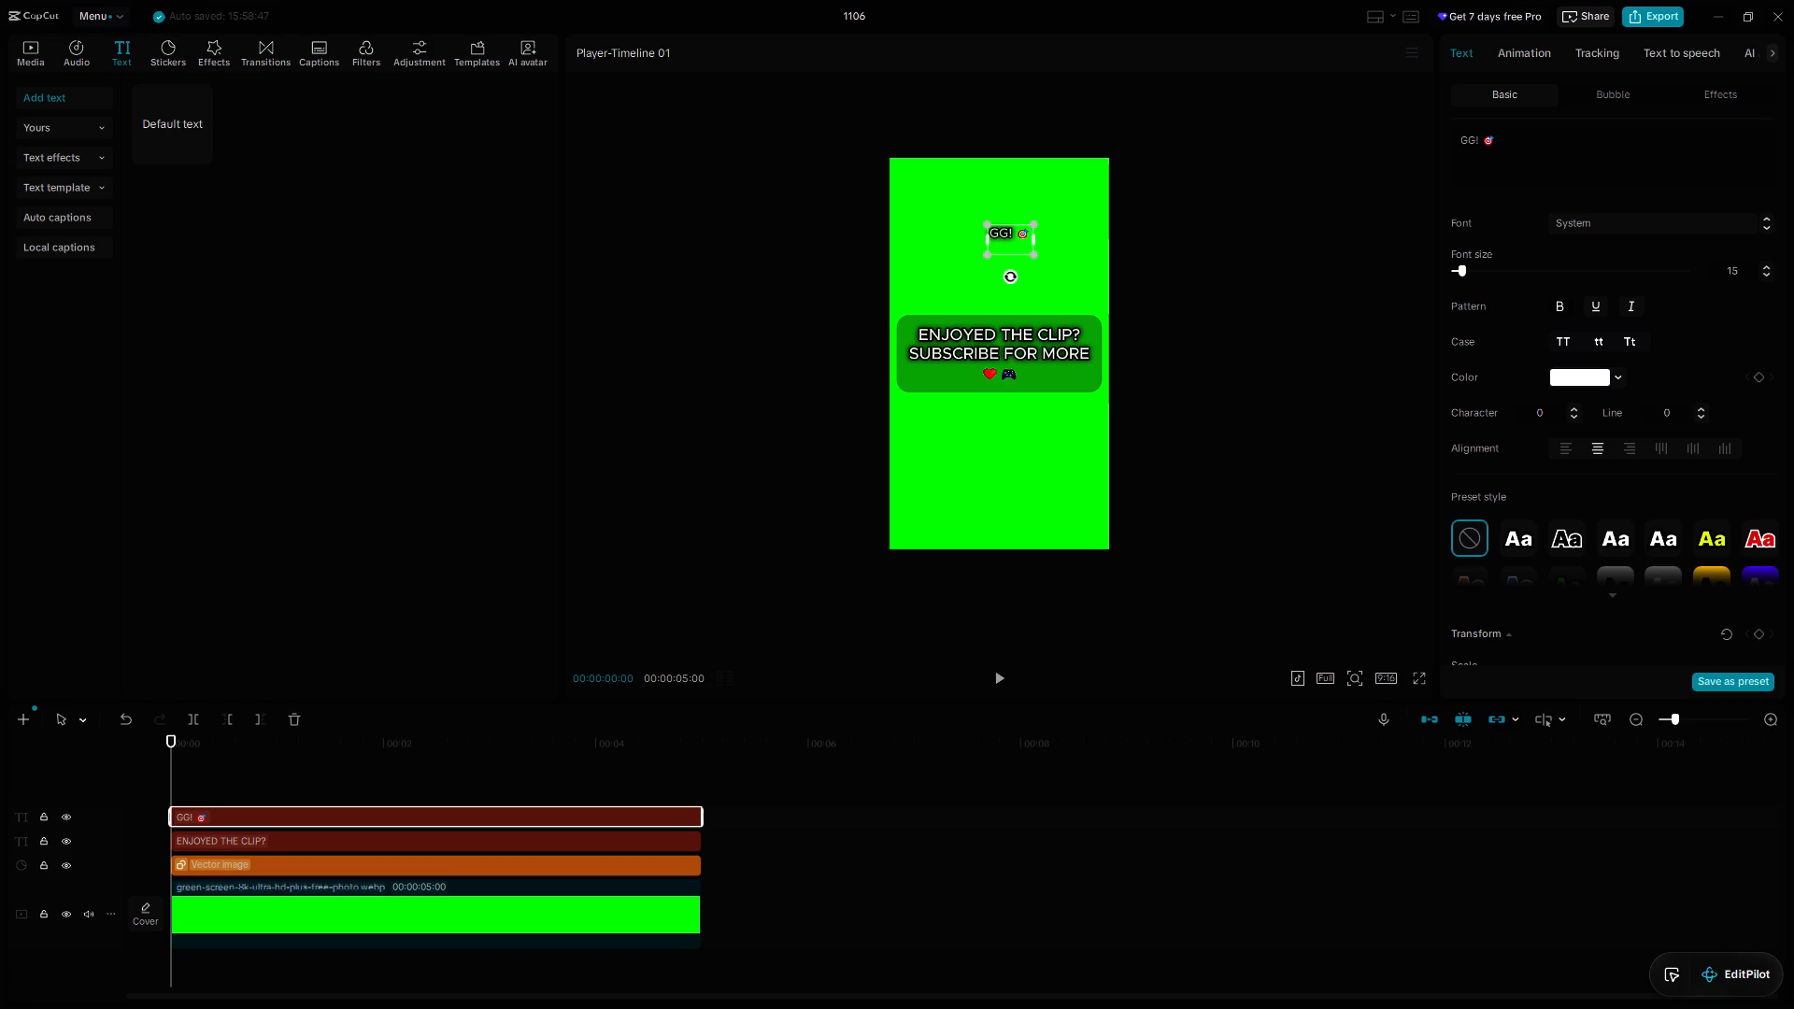
pyautogui.moveTo(1018, 250); pyautogui.dragTo(1007, 245)
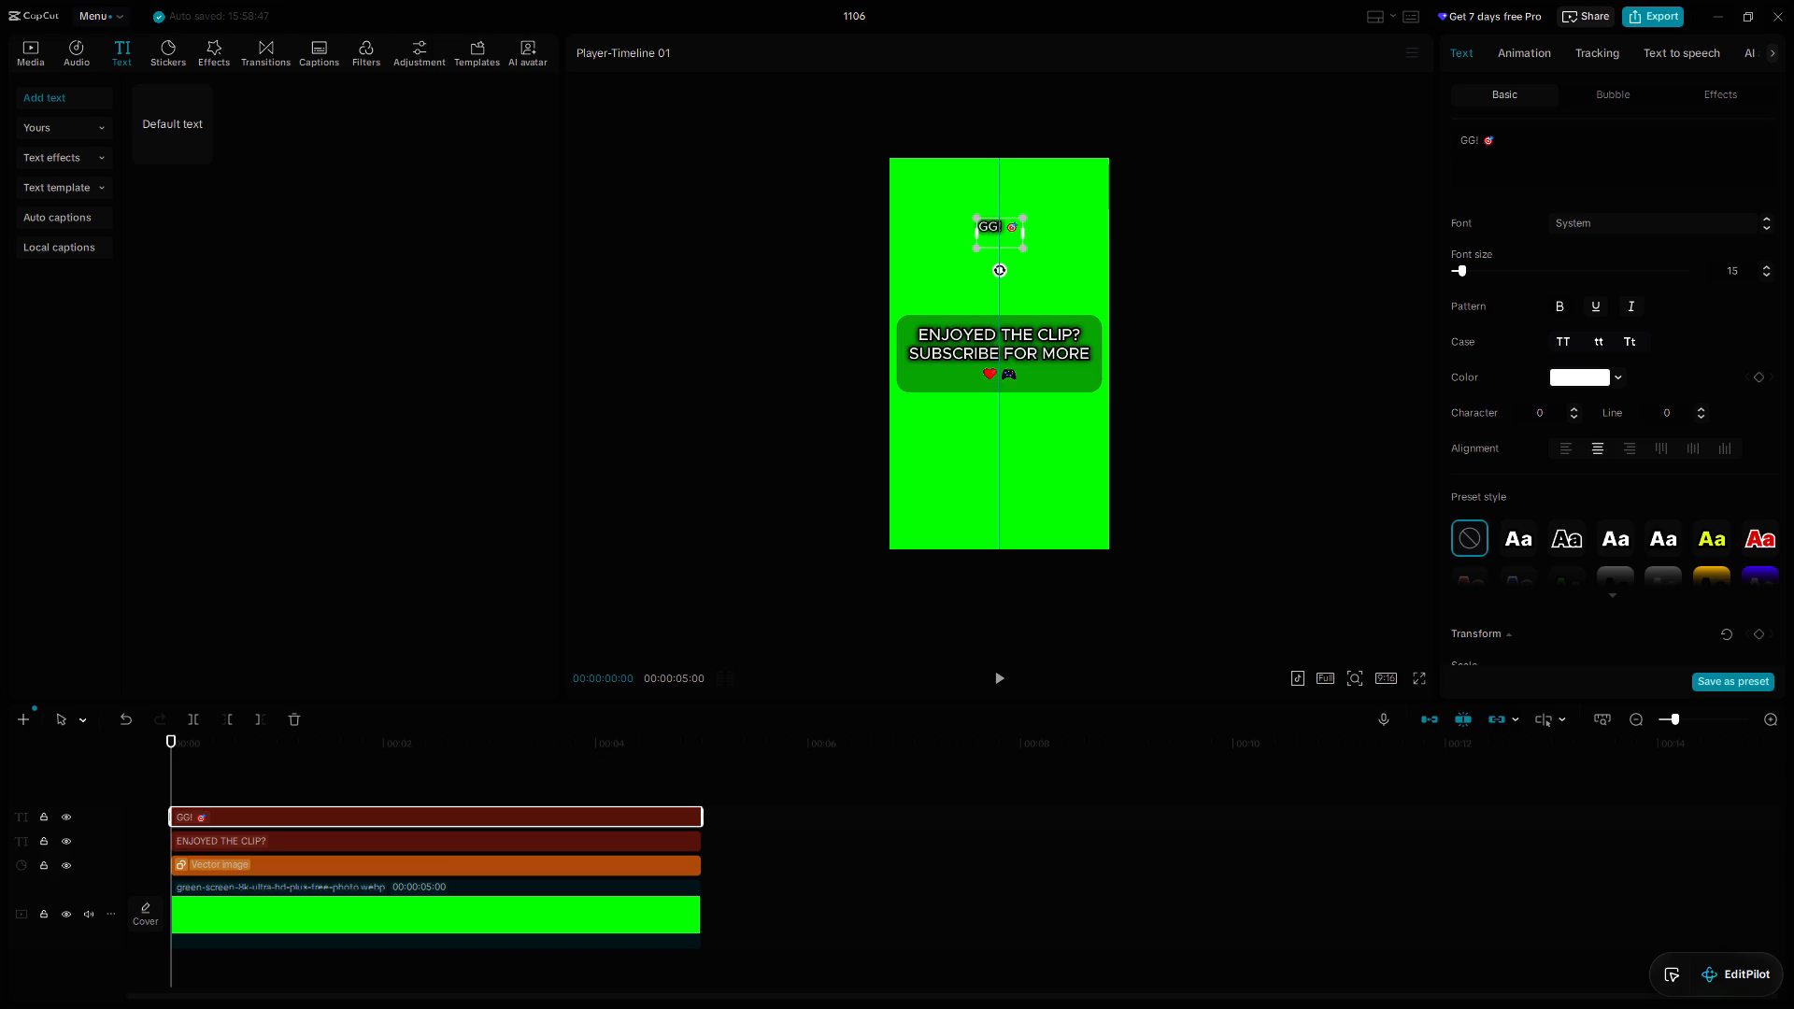
# Move the "GG! 🎯" text a little higher in the frame, keeping it centred horizontally.
pyautogui.moveTo(1007, 245); pyautogui.dragTo(1009, 235)
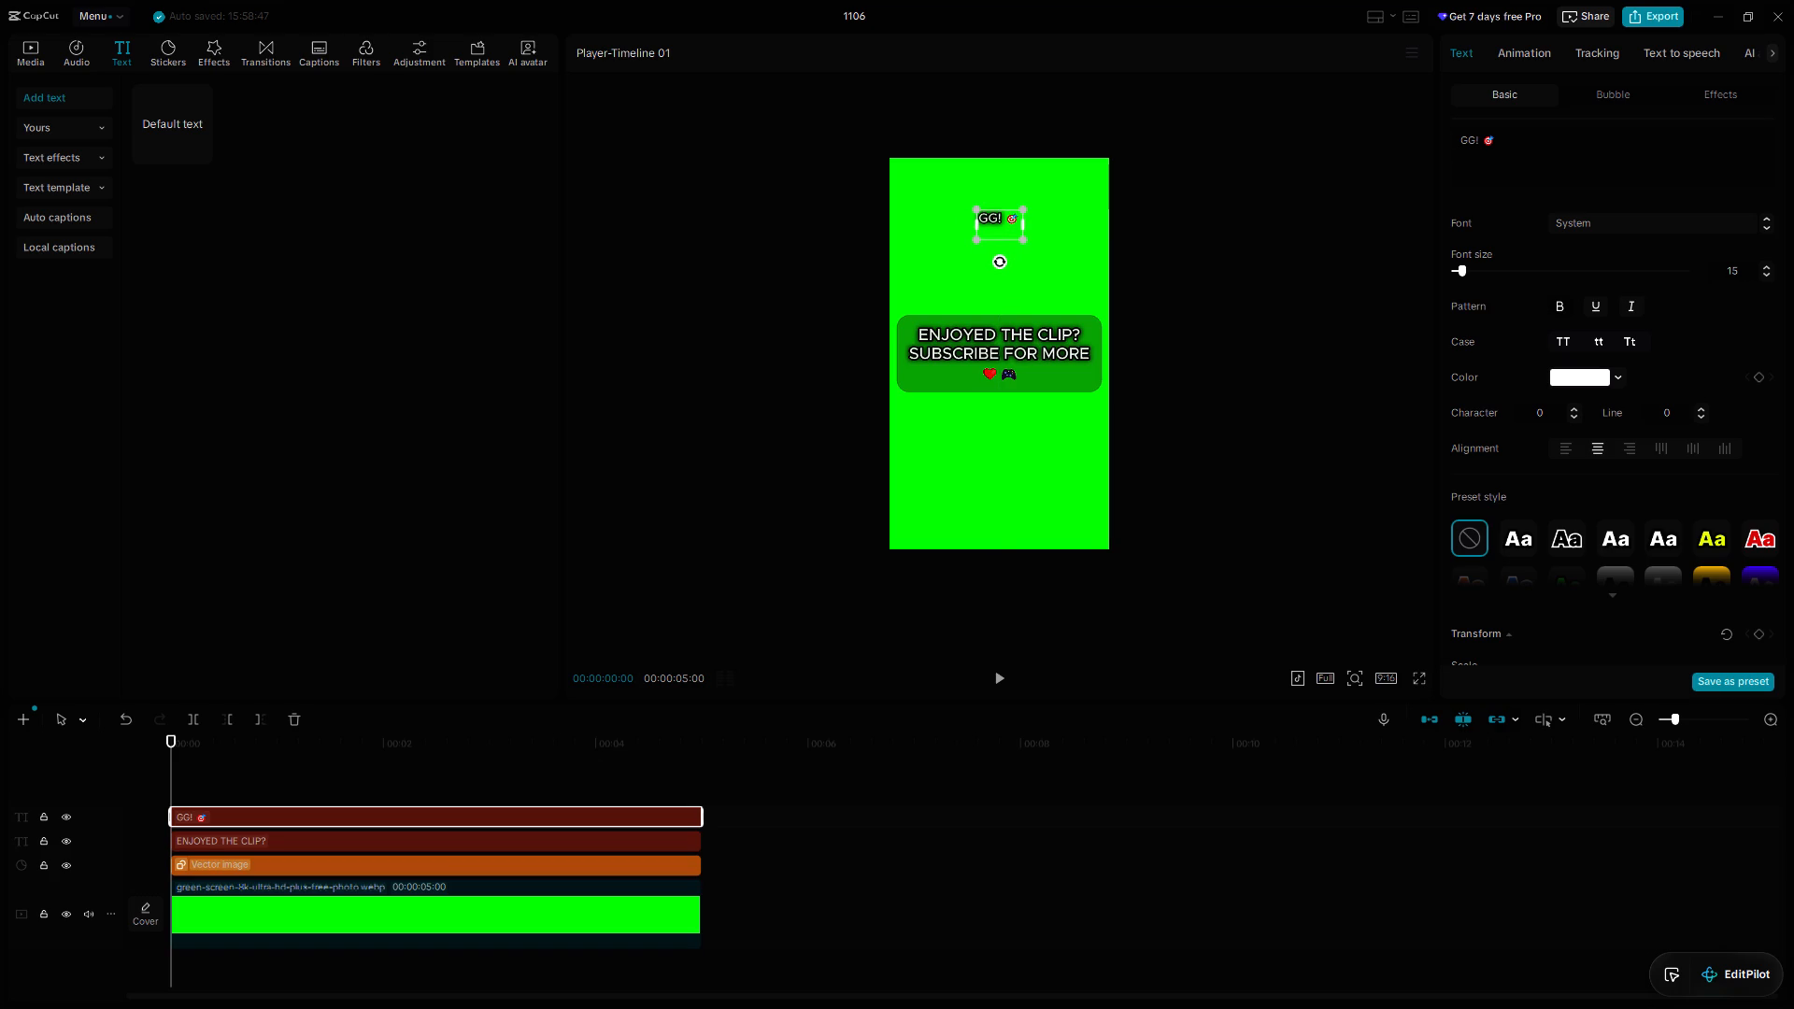
pyautogui.click(1012, 235)
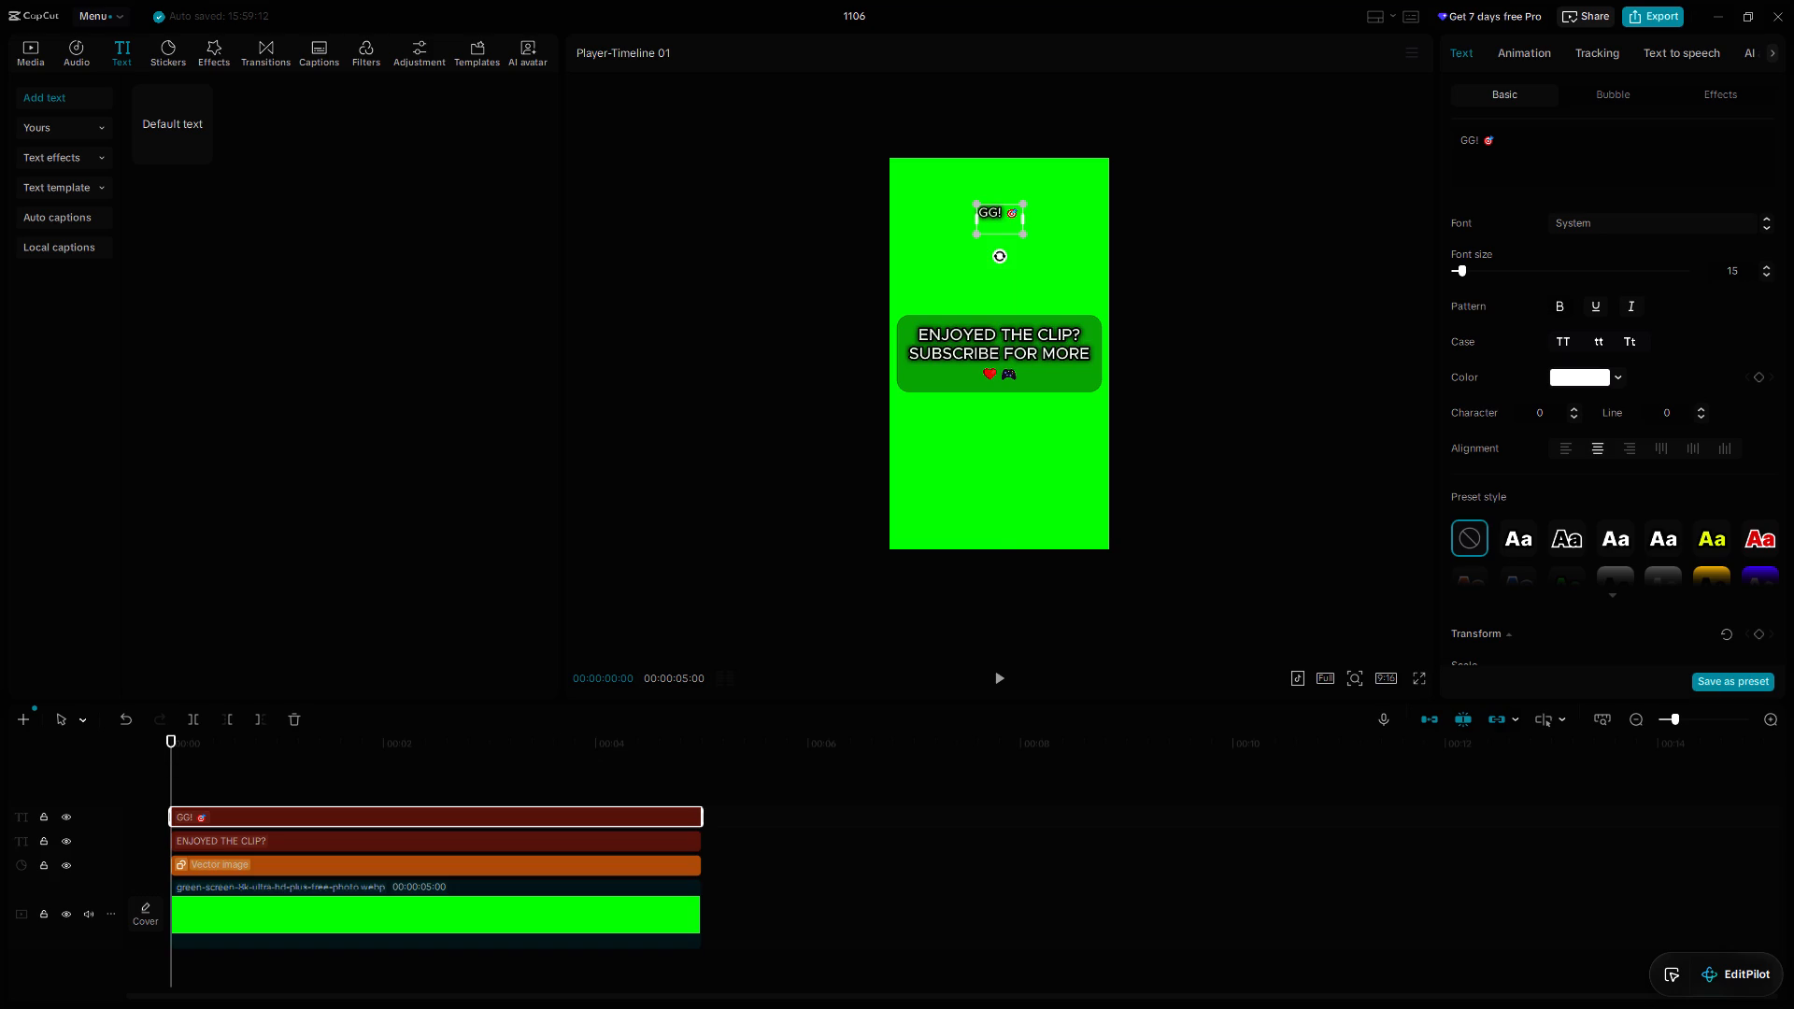
# Add a default text clip on a new track above "GG! 🎯" and extend it to the full 5-second length.
pyautogui.moveTo(172, 125); pyautogui.dragTo(178, 746)
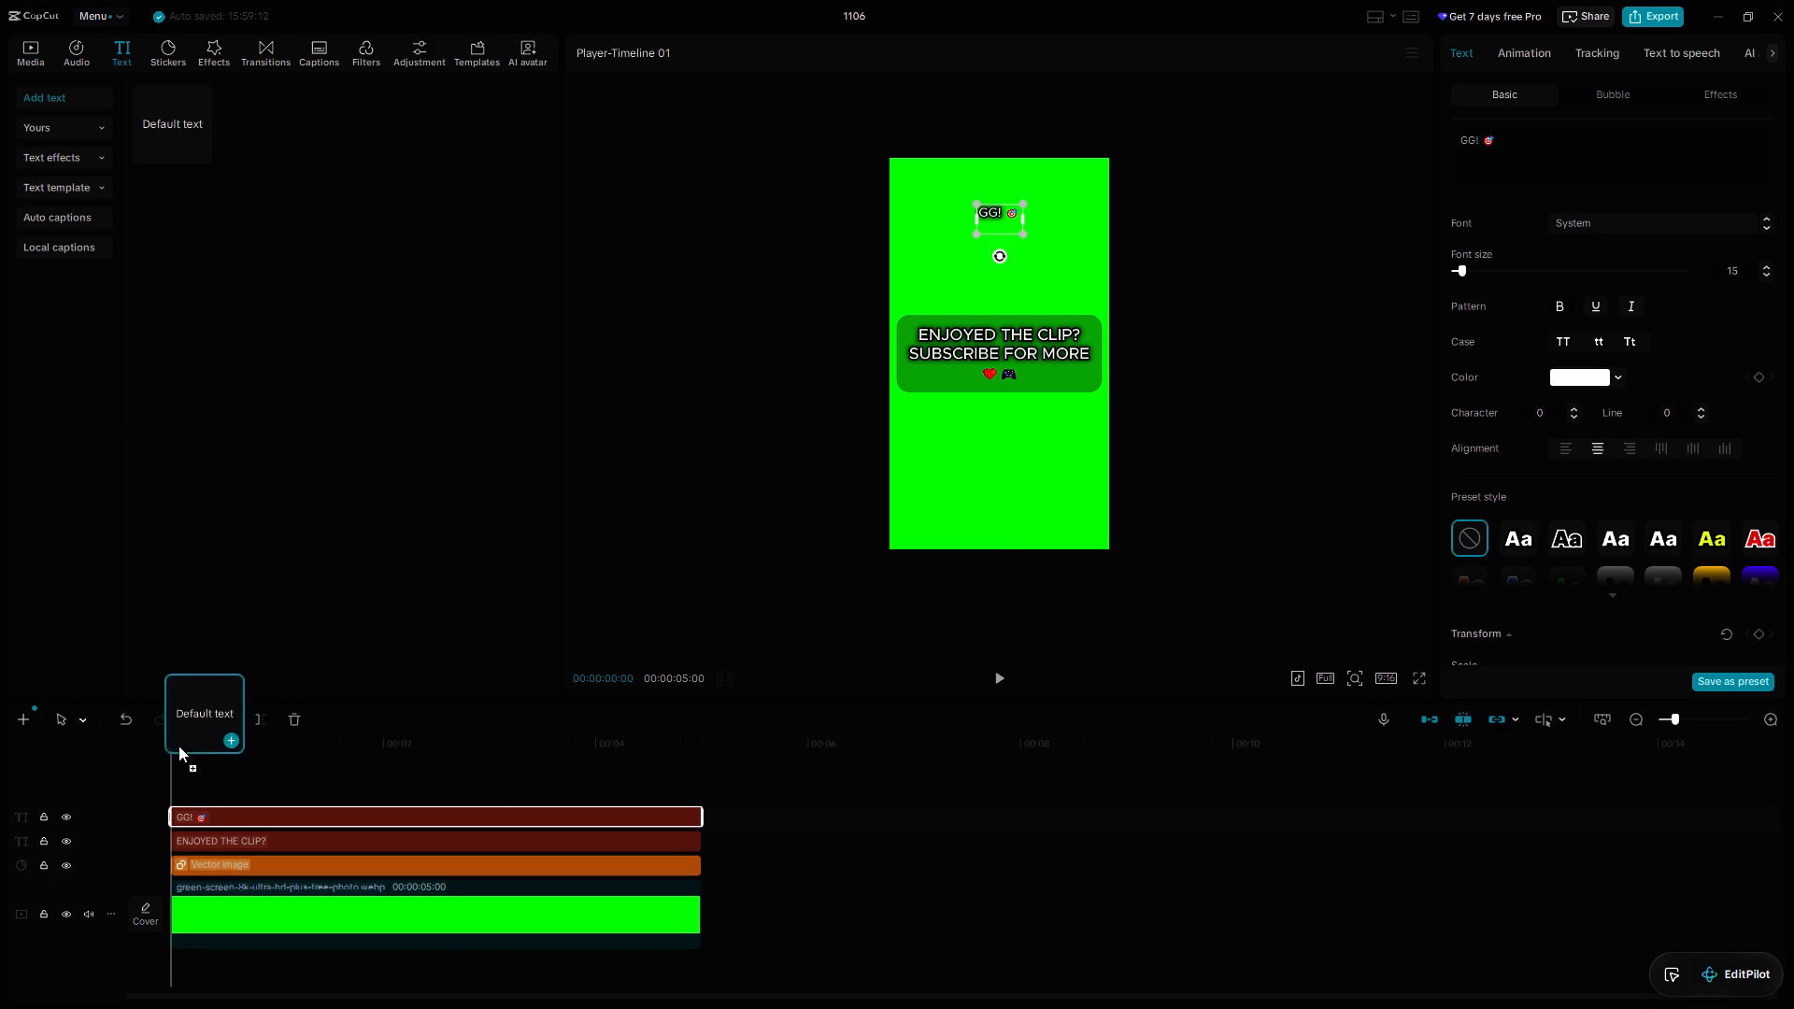
pyautogui.moveTo(178, 746); pyautogui.dragTo(170, 794)
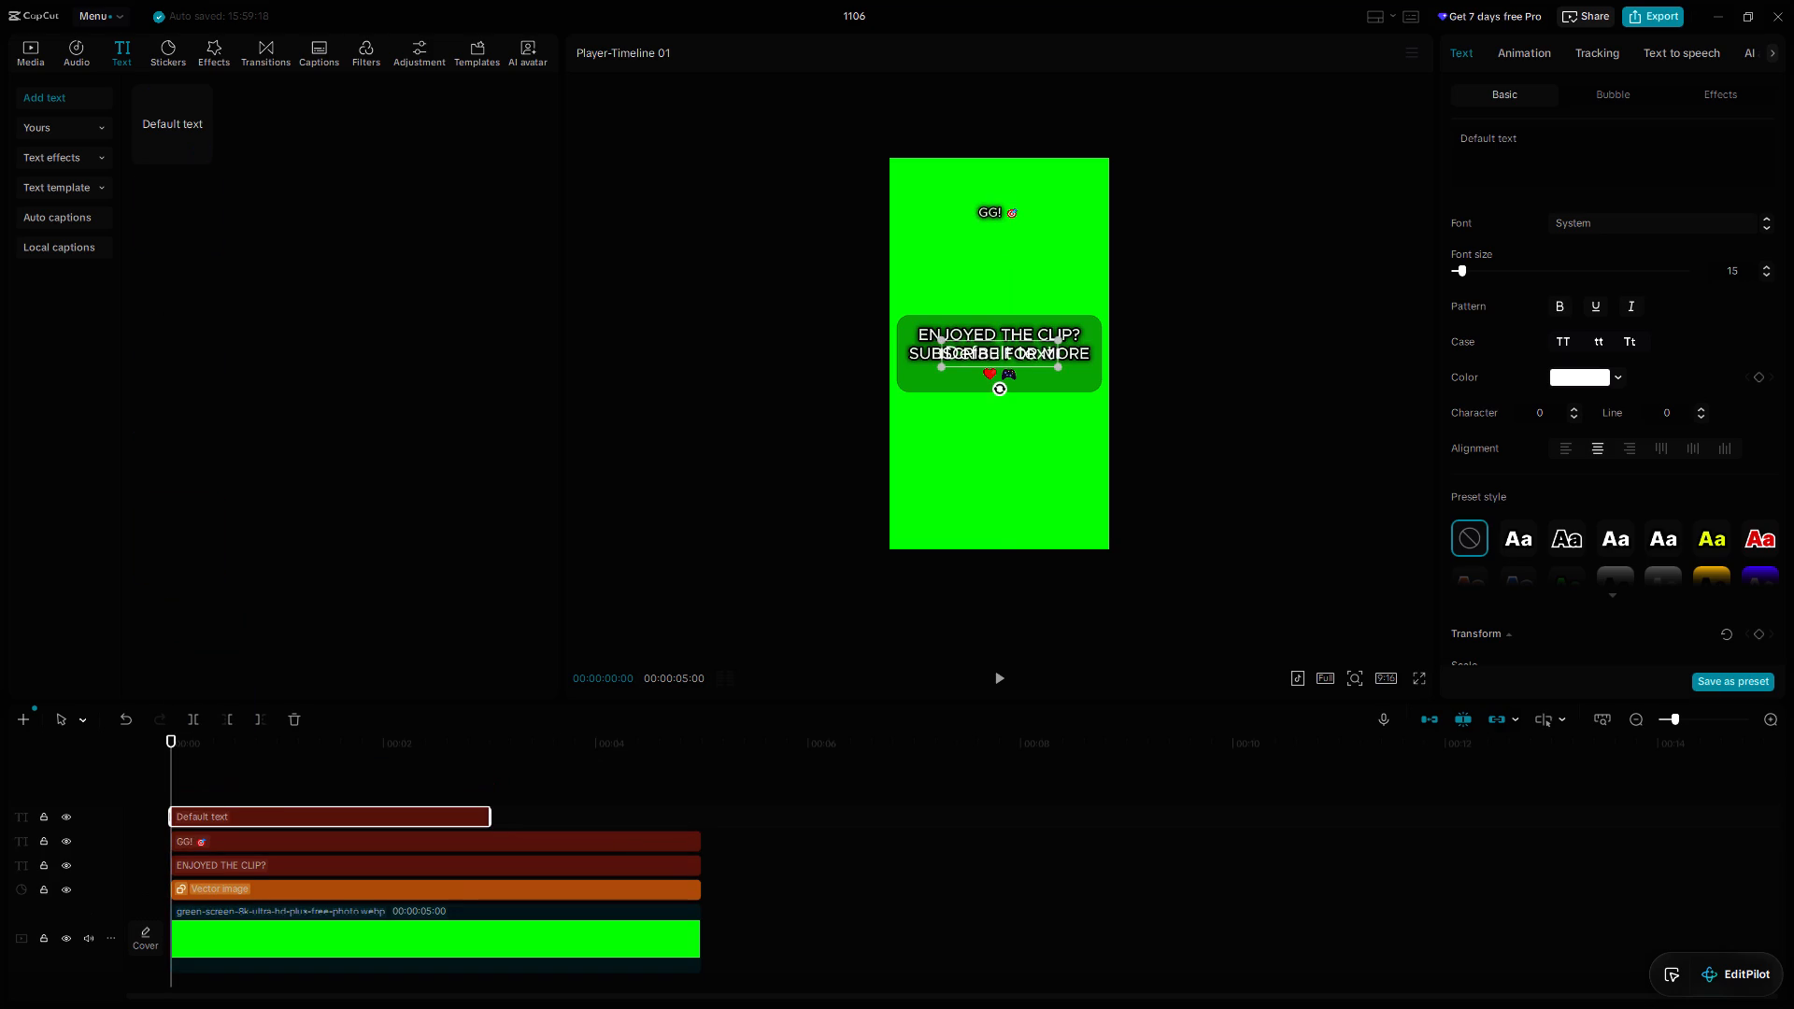
pyautogui.moveTo(488, 819); pyautogui.dragTo(693, 822)
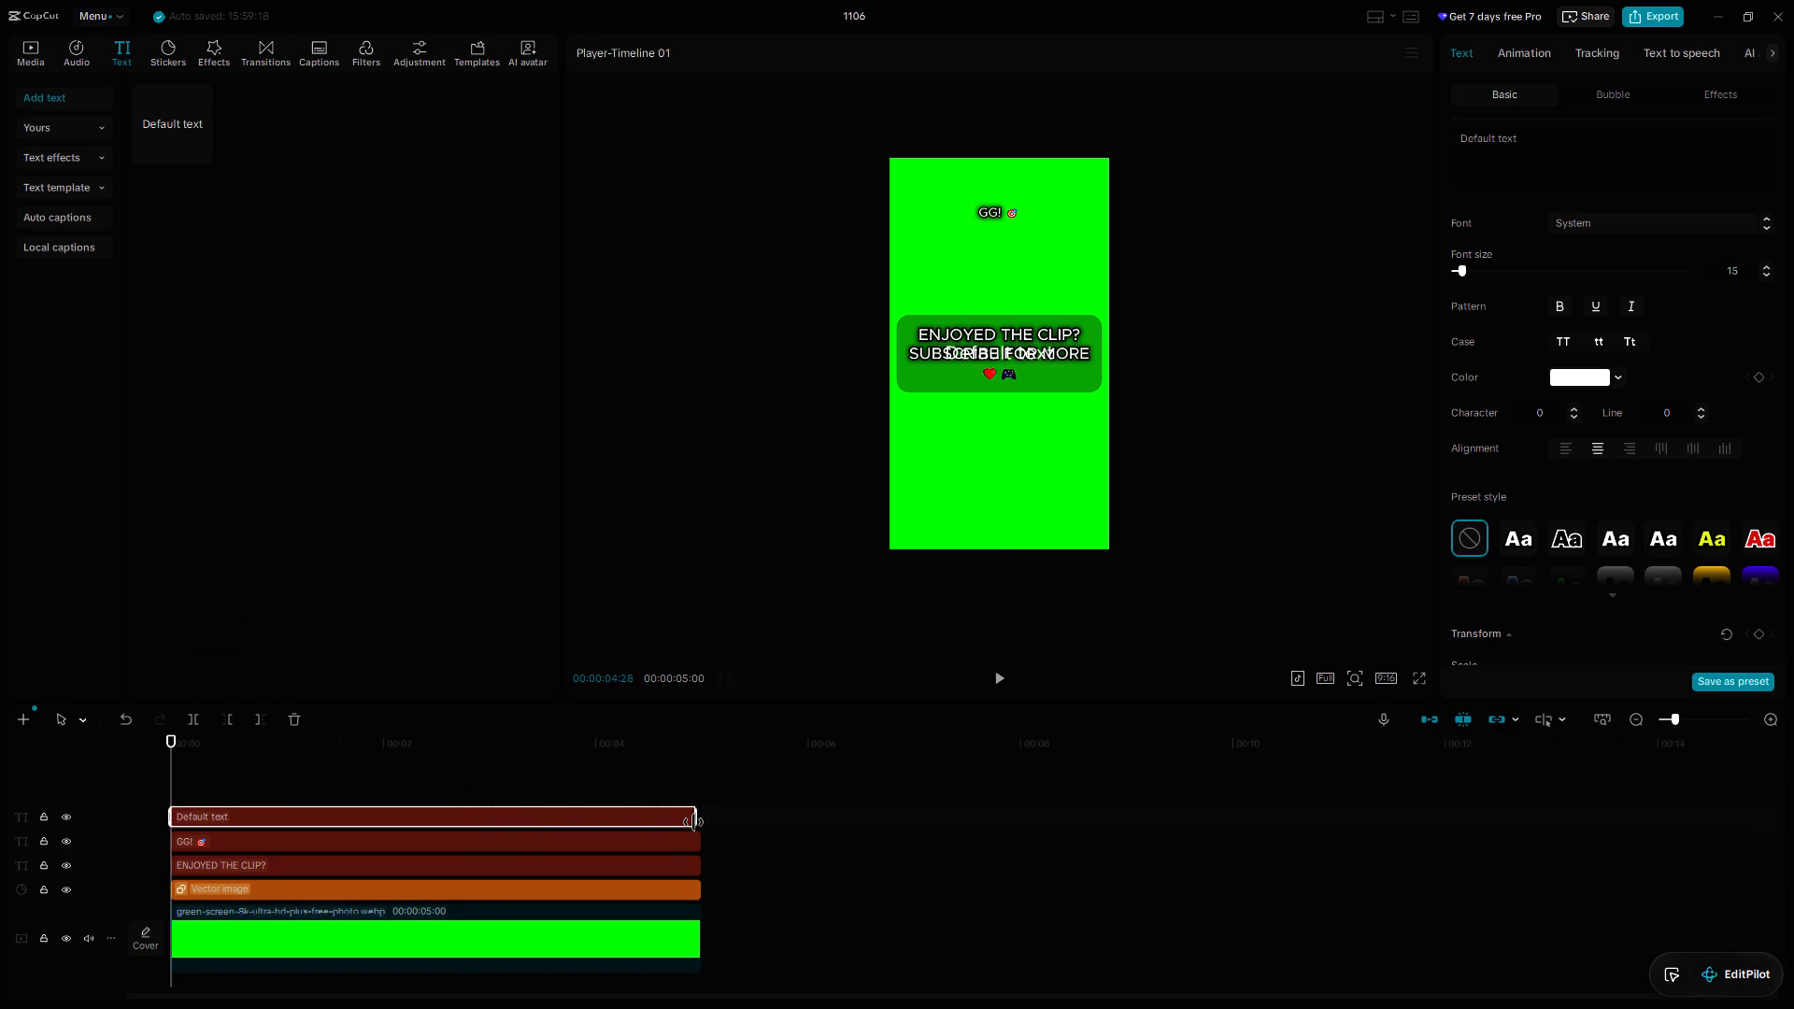
pyautogui.moveTo(693, 822); pyautogui.dragTo(696, 822)
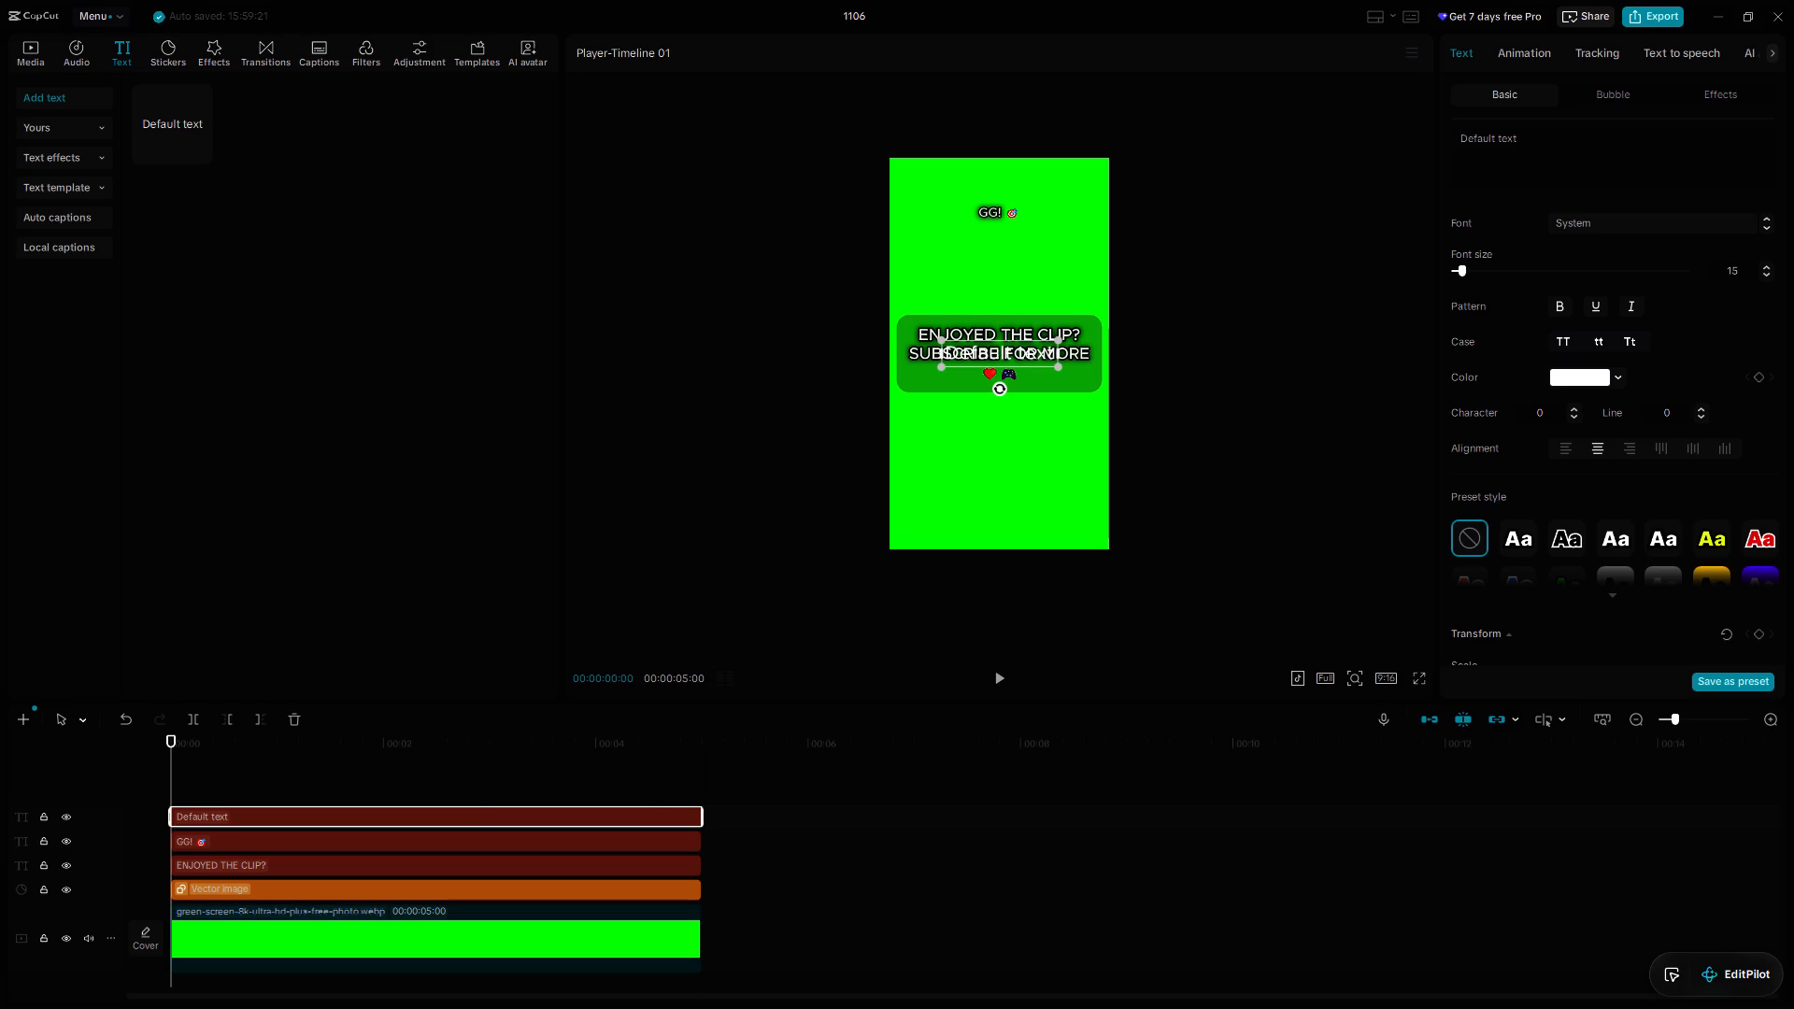
# Place the new text beneath "GG! 🎯" and replace its wording with the cut line "THANKS FOR WATCHING".
pyautogui.moveTo(1034, 362); pyautogui.dragTo(1028, 249)
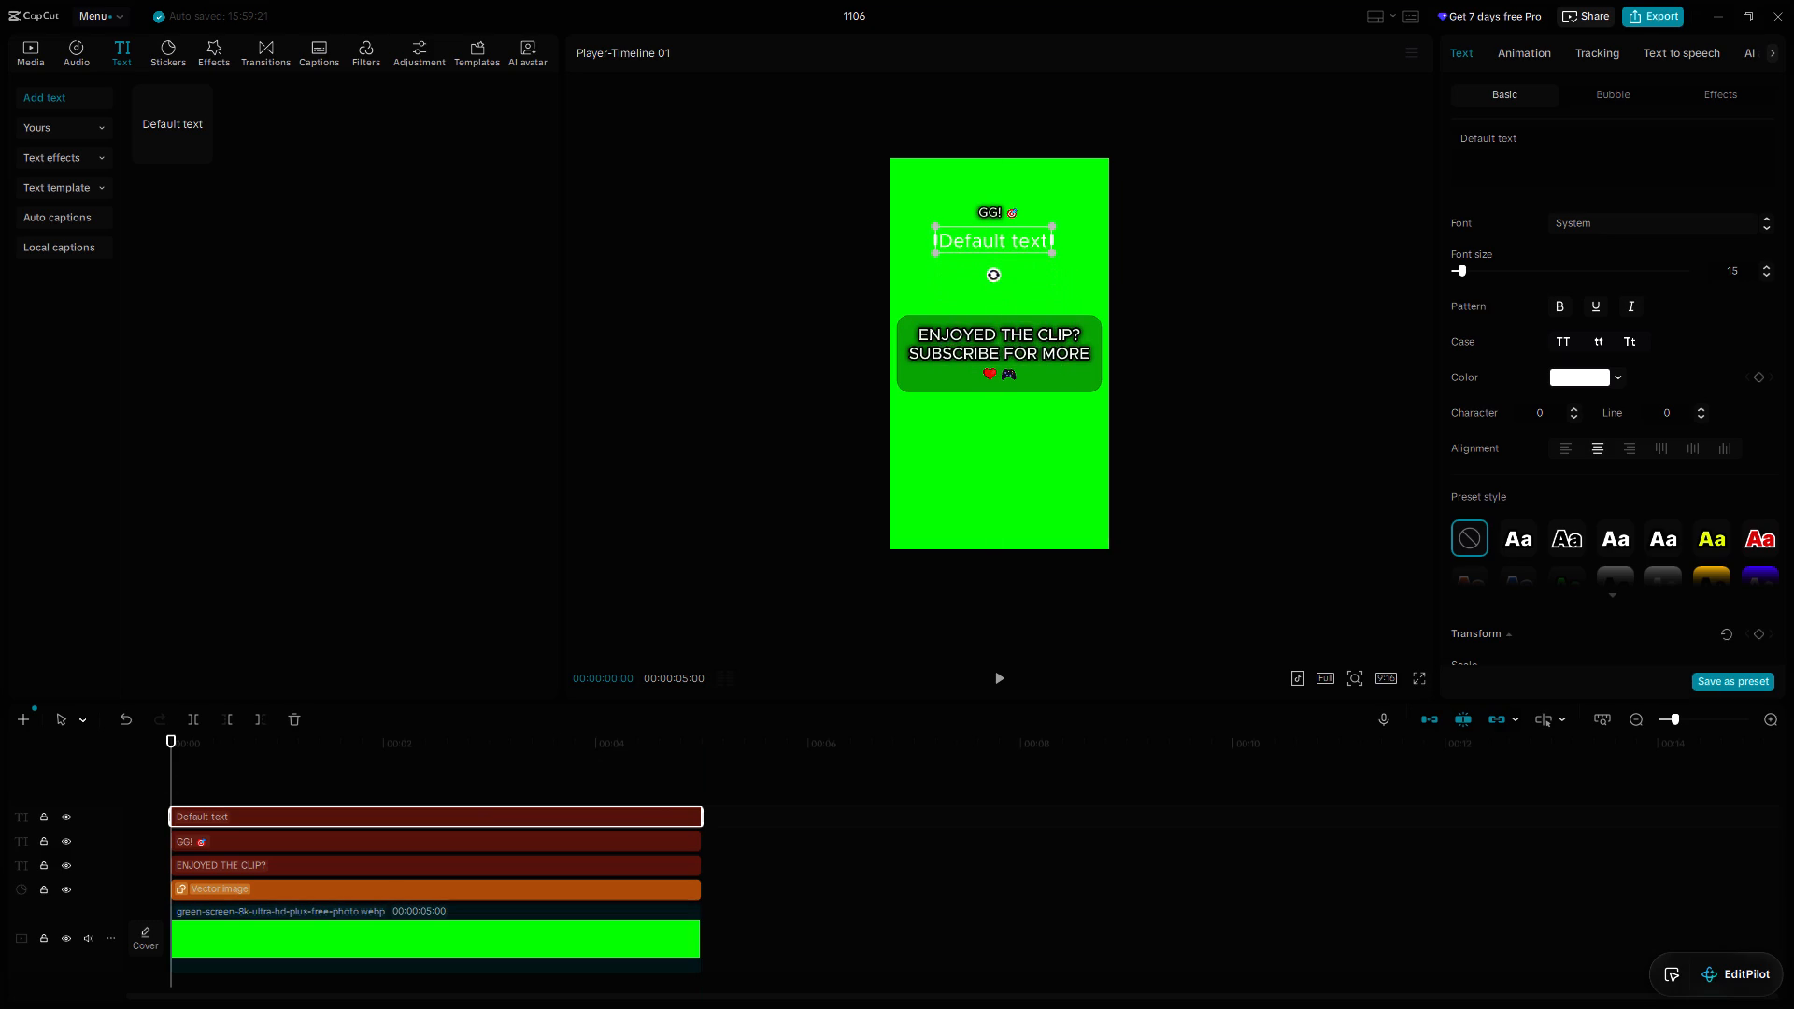
pyautogui.moveTo(1028, 249); pyautogui.dragTo(1031, 242)
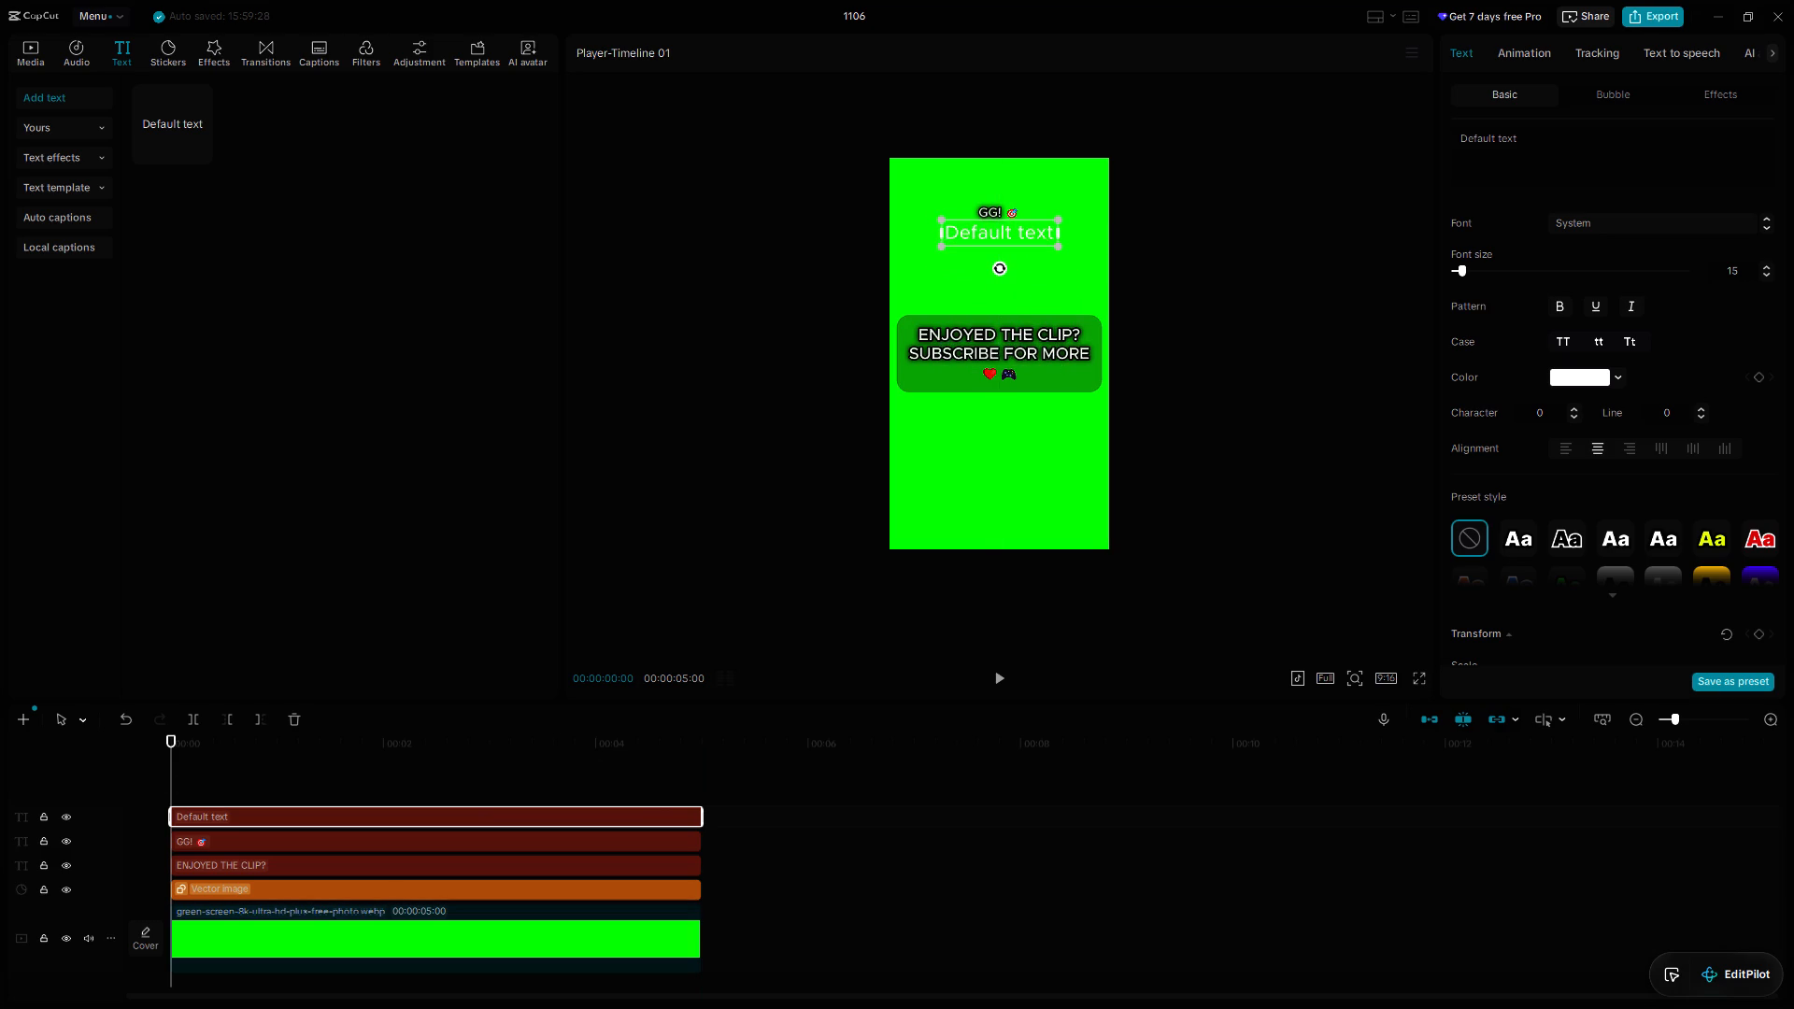
pyautogui.moveTo(1613, 148); pyautogui.dragTo(1426, 141)
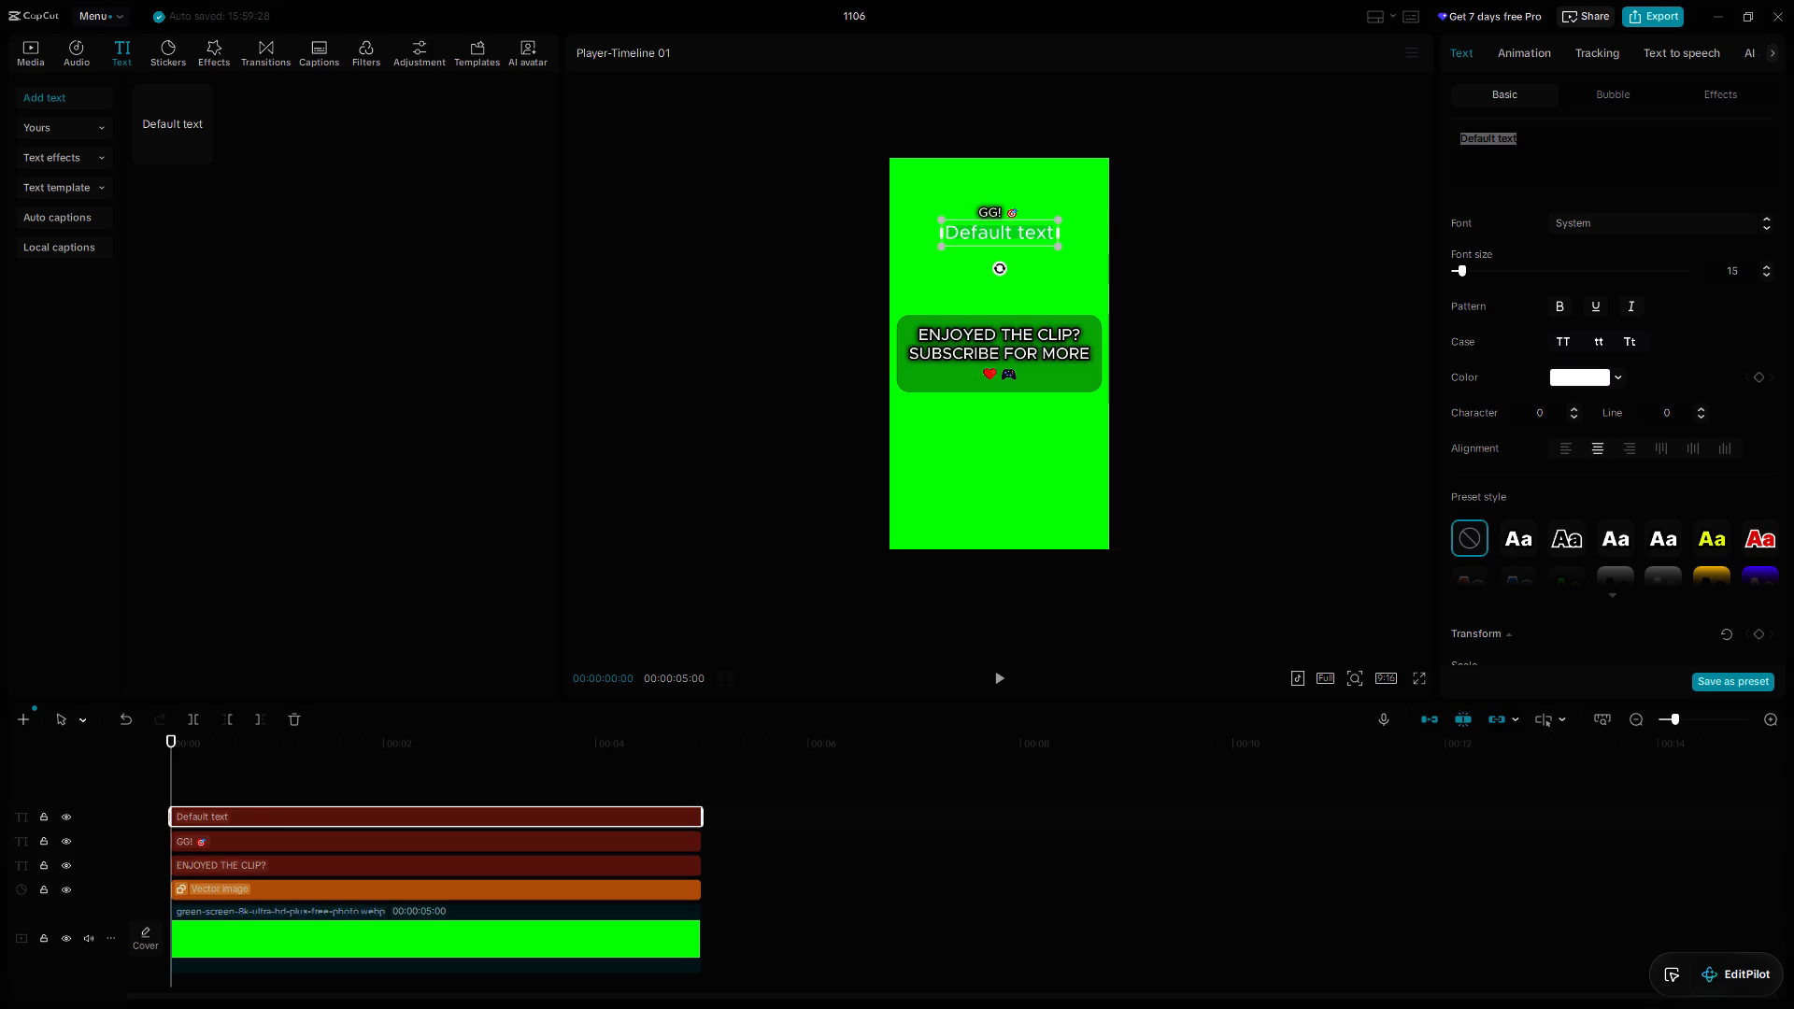
pyautogui.hotkey('ctrl', 'v')
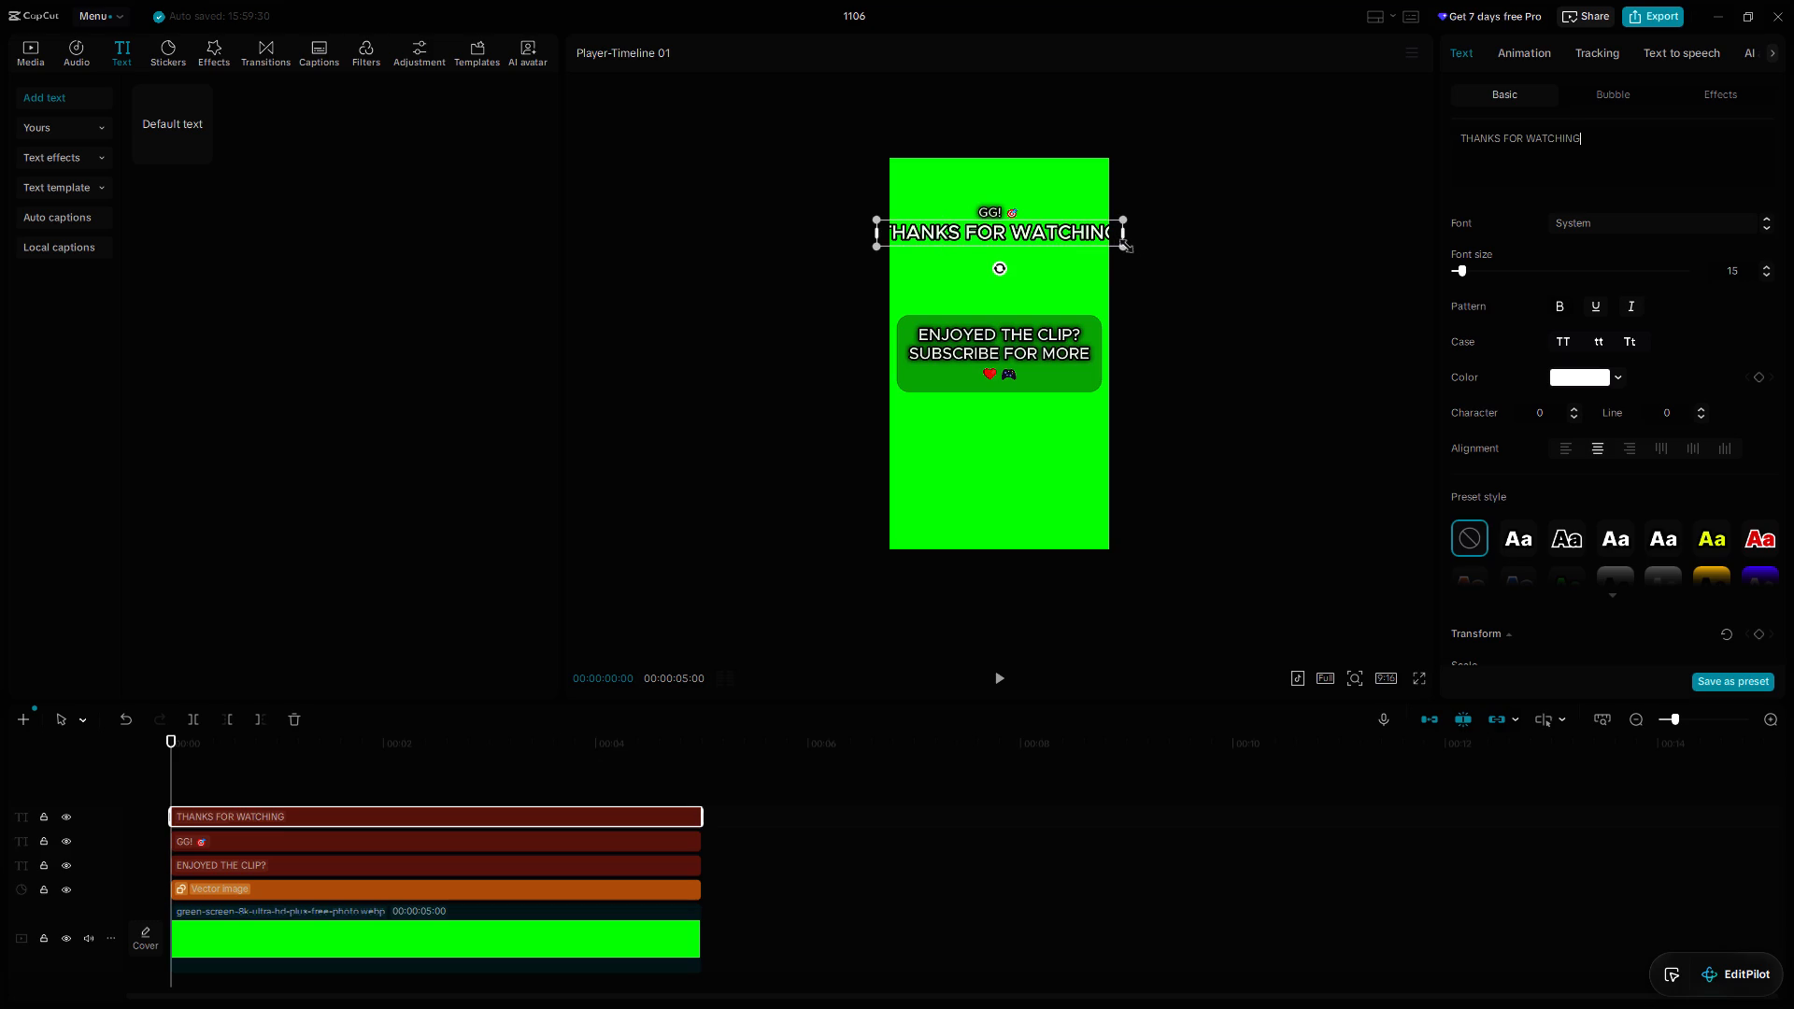
# Shrink "THANKS FOR WATCHING" to less than half the frame width and centre it closely beneath "GG! 🎯".
pyautogui.moveTo(1122, 243); pyautogui.dragTo(1061, 237)
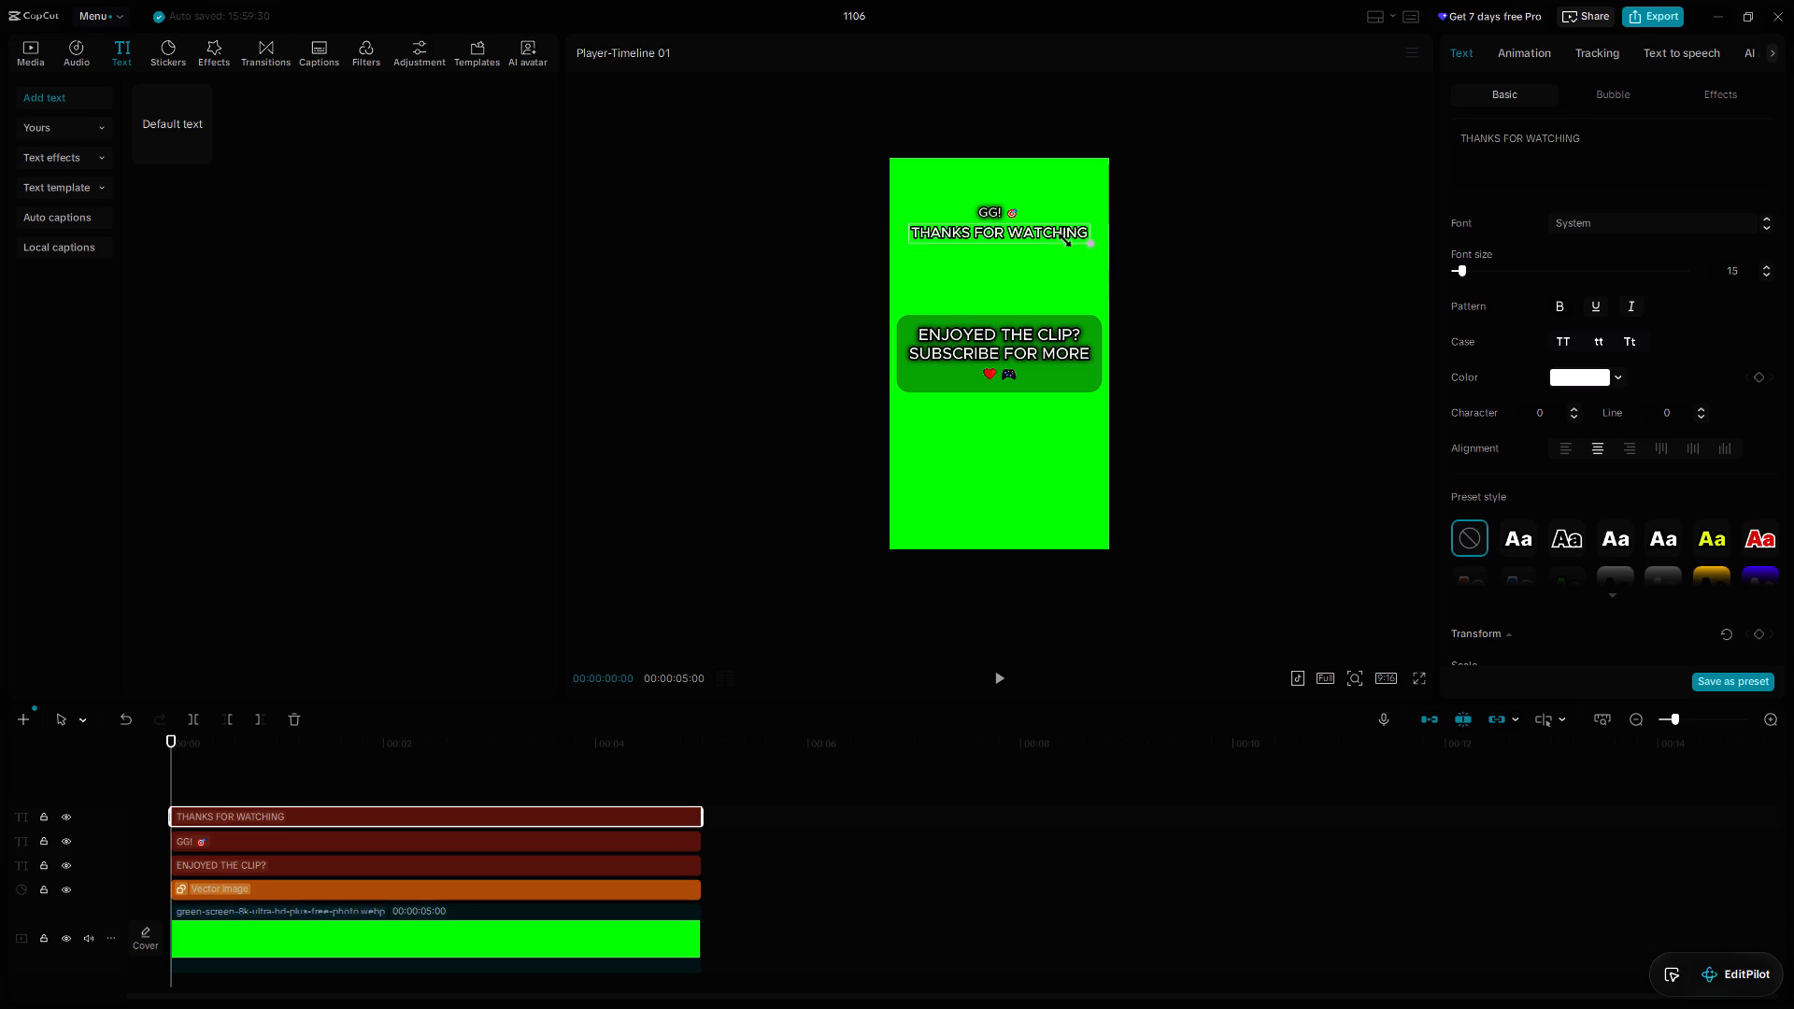
pyautogui.moveTo(1061, 237); pyautogui.dragTo(1005, 235)
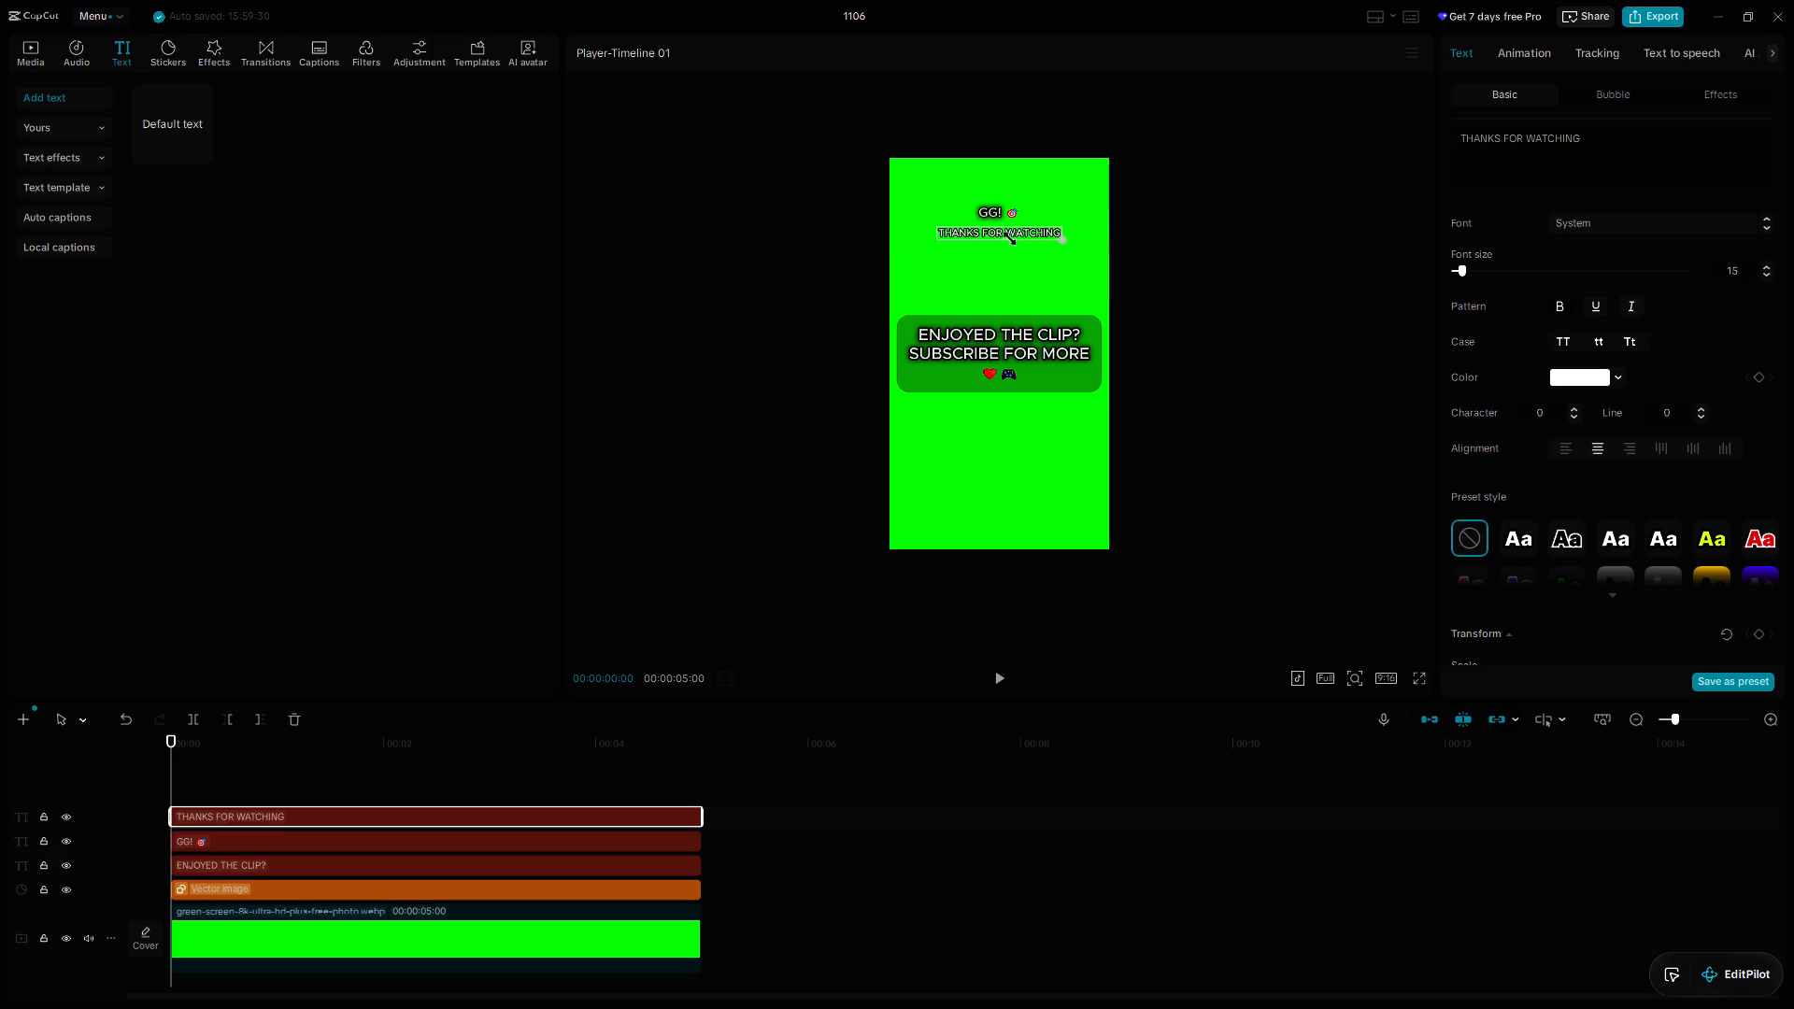
pyautogui.moveTo(1005, 235); pyautogui.dragTo(995, 236)
pyautogui.keyDown('ctrl'); pyautogui.scroll(3, 1092, 259); pyautogui.keyUp('ctrl')
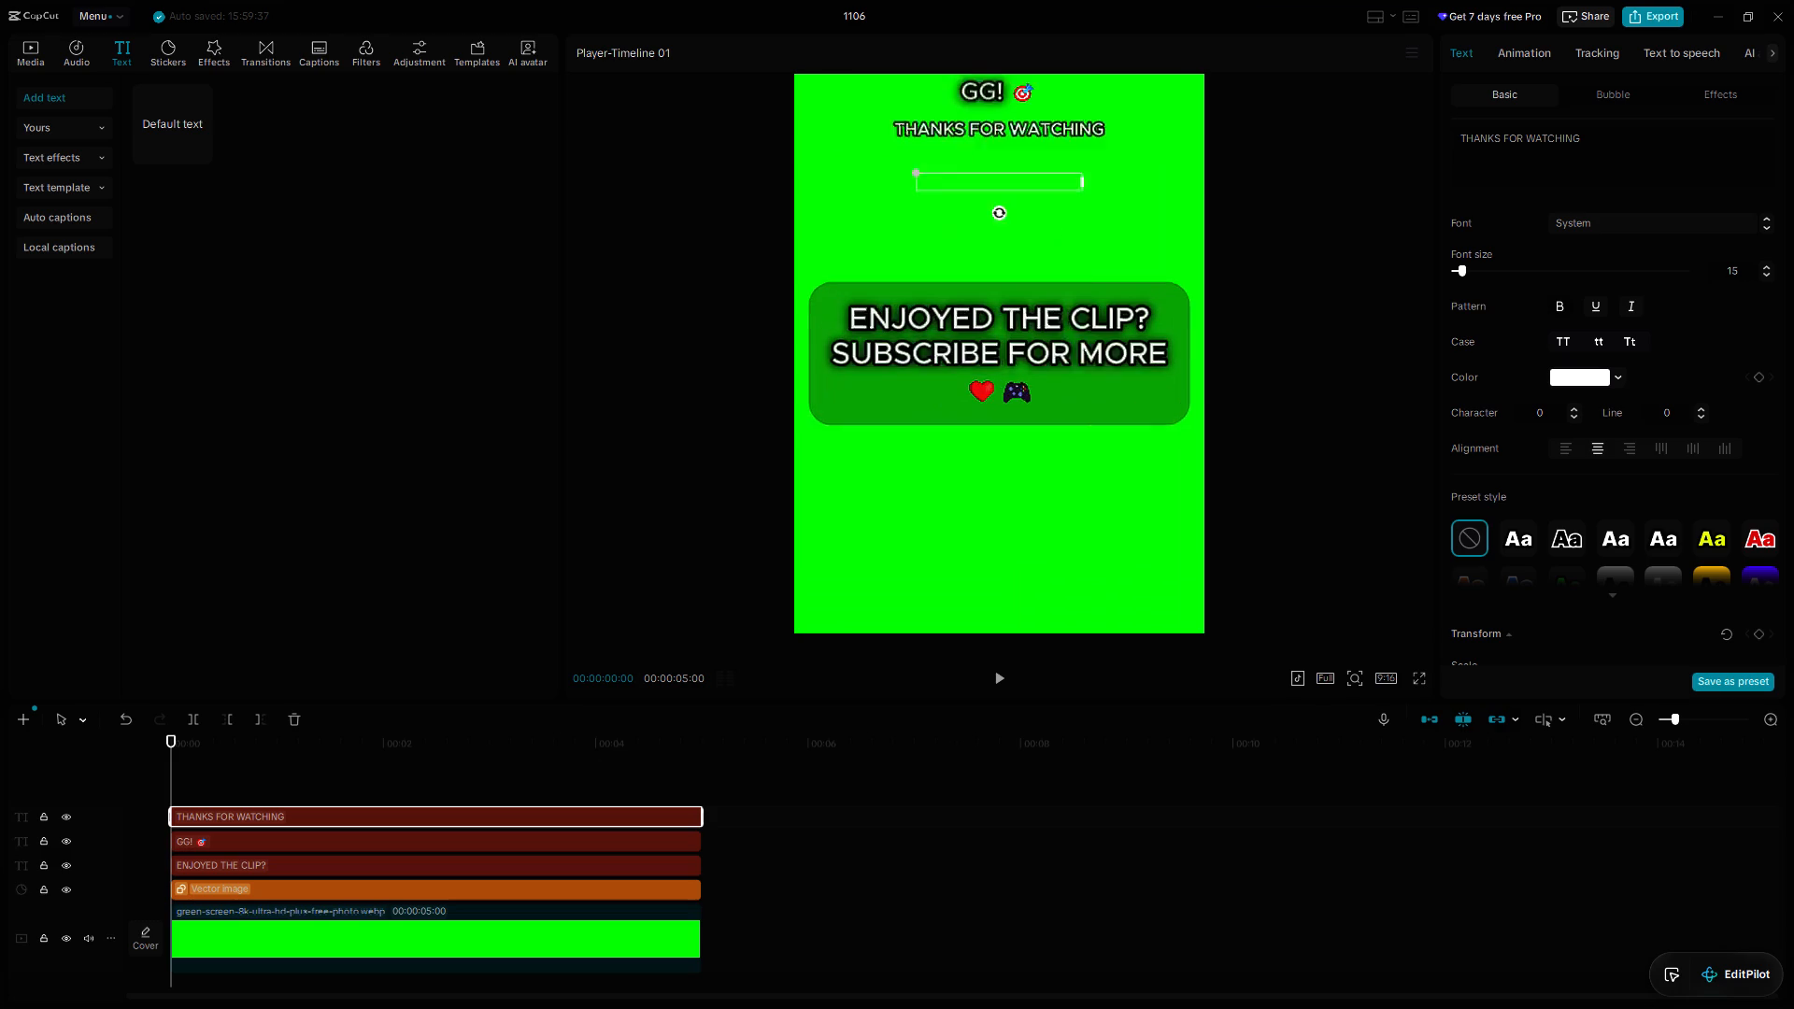
pyautogui.keyDown('ctrl'); pyautogui.scroll(1, 1092, 259); pyautogui.keyUp('ctrl')
pyautogui.scroll(2, 1192, 250)
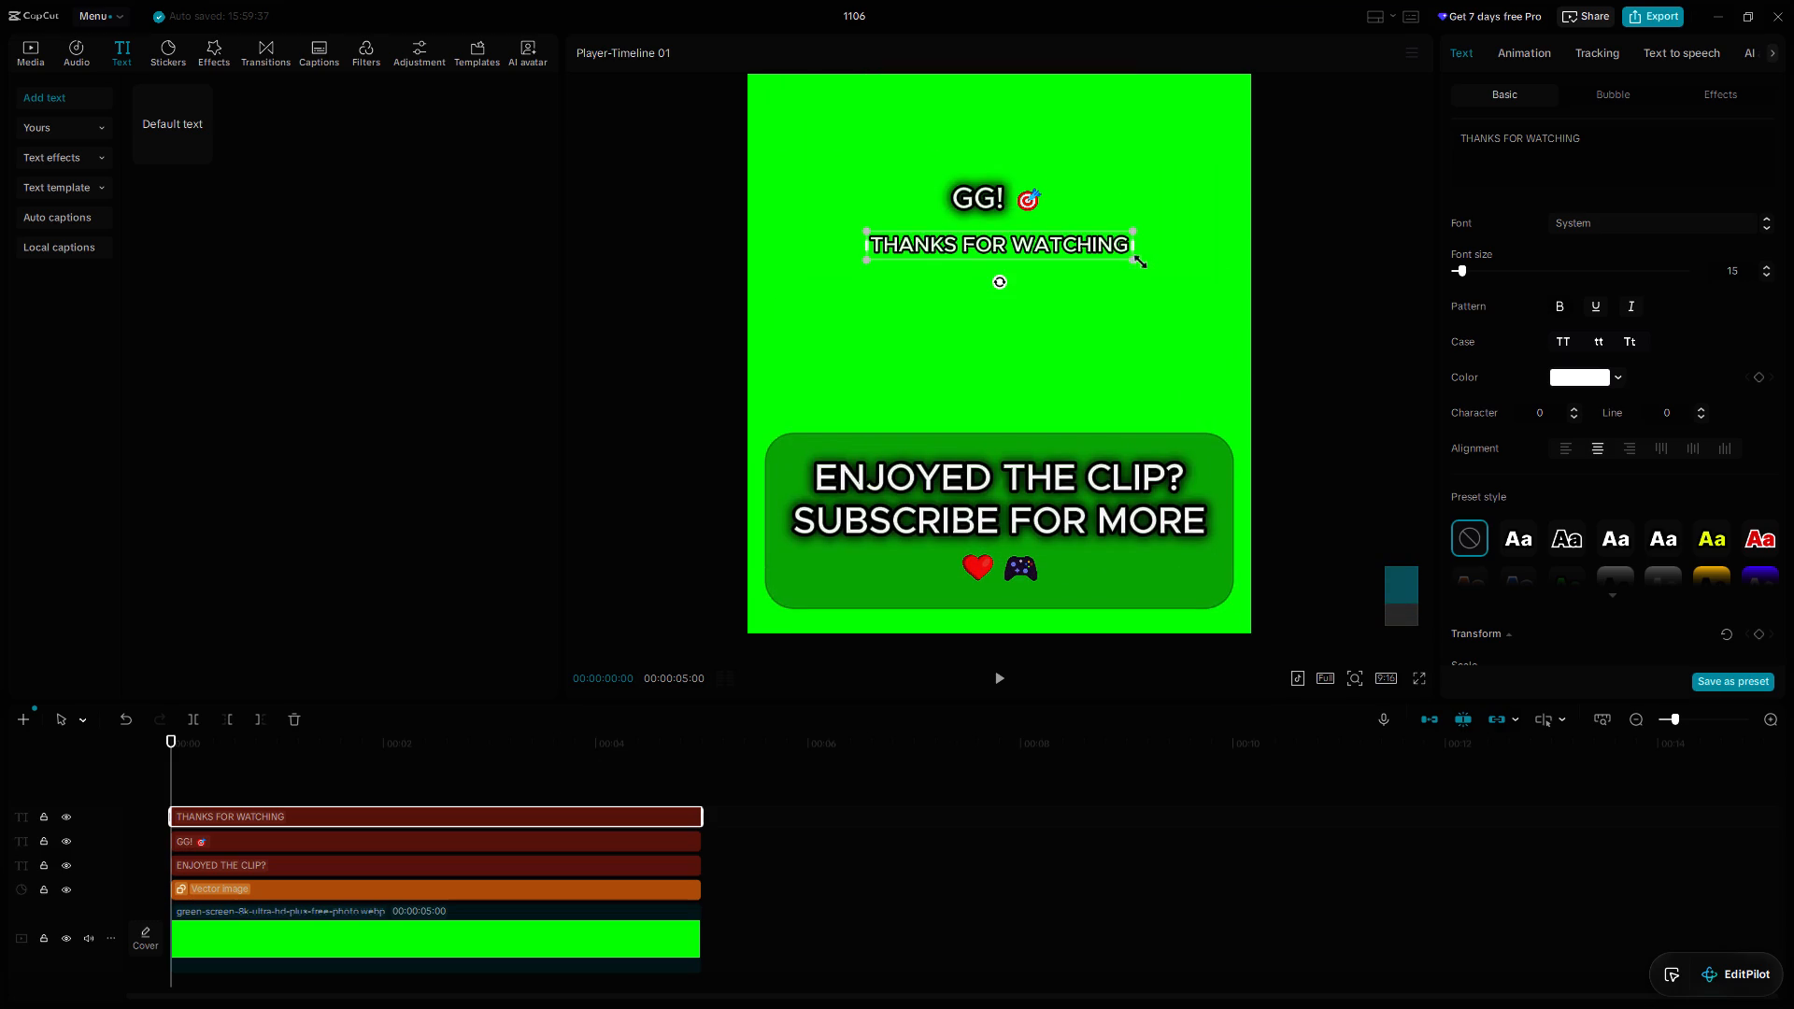
pyautogui.moveTo(1130, 256); pyautogui.dragTo(1079, 249)
pyautogui.moveTo(1024, 250); pyautogui.dragTo(1017, 252)
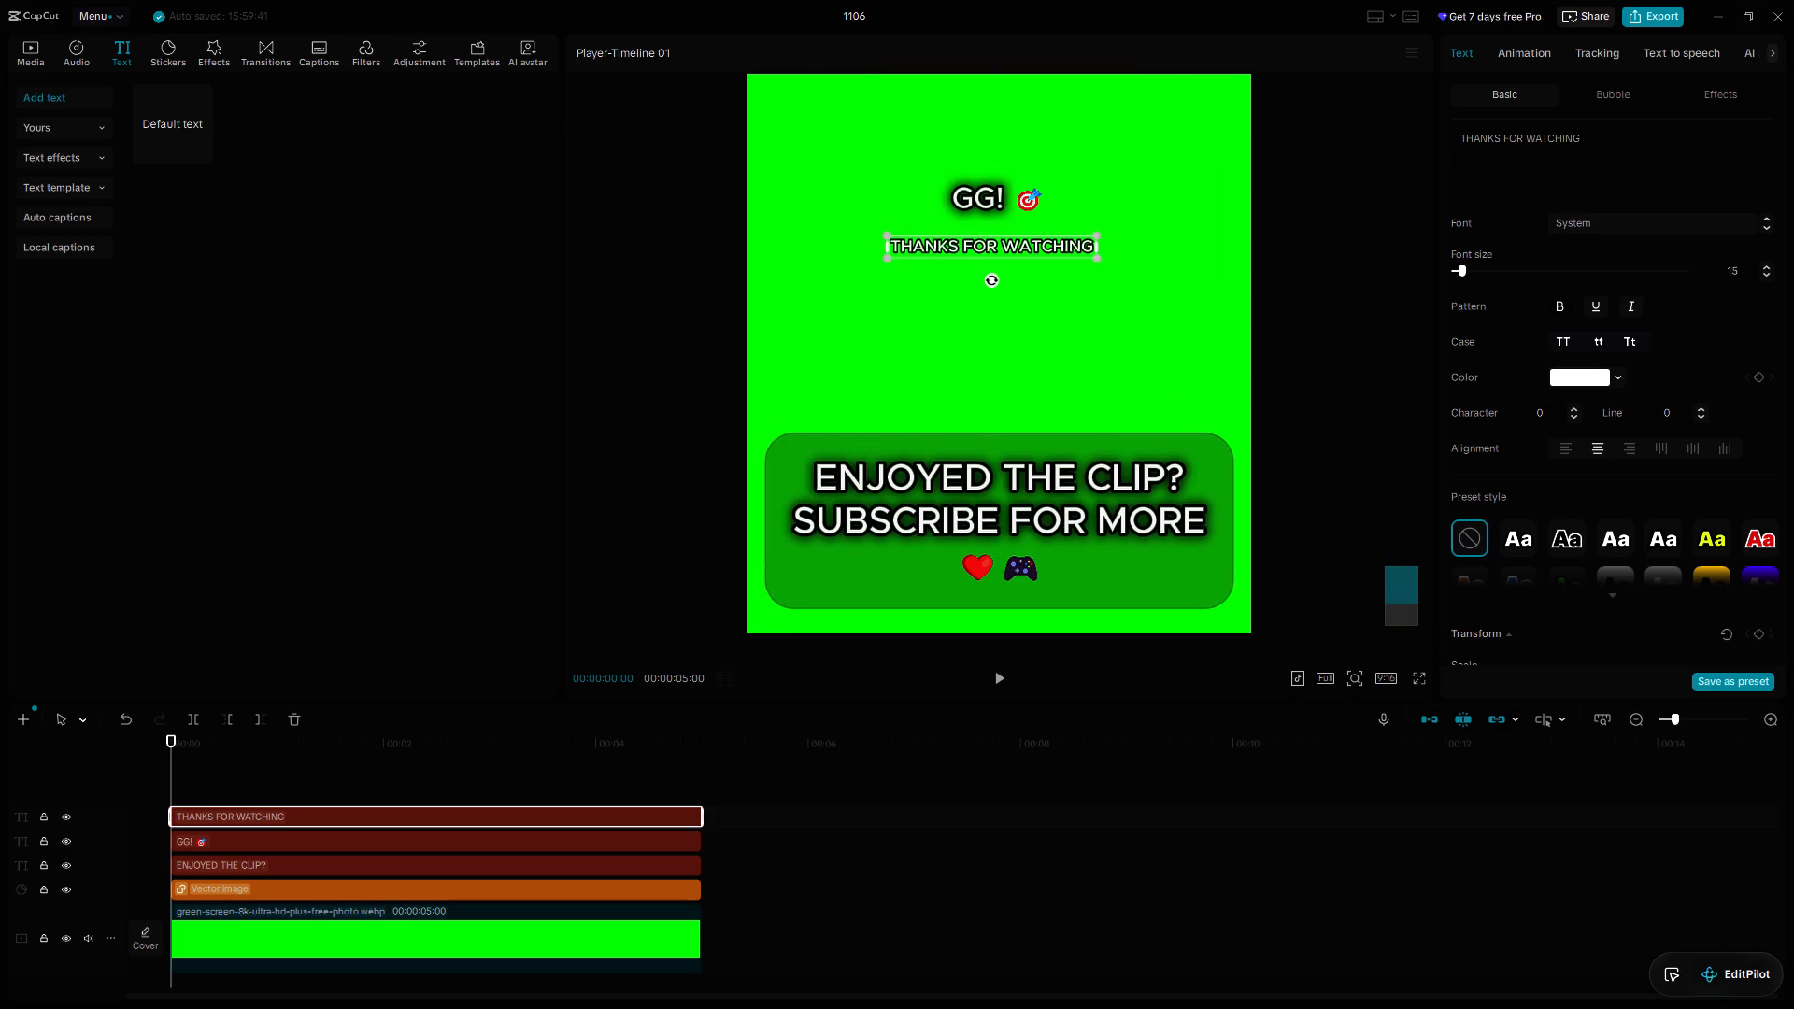
pyautogui.moveTo(1017, 252); pyautogui.dragTo(1025, 237)
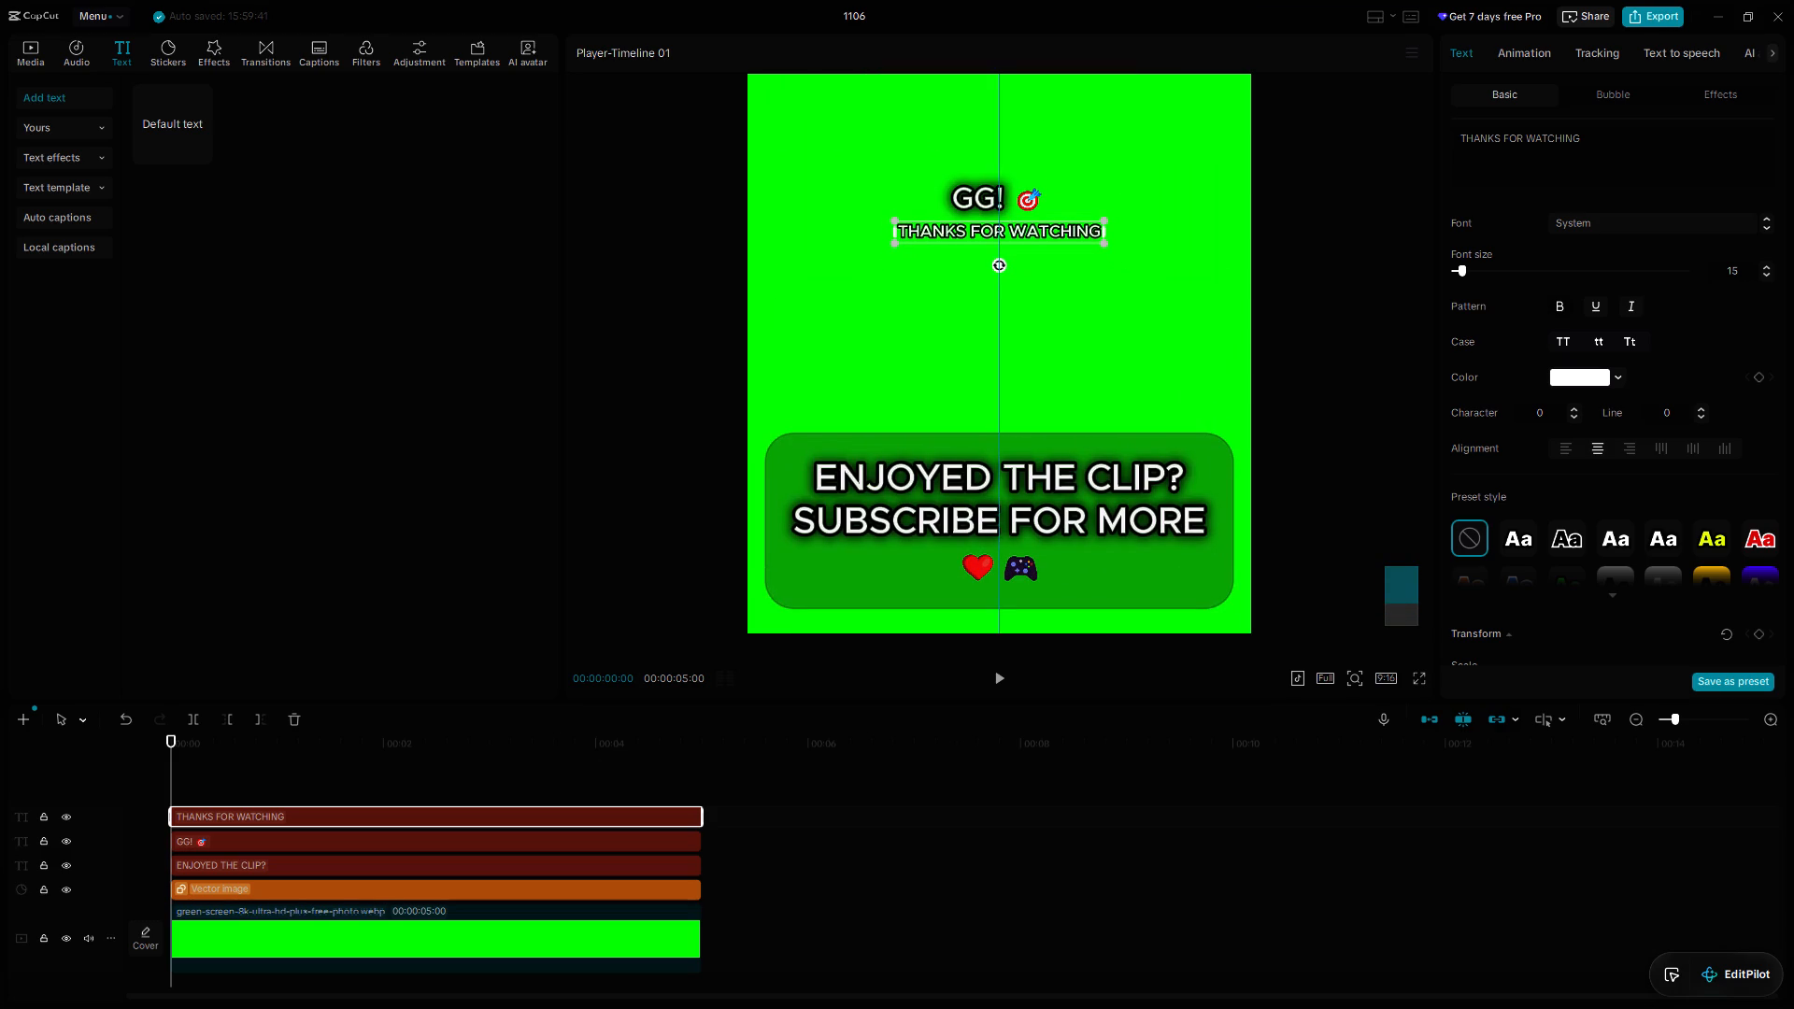
pyautogui.moveTo(1025, 237); pyautogui.dragTo(1025, 232)
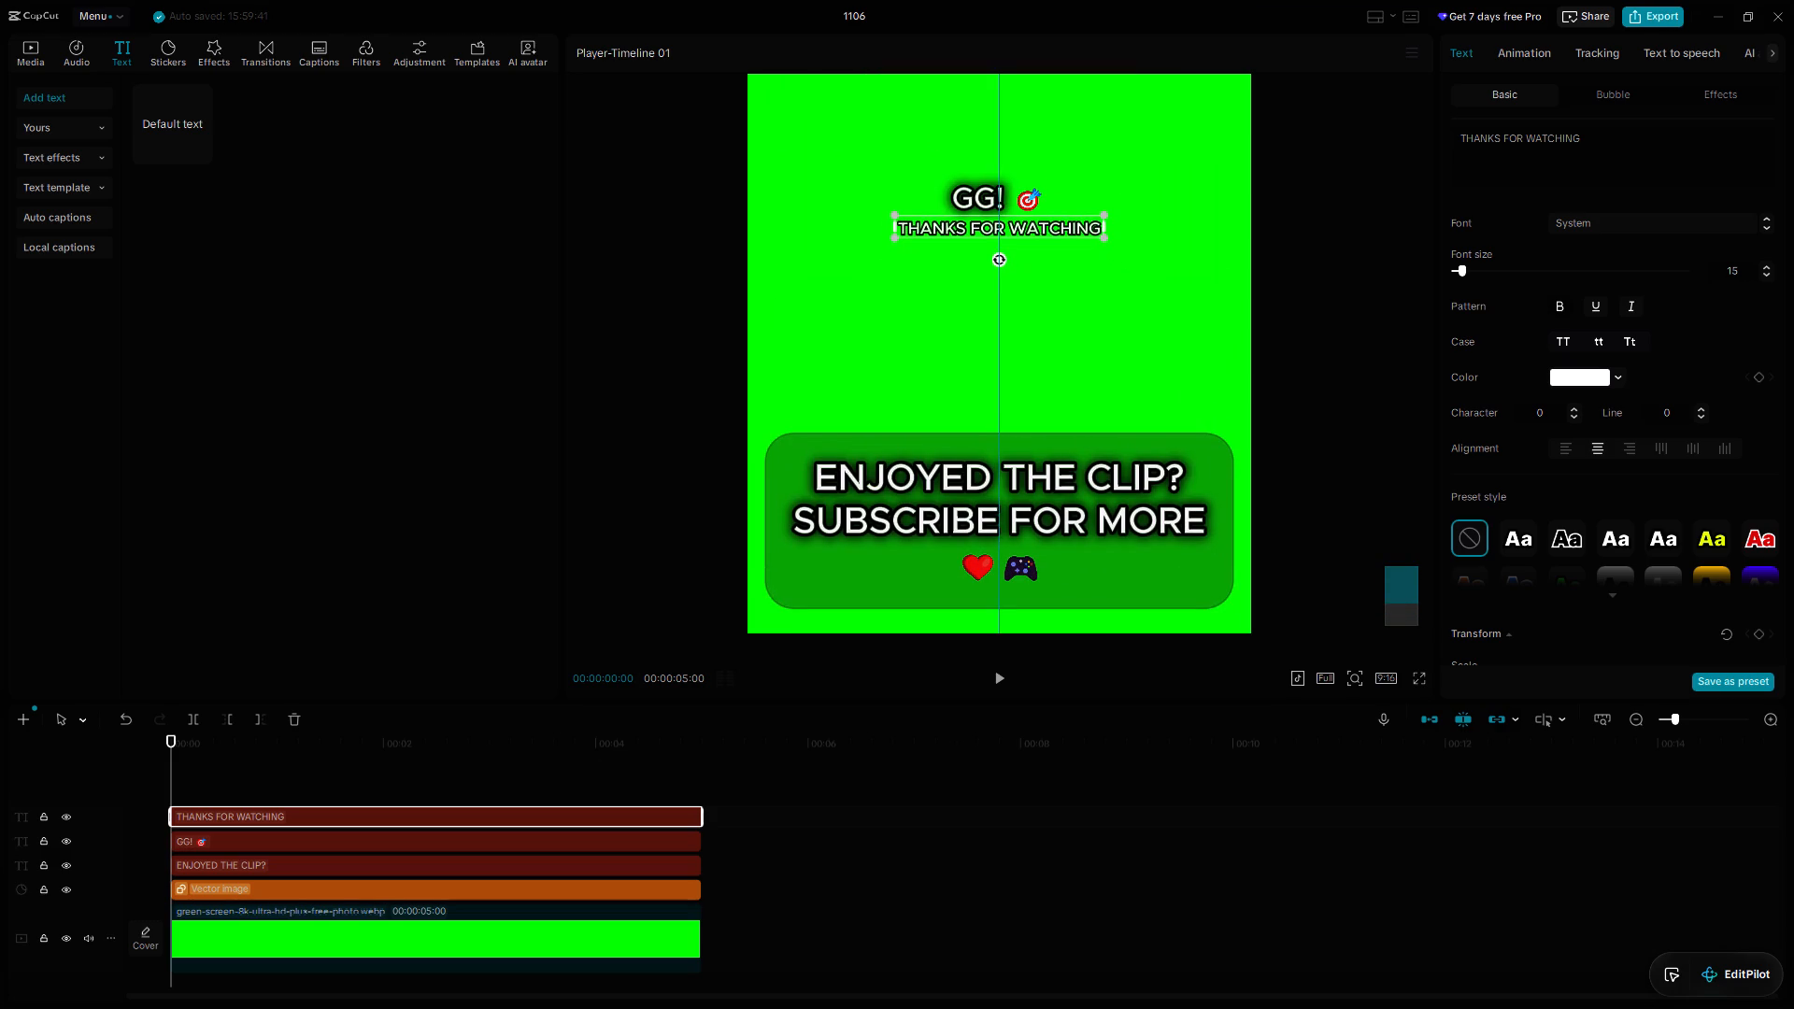
pyautogui.moveTo(1025, 232); pyautogui.dragTo(1025, 234)
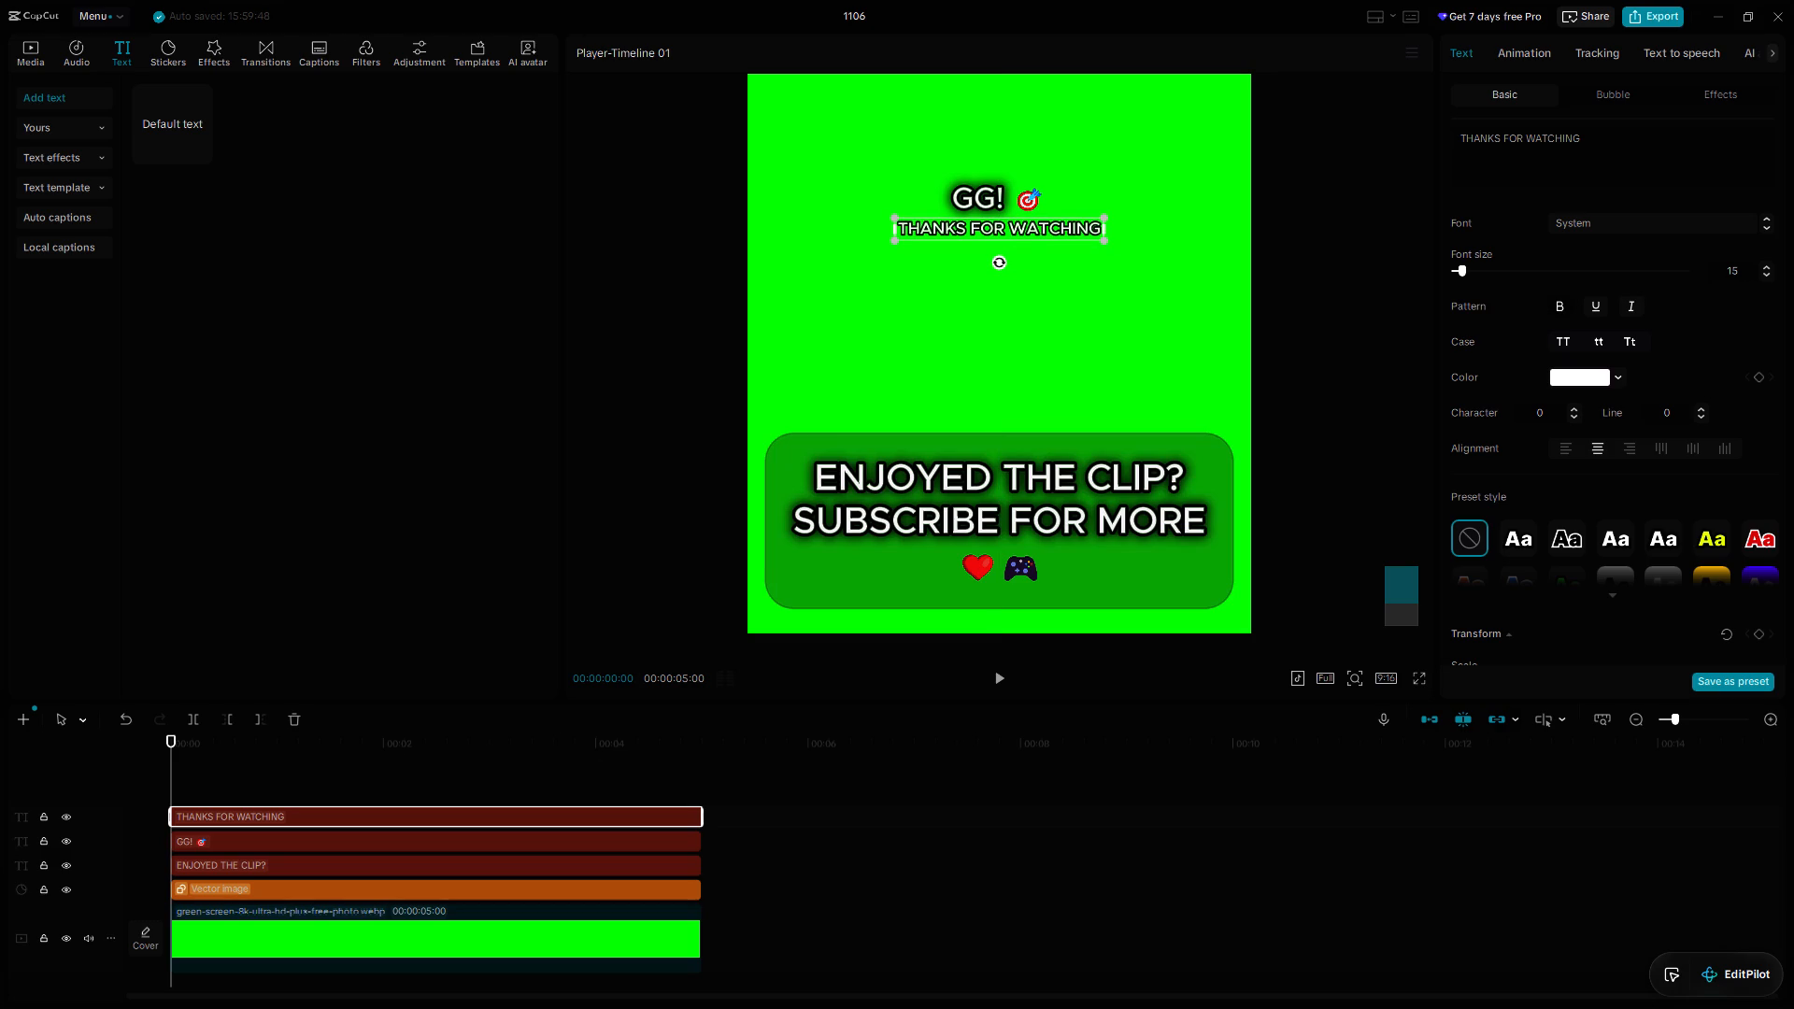
# Reduce the scale of the "THANKS FOR WATCHING" text to 30%.
pyautogui.scroll(-11, 1567, 450)
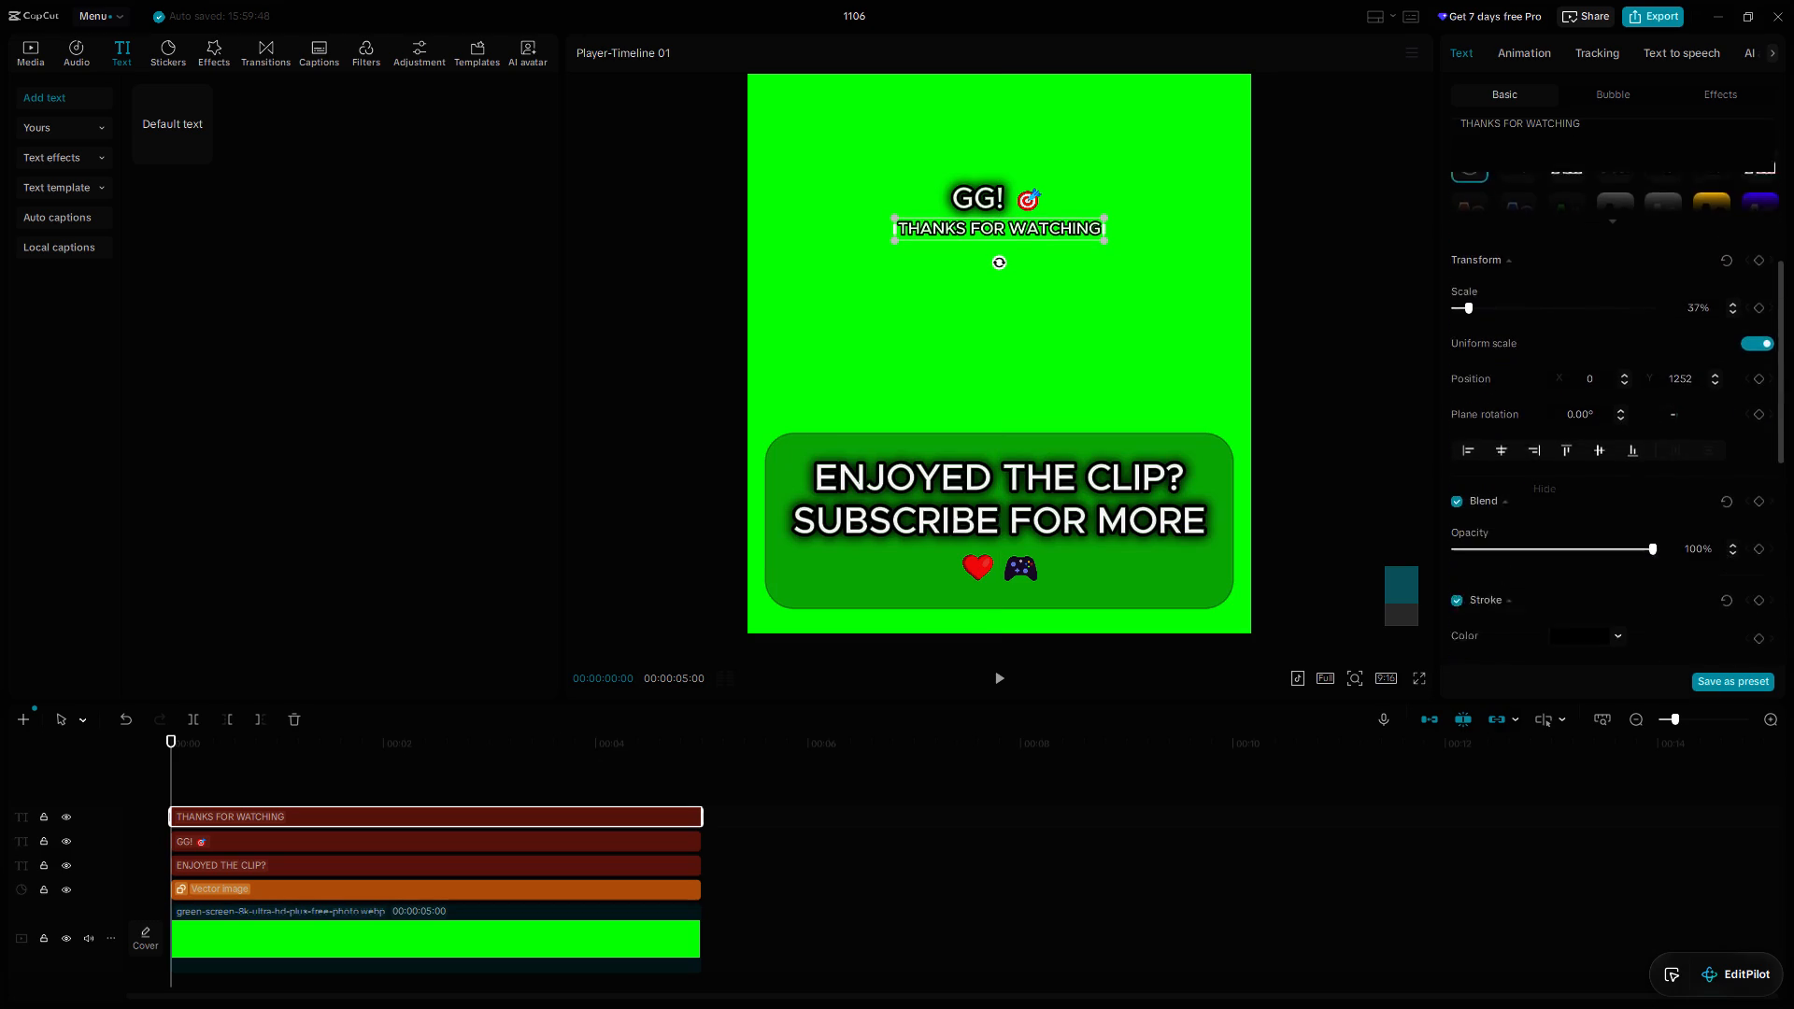
pyautogui.scroll(3, 1545, 454)
pyautogui.click(1468, 398)
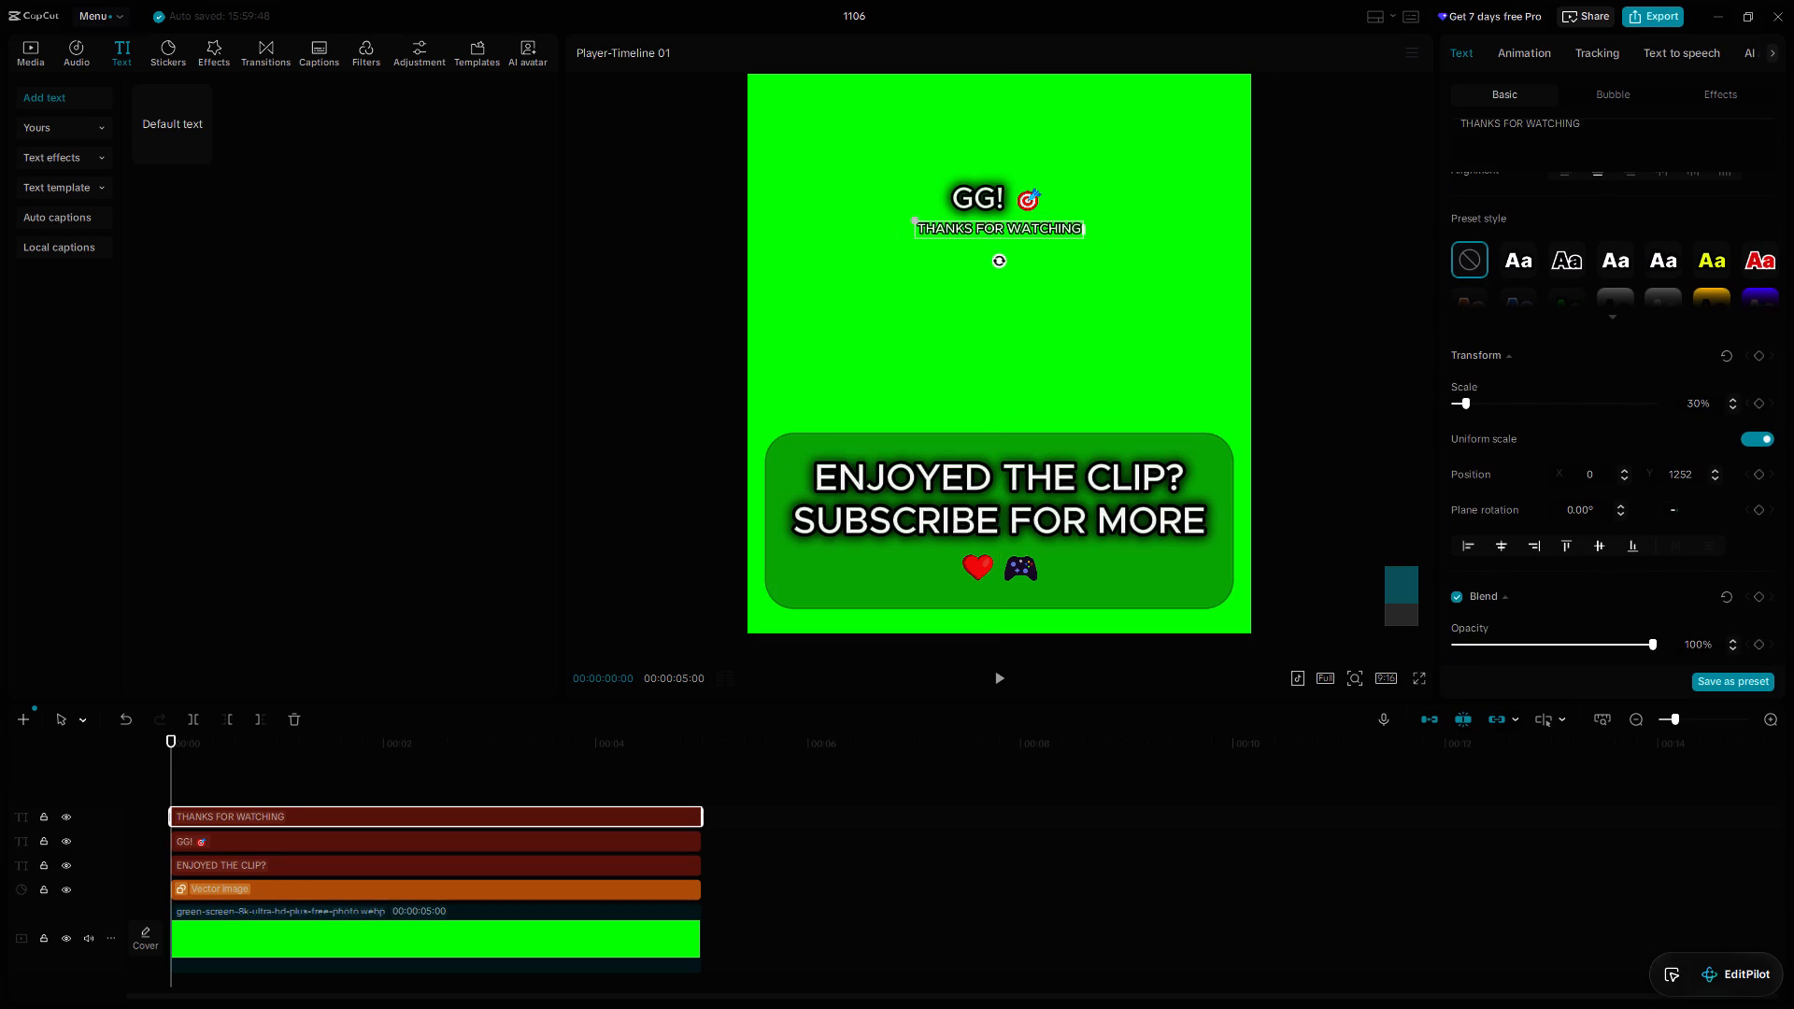
pyautogui.scroll(5, 1582, 433)
pyautogui.scroll(-4, 1582, 433)
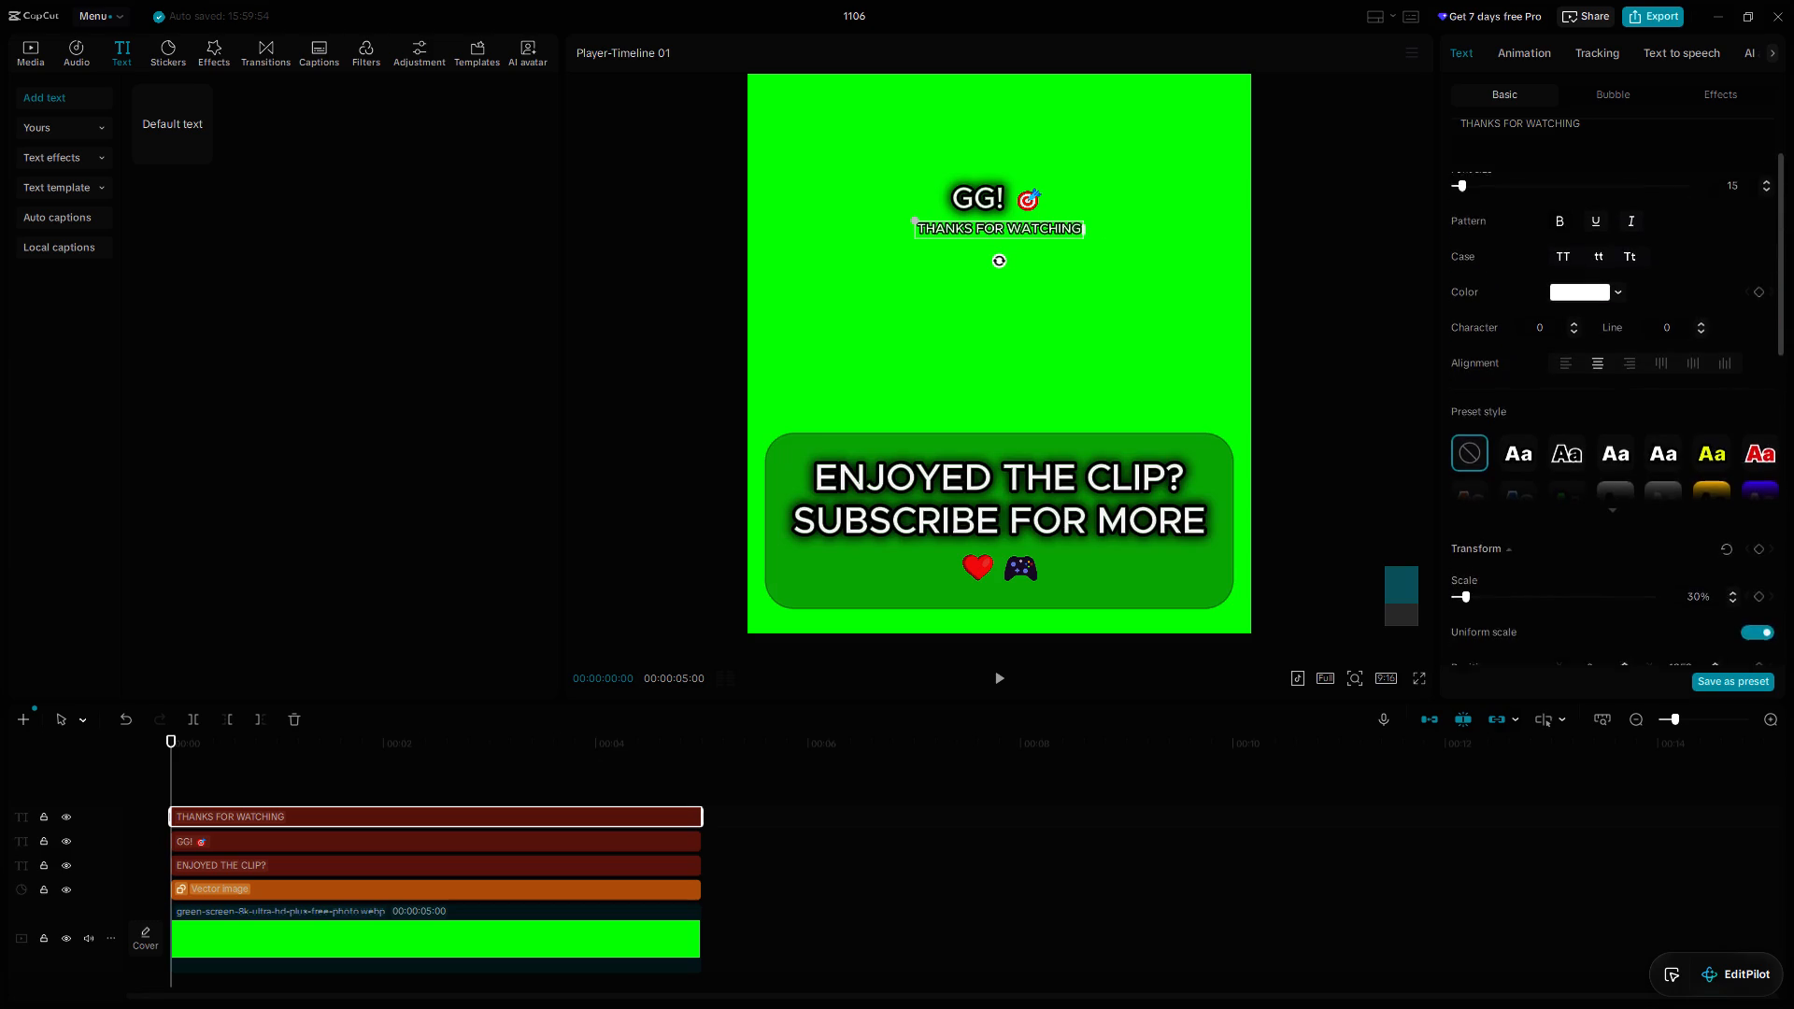
pyautogui.scroll(-10, 1582, 433)
pyautogui.click(1331, 243)
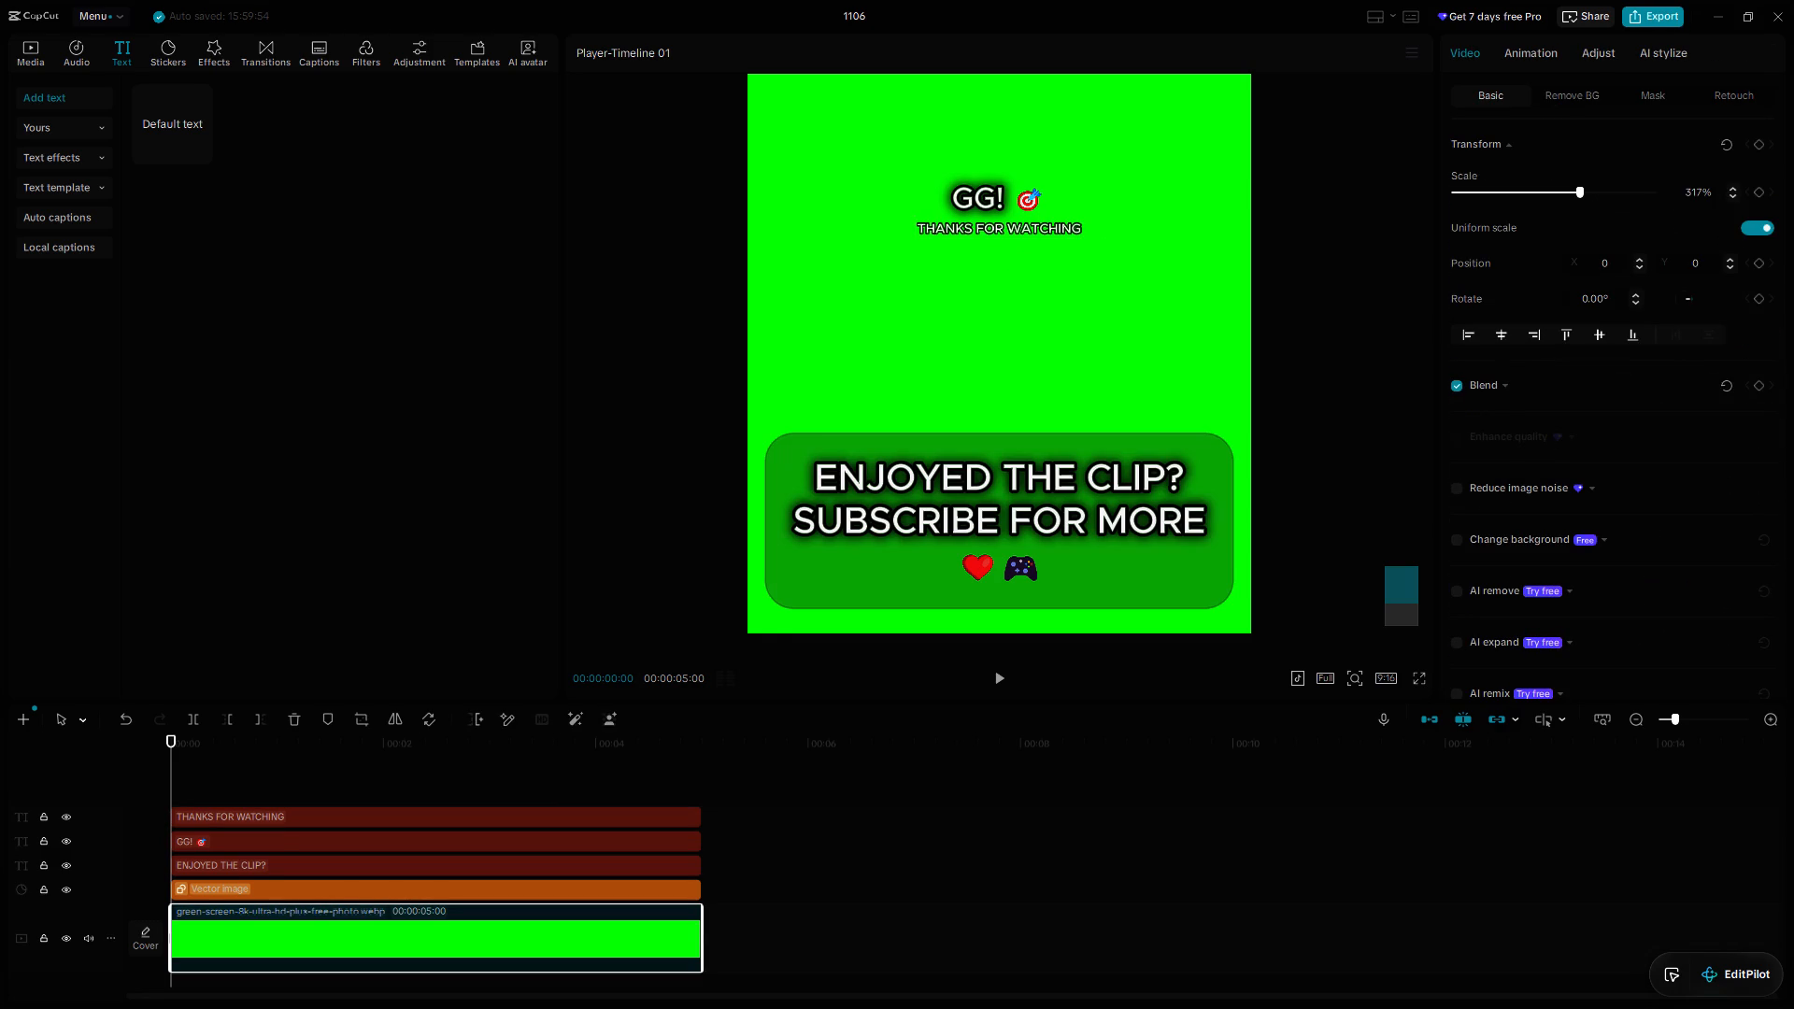
# Duplicate the "THANKS FOR WATCHING" clip and place the copy below the subscribe box, centred horizontally near the frame's lower part.
pyautogui.click(1009, 220)
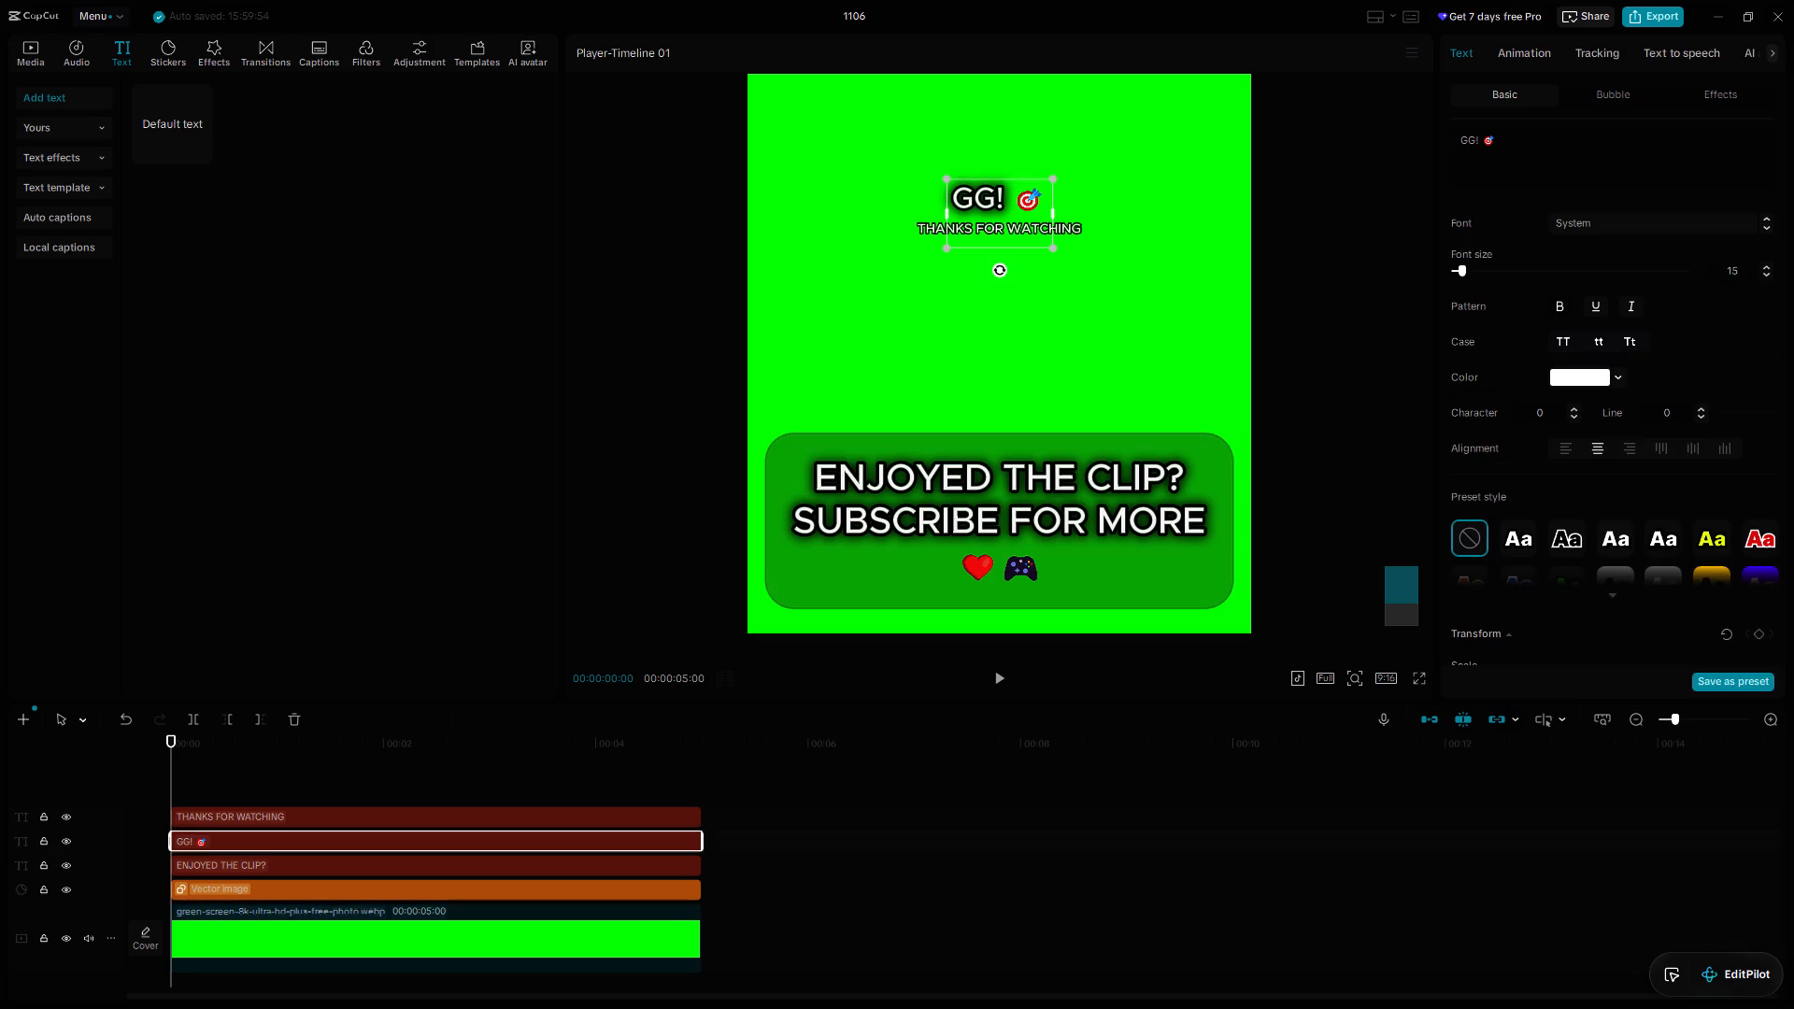
pyautogui.click(494, 812)
pyautogui.hotkey('ctrl', 'c')
pyautogui.hotkey('ctrl', 'v')
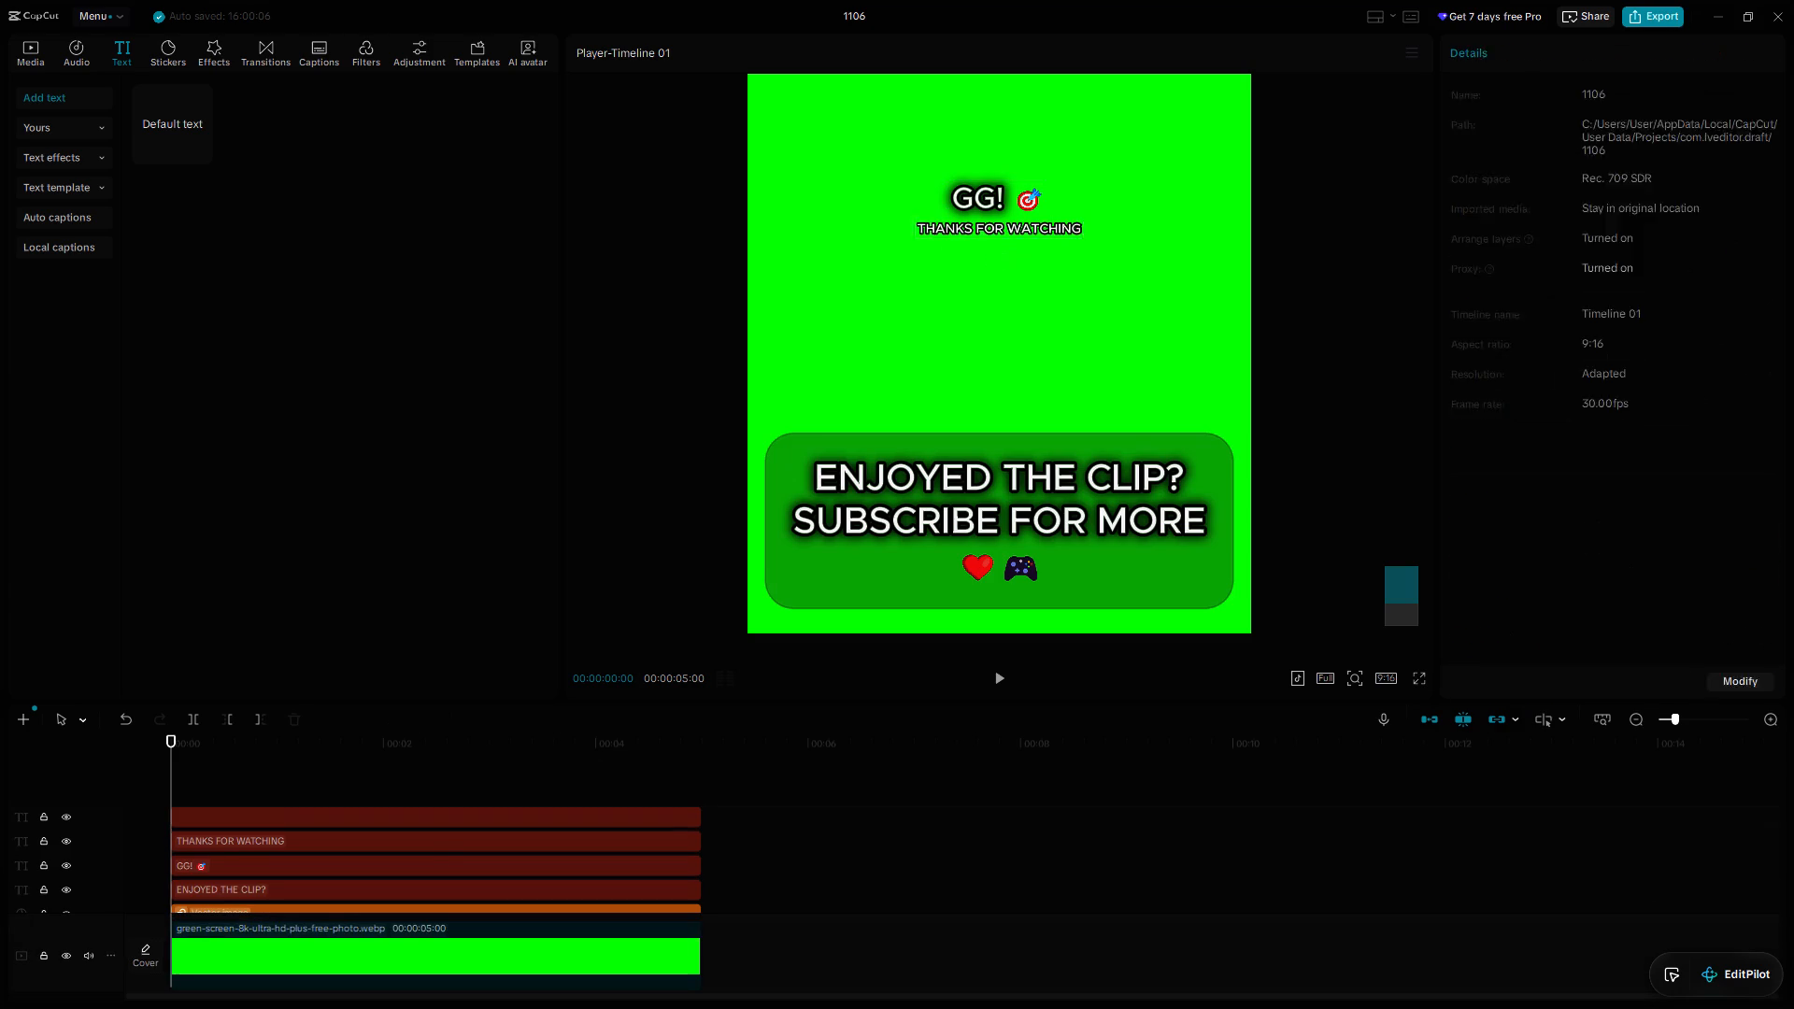
pyautogui.moveTo(1056, 232); pyautogui.dragTo(1047, 414)
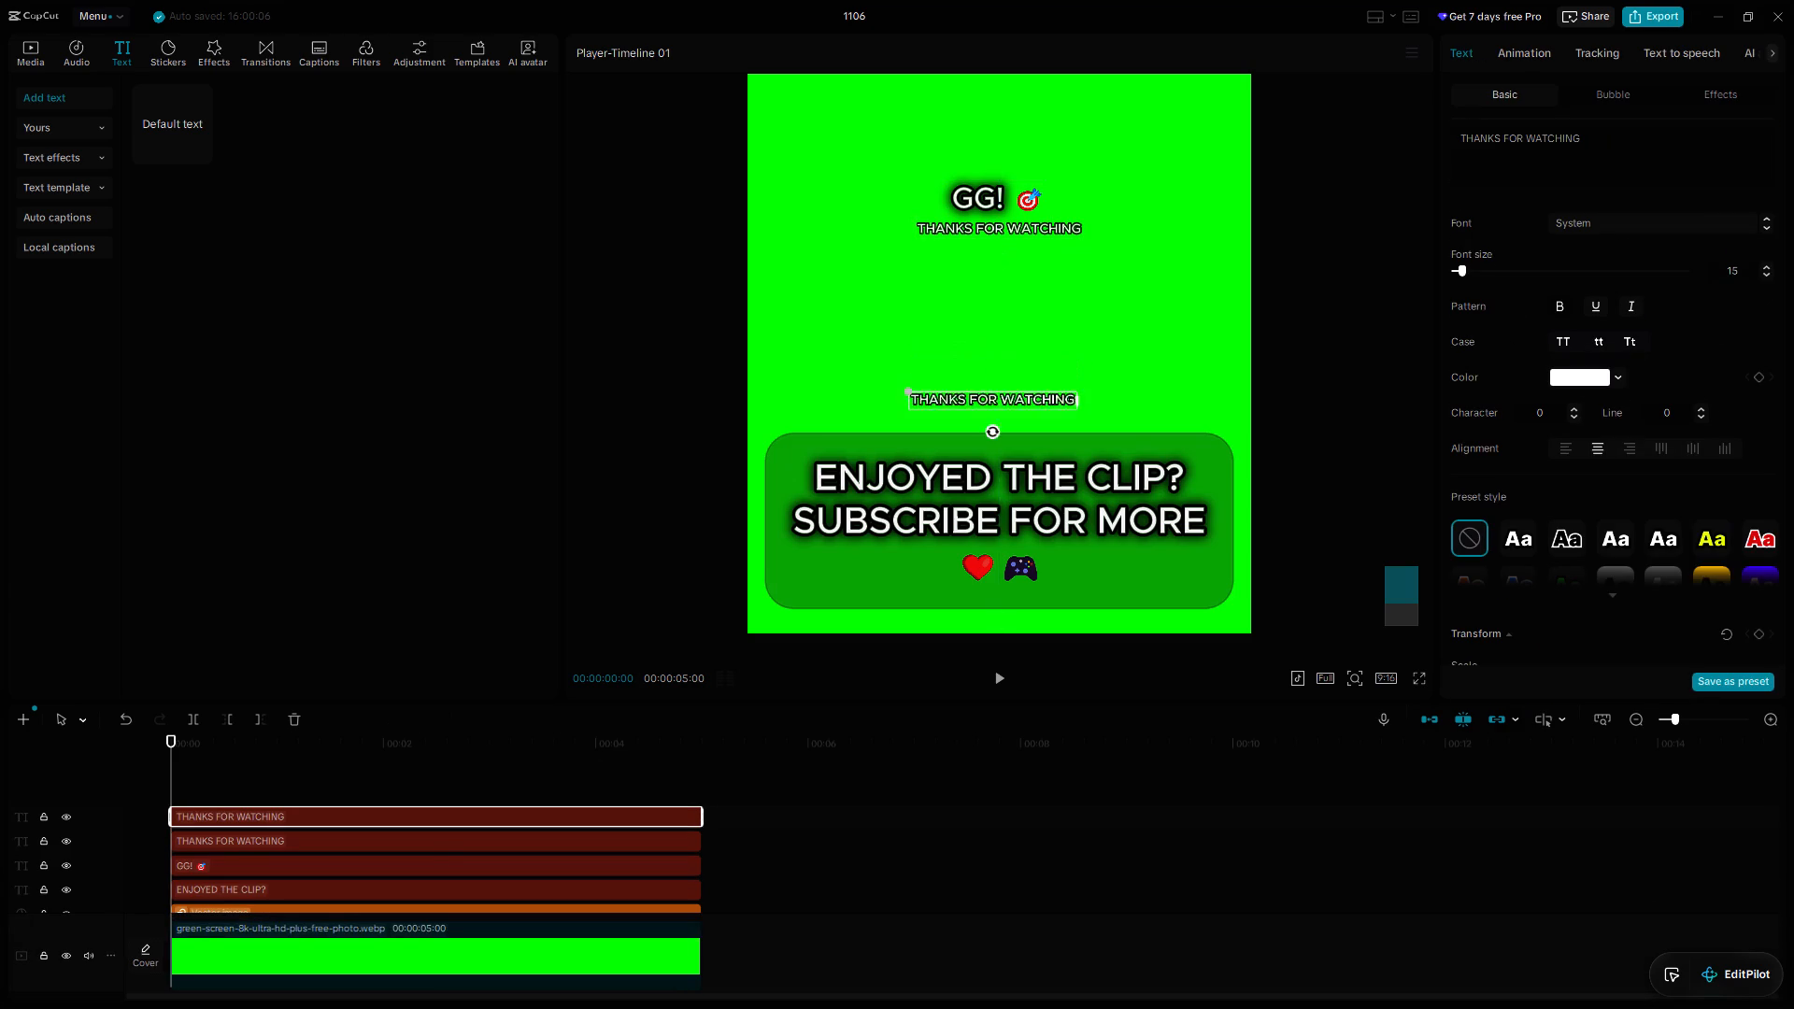
pyautogui.moveTo(1047, 414); pyautogui.dragTo(1061, 561)
pyautogui.scroll(-7, 1061, 561)
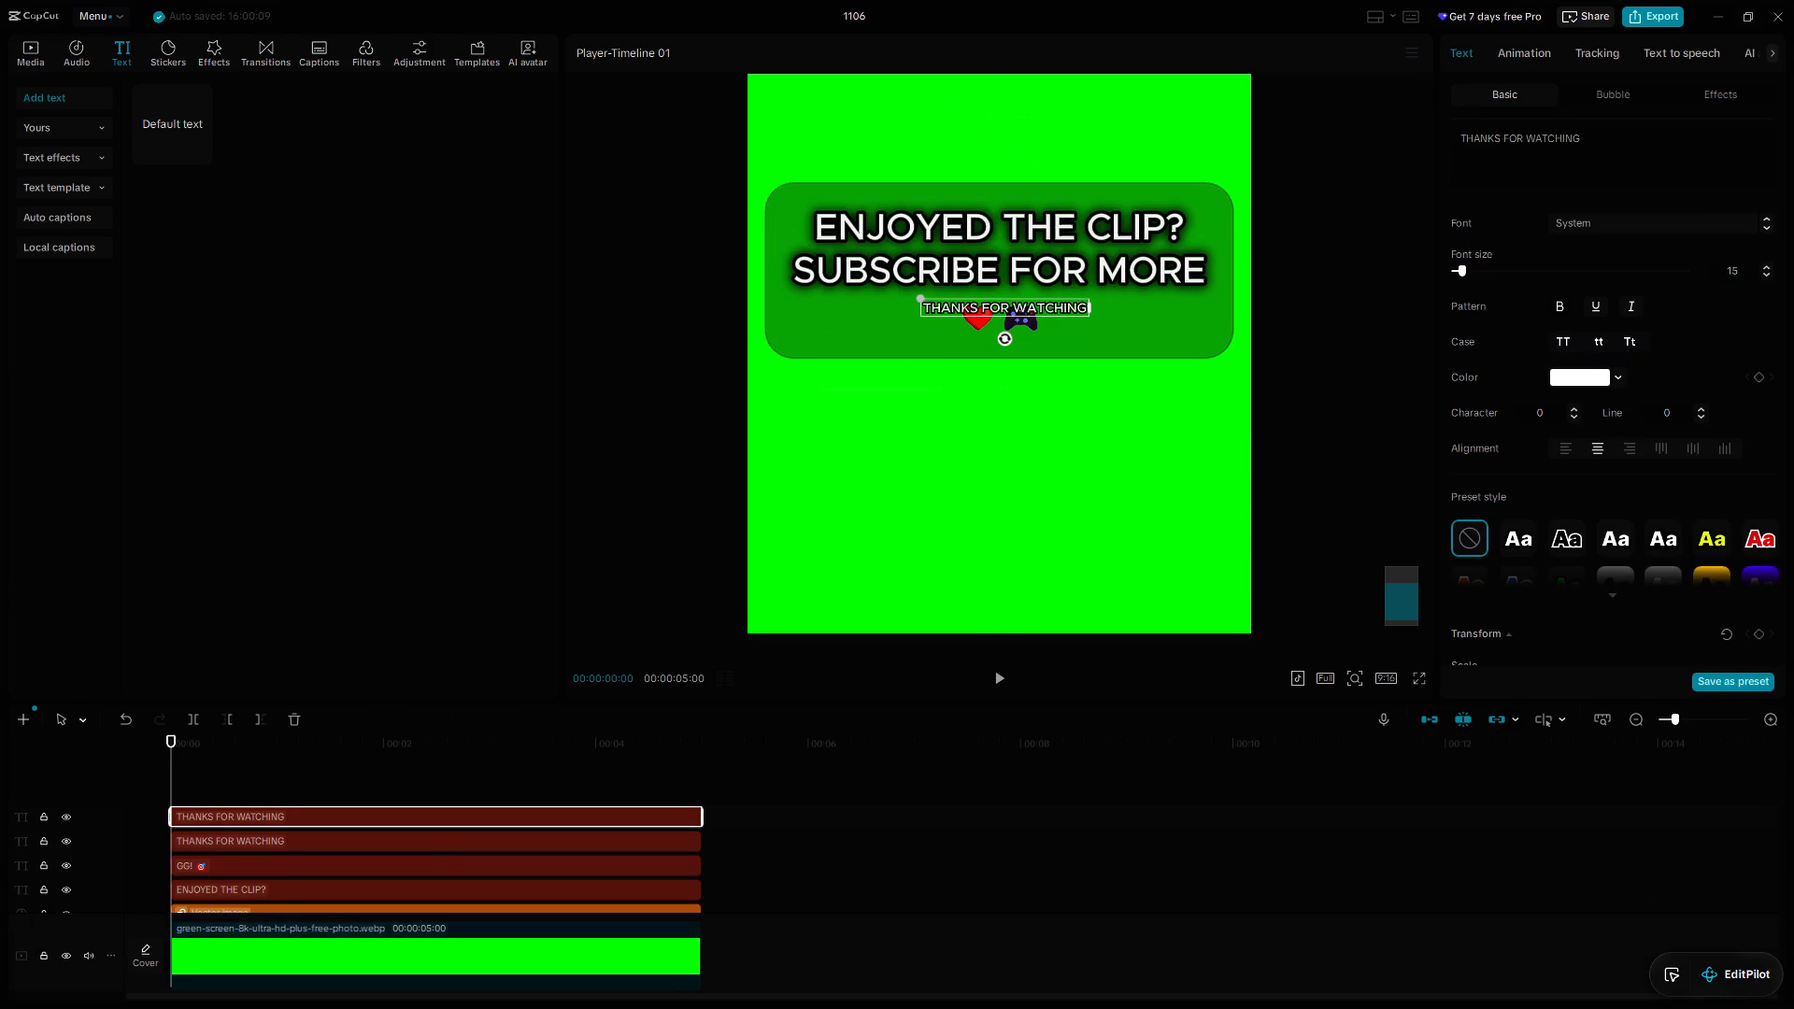
pyautogui.moveTo(1046, 311); pyautogui.dragTo(1035, 544)
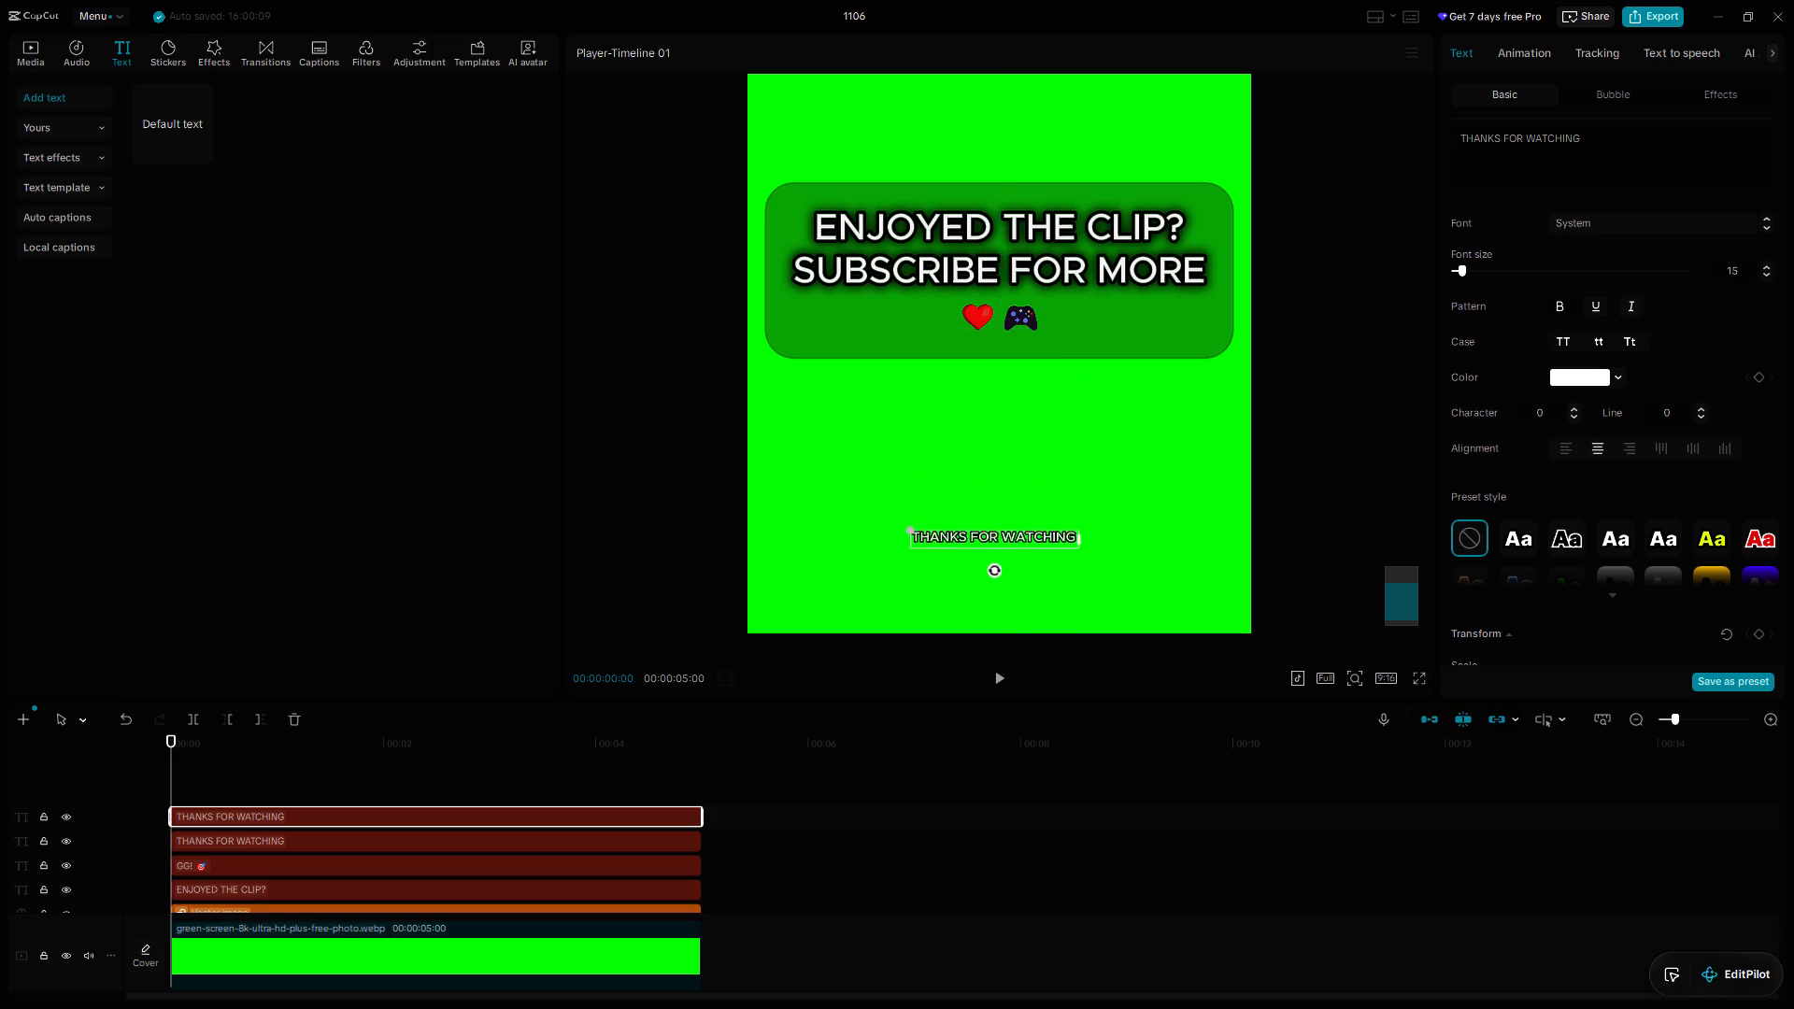
pyautogui.moveTo(1035, 544); pyautogui.dragTo(1038, 547)
pyautogui.scroll(-7, 1038, 547)
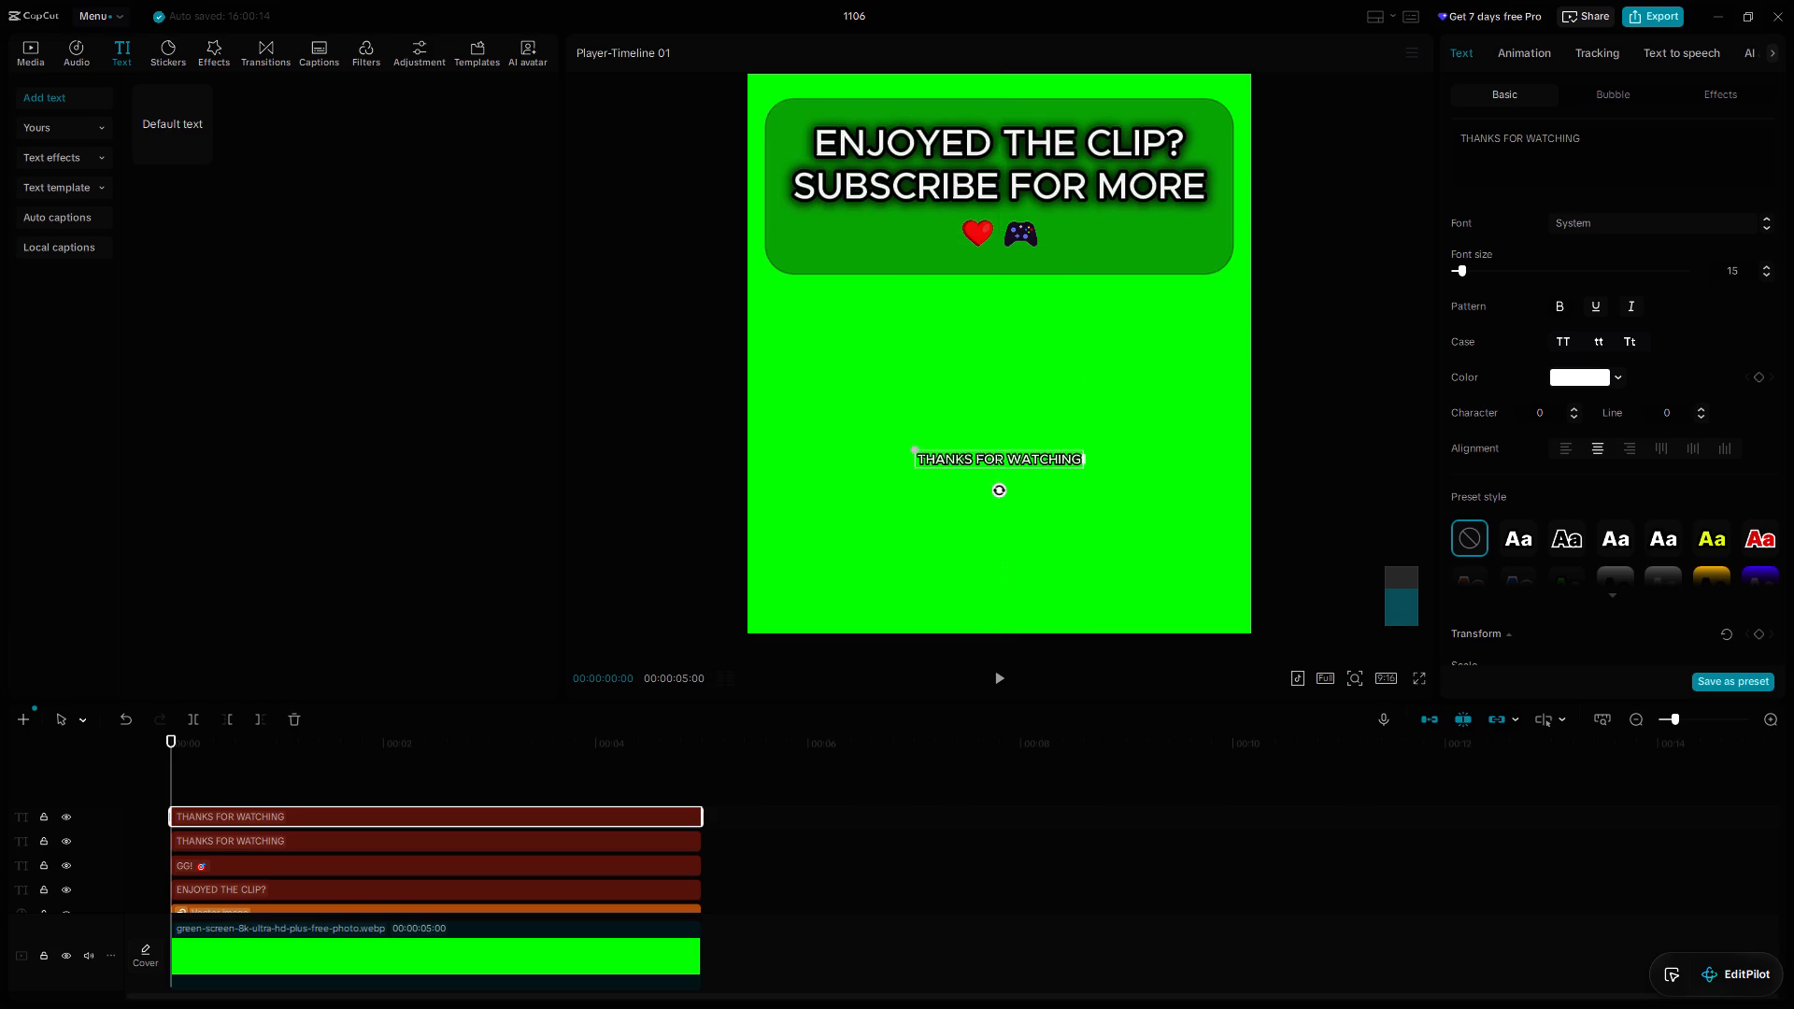
pyautogui.keyDown('ctrl'); pyautogui.scroll(-4, 1050, 508); pyautogui.keyUp('ctrl')
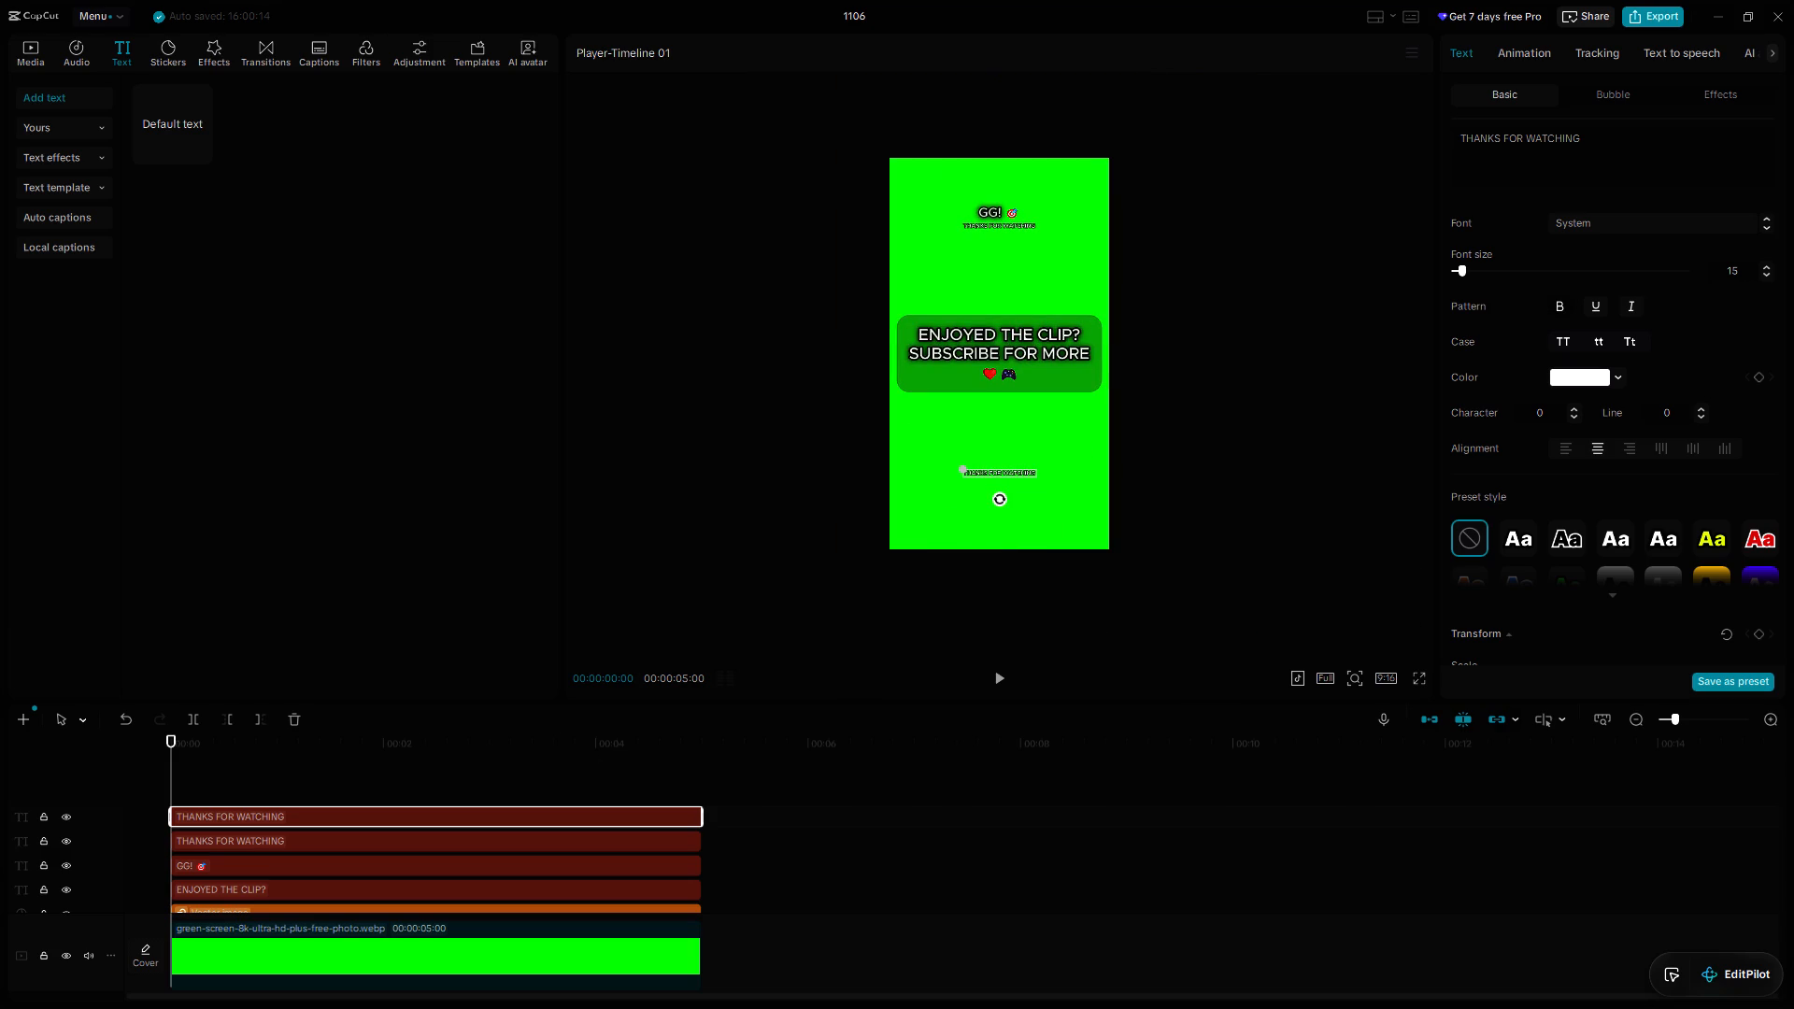
pyautogui.click(1014, 474)
# Set the font size of the upper "THANKS FOR WATCHING" text to 20.
pyautogui.keyDown('ctrl'); pyautogui.scroll(4, 1012, 472); pyautogui.keyUp('ctrl')
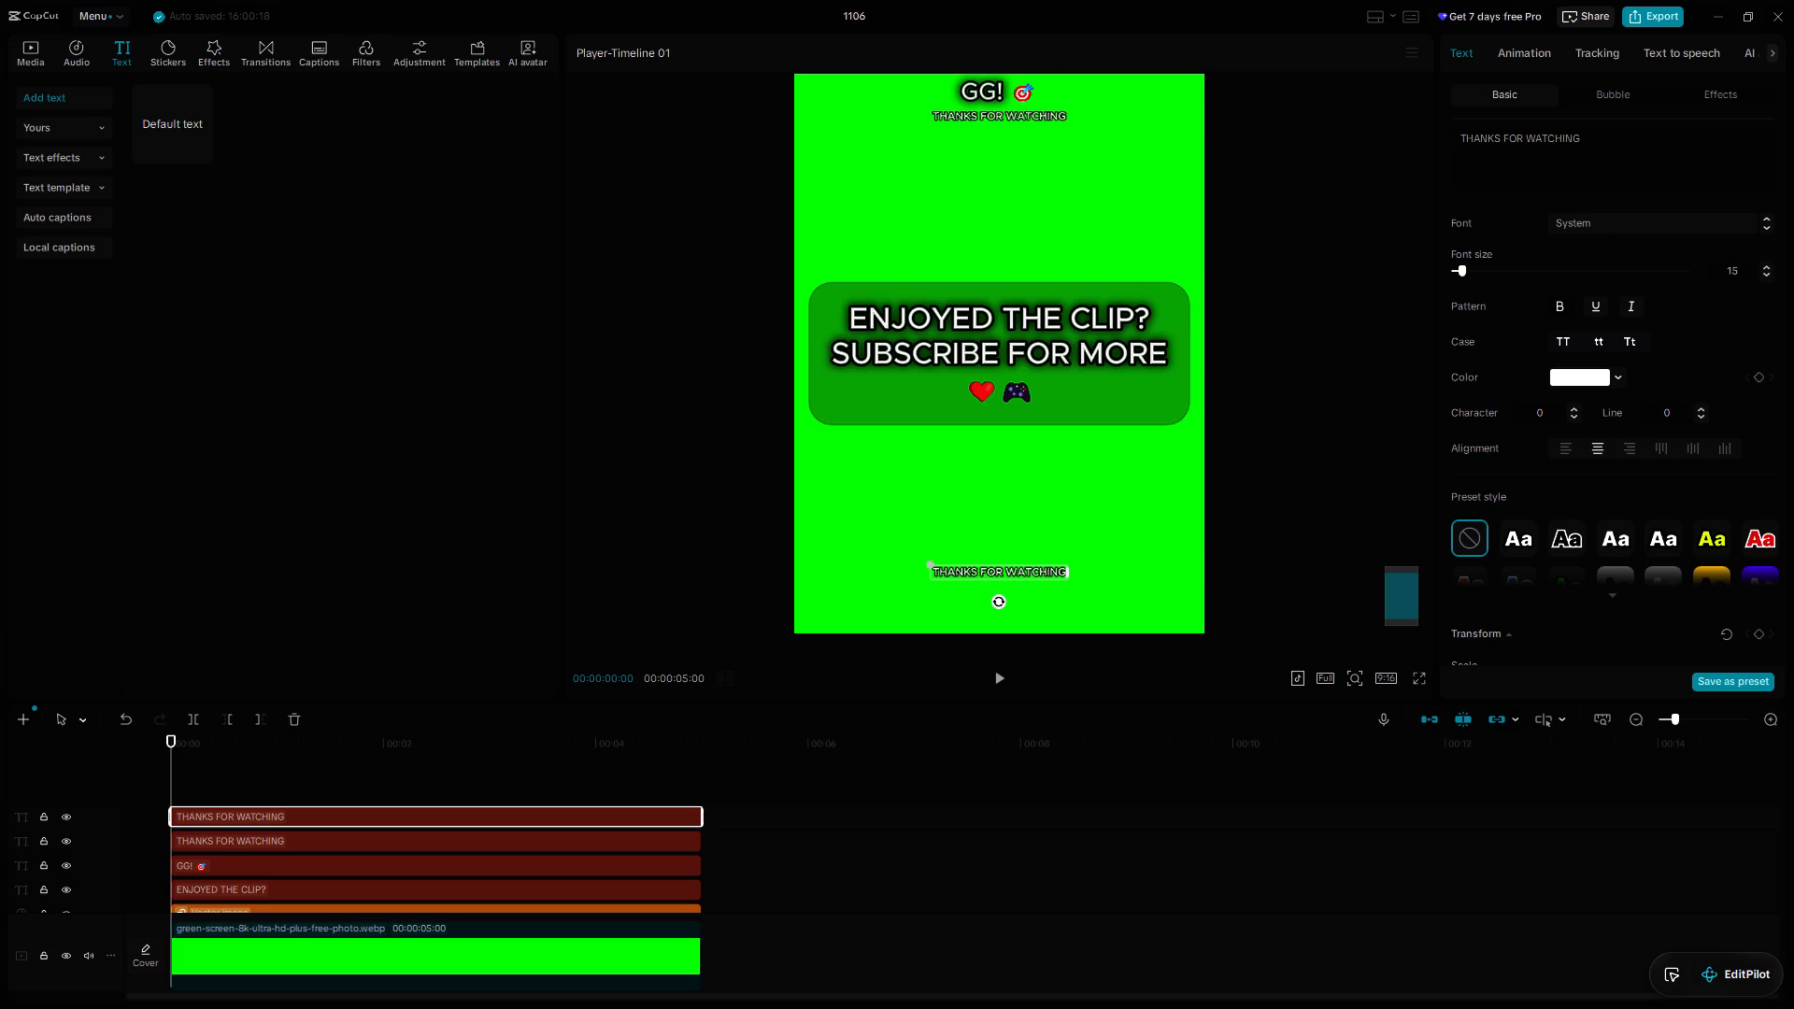
pyautogui.click(1023, 108)
pyautogui.click(1057, 116)
pyautogui.click(1063, 121)
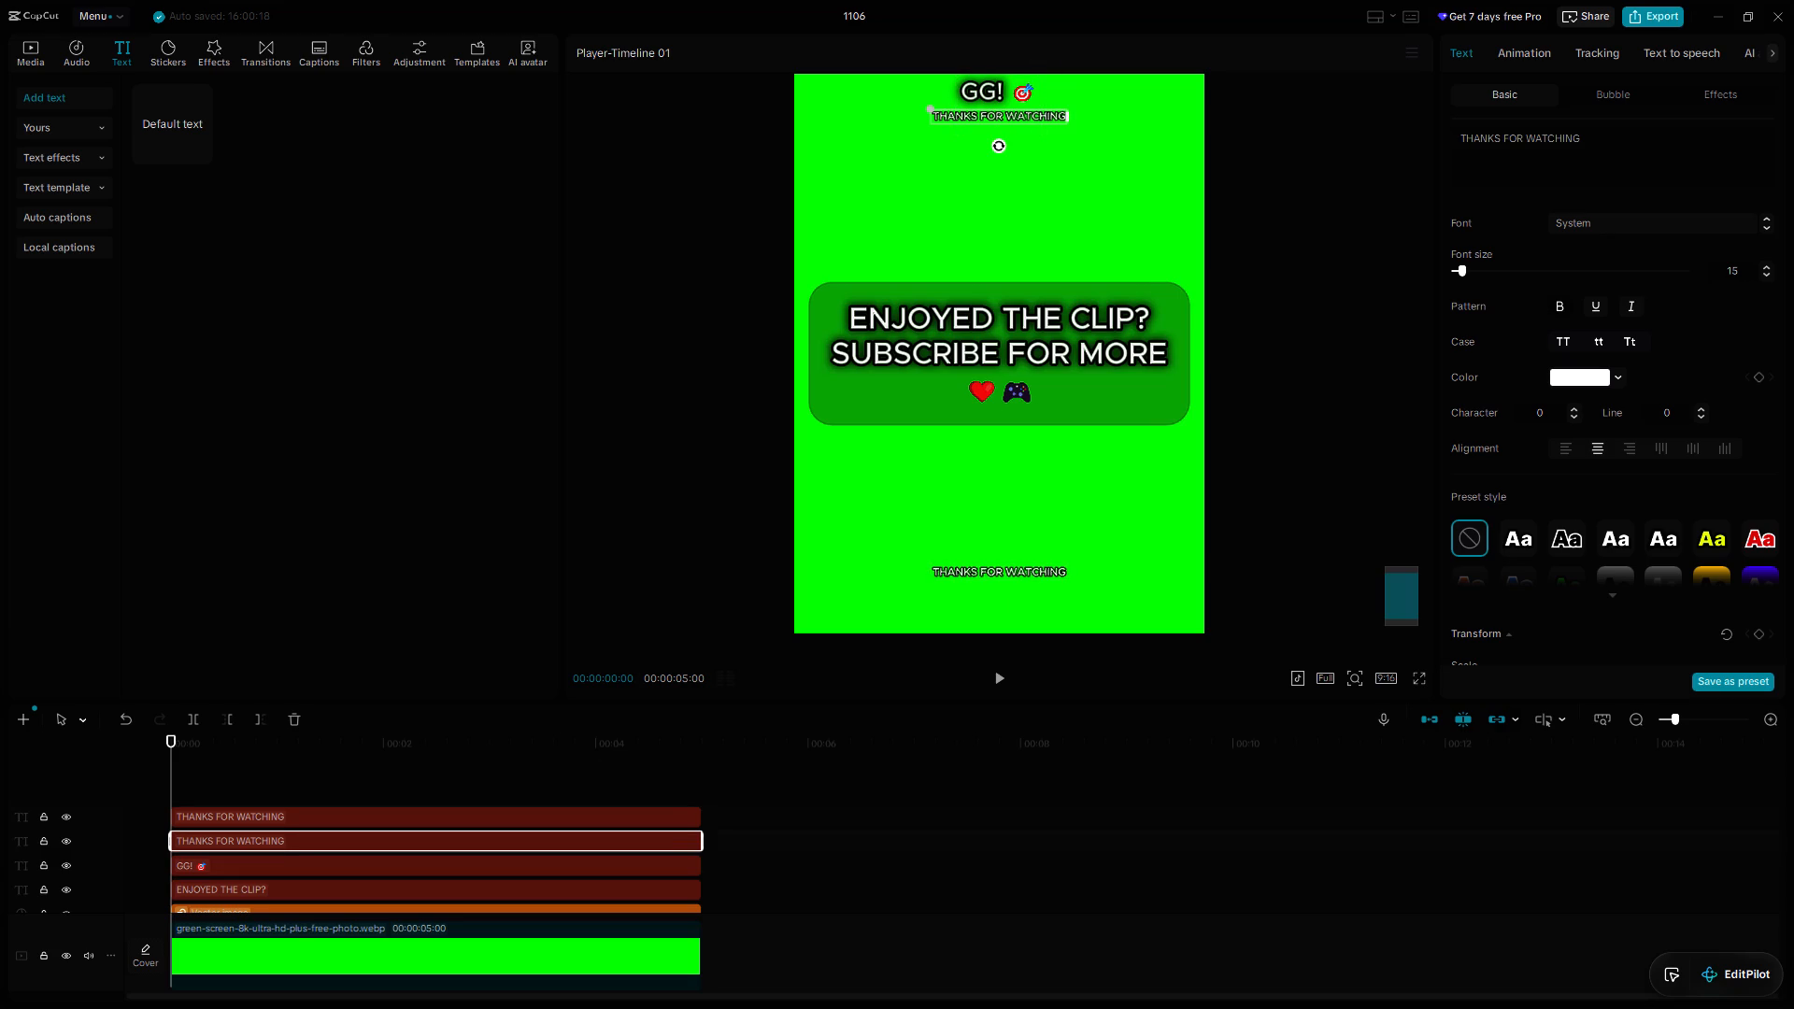
pyautogui.click(1459, 263)
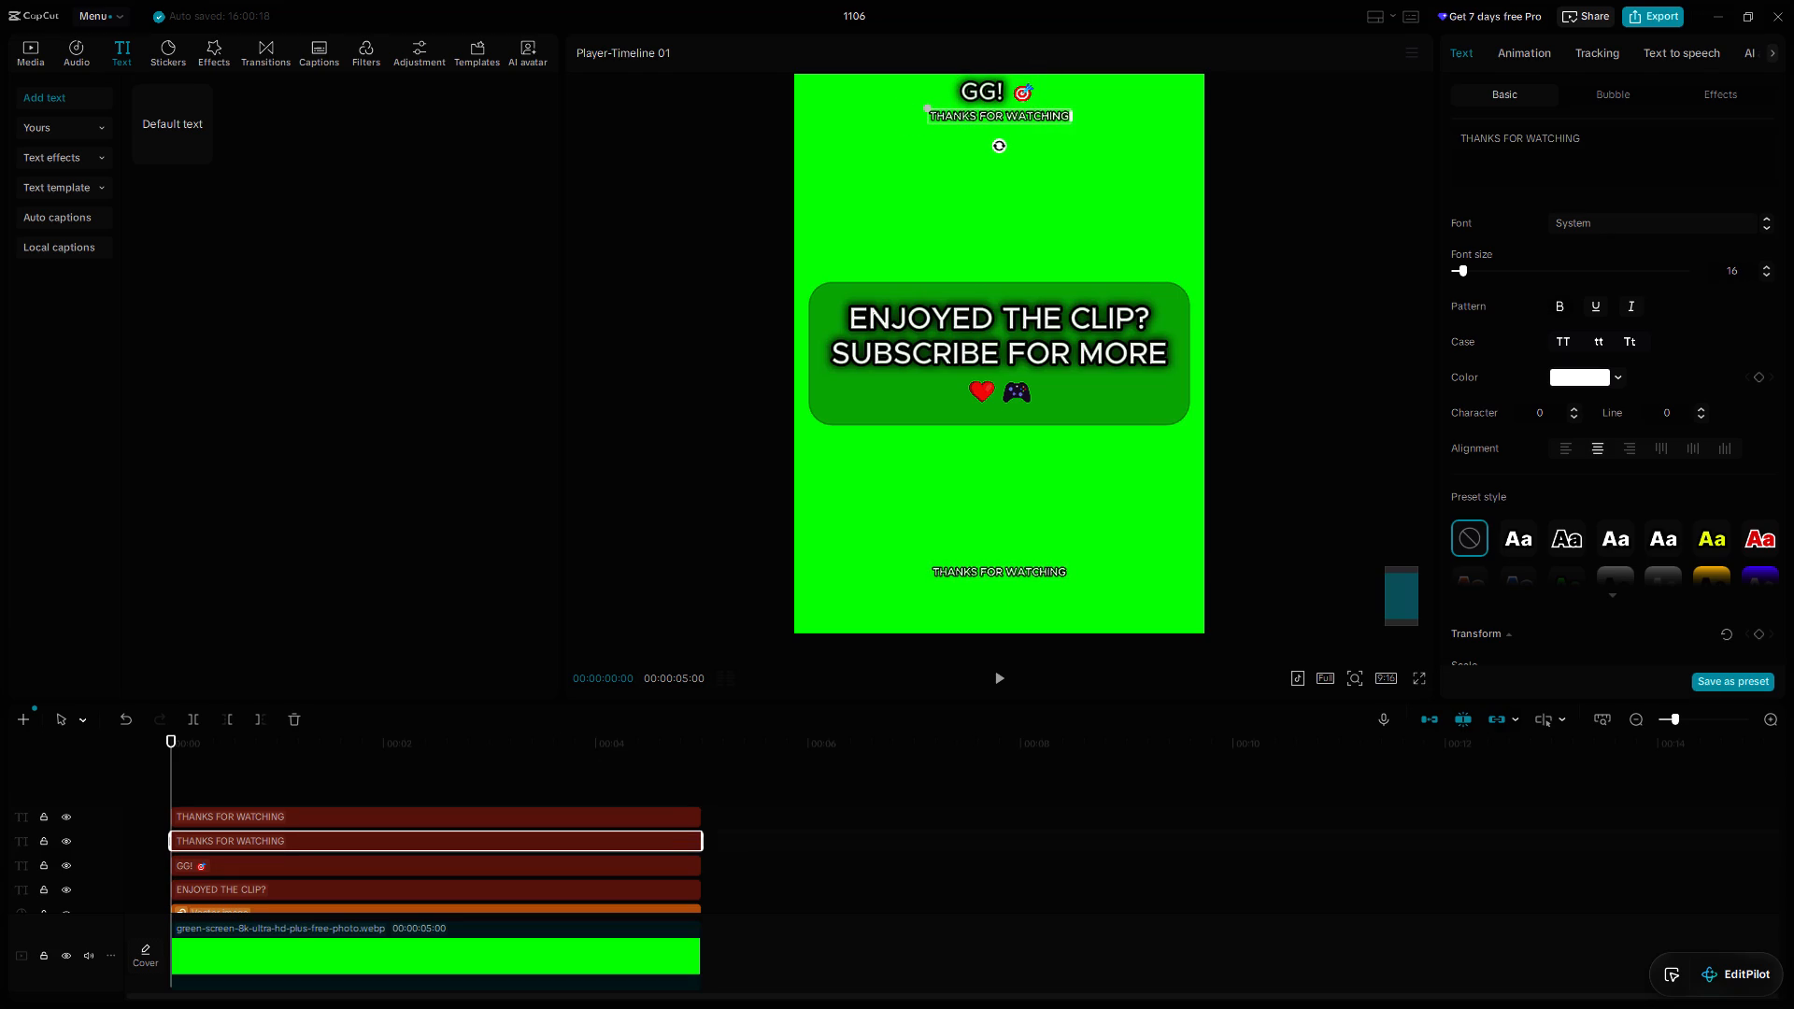
pyautogui.moveTo(1741, 269); pyautogui.dragTo(1710, 278)
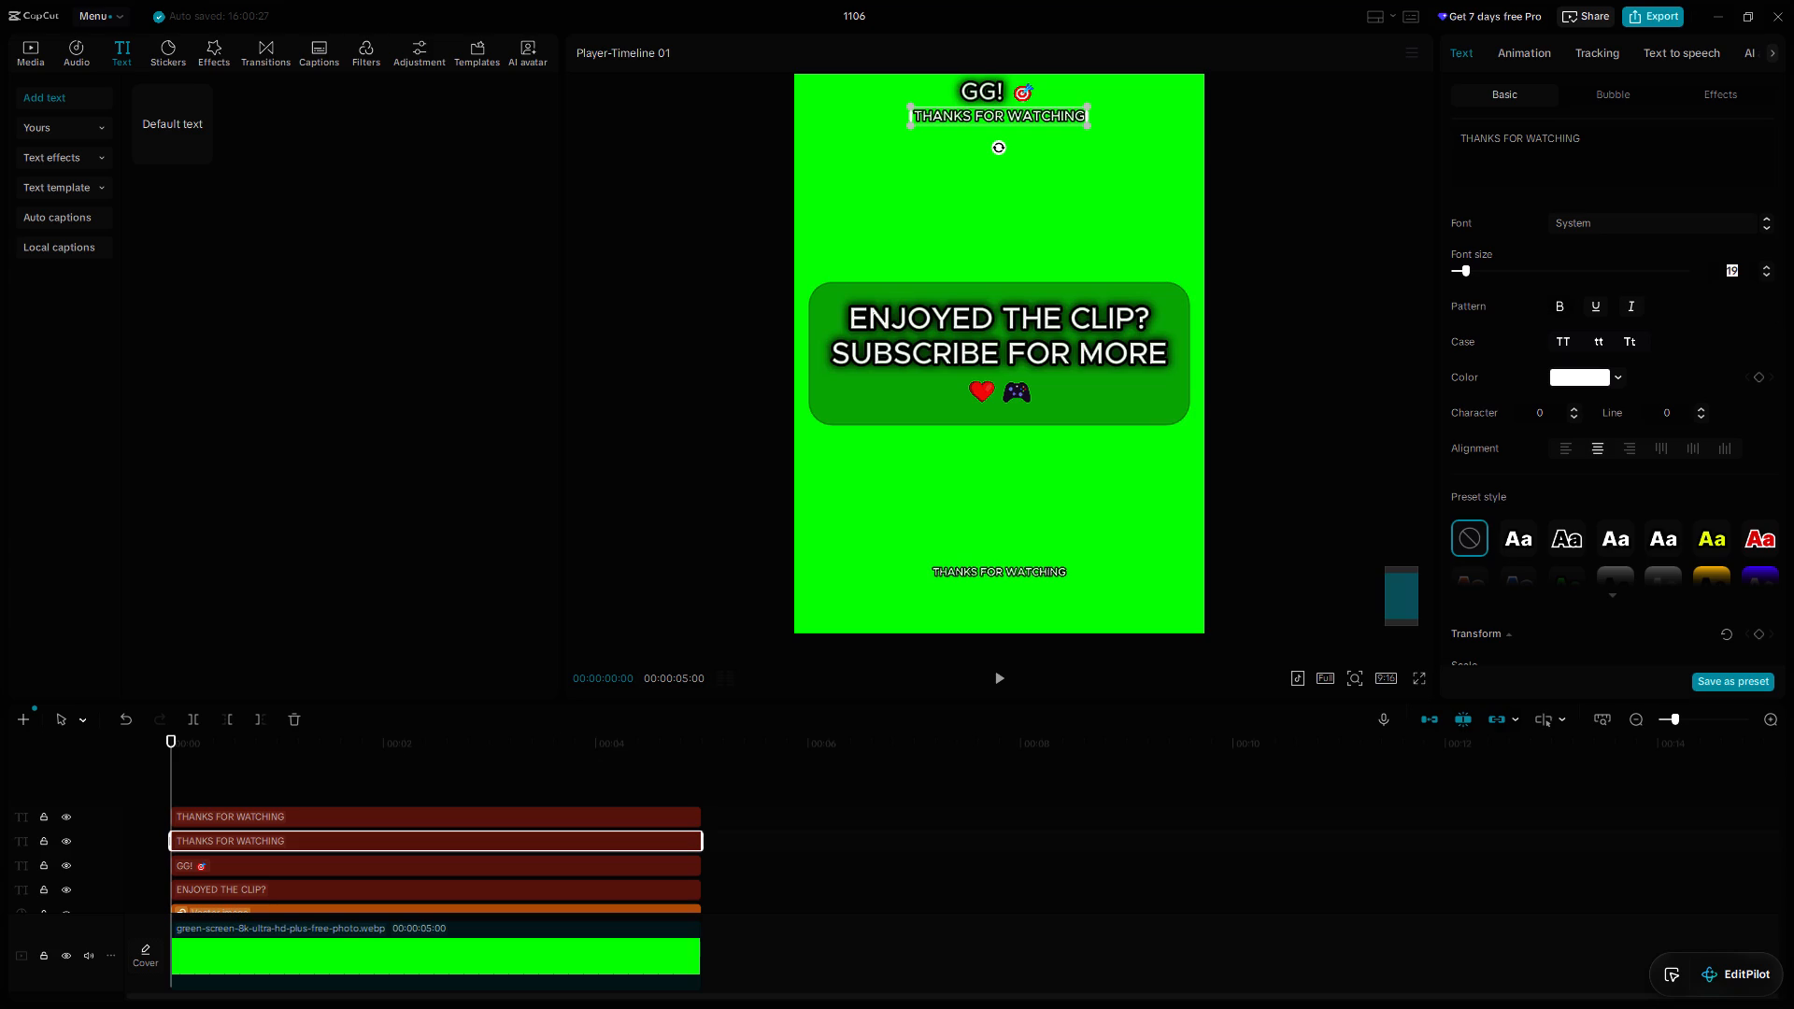
pyautogui.press('2')
pyautogui.press('0')
pyautogui.press('Return')
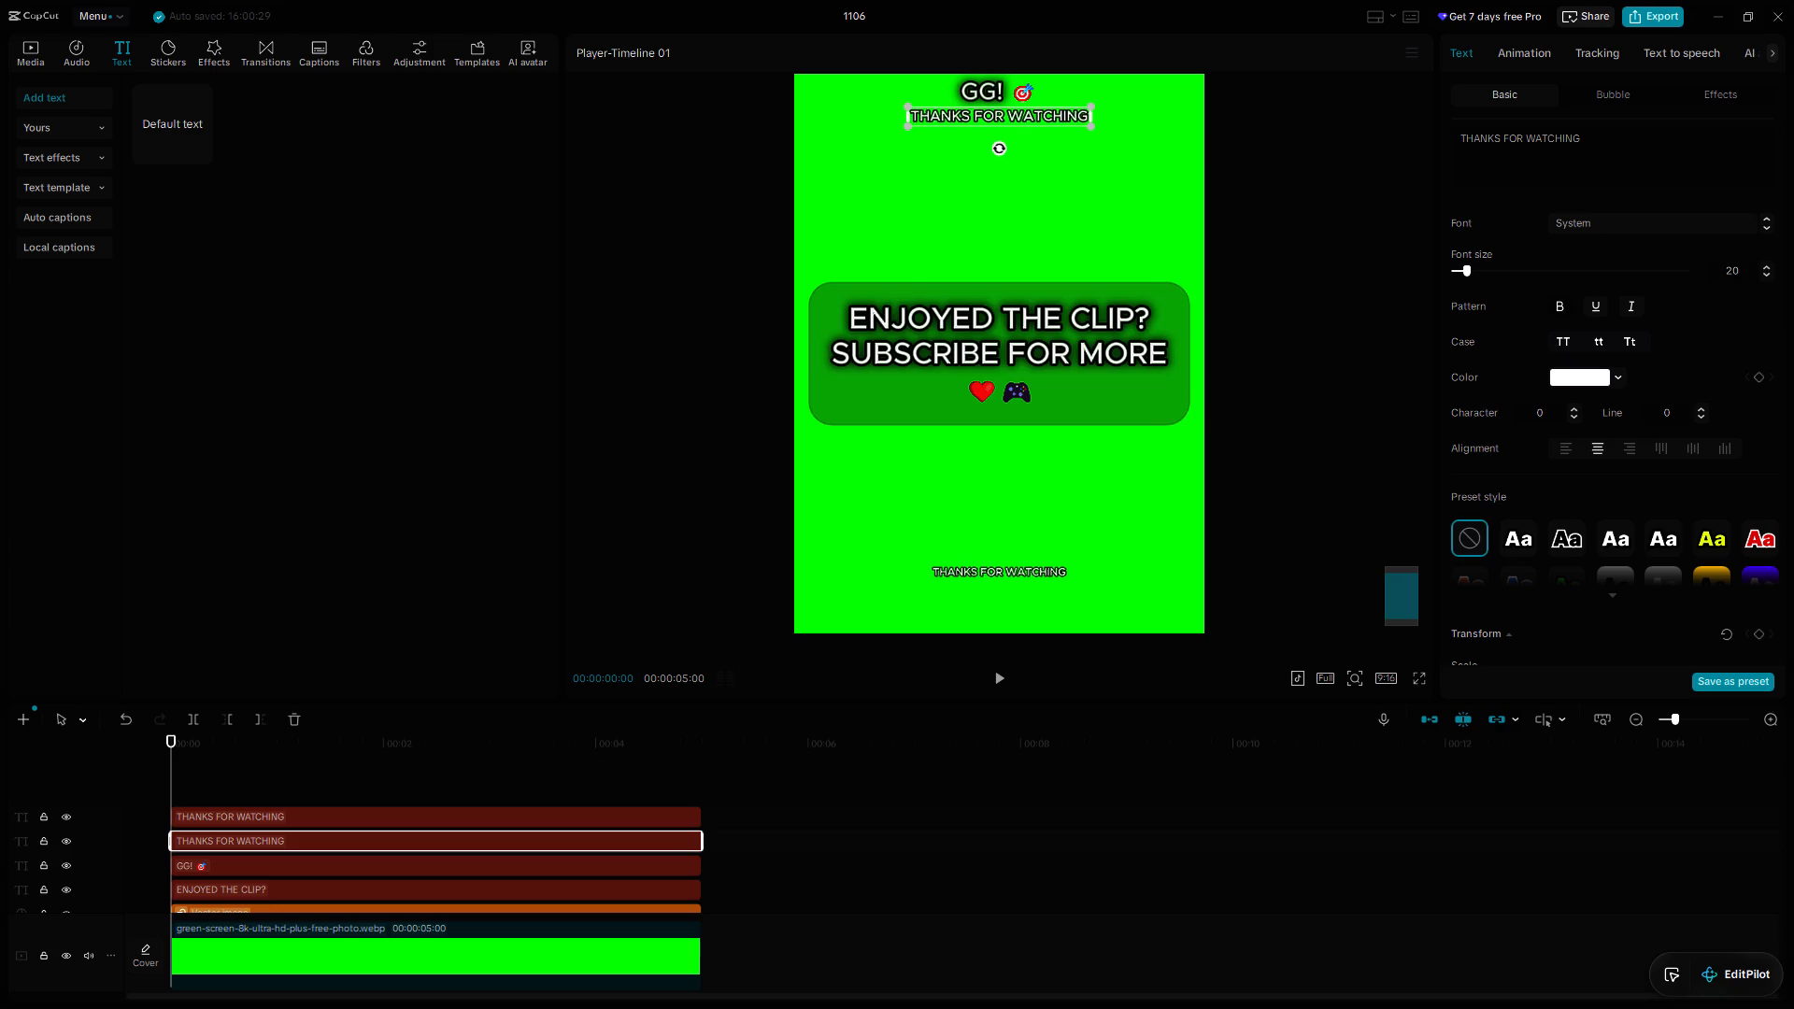
# Set the font size of the "THANKS FOR WATCHING" copy below the subscribe box to 20.
pyautogui.scroll(-5, 1303, 475)
pyautogui.click(1055, 485)
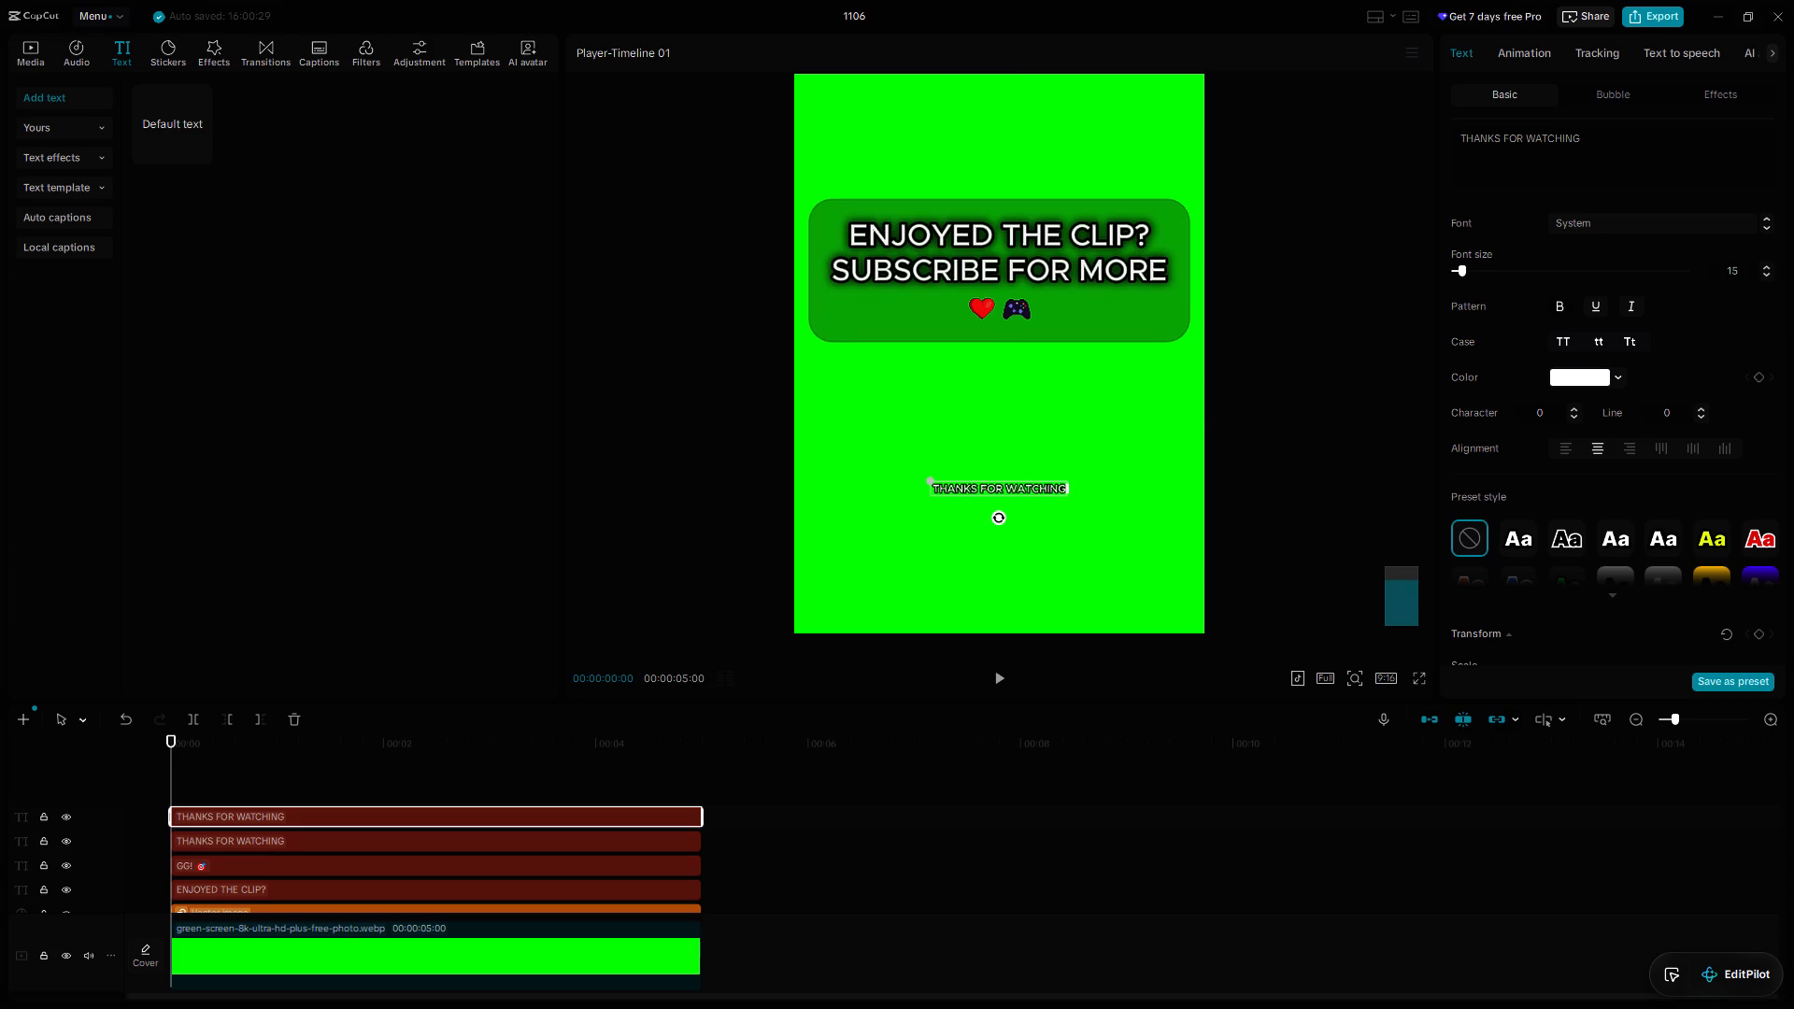
pyautogui.moveTo(1745, 269); pyautogui.dragTo(1701, 281)
pyautogui.press('2')
pyautogui.press('0')
pyautogui.press('Return')
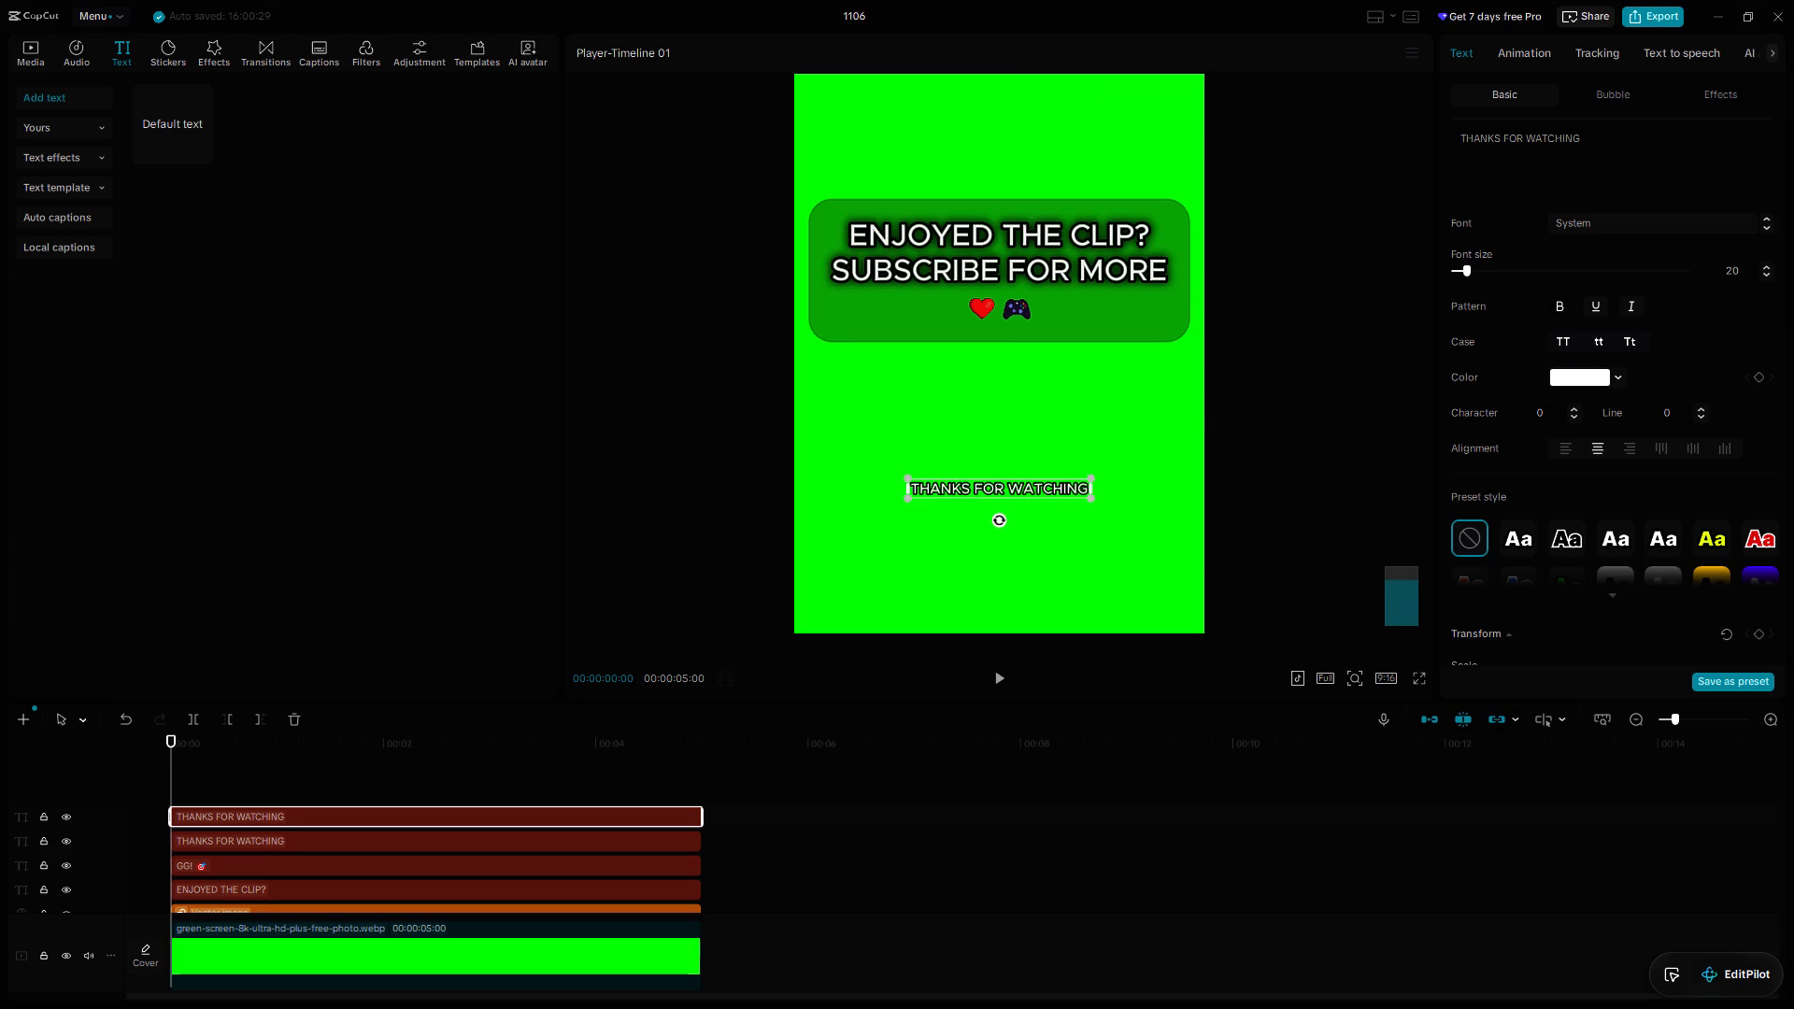
pyautogui.moveTo(1596, 142); pyautogui.dragTo(1437, 135)
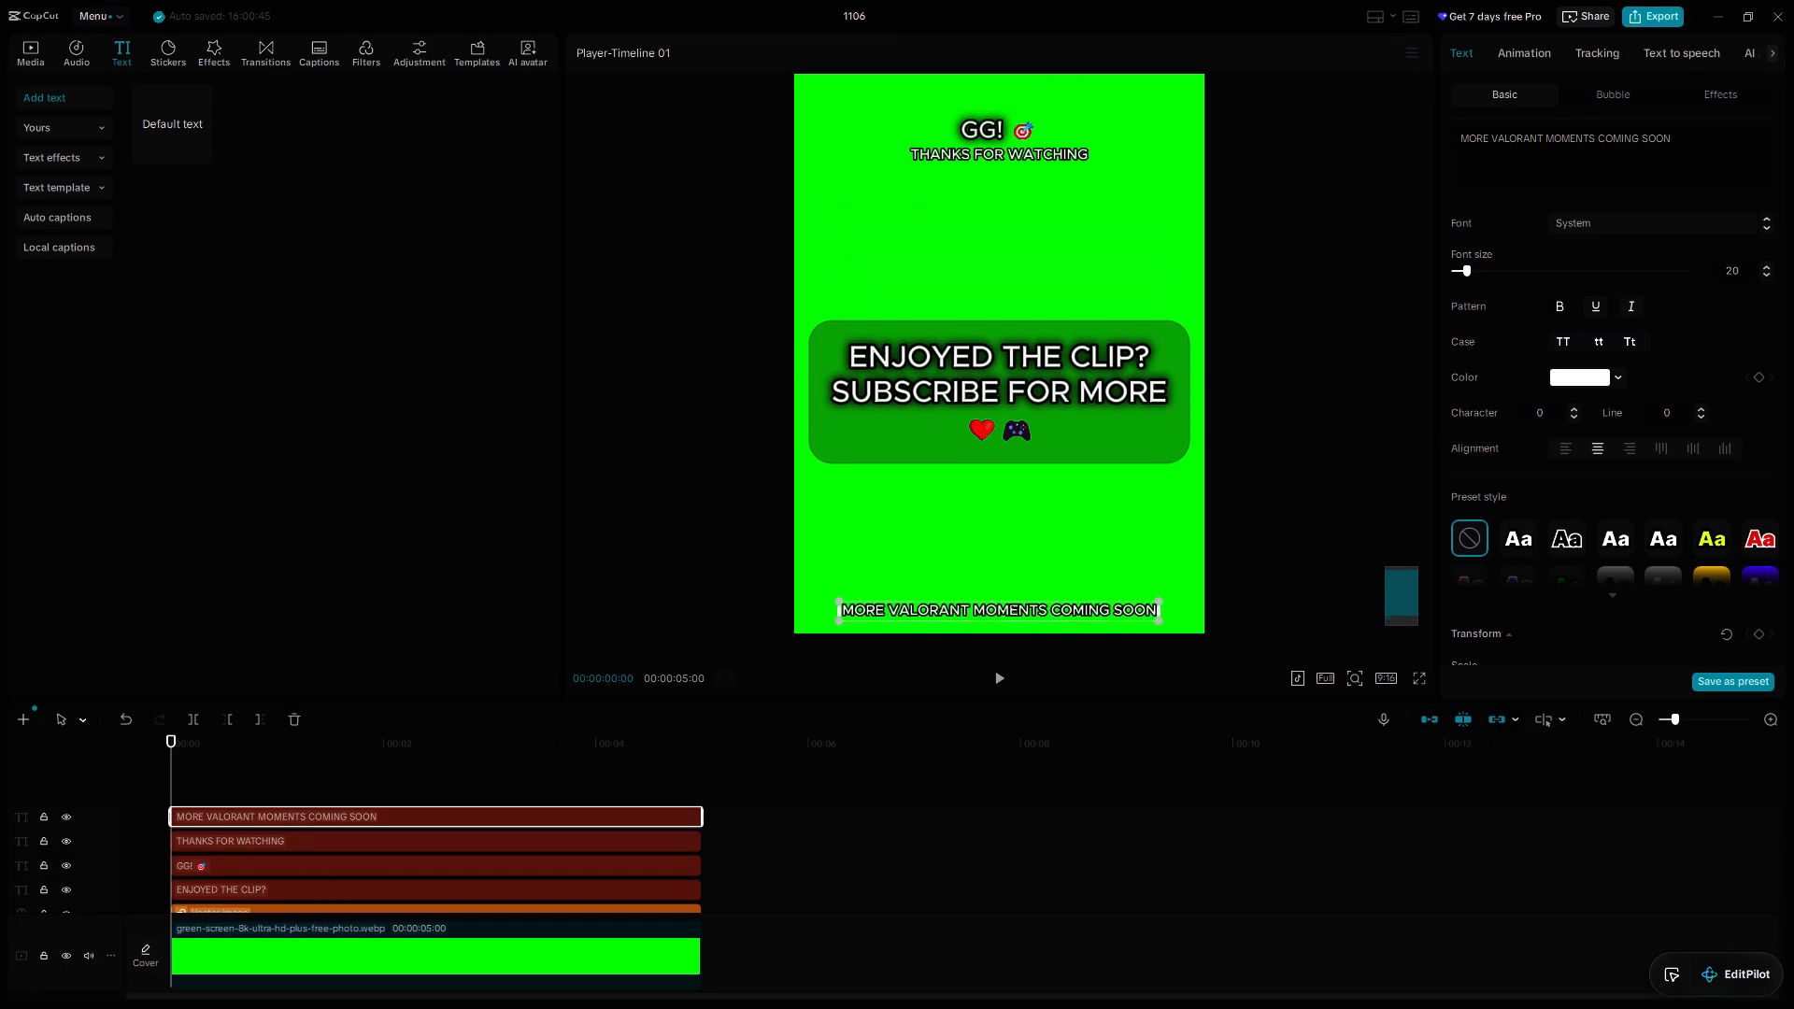
# Turn on Glow for the "THANKS FOR WATCHING" text under "GG! 🎯", using the second, non-premium glow style.
pyautogui.scroll(-5, 1305, 415)
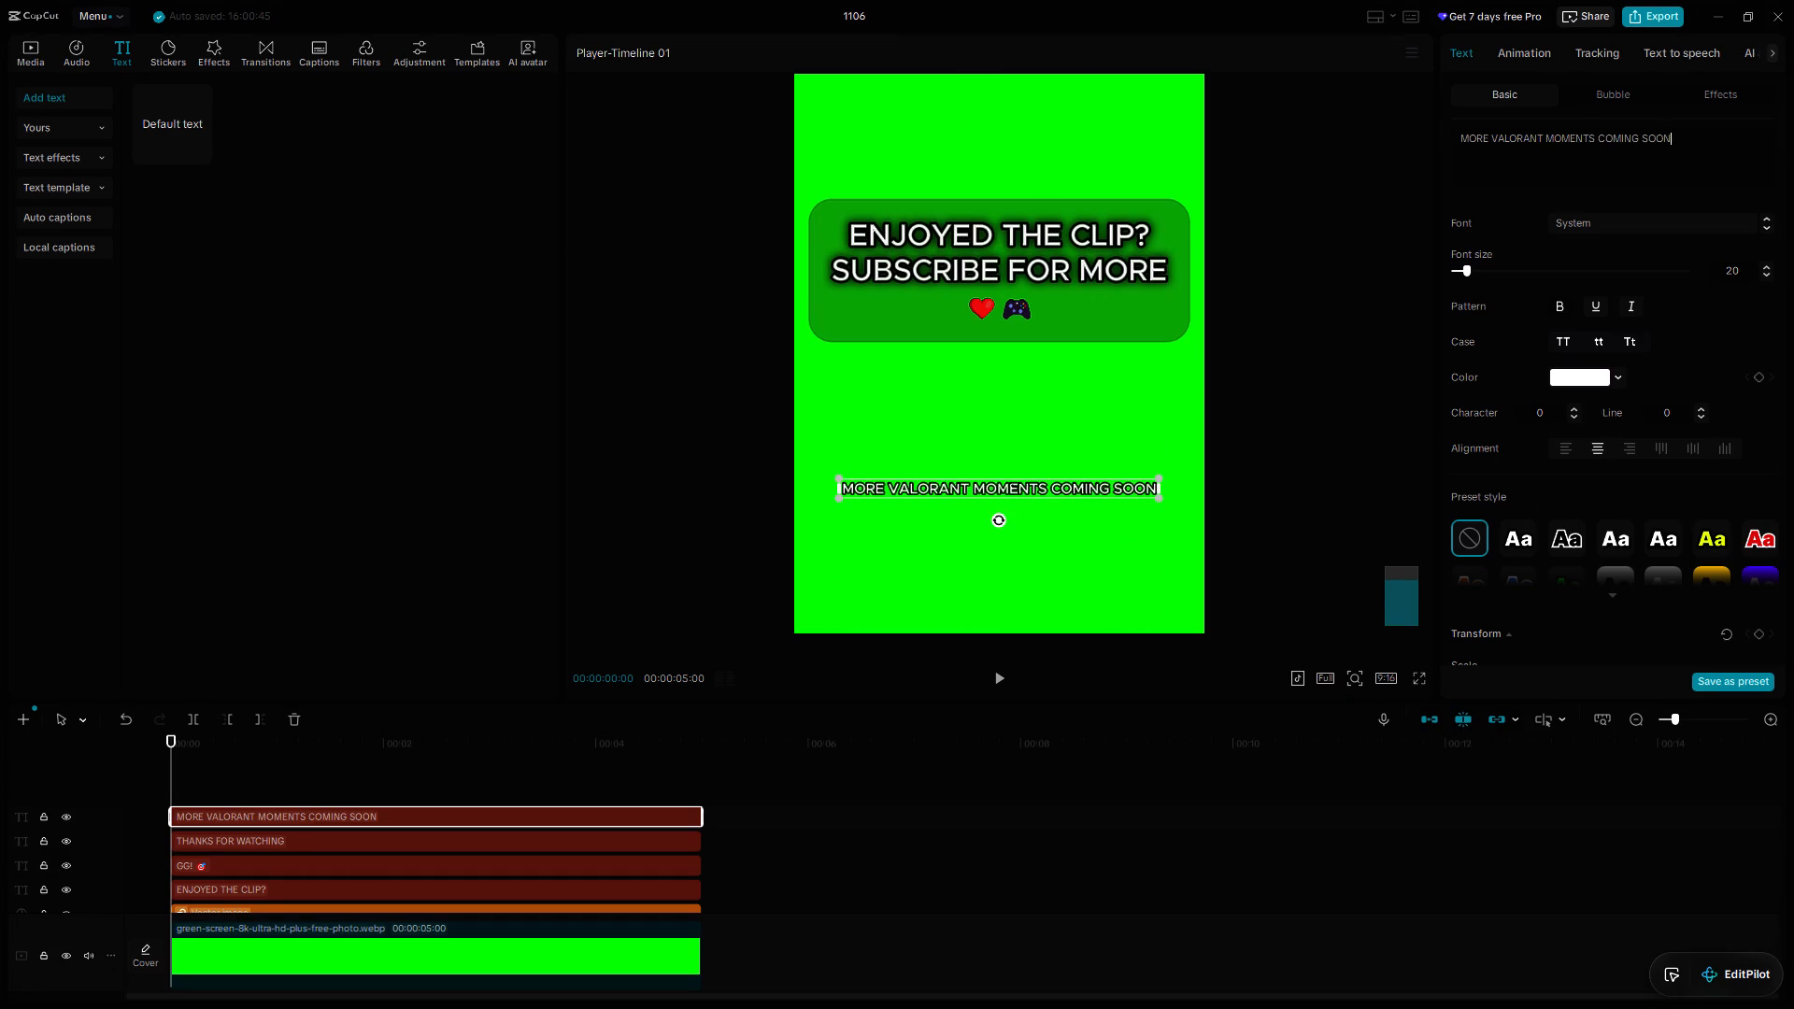
pyautogui.scroll(9, 1329, 397)
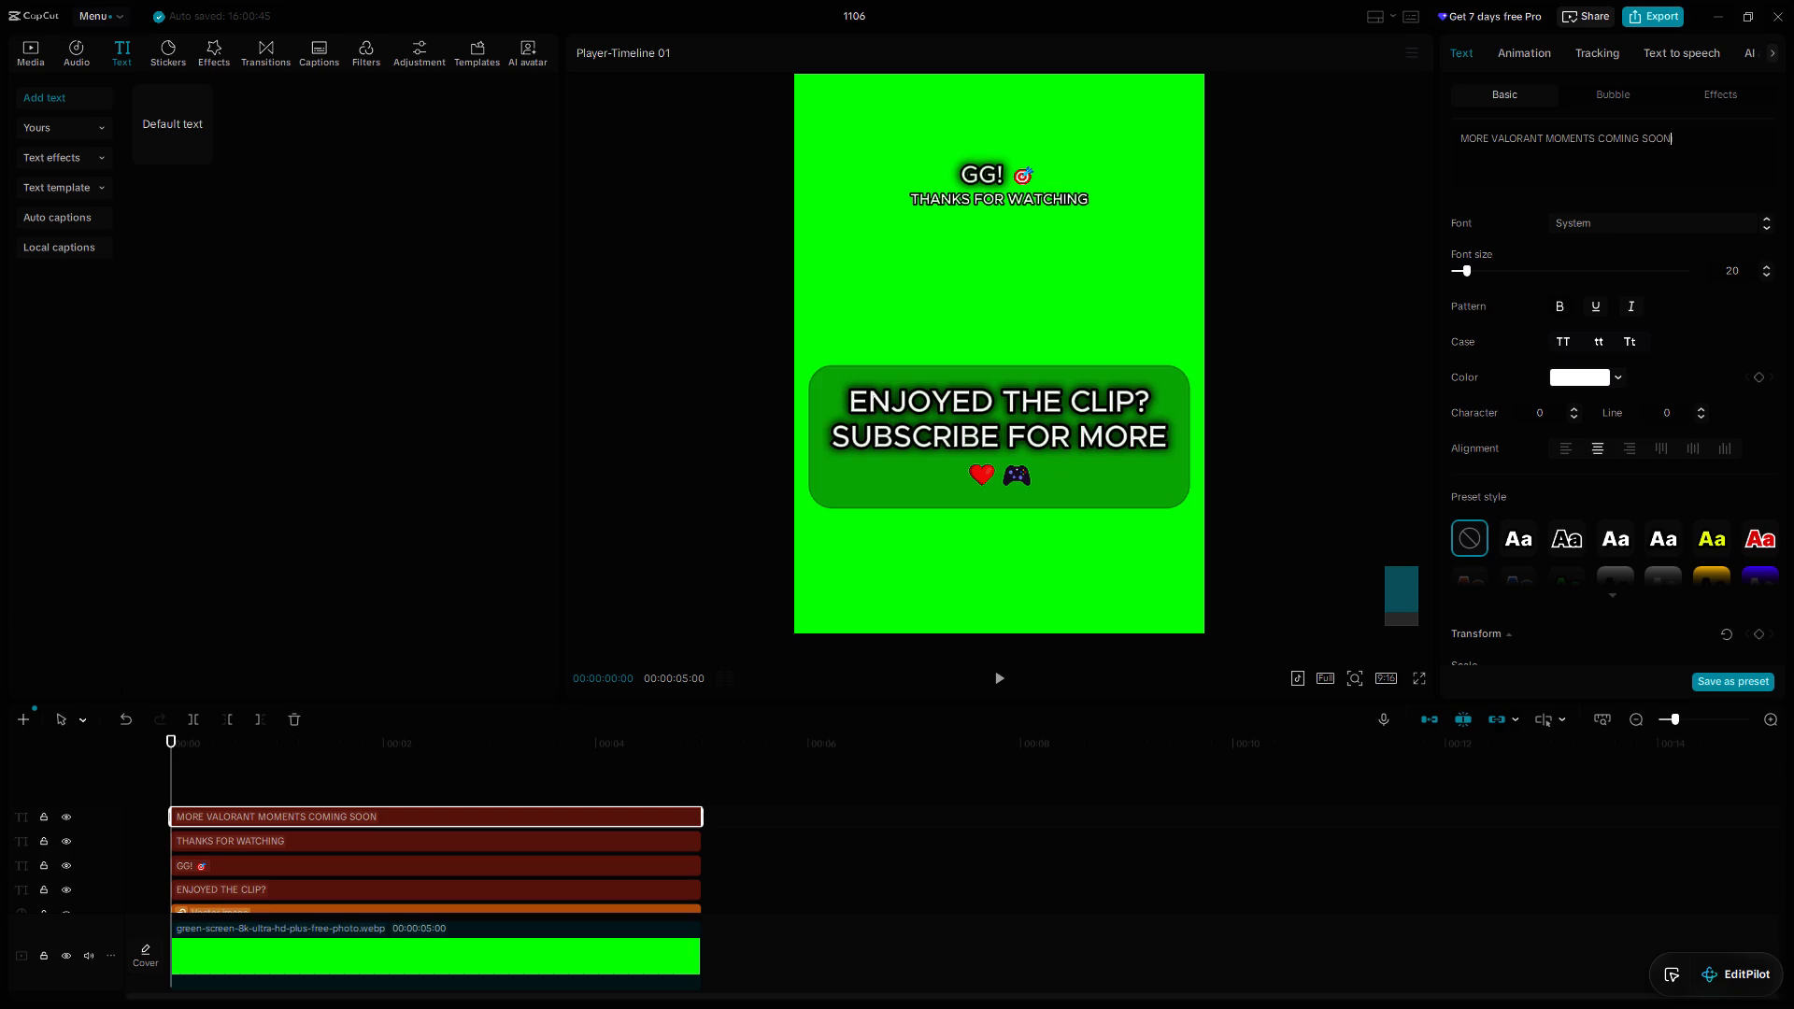
pyautogui.click(1034, 164)
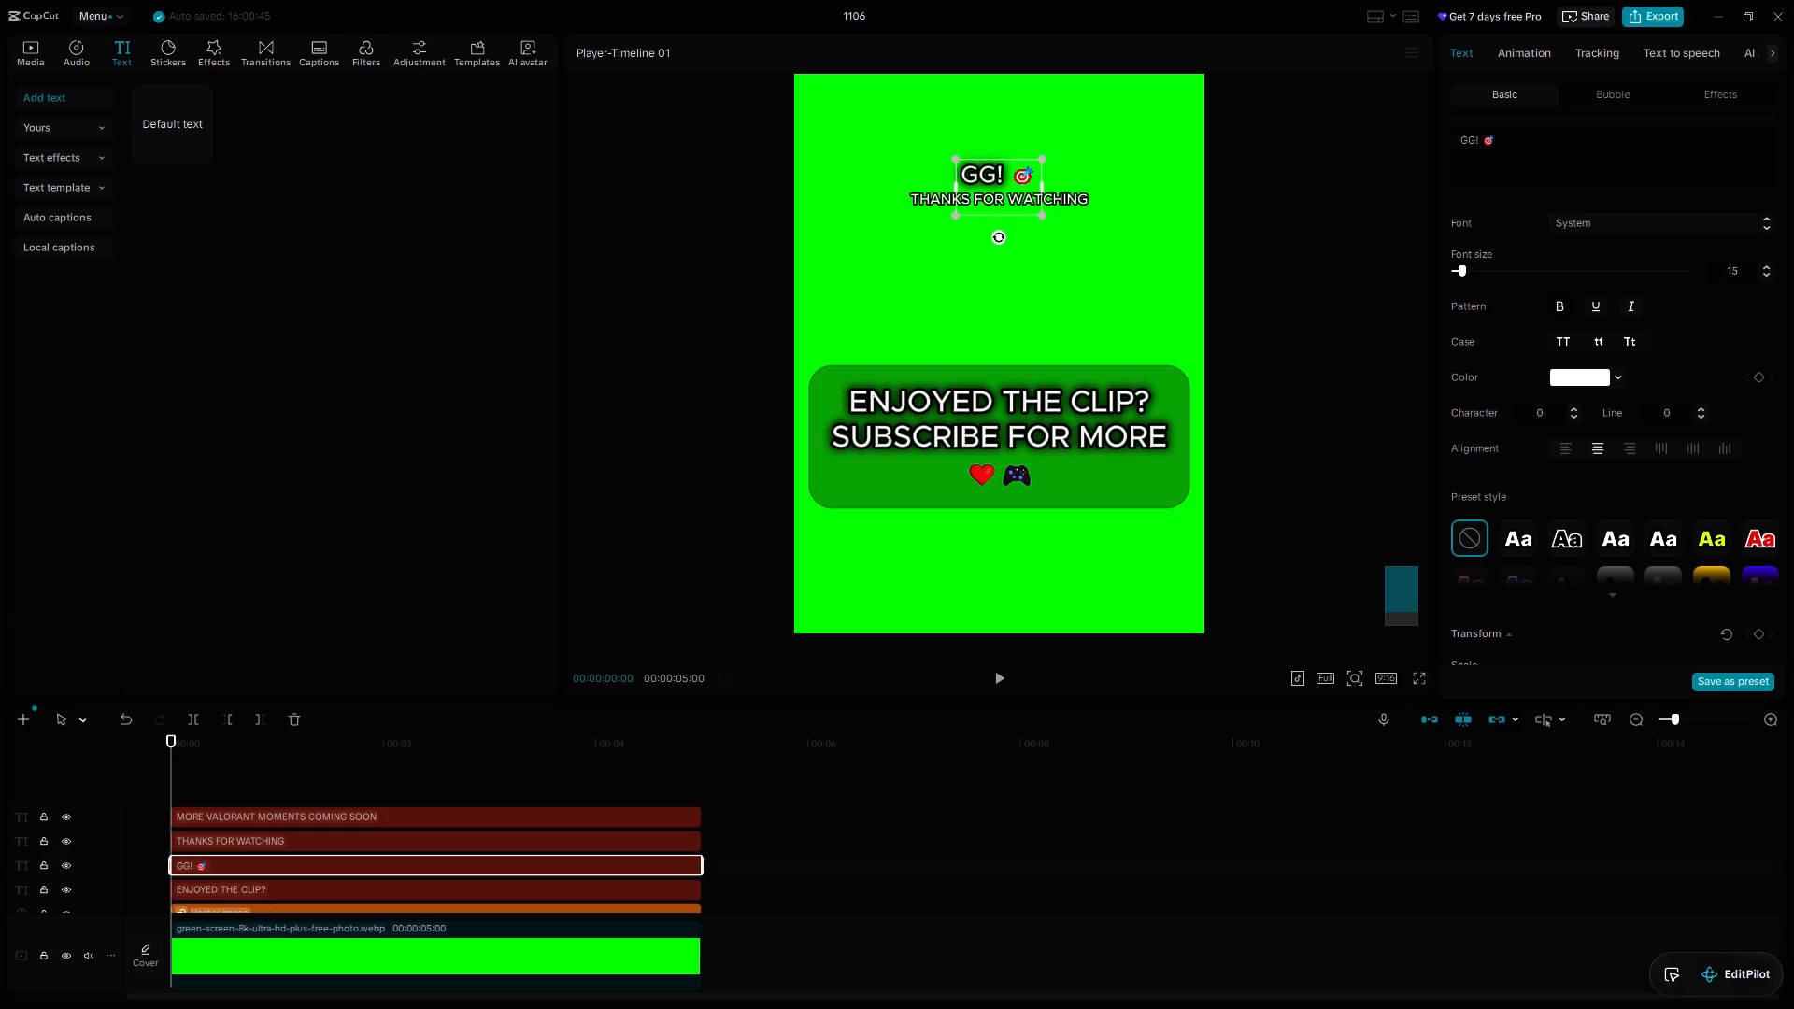
pyautogui.click(1087, 193)
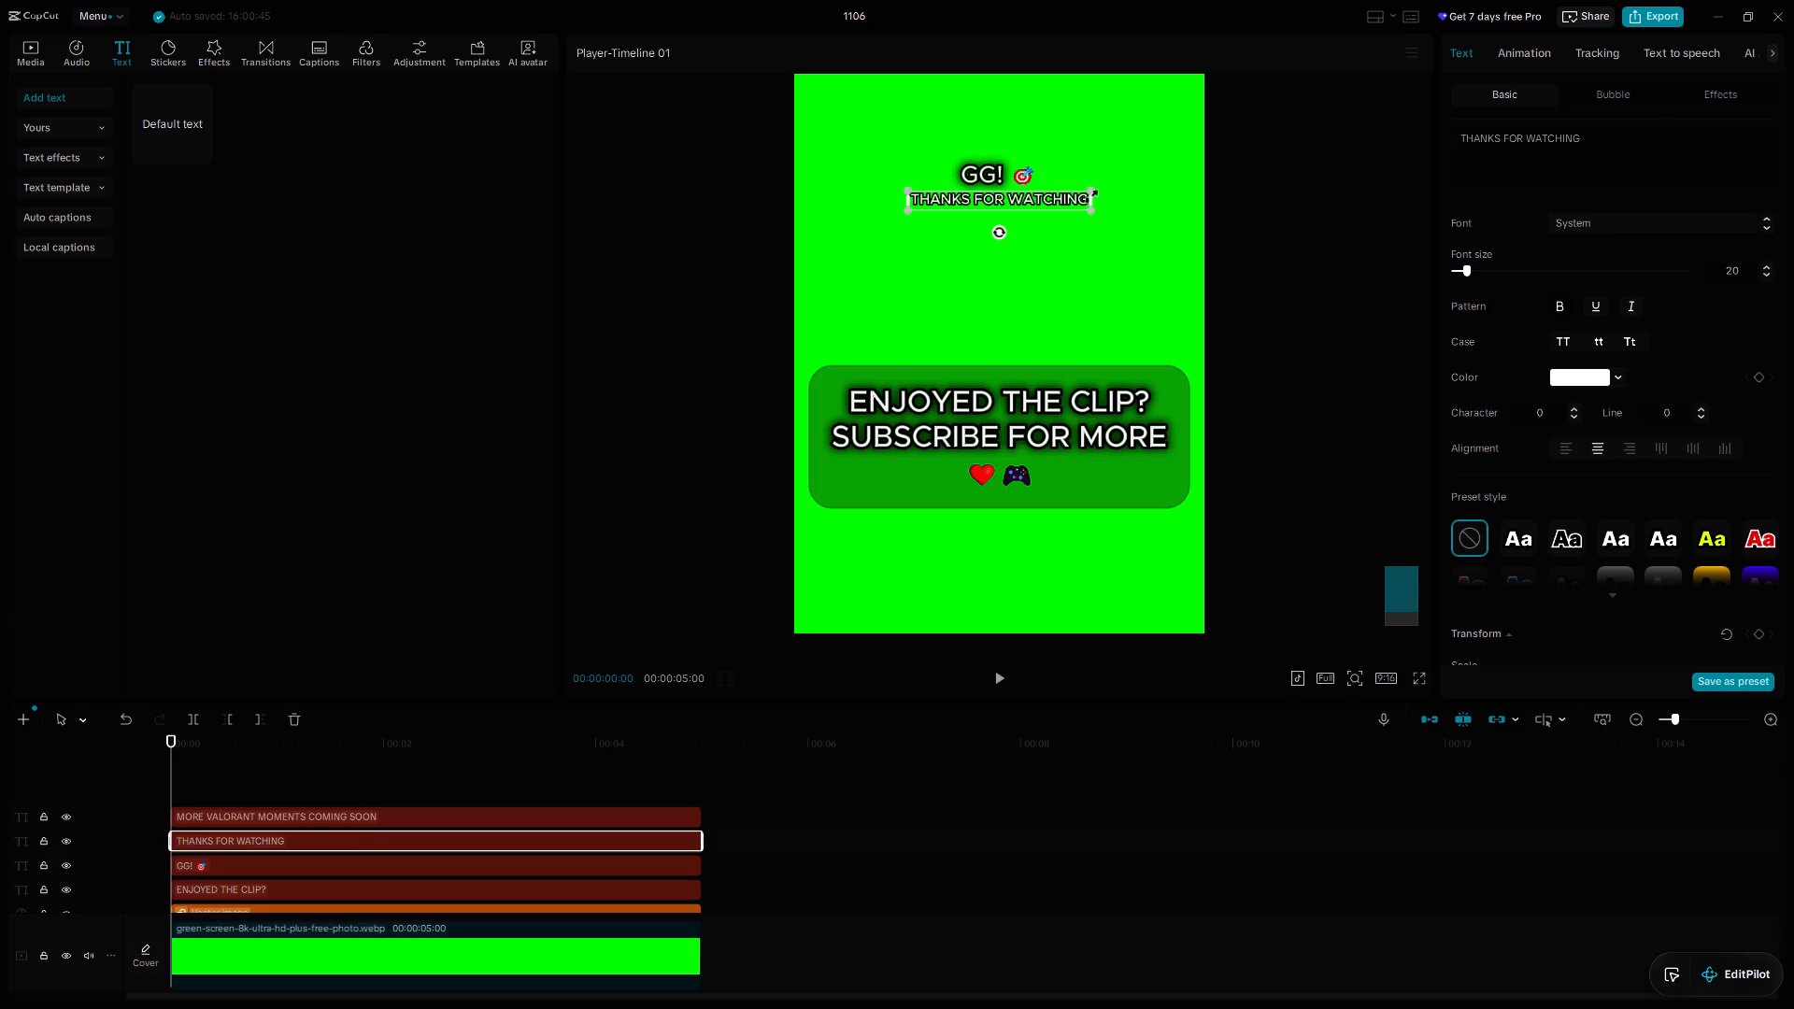
pyautogui.scroll(-7, 1539, 404)
pyautogui.scroll(-16, 1506, 573)
pyautogui.scroll(-15, 1510, 551)
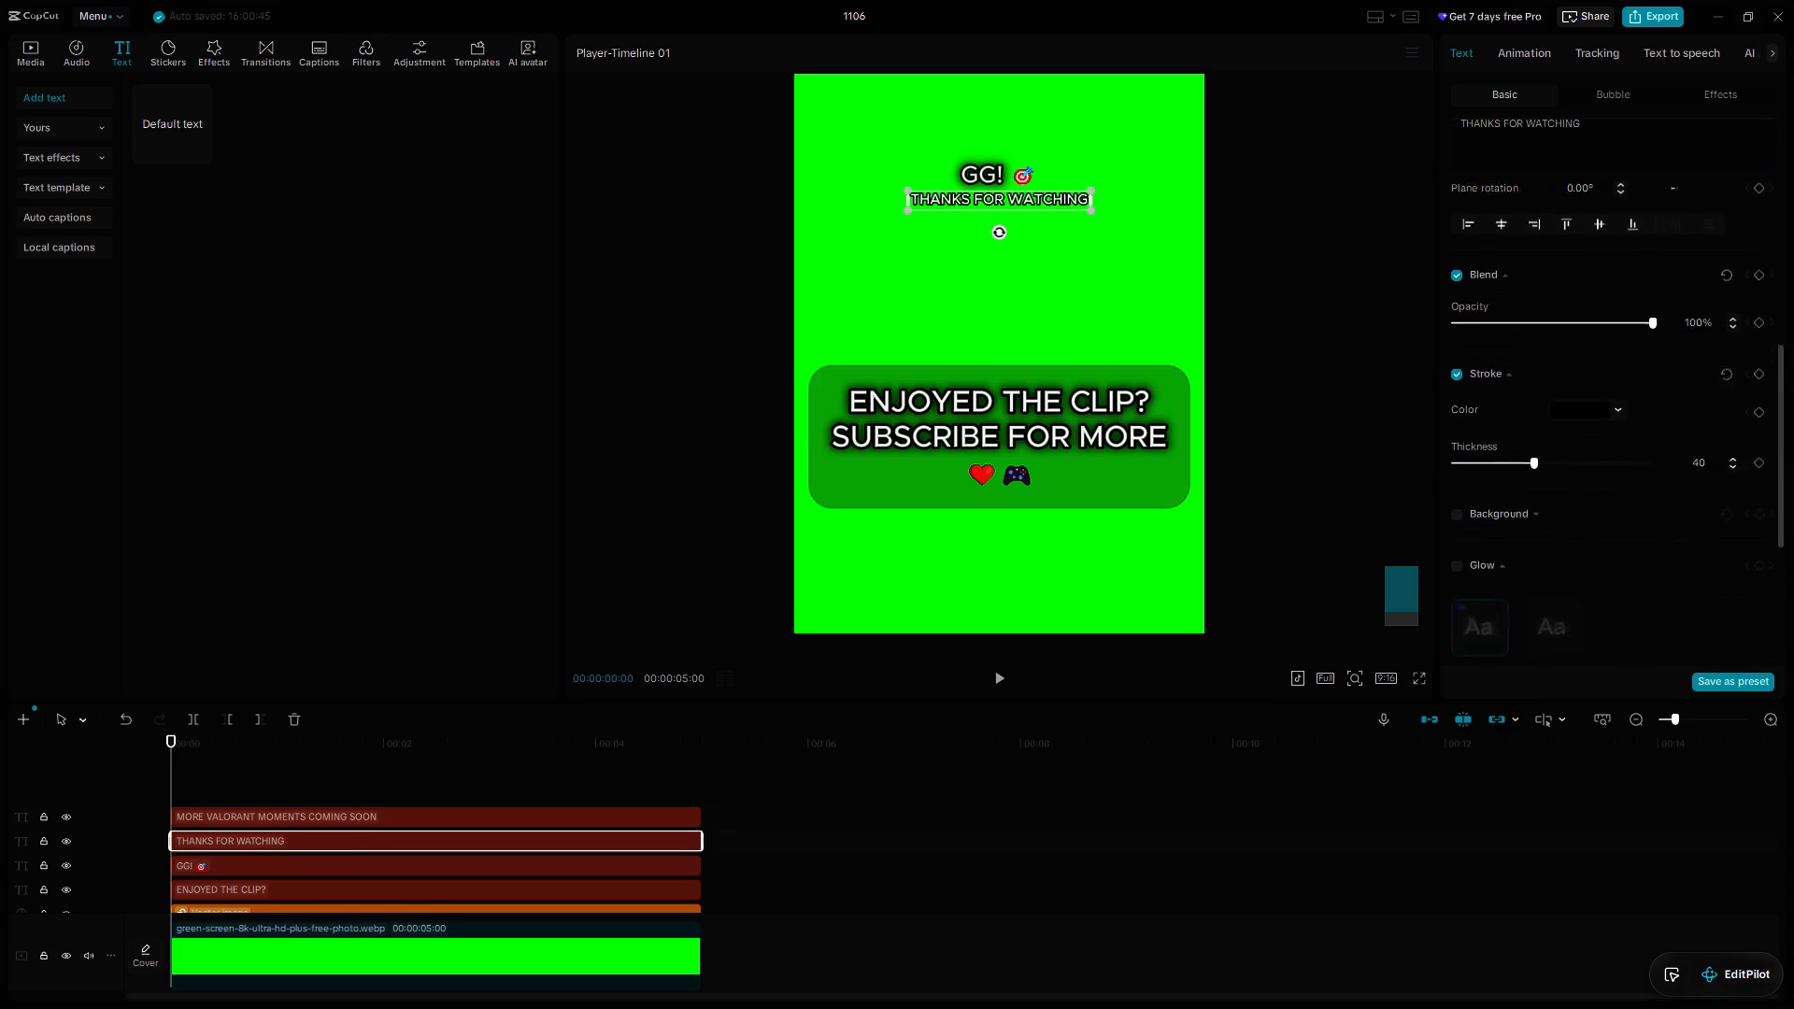
pyautogui.click(1457, 493)
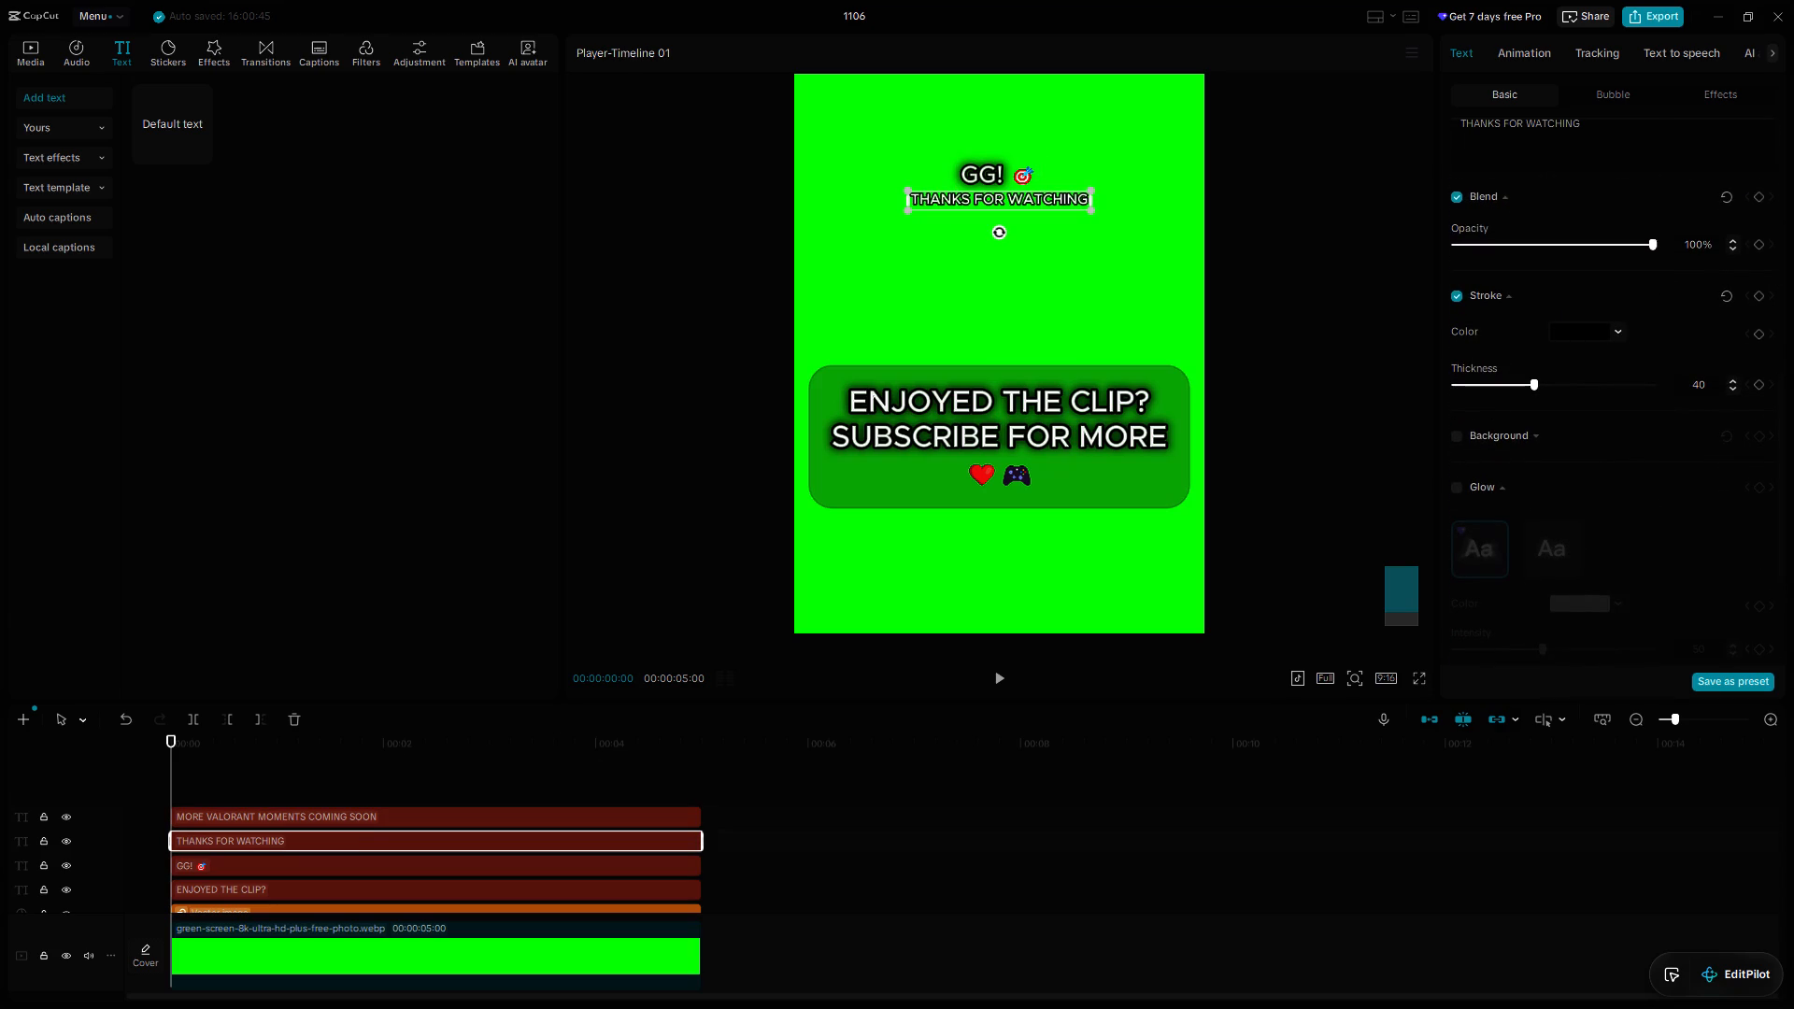
pyautogui.click(1457, 483)
pyautogui.click(1564, 547)
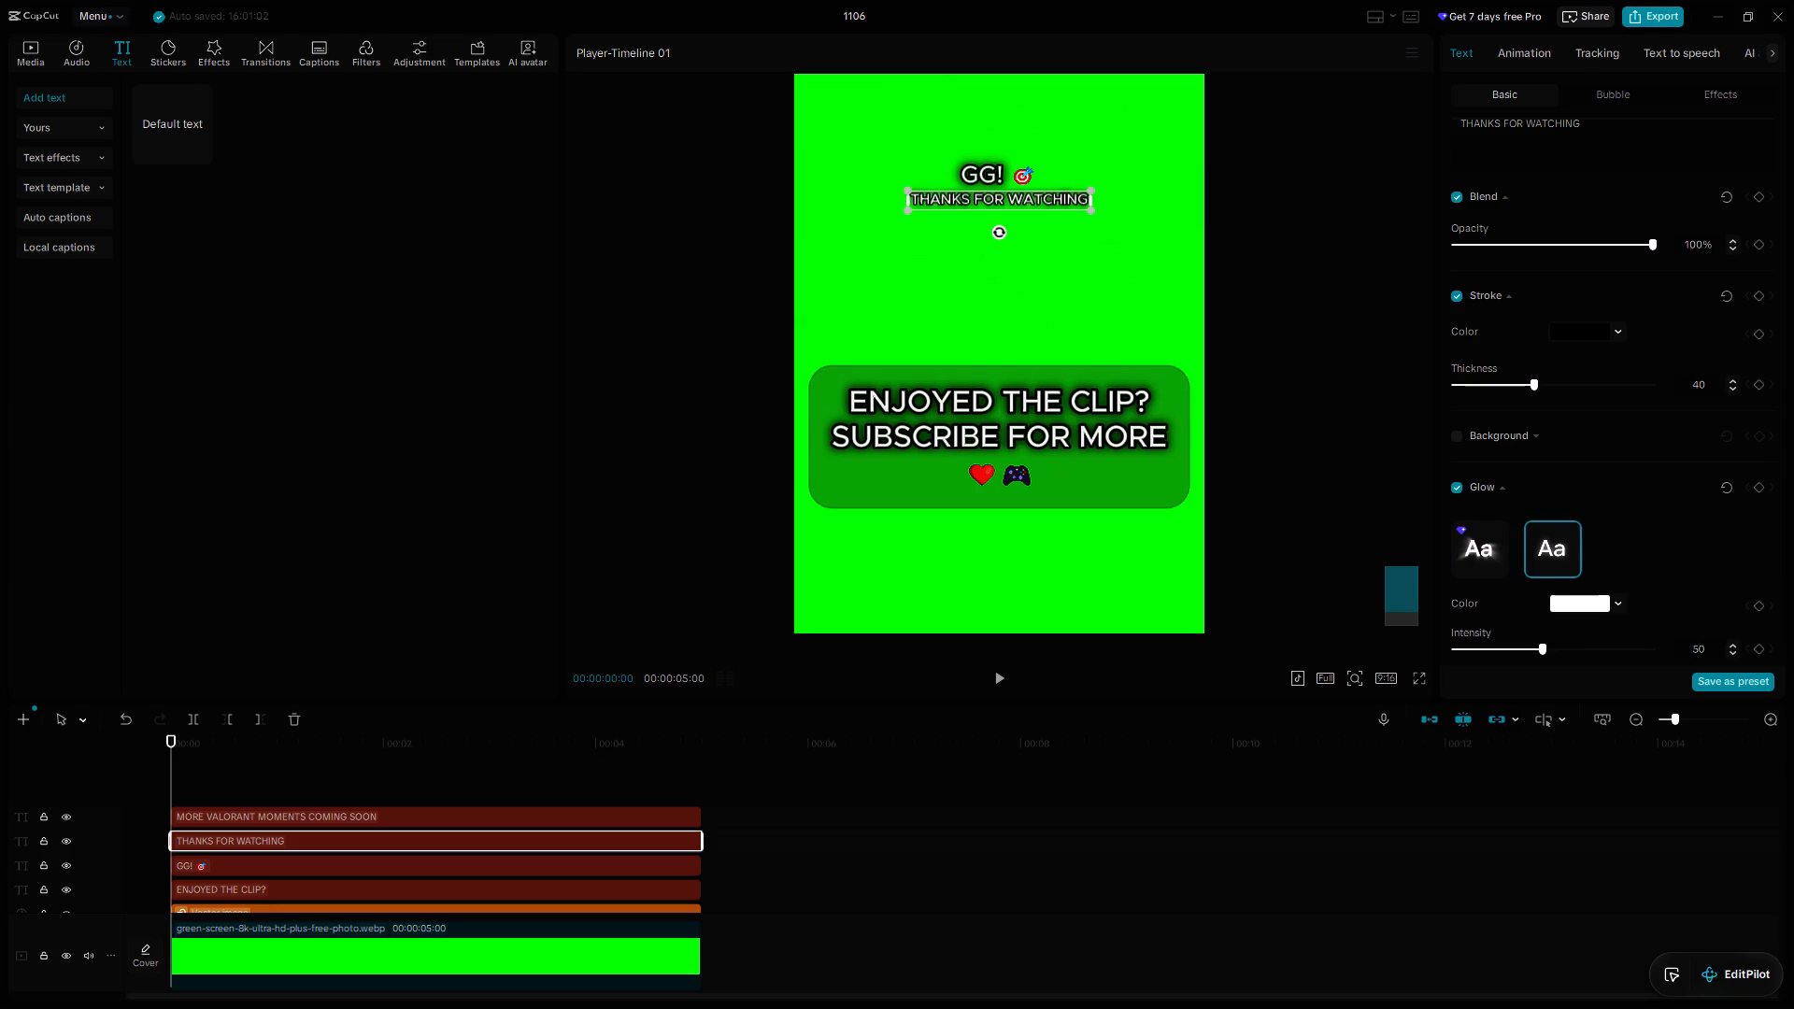
# Set the "THANKS FOR WATCHING" glow to intensity 30 and range 50.
pyautogui.scroll(-5, 1564, 547)
pyautogui.moveTo(1703, 497); pyautogui.dragTo(1675, 496)
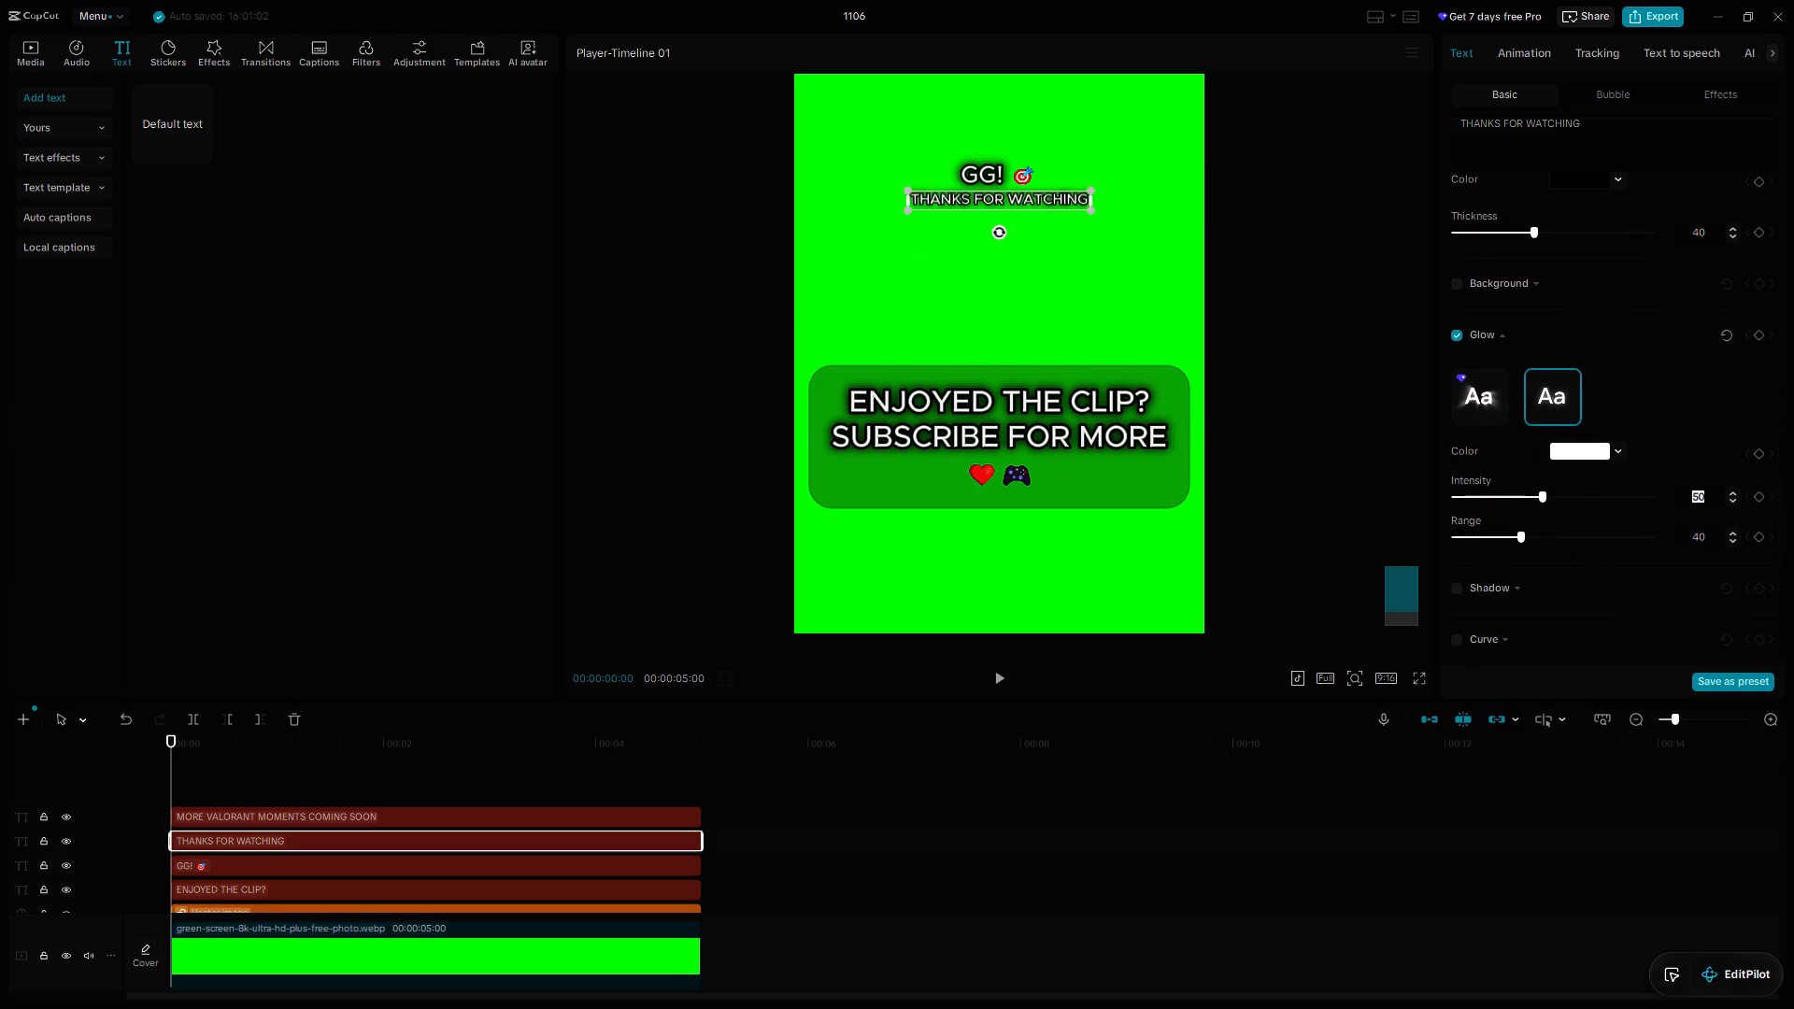
pyautogui.press('3')
pyautogui.press('0')
pyautogui.press('Return')
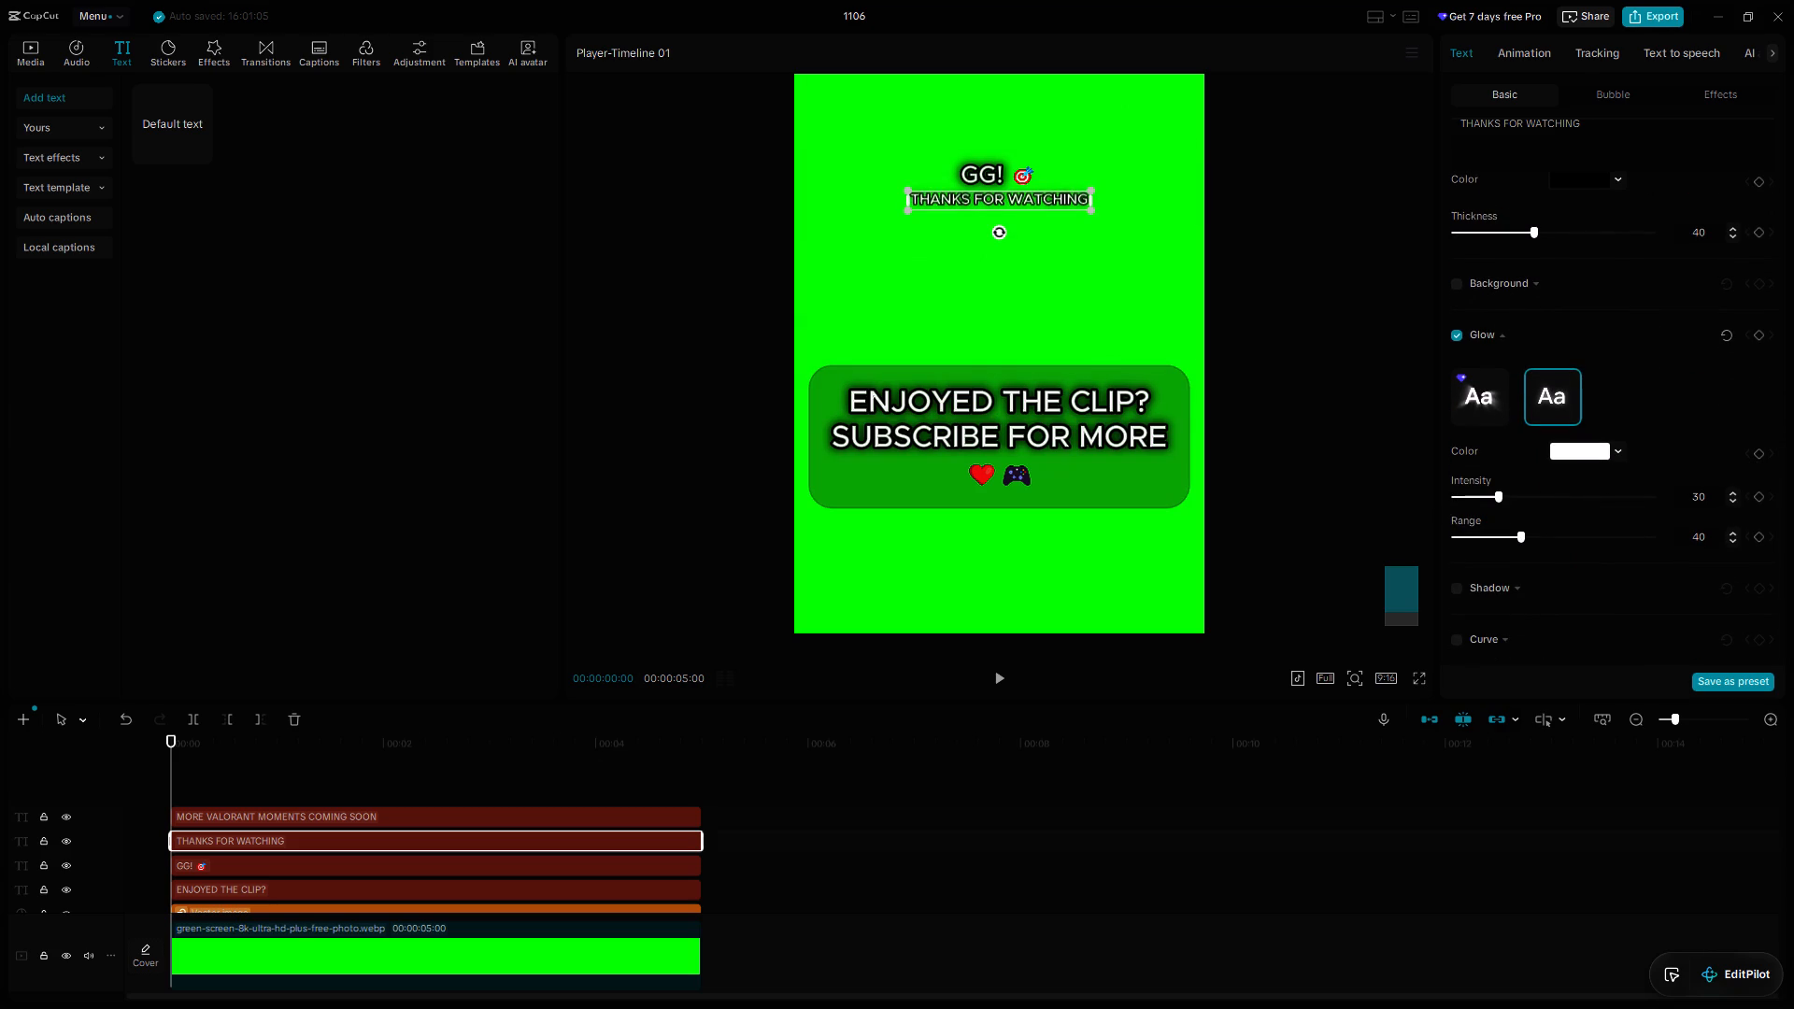
pyautogui.moveTo(1707, 536); pyautogui.dragTo(1673, 537)
pyautogui.write('50')
pyautogui.press('Return')
# Turn on Glow for the "MORE VALORANT MOMENTS COMING SOON" text, using the second, non-premium glow style.
pyautogui.scroll(-7, 1264, 516)
pyautogui.click(1111, 488)
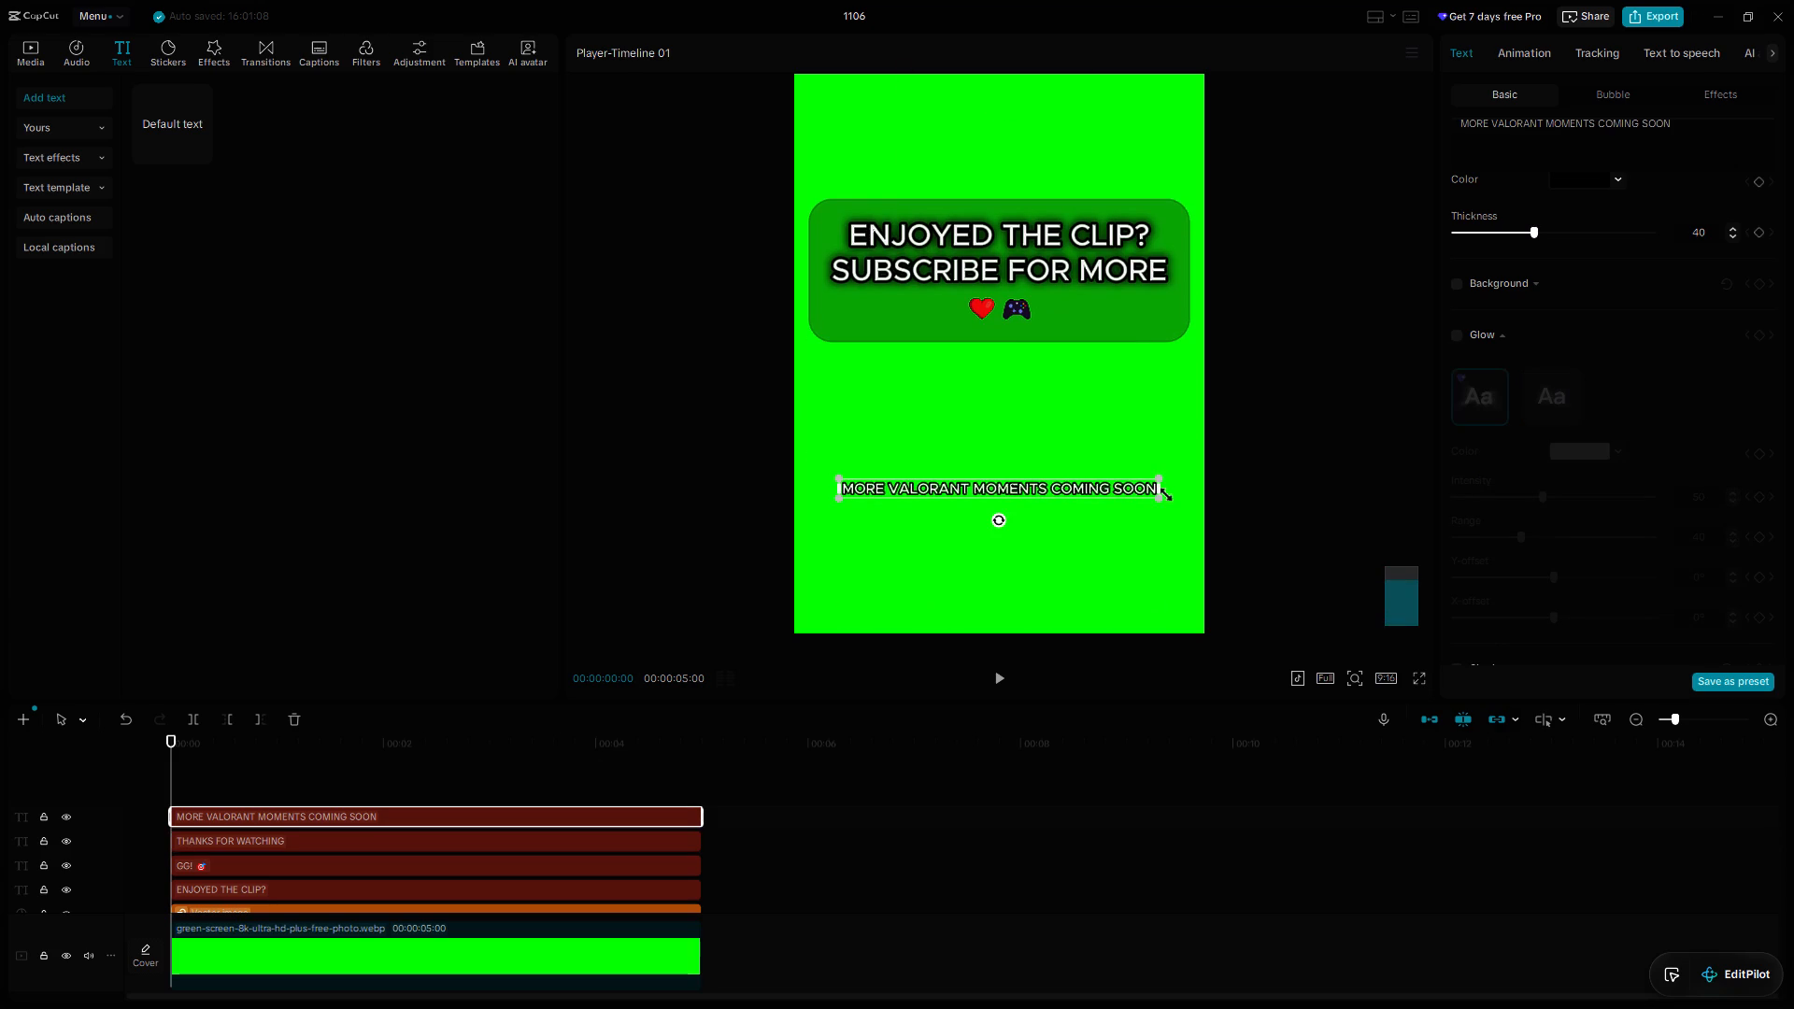
pyautogui.click(1459, 342)
pyautogui.click(1455, 339)
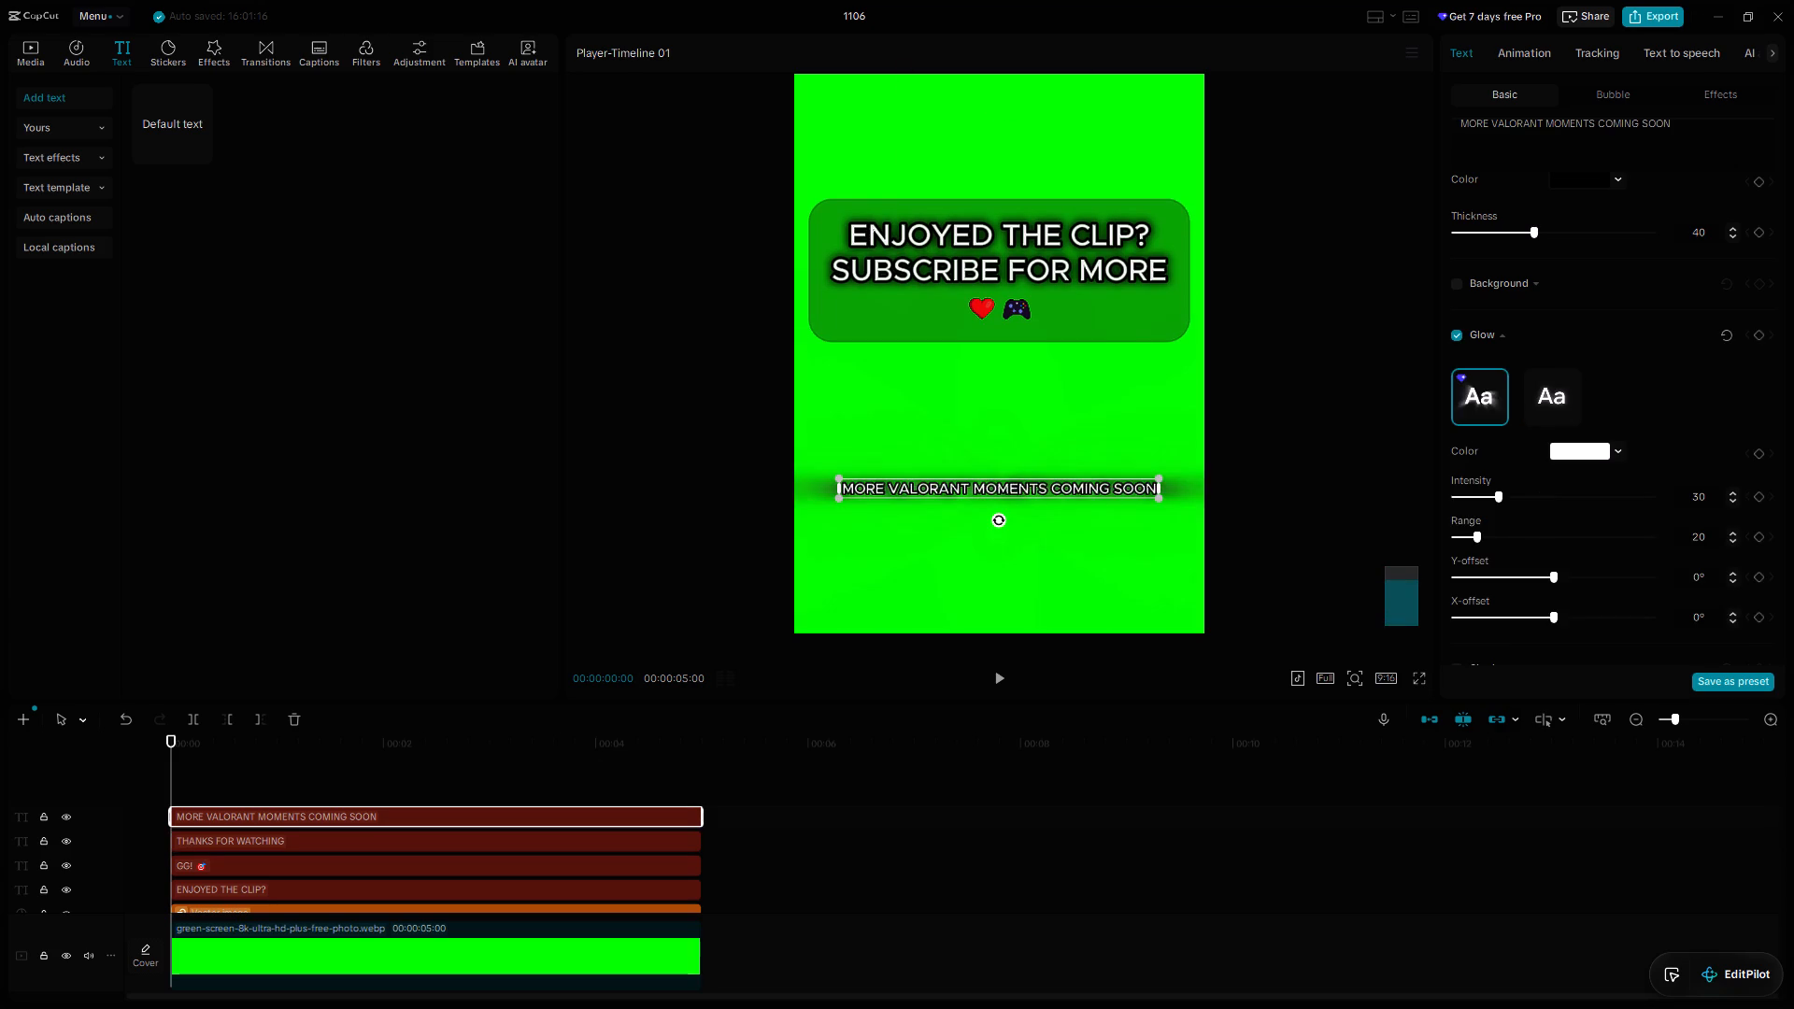
pyautogui.click(1543, 392)
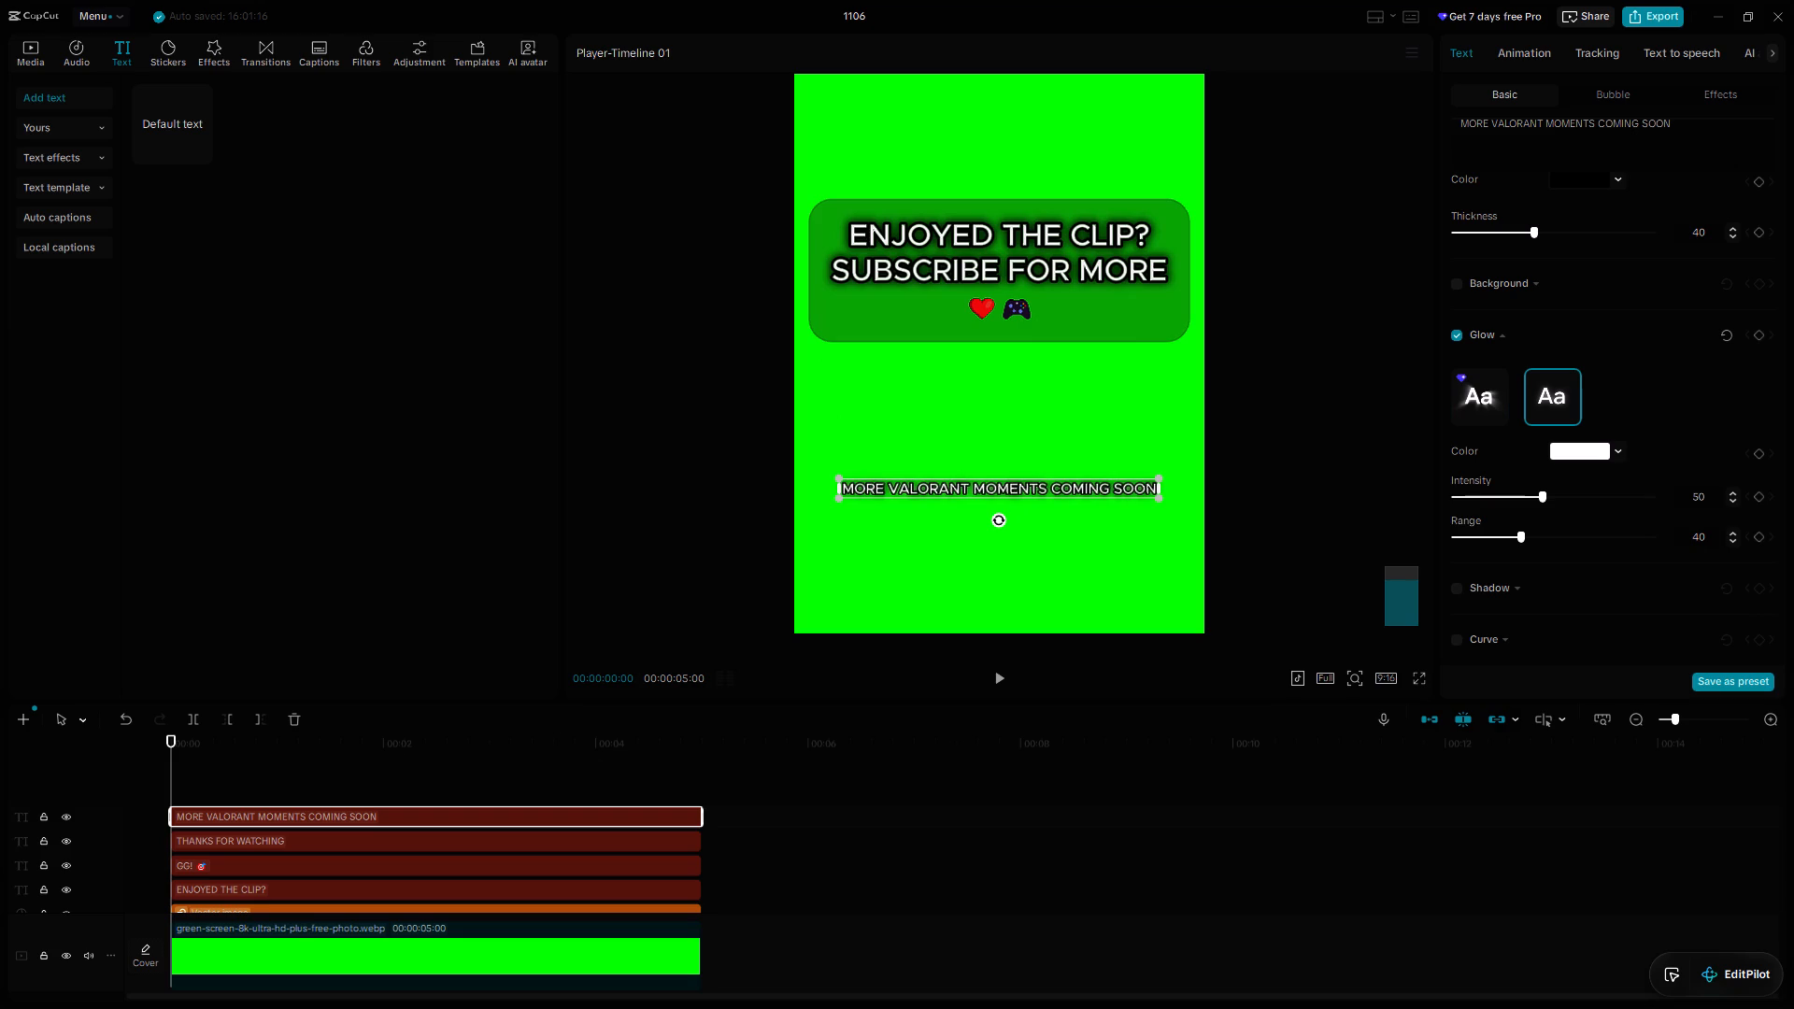
# Change the glow colour of the "THANKS FOR WATCHING" text to black, 000000.
pyautogui.scroll(4, 1065, 175)
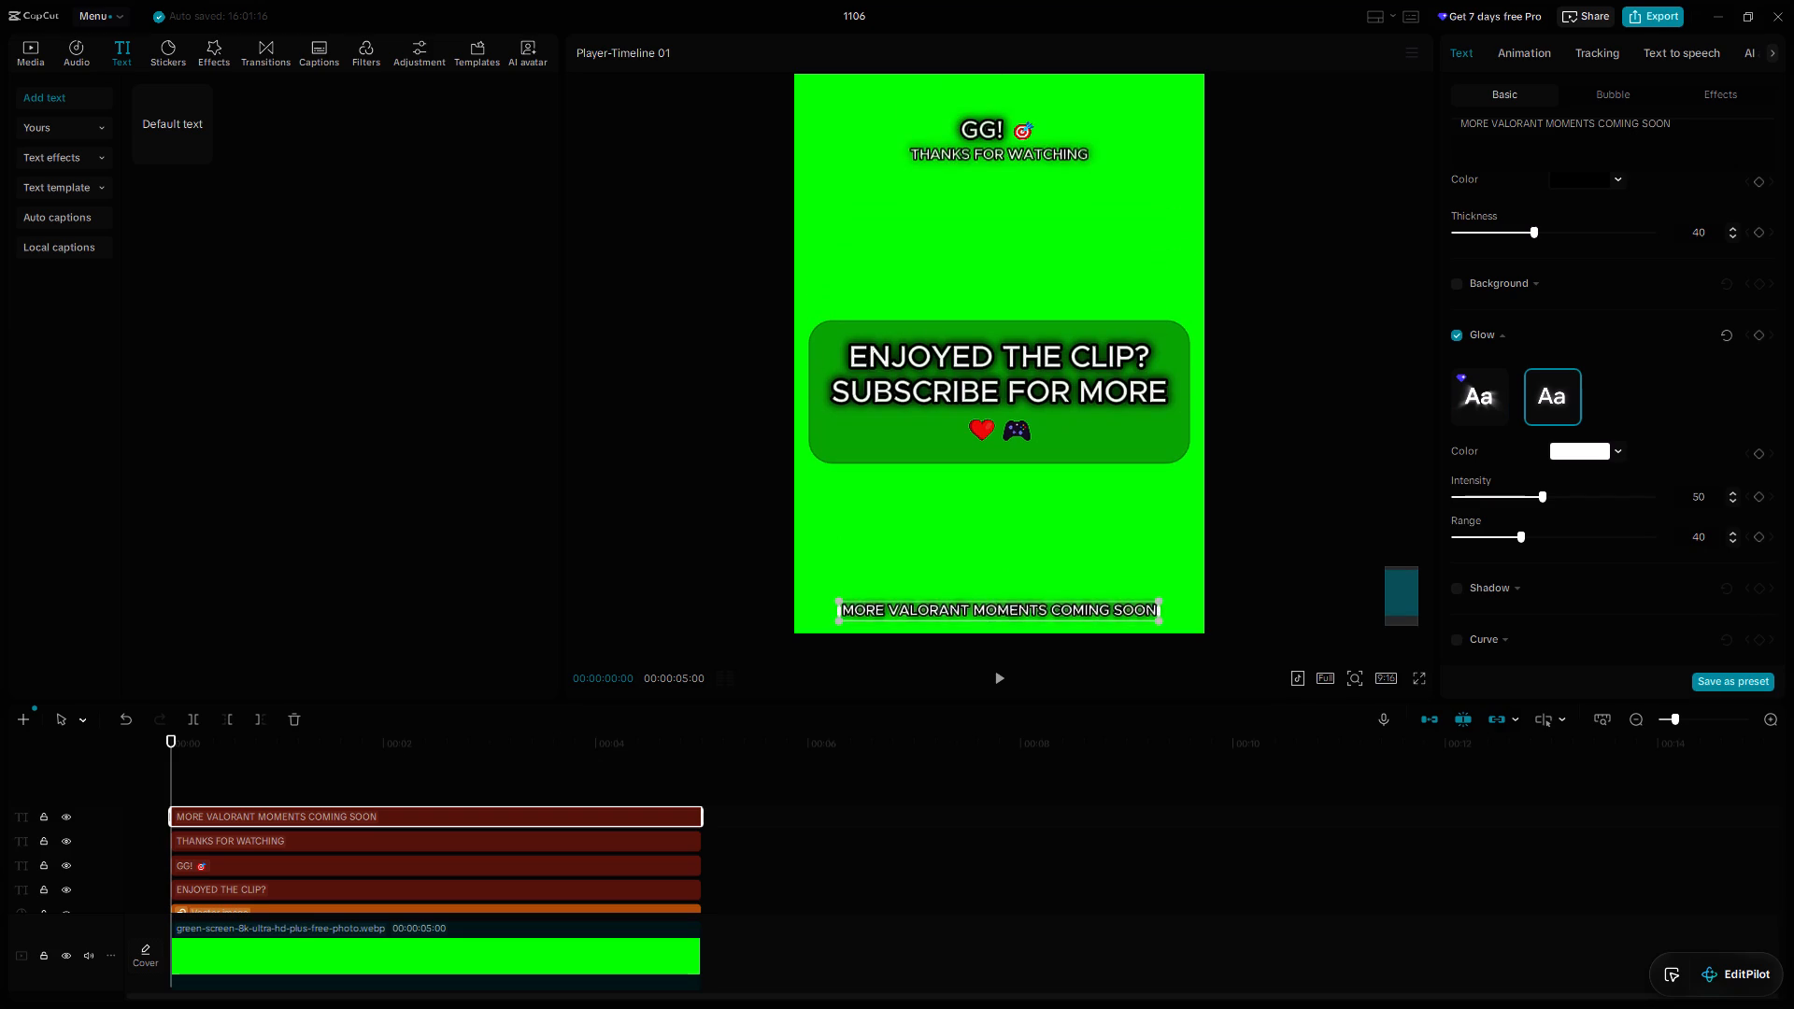
pyautogui.click(1064, 149)
pyautogui.click(1611, 448)
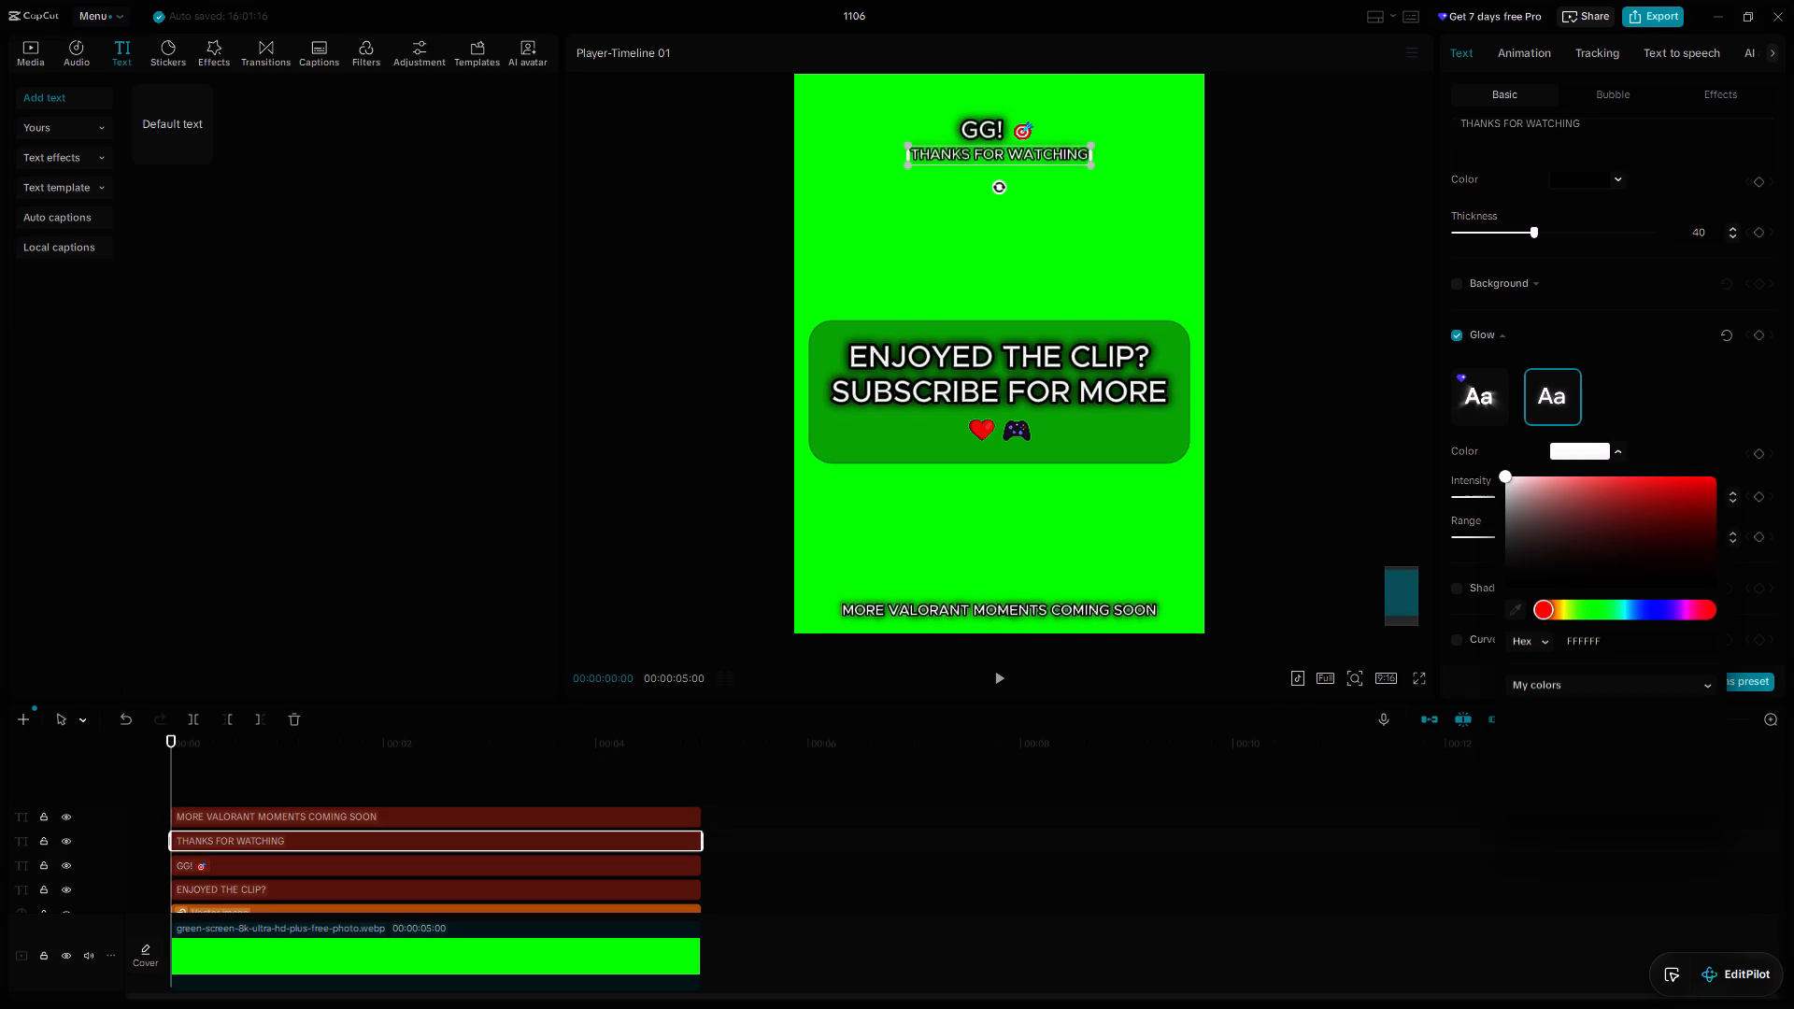
pyautogui.moveTo(1551, 536); pyautogui.dragTo(1562, 626)
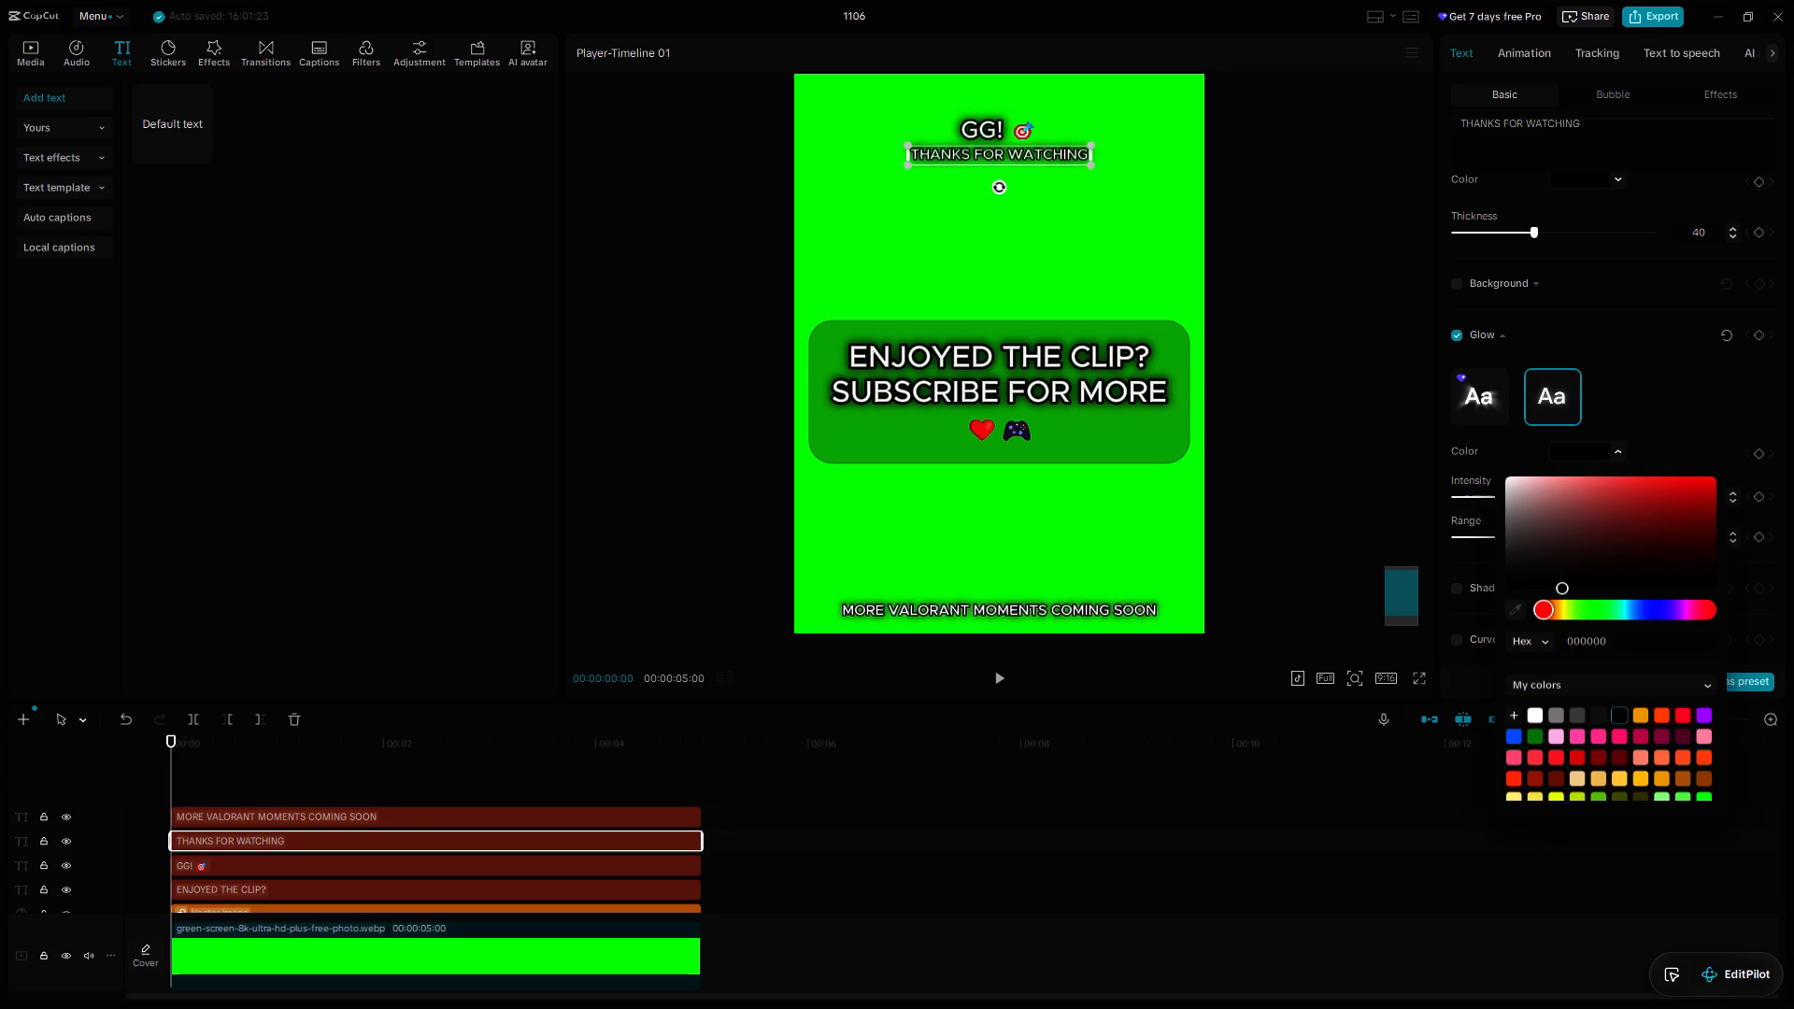
pyautogui.press('Return')
# Set the "MORE VALORANT MOMENTS COMING SOON" glow to black (000000) with intensity 30 and range 50.
pyautogui.click(1118, 608)
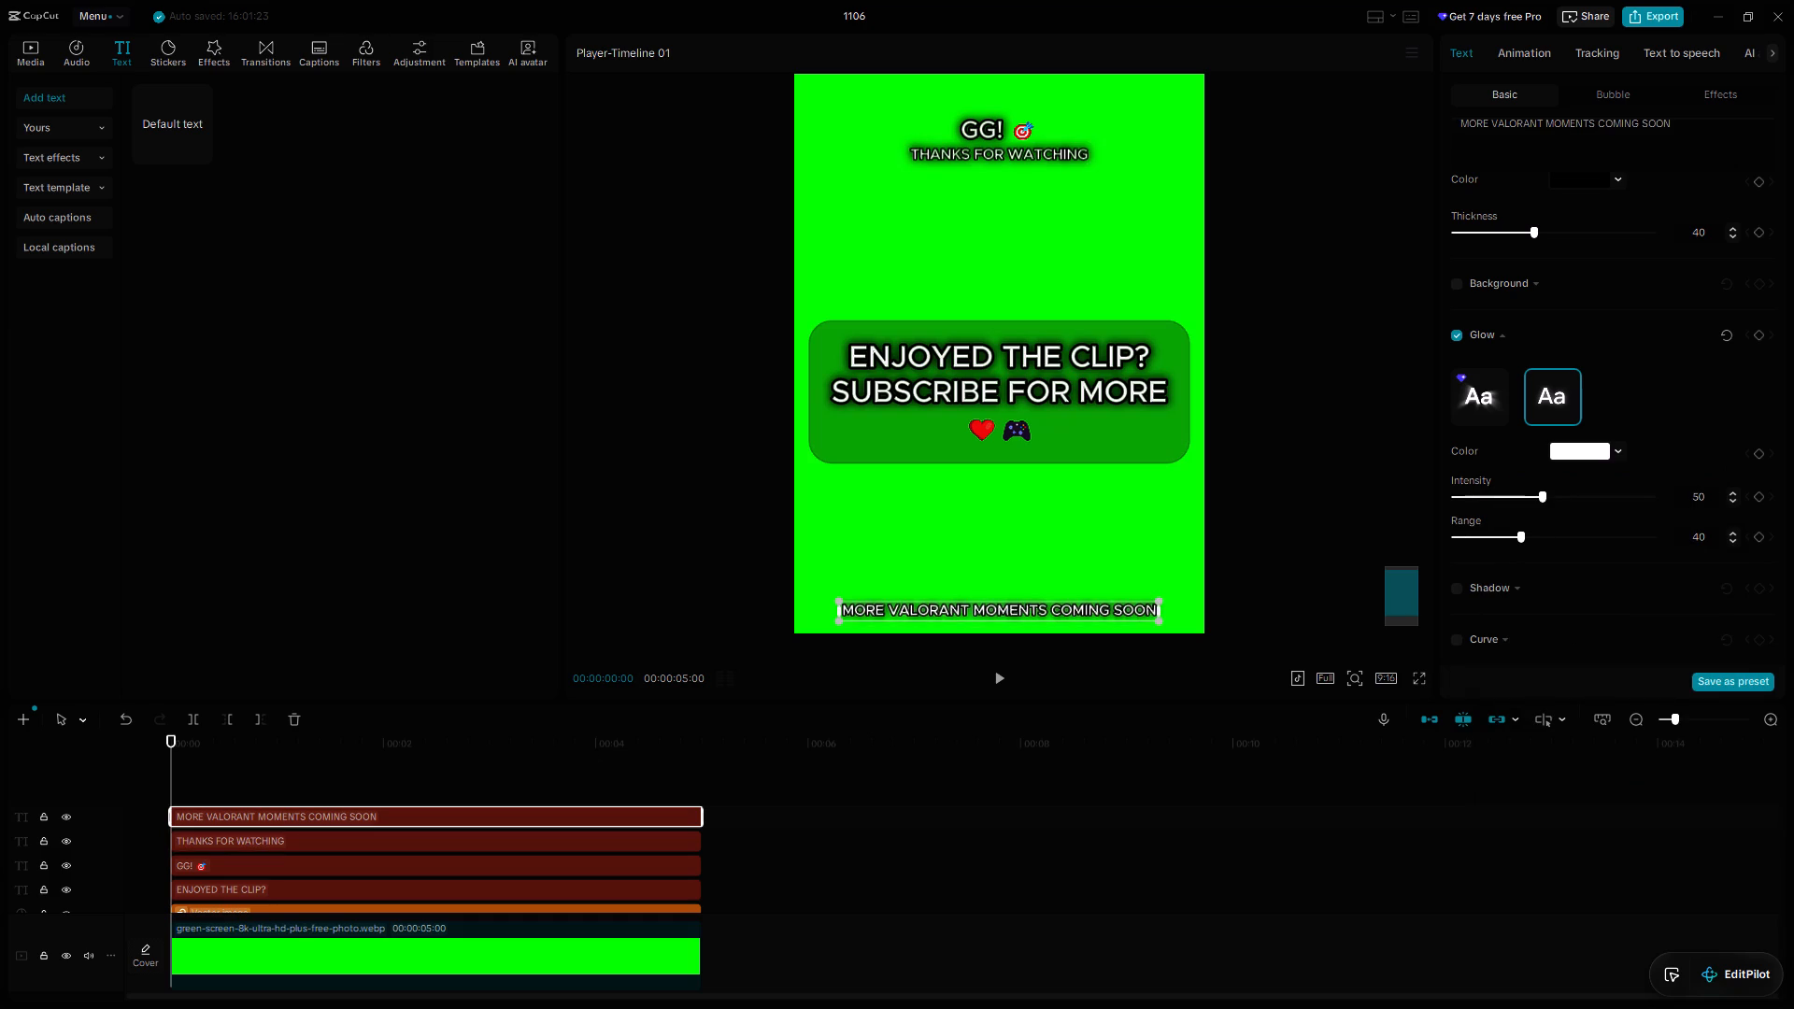
pyautogui.click(1590, 448)
pyautogui.moveTo(1573, 562); pyautogui.dragTo(1579, 614)
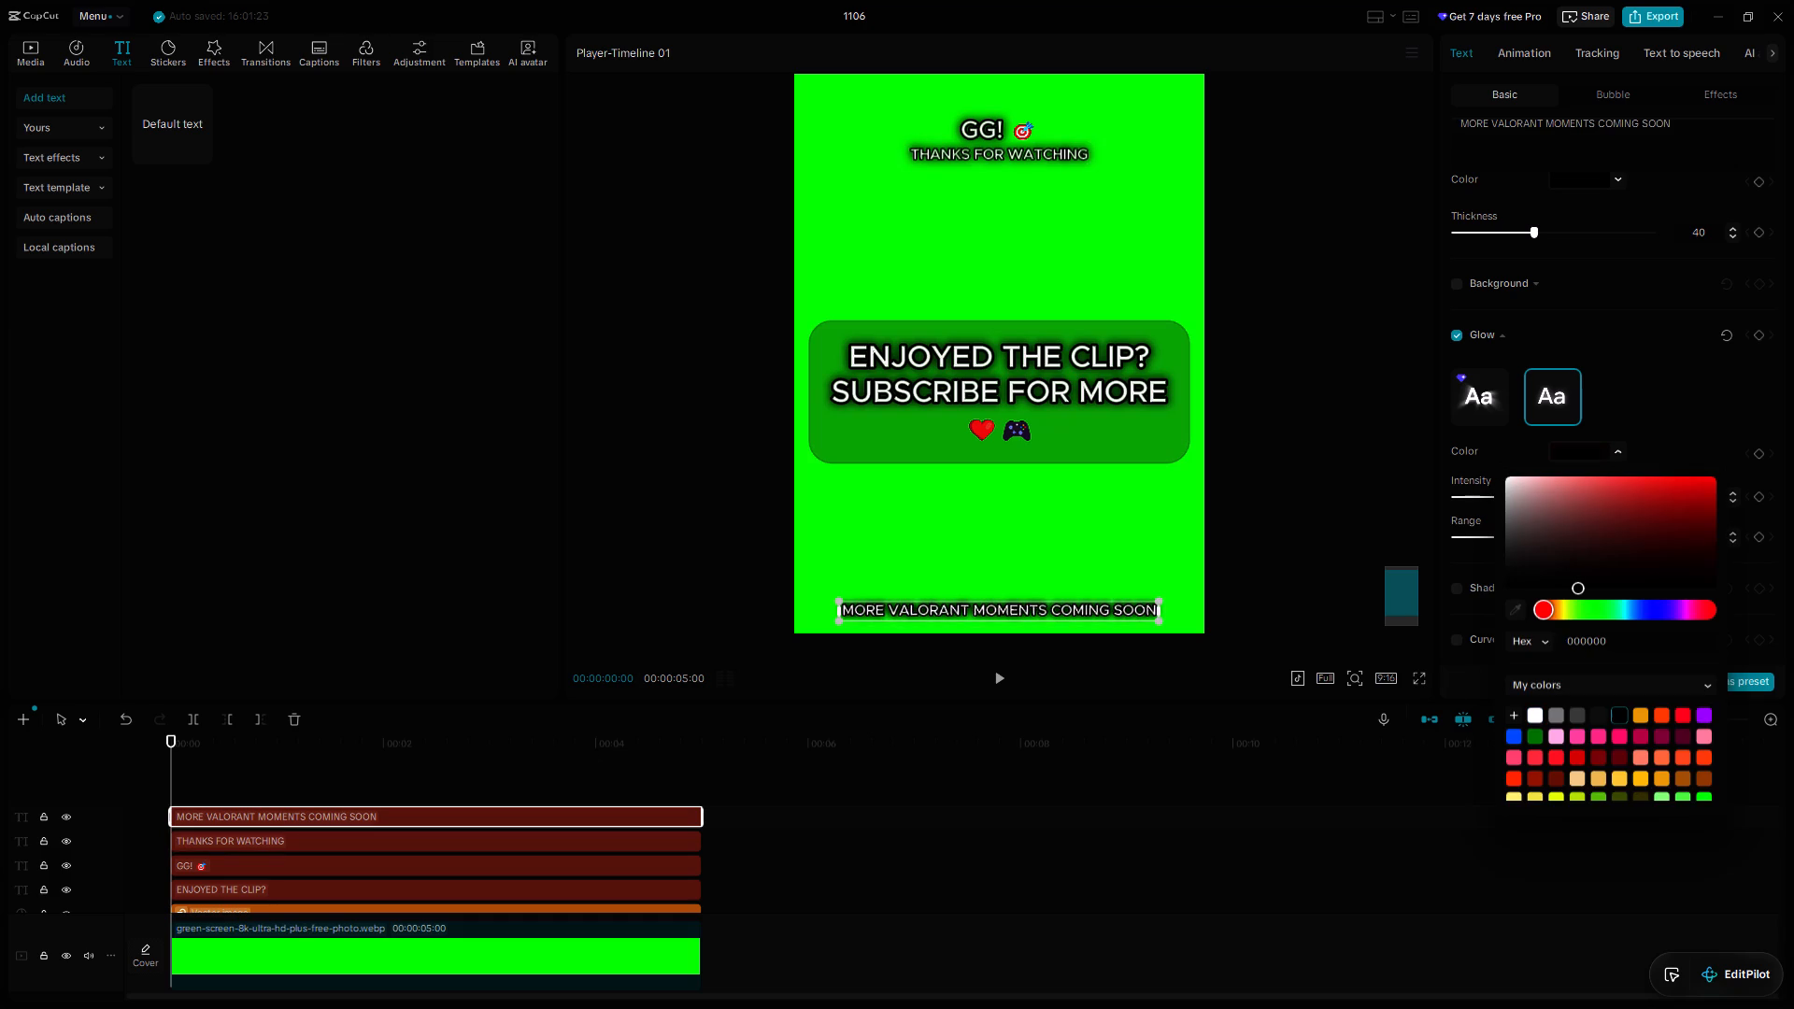
pyautogui.moveTo(1579, 614); pyautogui.dragTo(1581, 625)
pyautogui.press('Return')
pyautogui.click(1673, 405)
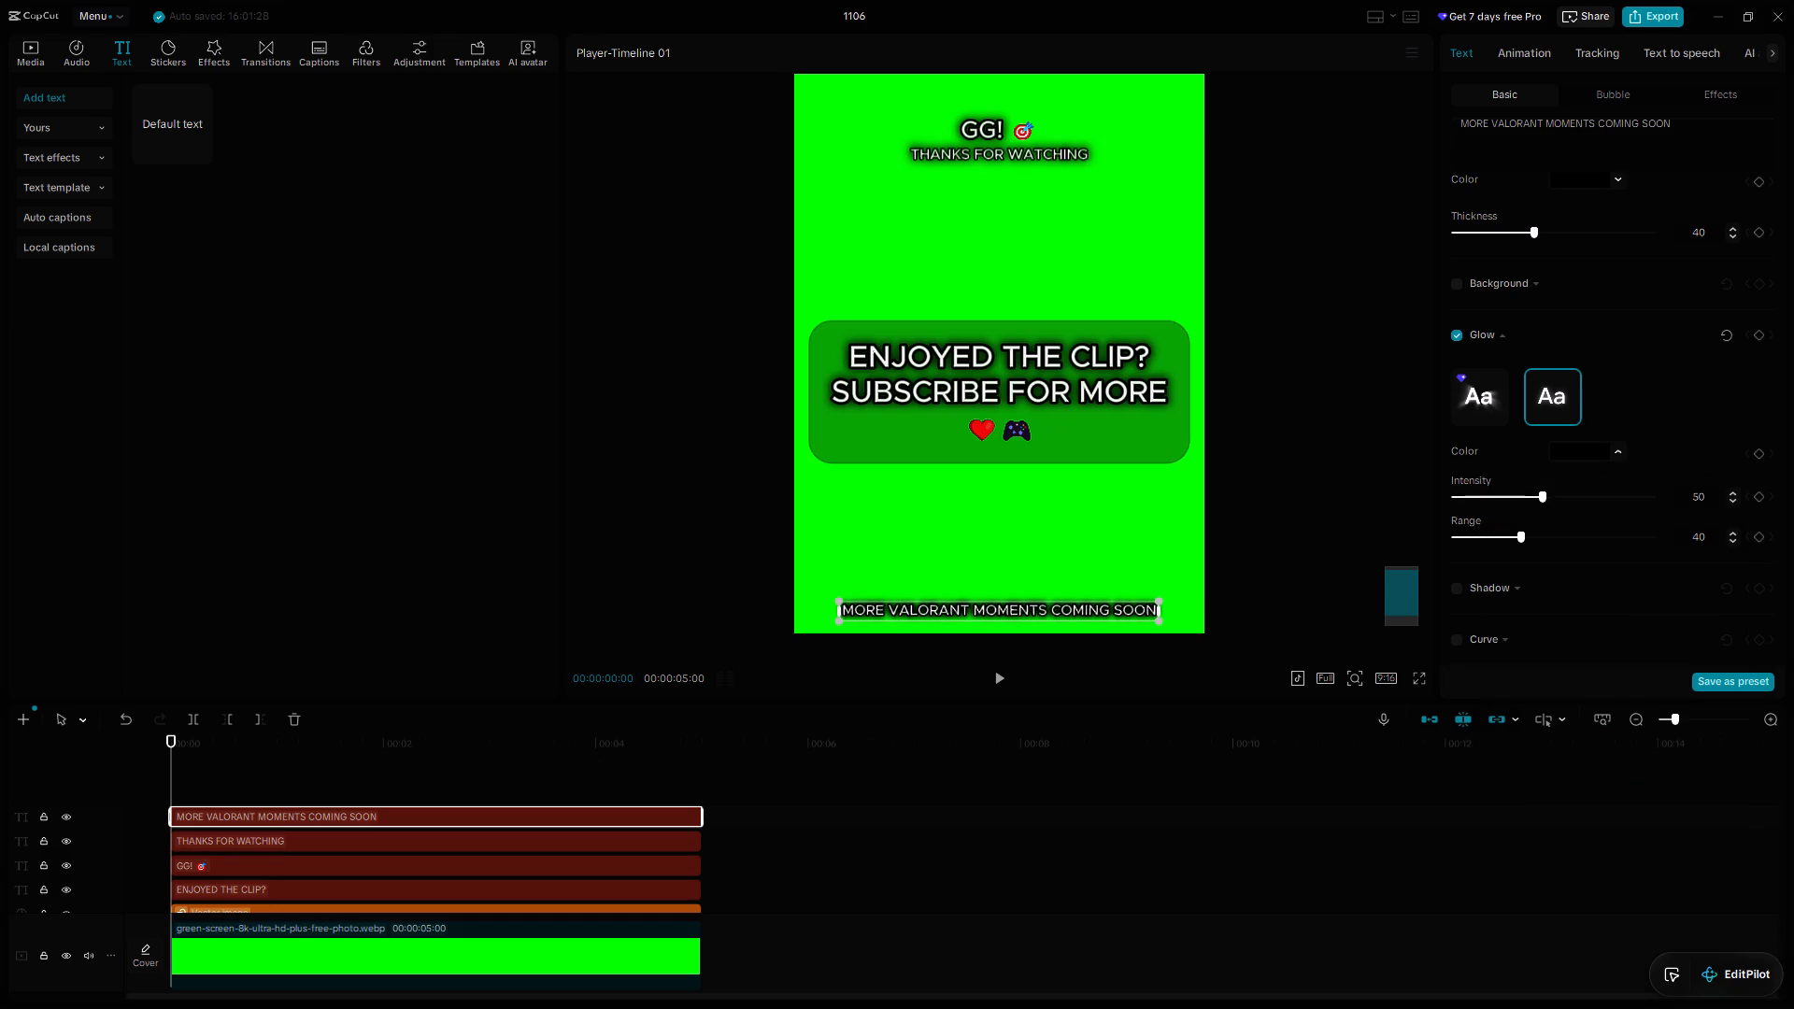
pyautogui.moveTo(1711, 493); pyautogui.dragTo(1655, 500)
pyautogui.press('3')
pyautogui.press('0')
pyautogui.press('Return')
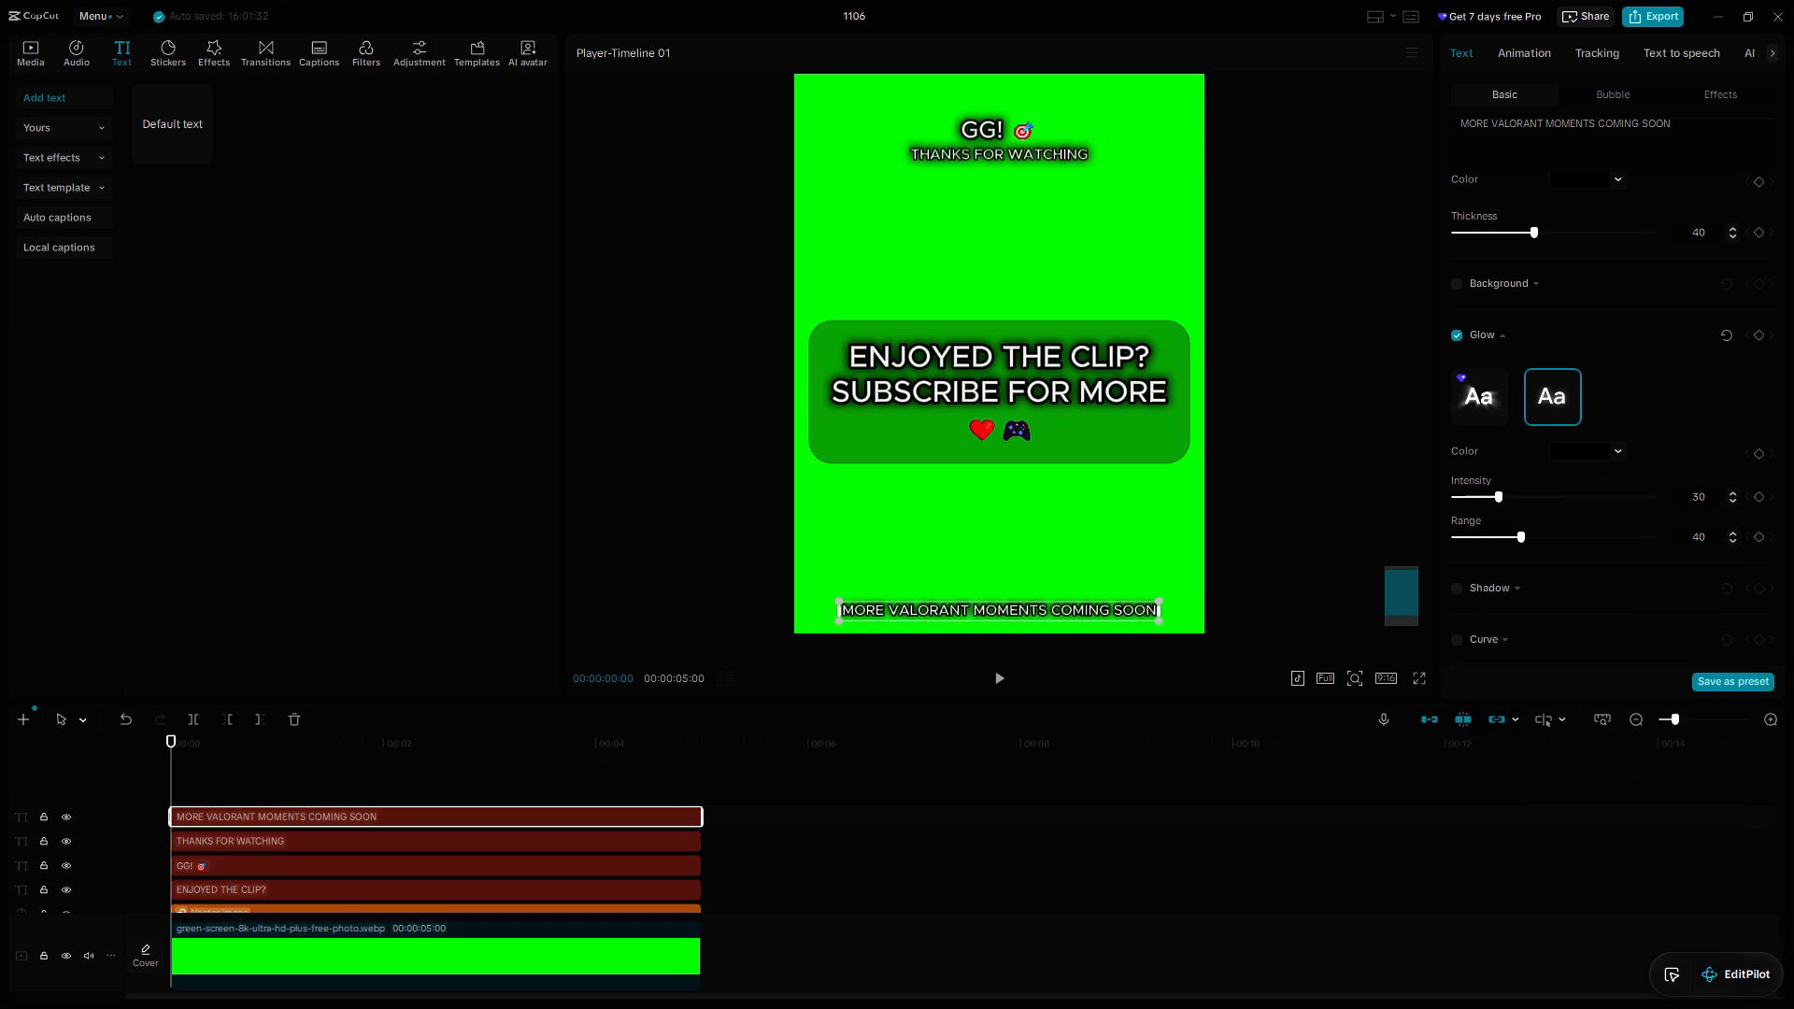
pyautogui.moveTo(1708, 533); pyautogui.dragTo(1644, 541)
pyautogui.press('5')
pyautogui.press('0')
pyautogui.press('Return')
# Nudge the "MORE VALORANT MOMENTS COMING SOON" text very slightly lower, keeping it horizontally centred below the subscribe box.
pyautogui.scroll(-10, 1345, 266)
pyautogui.keyDown('ctrl'); pyautogui.scroll(-3, 1343, 281); pyautogui.keyUp('ctrl')
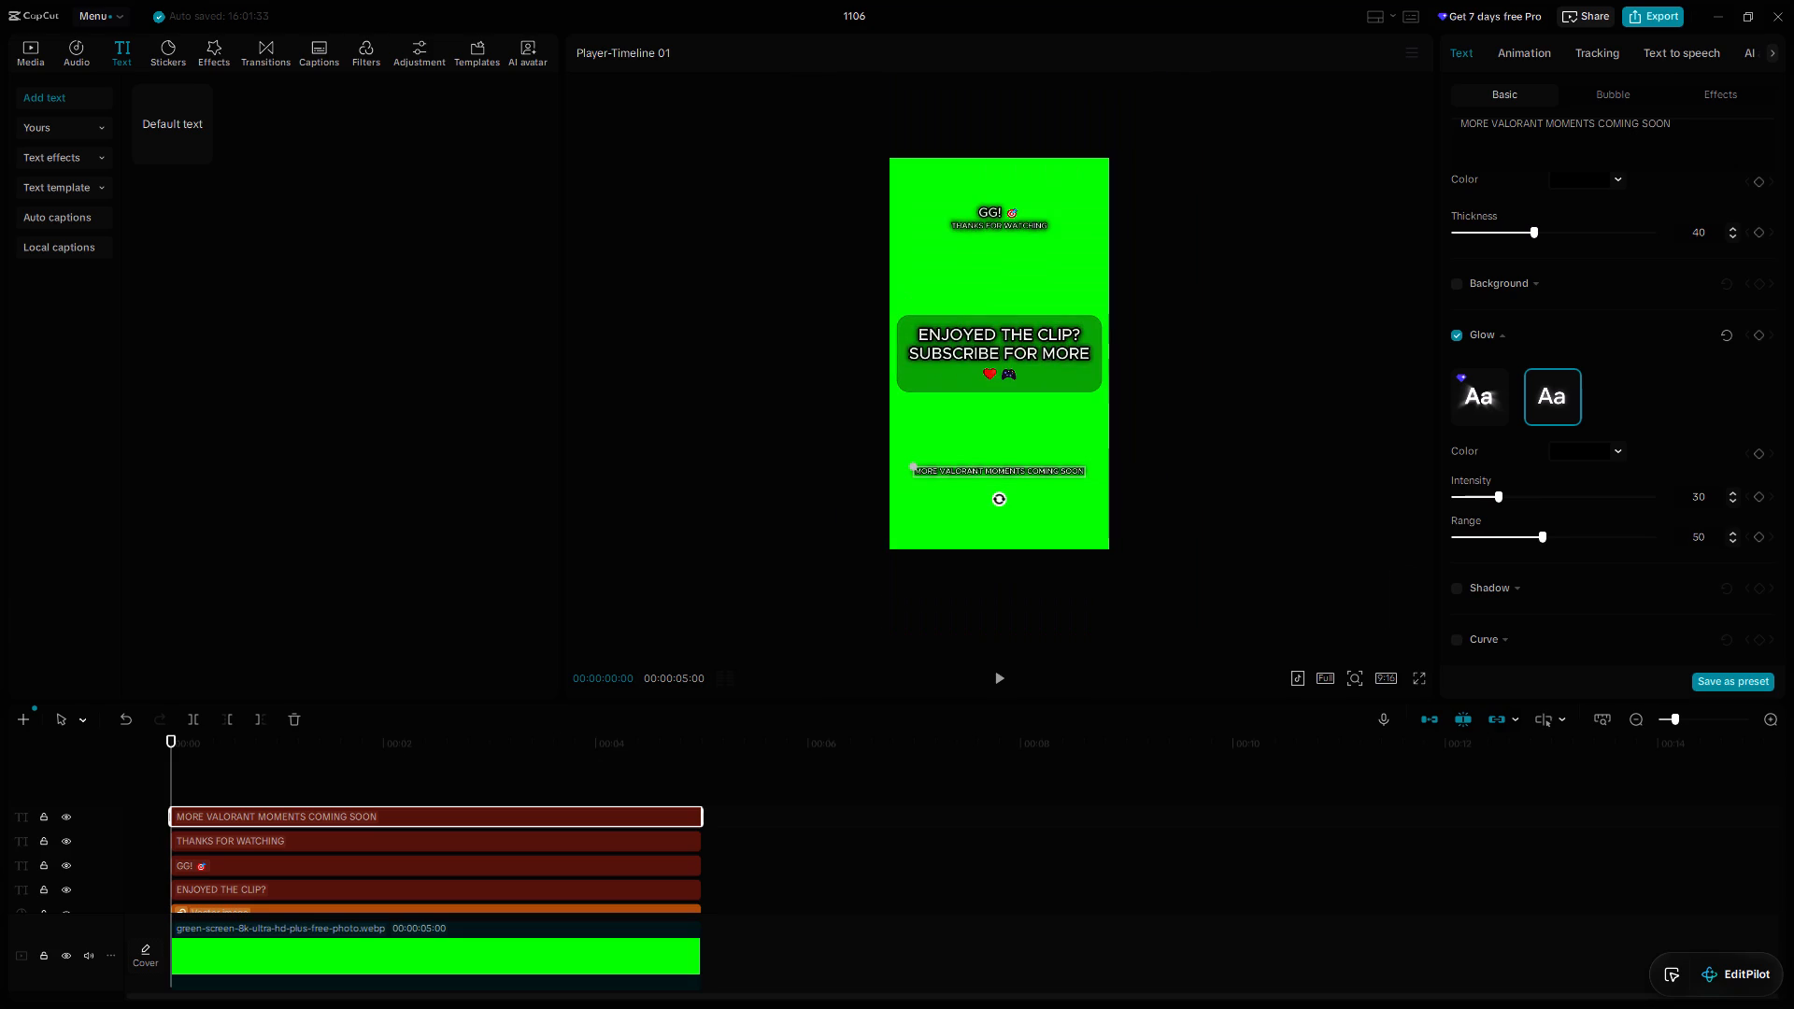
pyautogui.scroll(4, 1182, 319)
pyautogui.scroll(4, 1116, 459)
pyautogui.keyDown('ctrl'); pyautogui.scroll(5, 1047, 480); pyautogui.keyUp('ctrl')
pyautogui.keyDown('ctrl'); pyautogui.scroll(-6, 1019, 496); pyautogui.keyUp('ctrl')
pyautogui.keyDown('ctrl'); pyautogui.scroll(3, 1006, 518); pyautogui.keyUp('ctrl')
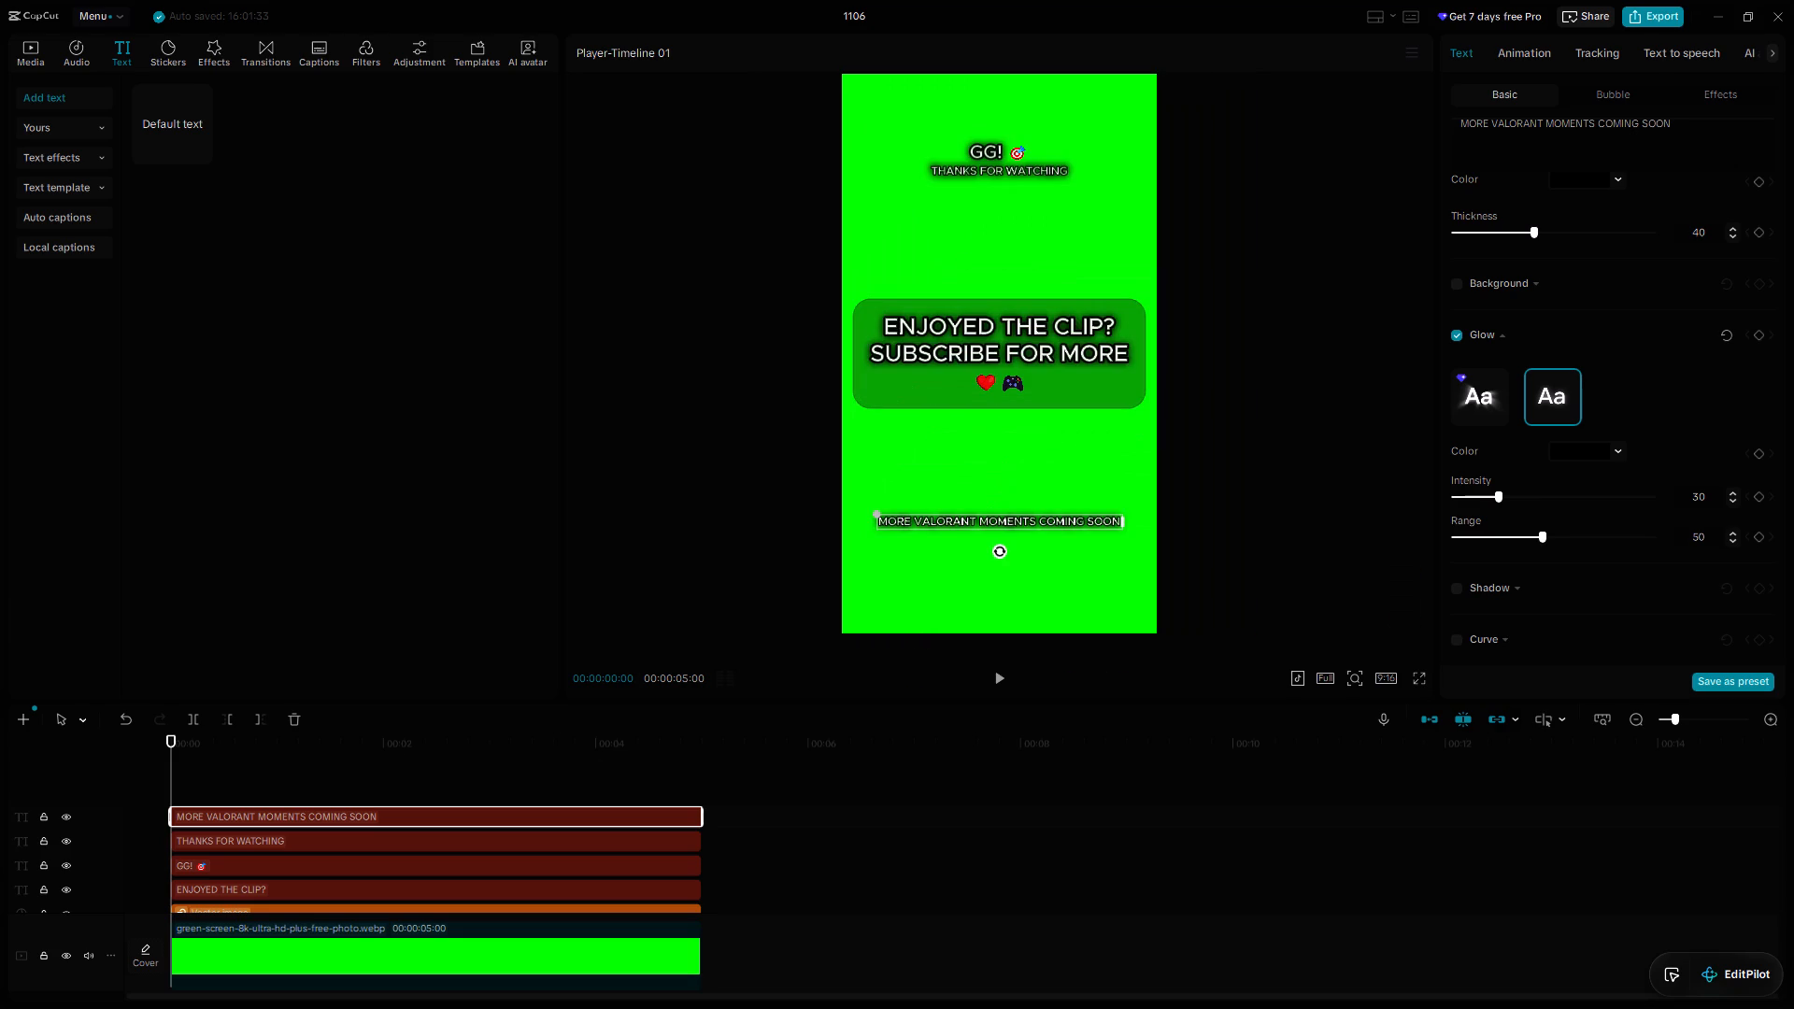
pyautogui.click(1010, 520)
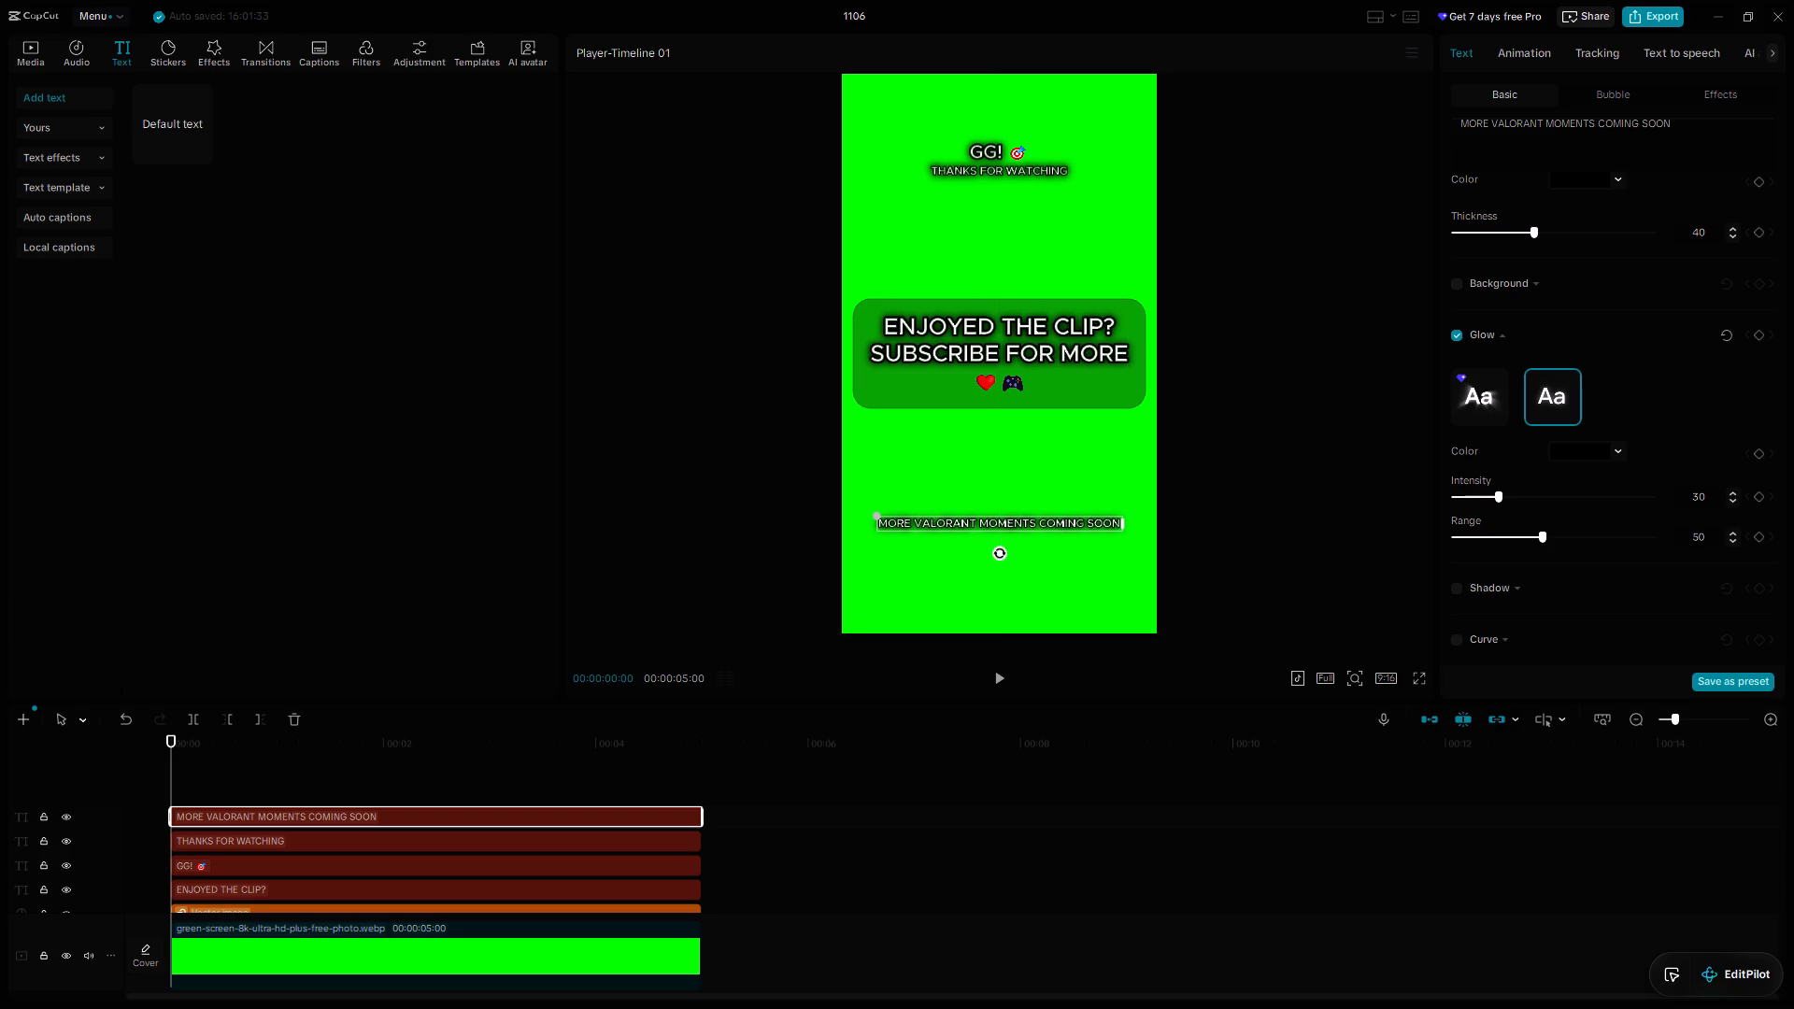
pyautogui.click(1074, 297)
pyautogui.click(1074, 297)
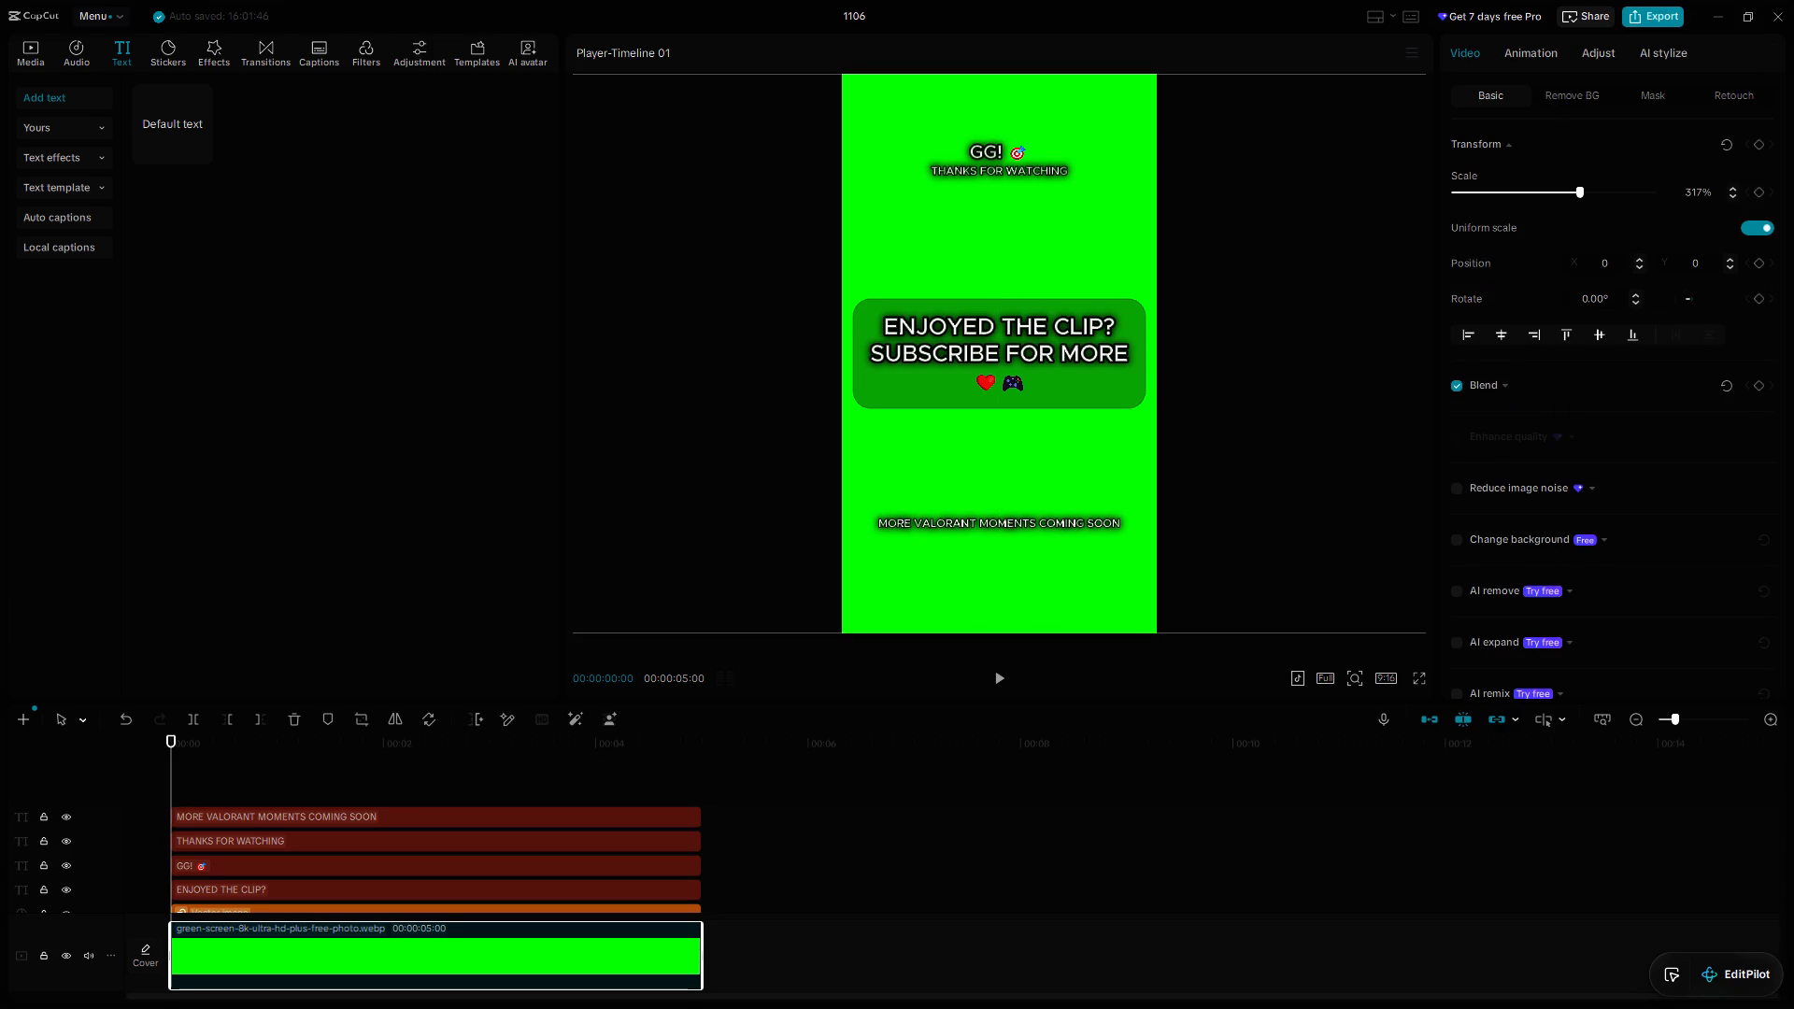
# Move the "THANKS FOR WATCHING" text slightly lower below "GG! 🎯", keeping it horizontally centred.
pyautogui.click(993, 168)
pyautogui.click(1018, 174)
pyautogui.moveTo(1021, 173); pyautogui.dragTo(1021, 187)
pyautogui.moveTo(1035, 172); pyautogui.dragTo(1035, 183)
pyautogui.click(1038, 171)
pyautogui.click(541, 842)
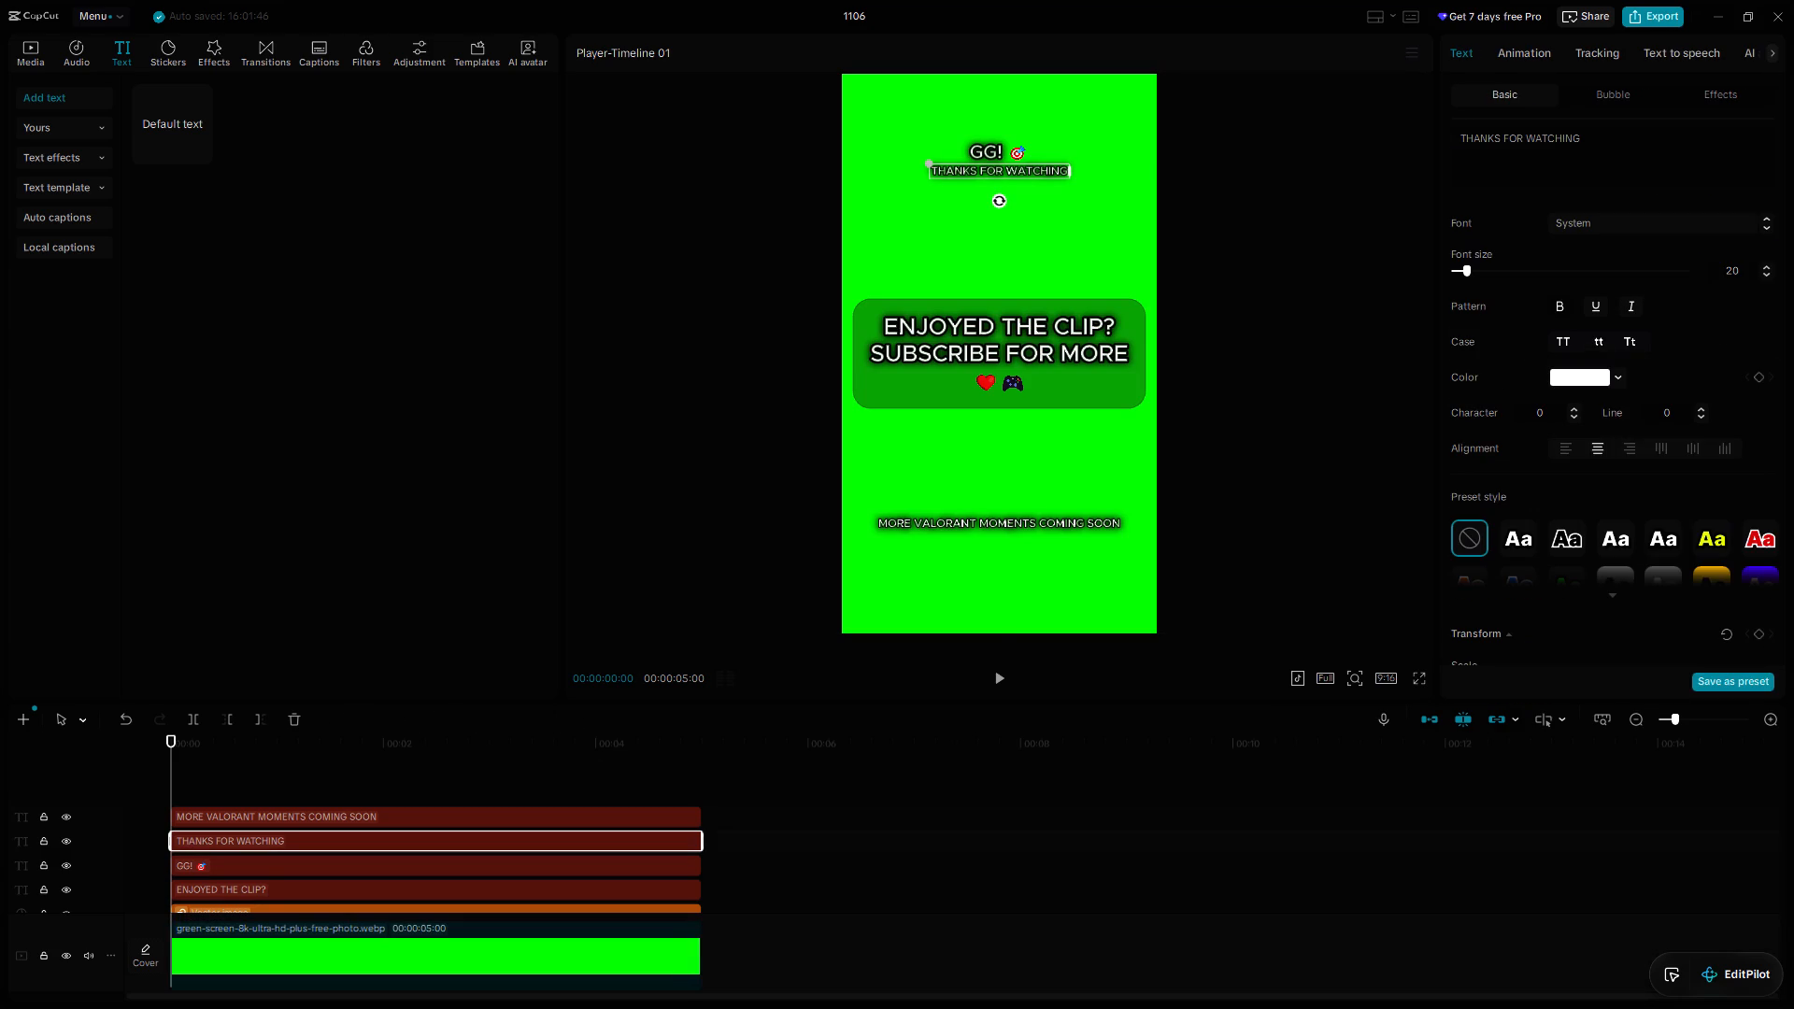
pyautogui.moveTo(1036, 174); pyautogui.dragTo(1034, 186)
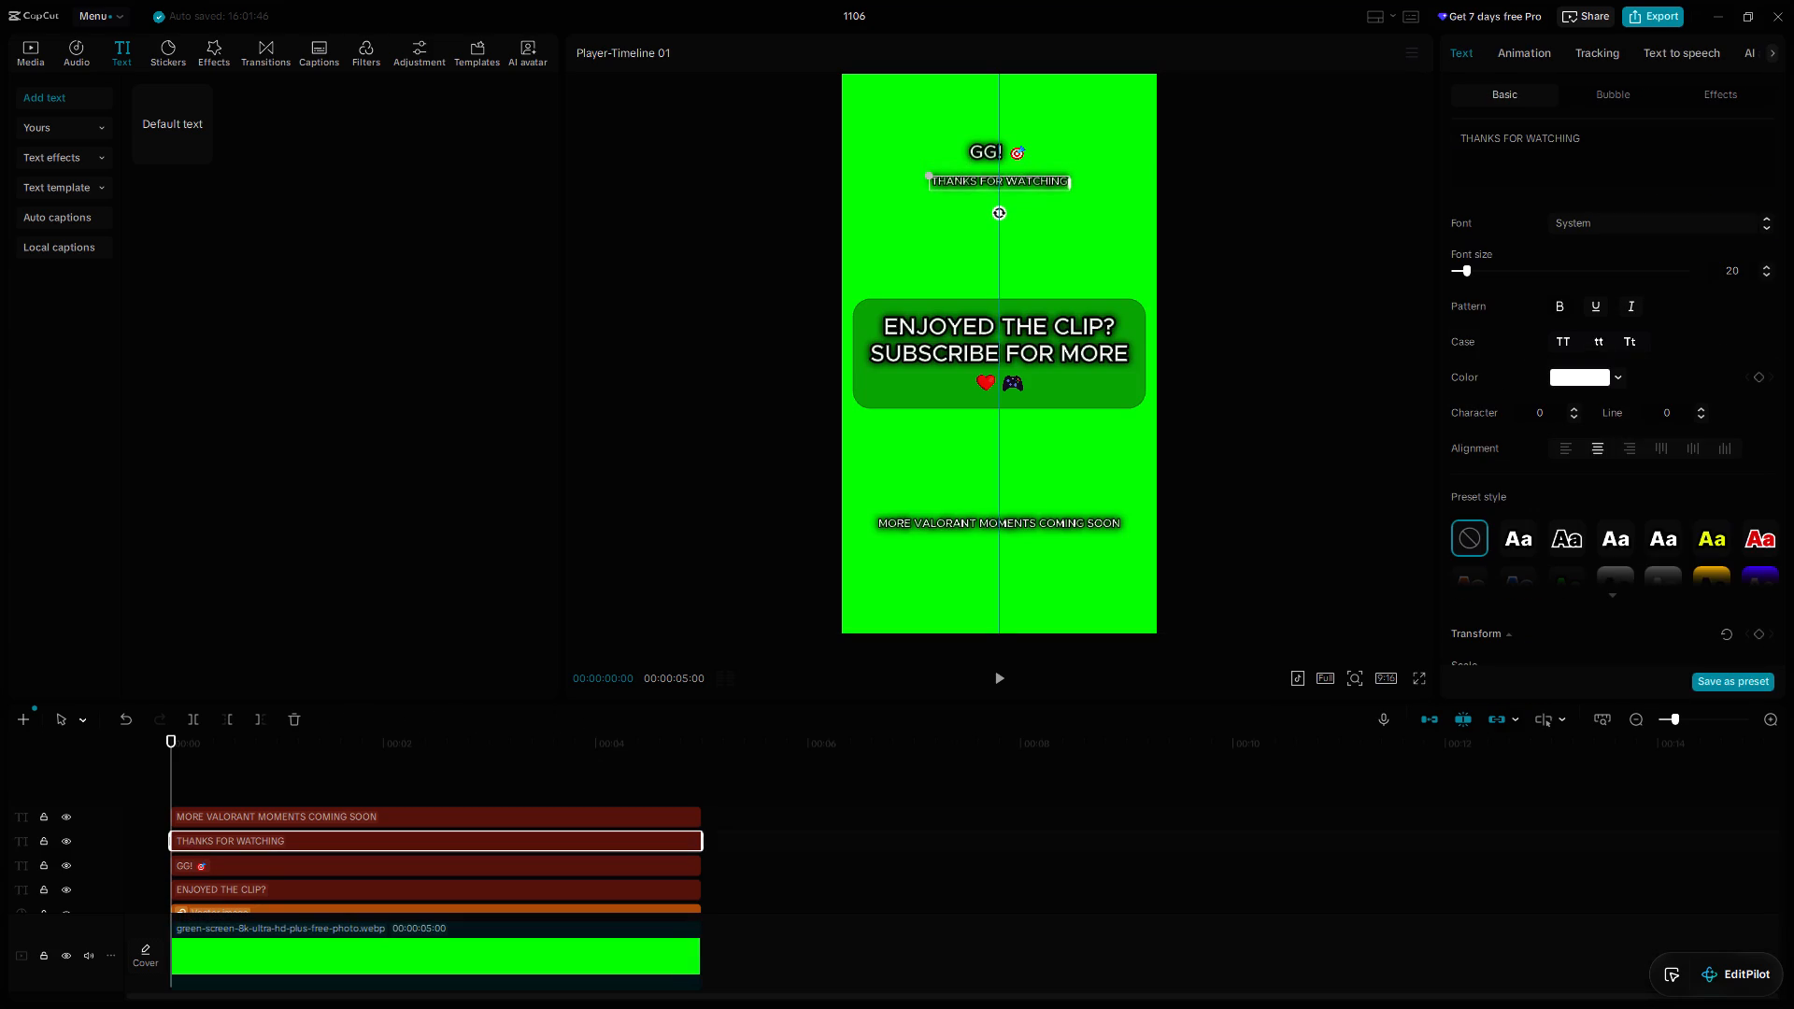
pyautogui.moveTo(1034, 186); pyautogui.dragTo(1034, 183)
# Move the "GG! 🎯" text slightly lower so it sits closely above "THANKS FOR WATCHING", keeping it horizontally centred.
pyautogui.click(1018, 150)
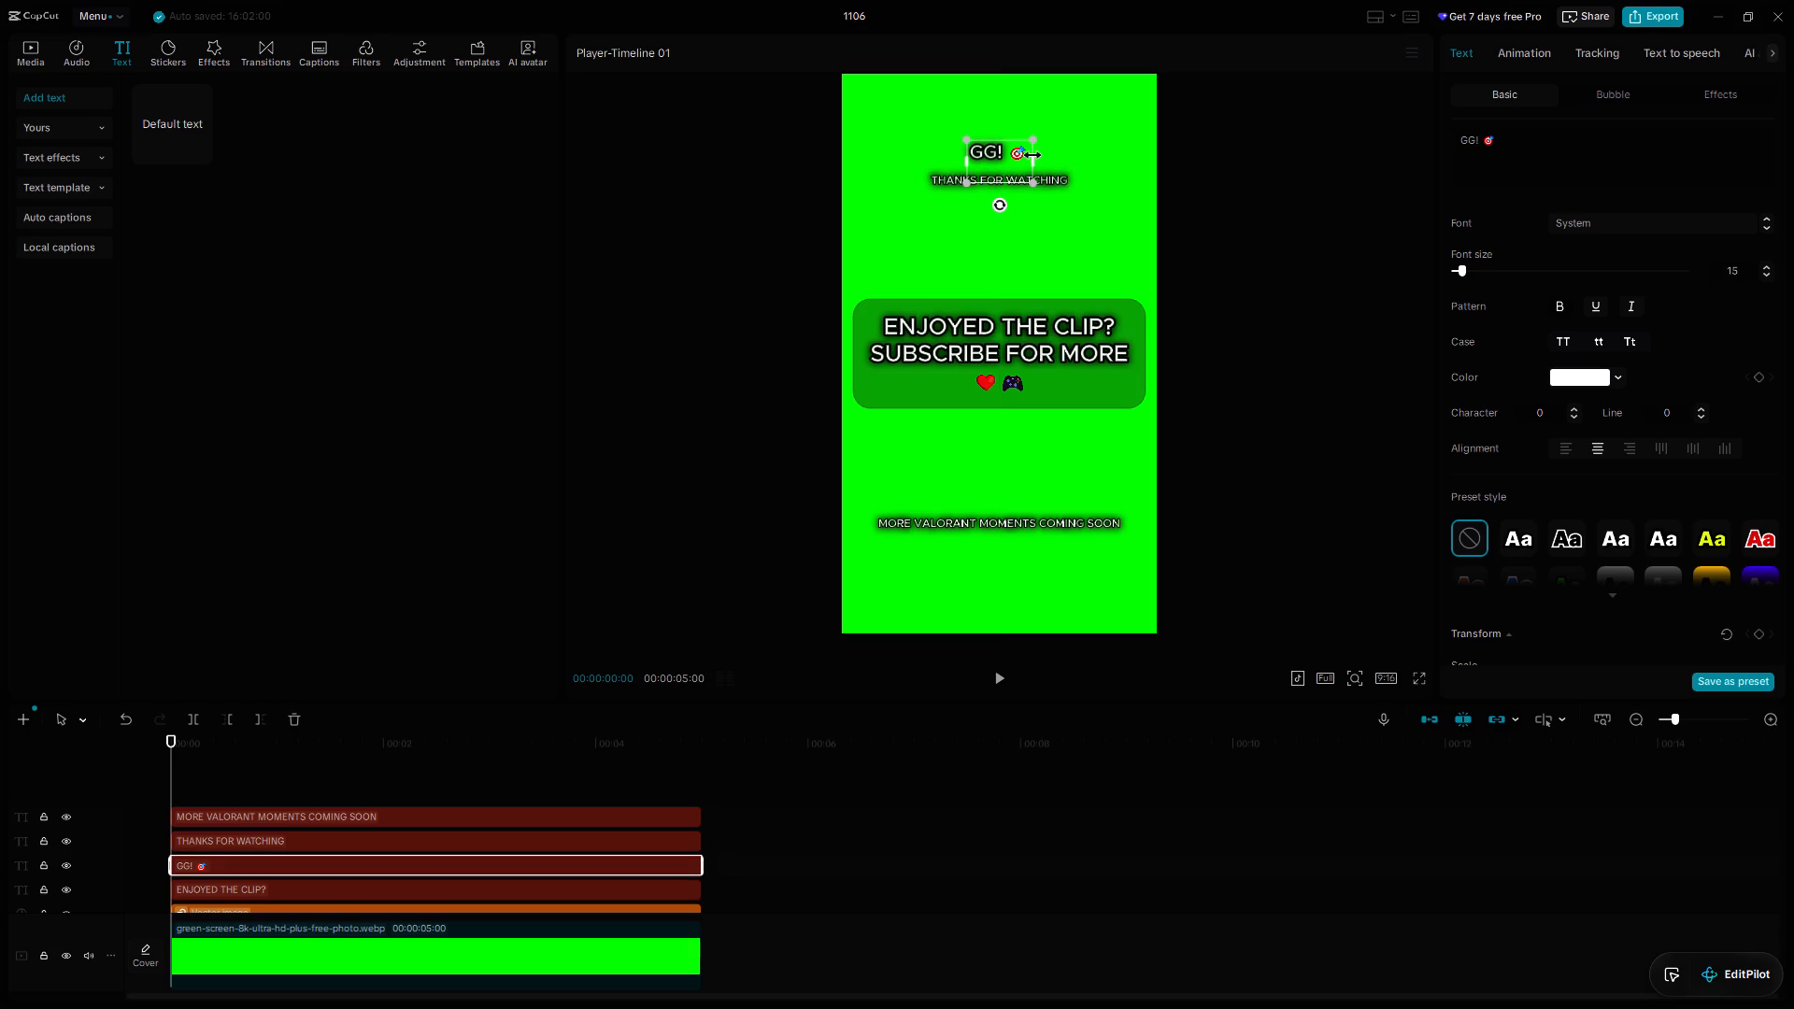
pyautogui.click(1009, 177)
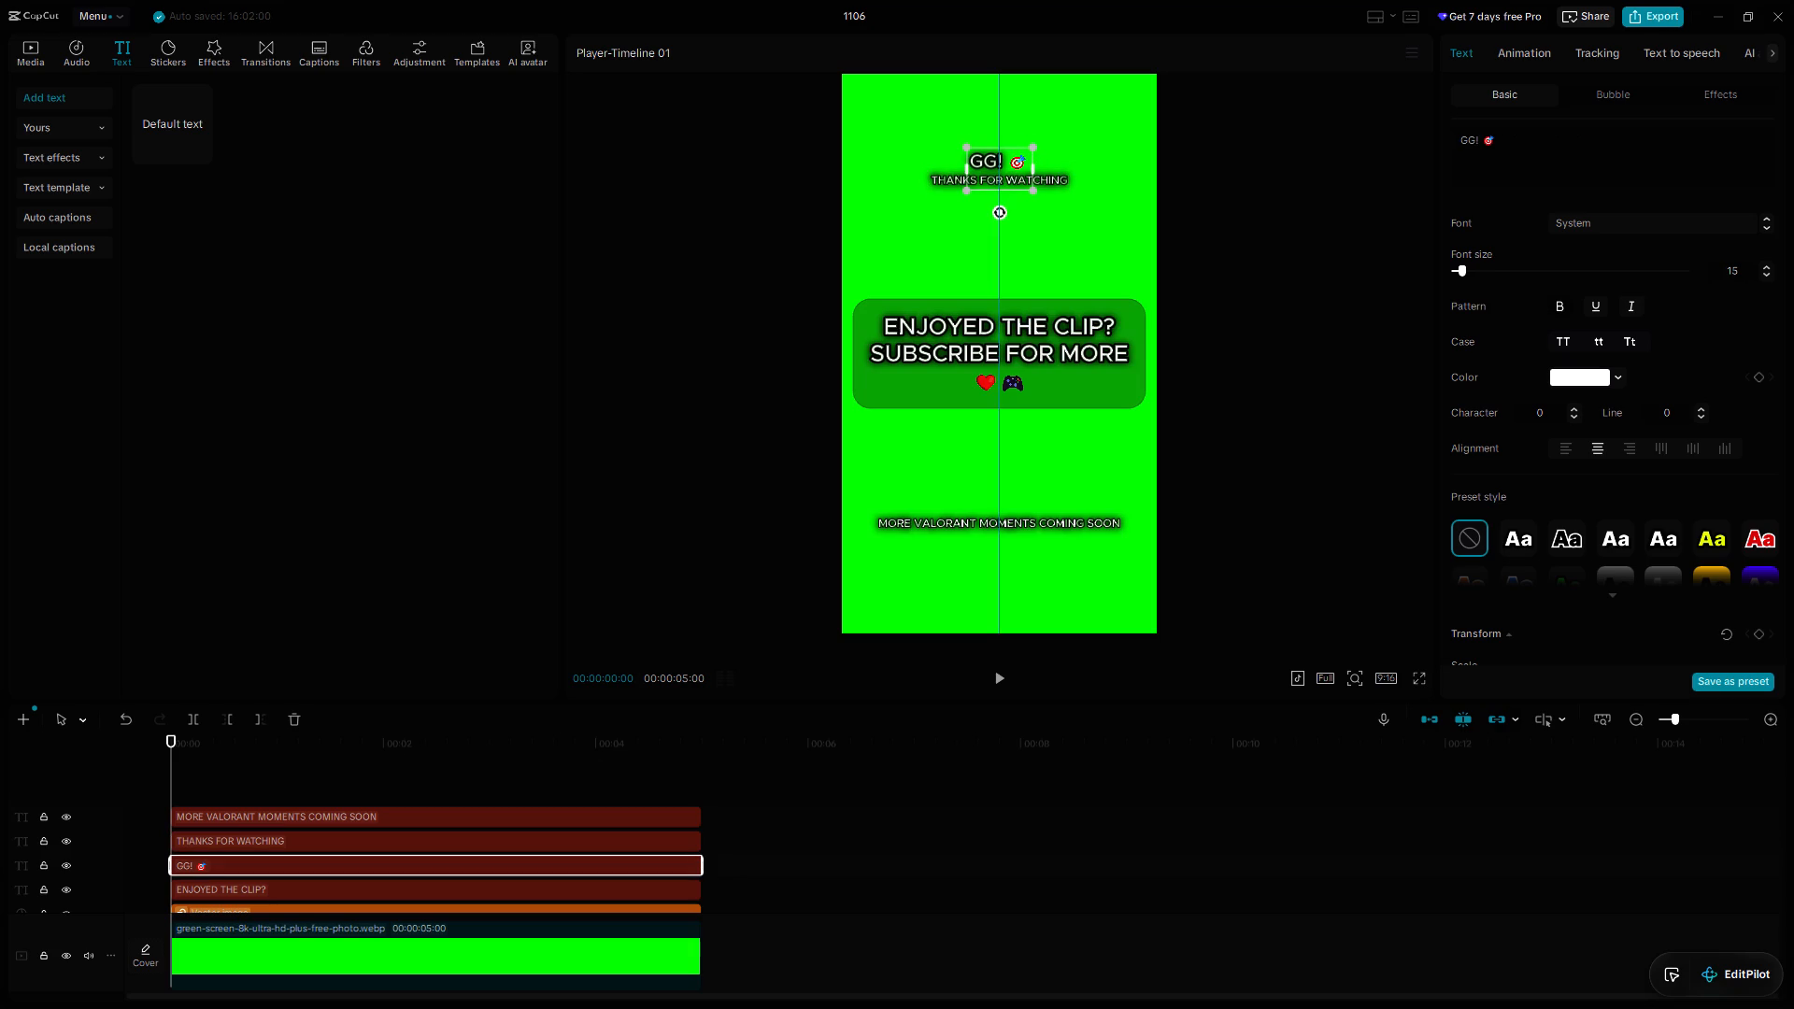
pyautogui.click(1071, 777)
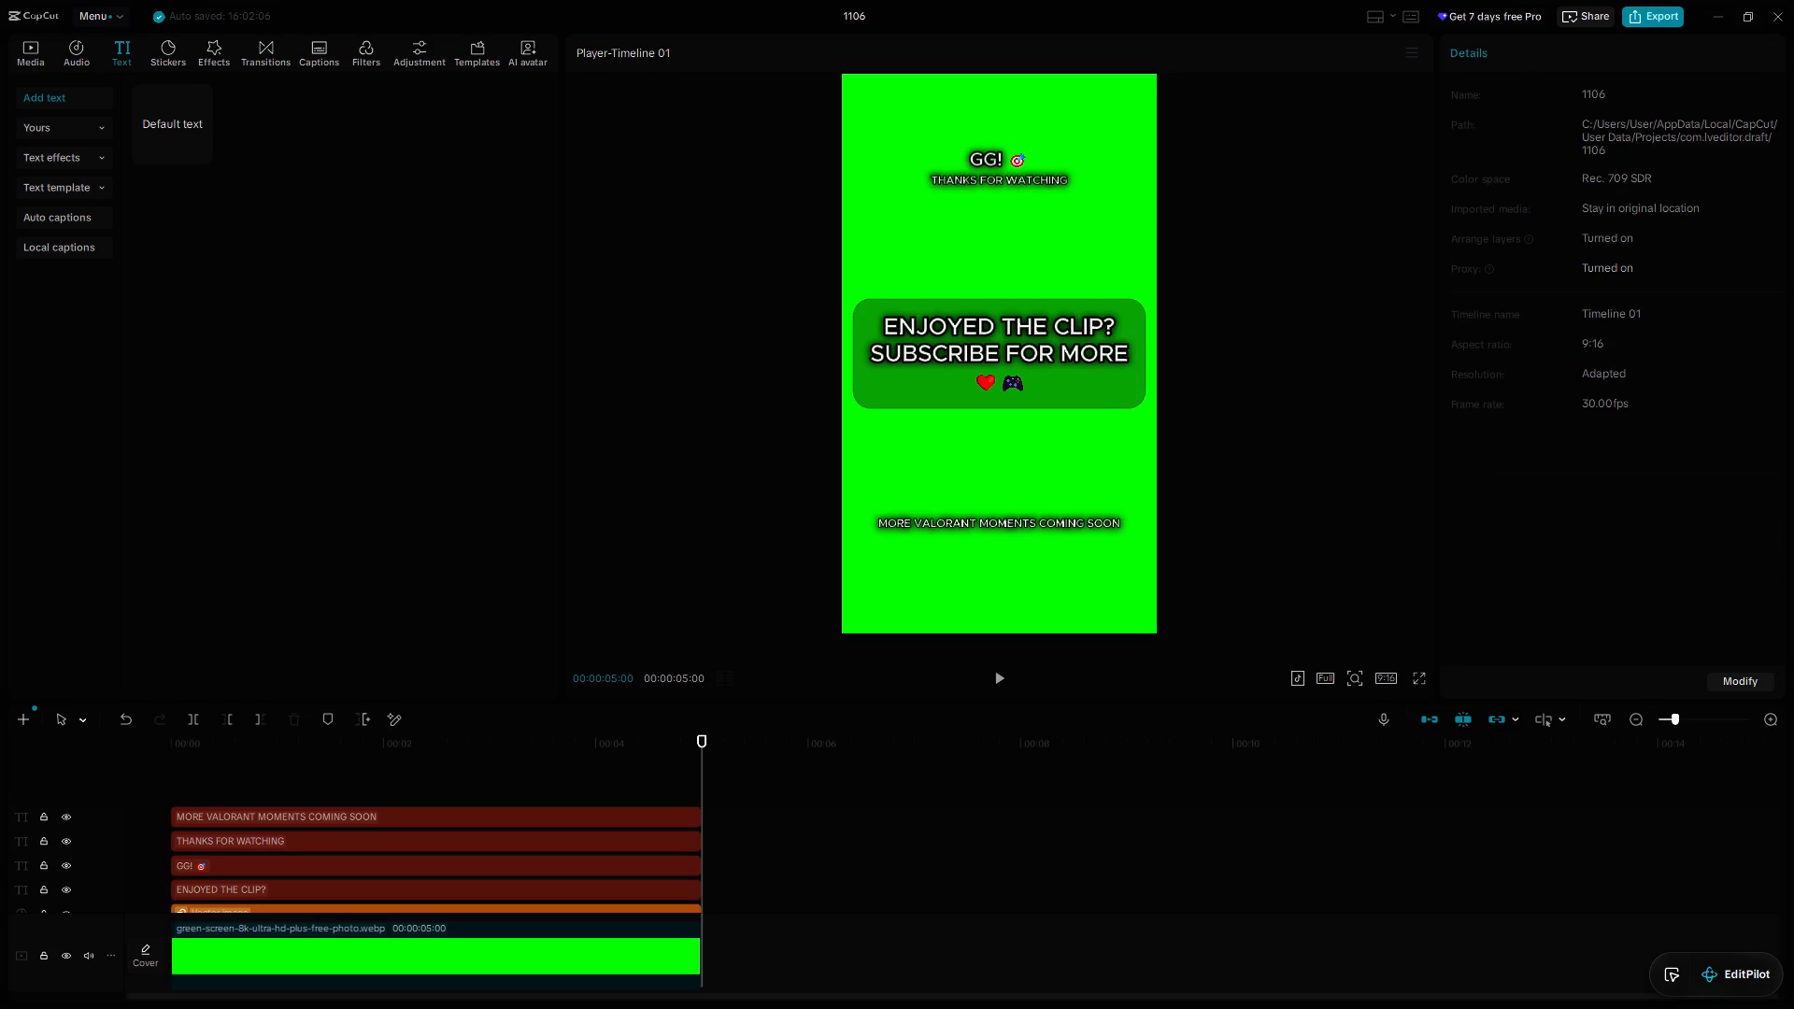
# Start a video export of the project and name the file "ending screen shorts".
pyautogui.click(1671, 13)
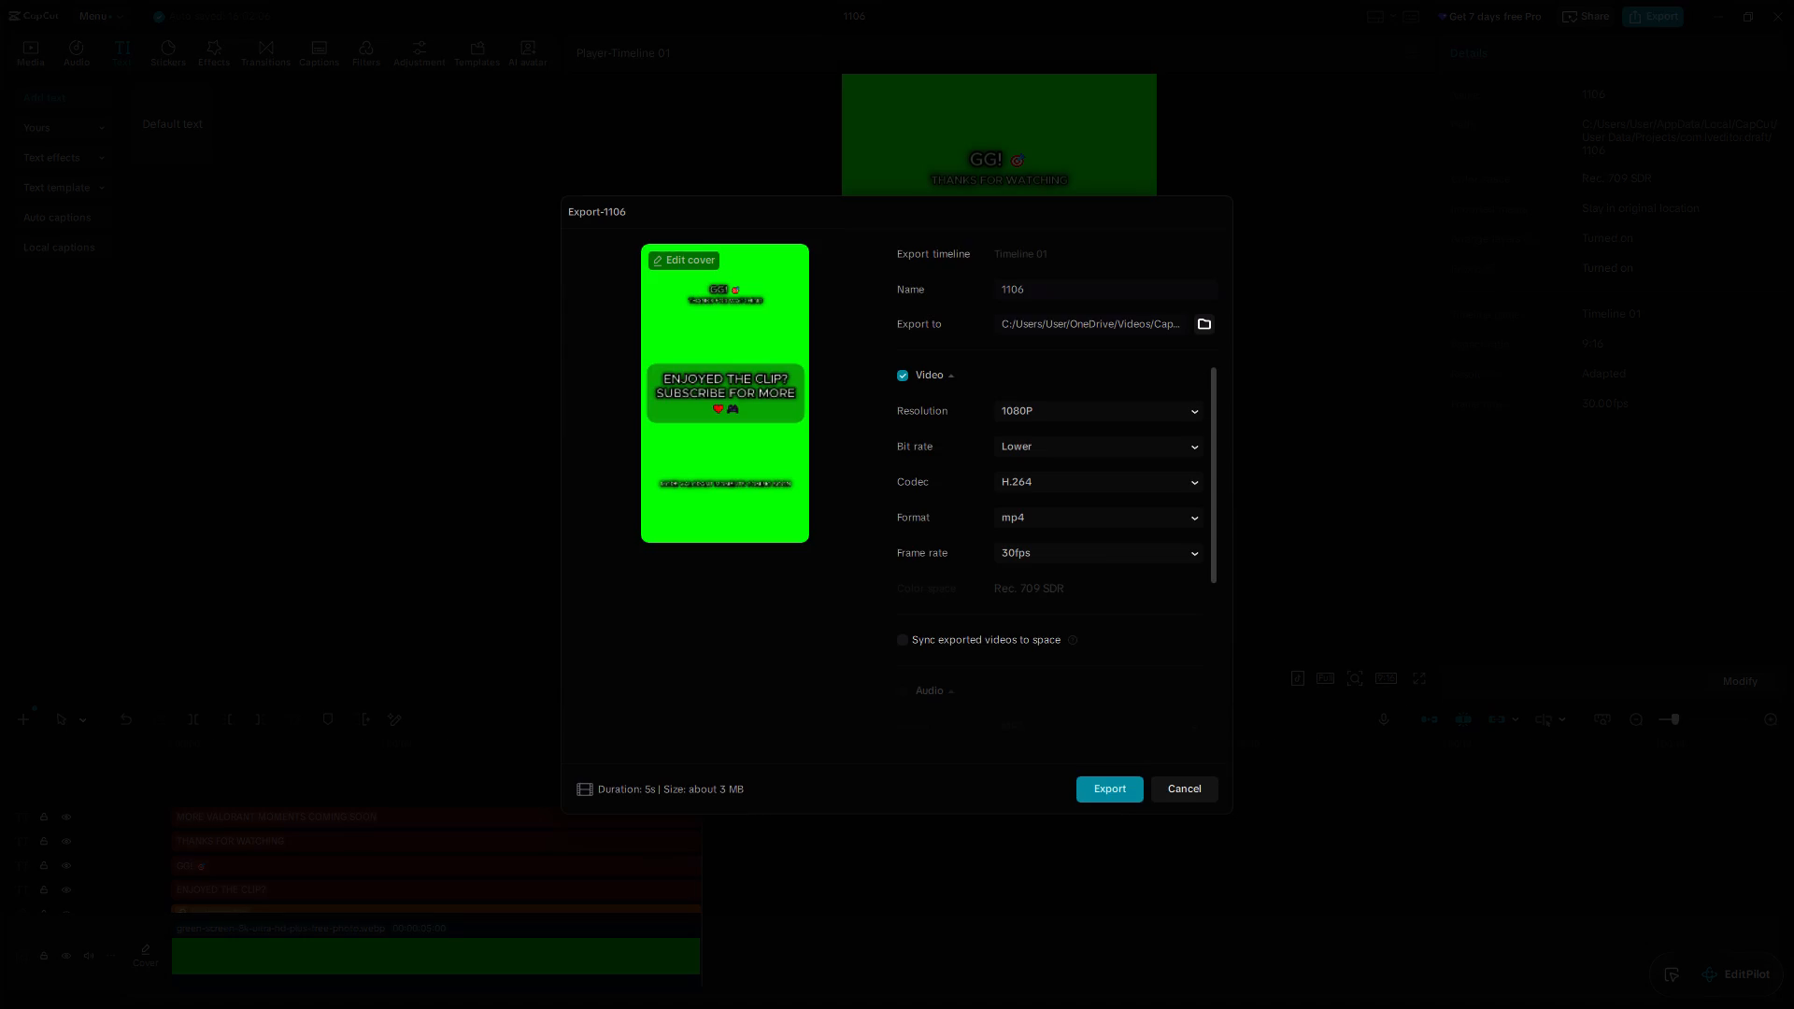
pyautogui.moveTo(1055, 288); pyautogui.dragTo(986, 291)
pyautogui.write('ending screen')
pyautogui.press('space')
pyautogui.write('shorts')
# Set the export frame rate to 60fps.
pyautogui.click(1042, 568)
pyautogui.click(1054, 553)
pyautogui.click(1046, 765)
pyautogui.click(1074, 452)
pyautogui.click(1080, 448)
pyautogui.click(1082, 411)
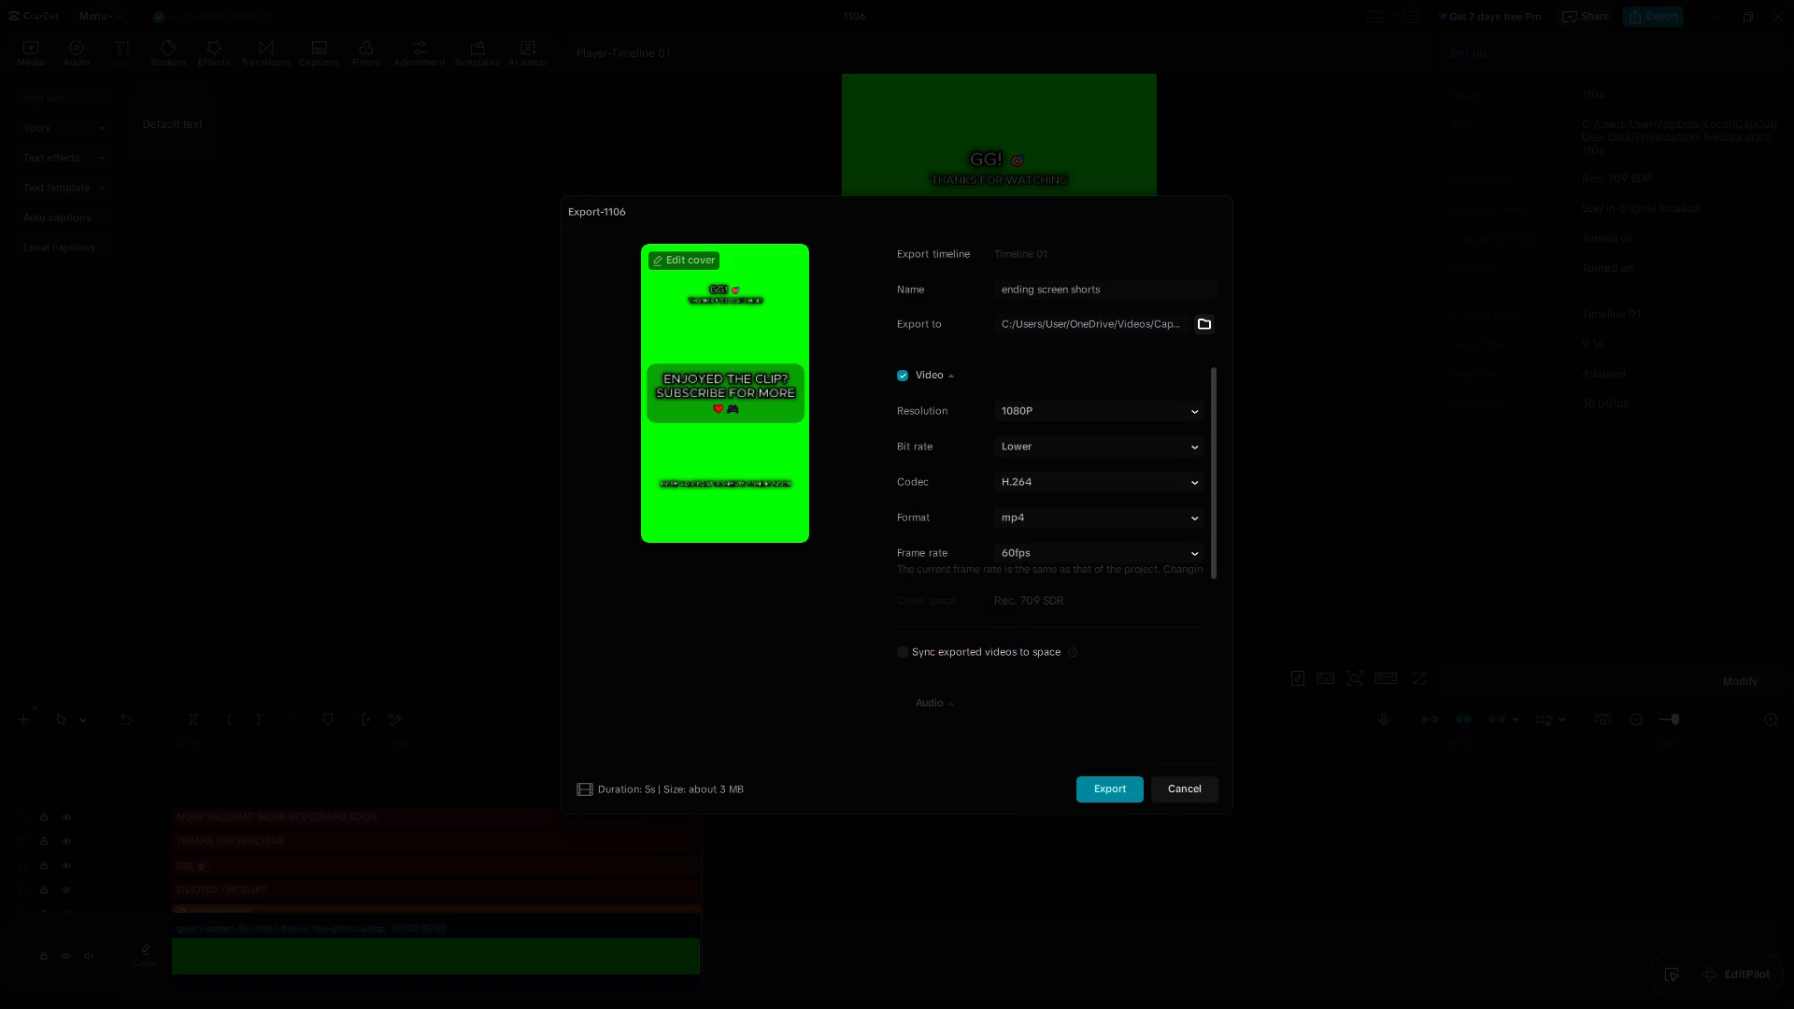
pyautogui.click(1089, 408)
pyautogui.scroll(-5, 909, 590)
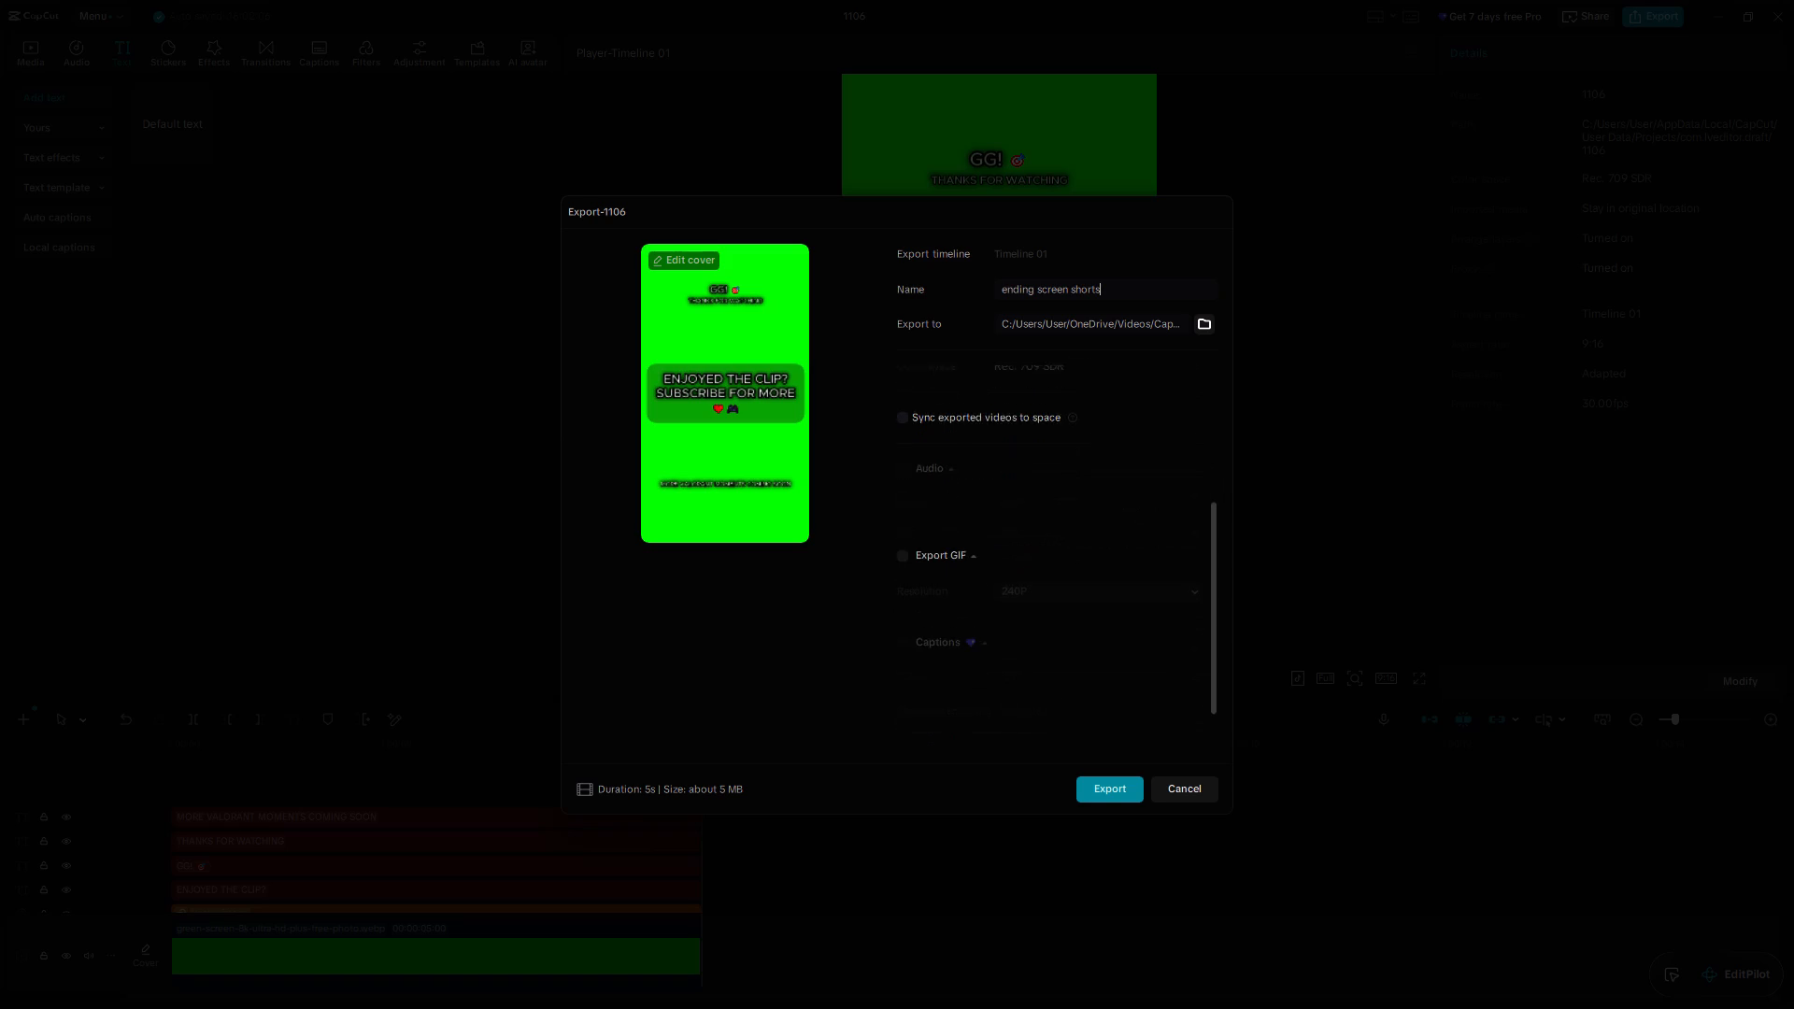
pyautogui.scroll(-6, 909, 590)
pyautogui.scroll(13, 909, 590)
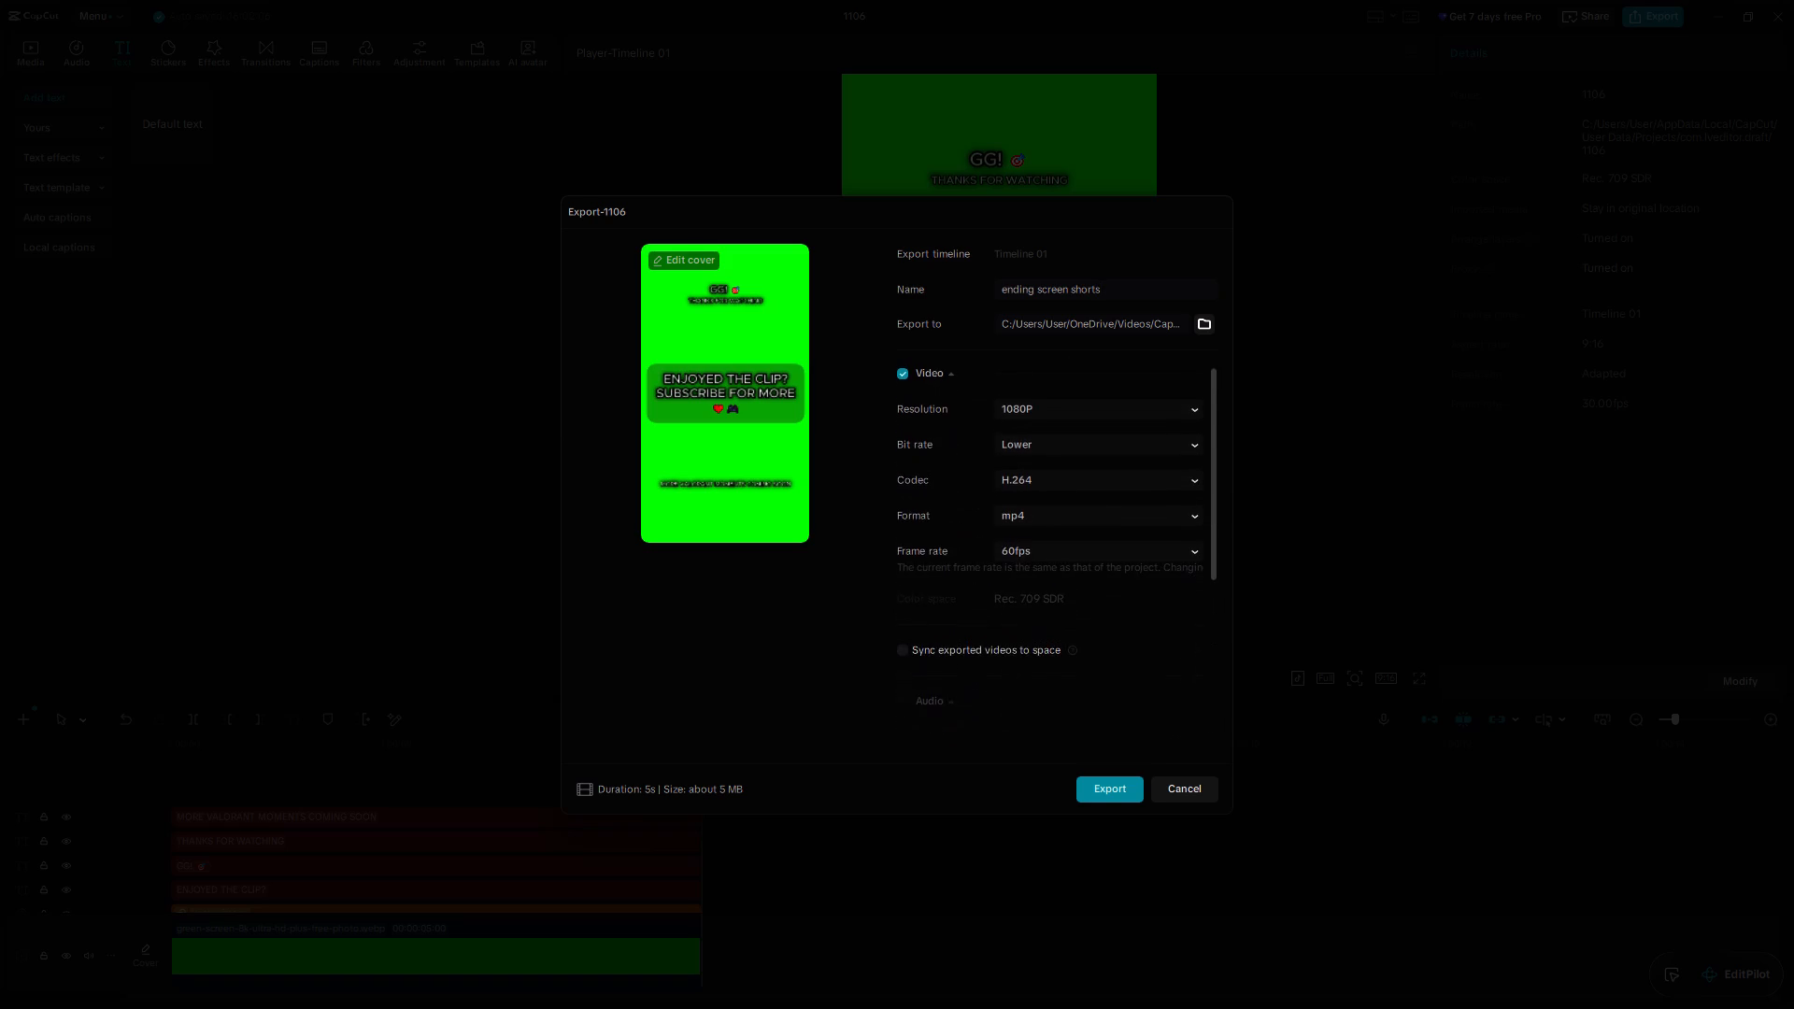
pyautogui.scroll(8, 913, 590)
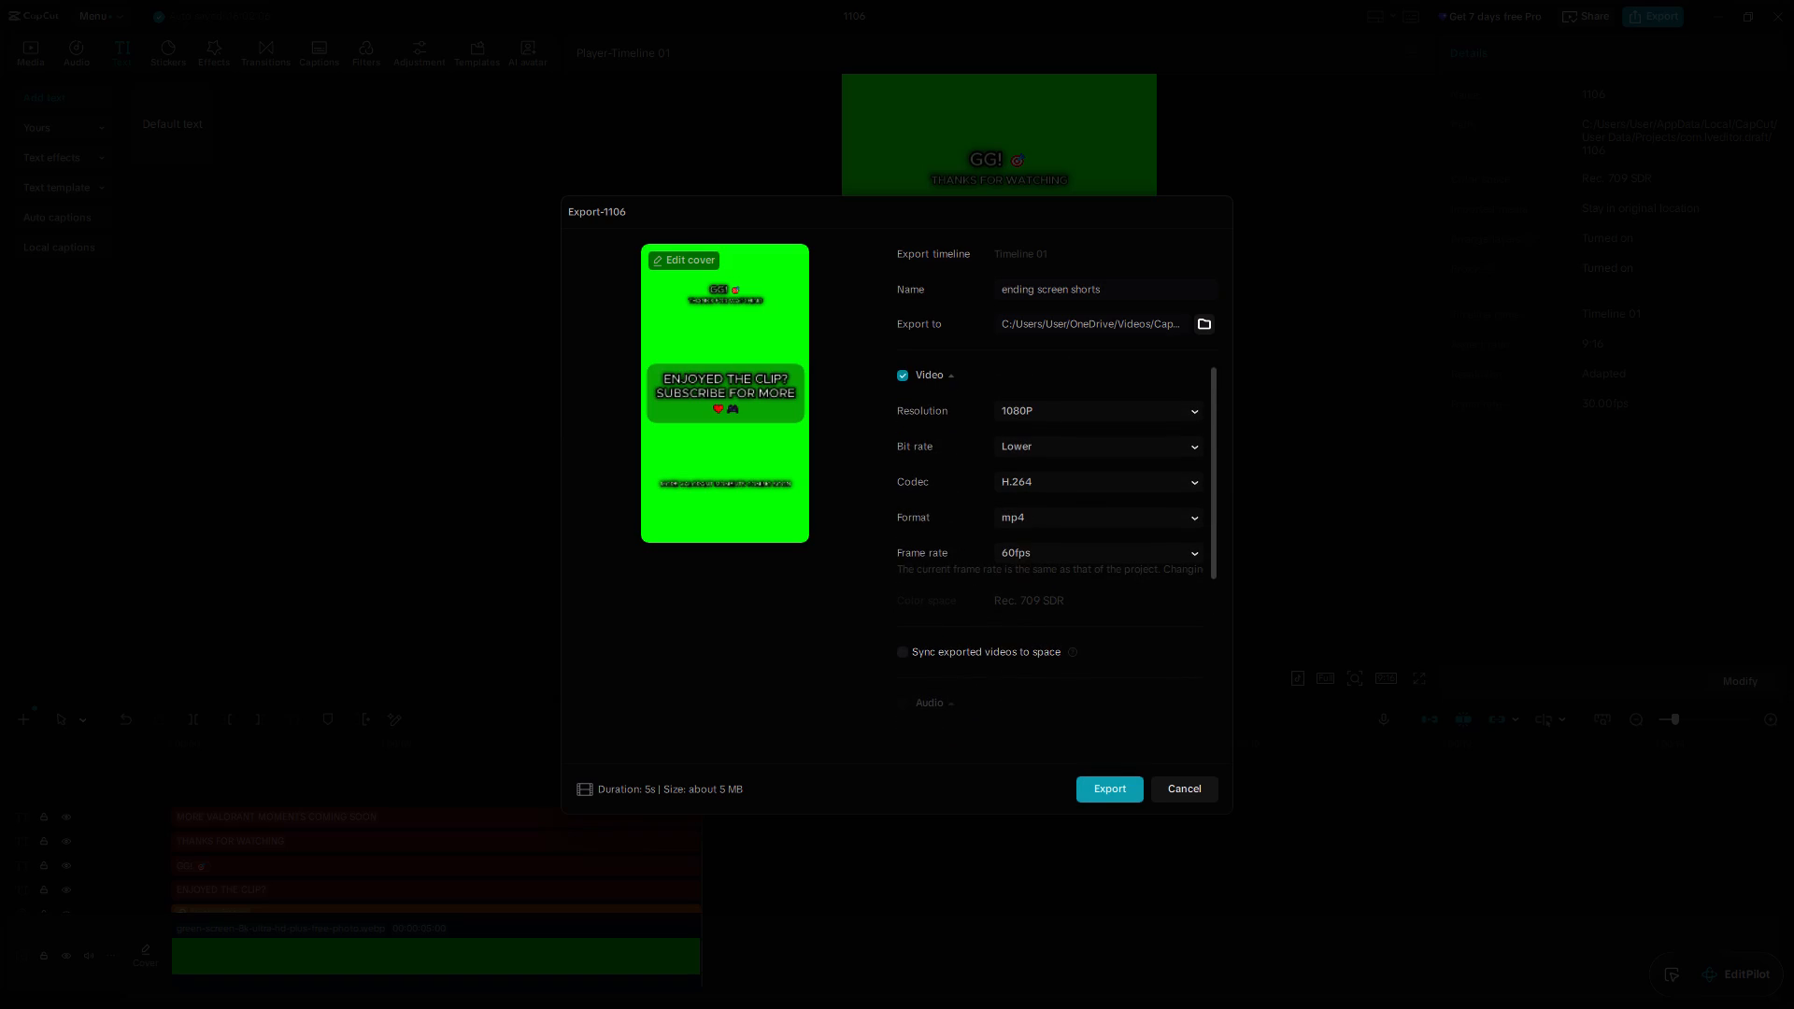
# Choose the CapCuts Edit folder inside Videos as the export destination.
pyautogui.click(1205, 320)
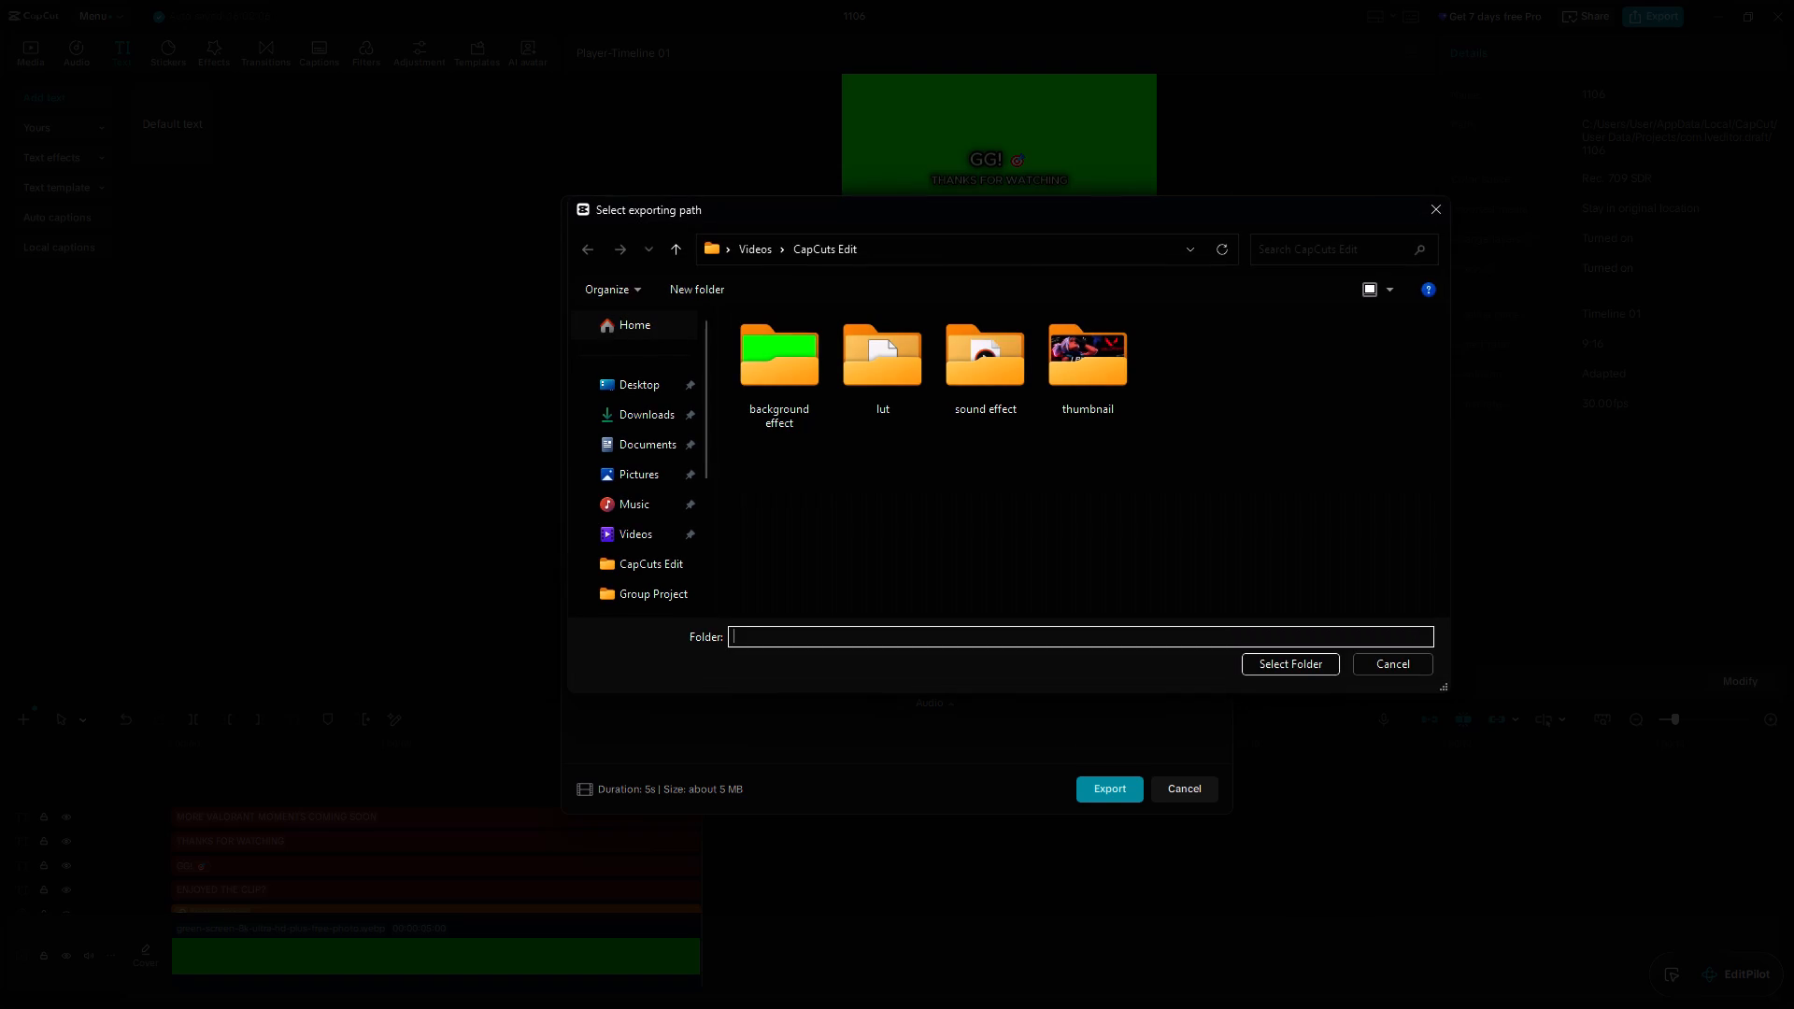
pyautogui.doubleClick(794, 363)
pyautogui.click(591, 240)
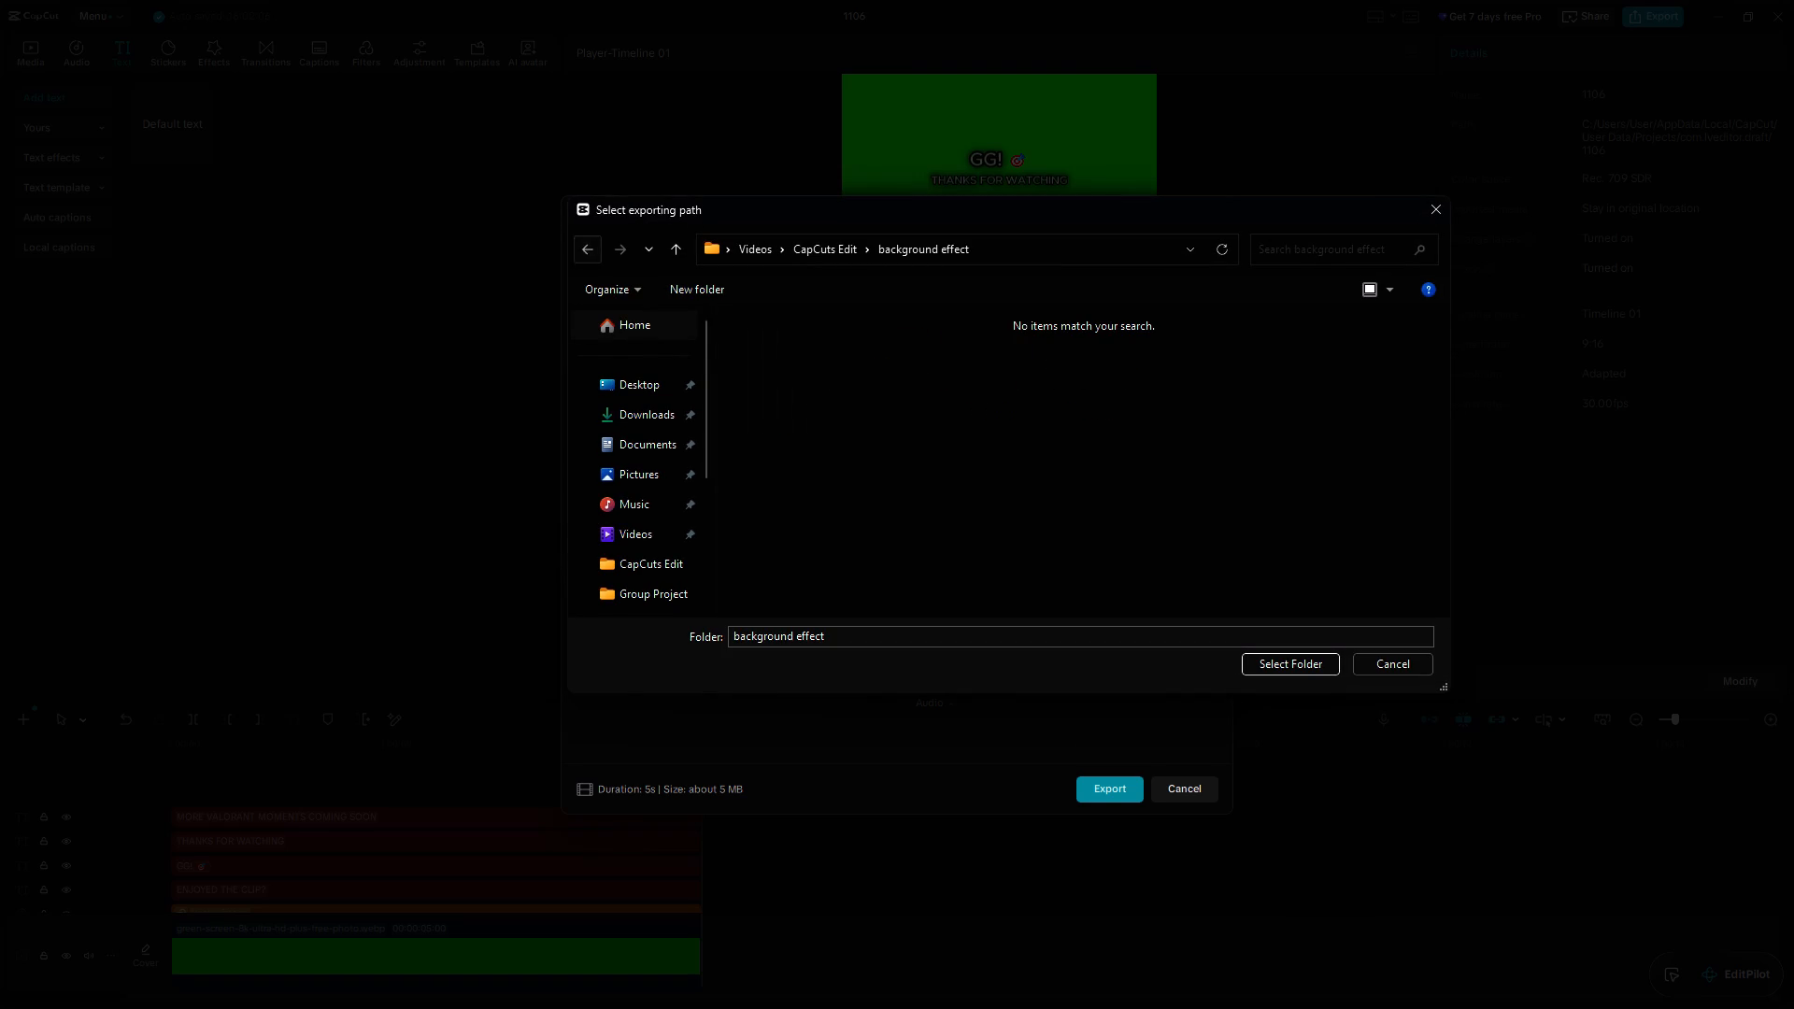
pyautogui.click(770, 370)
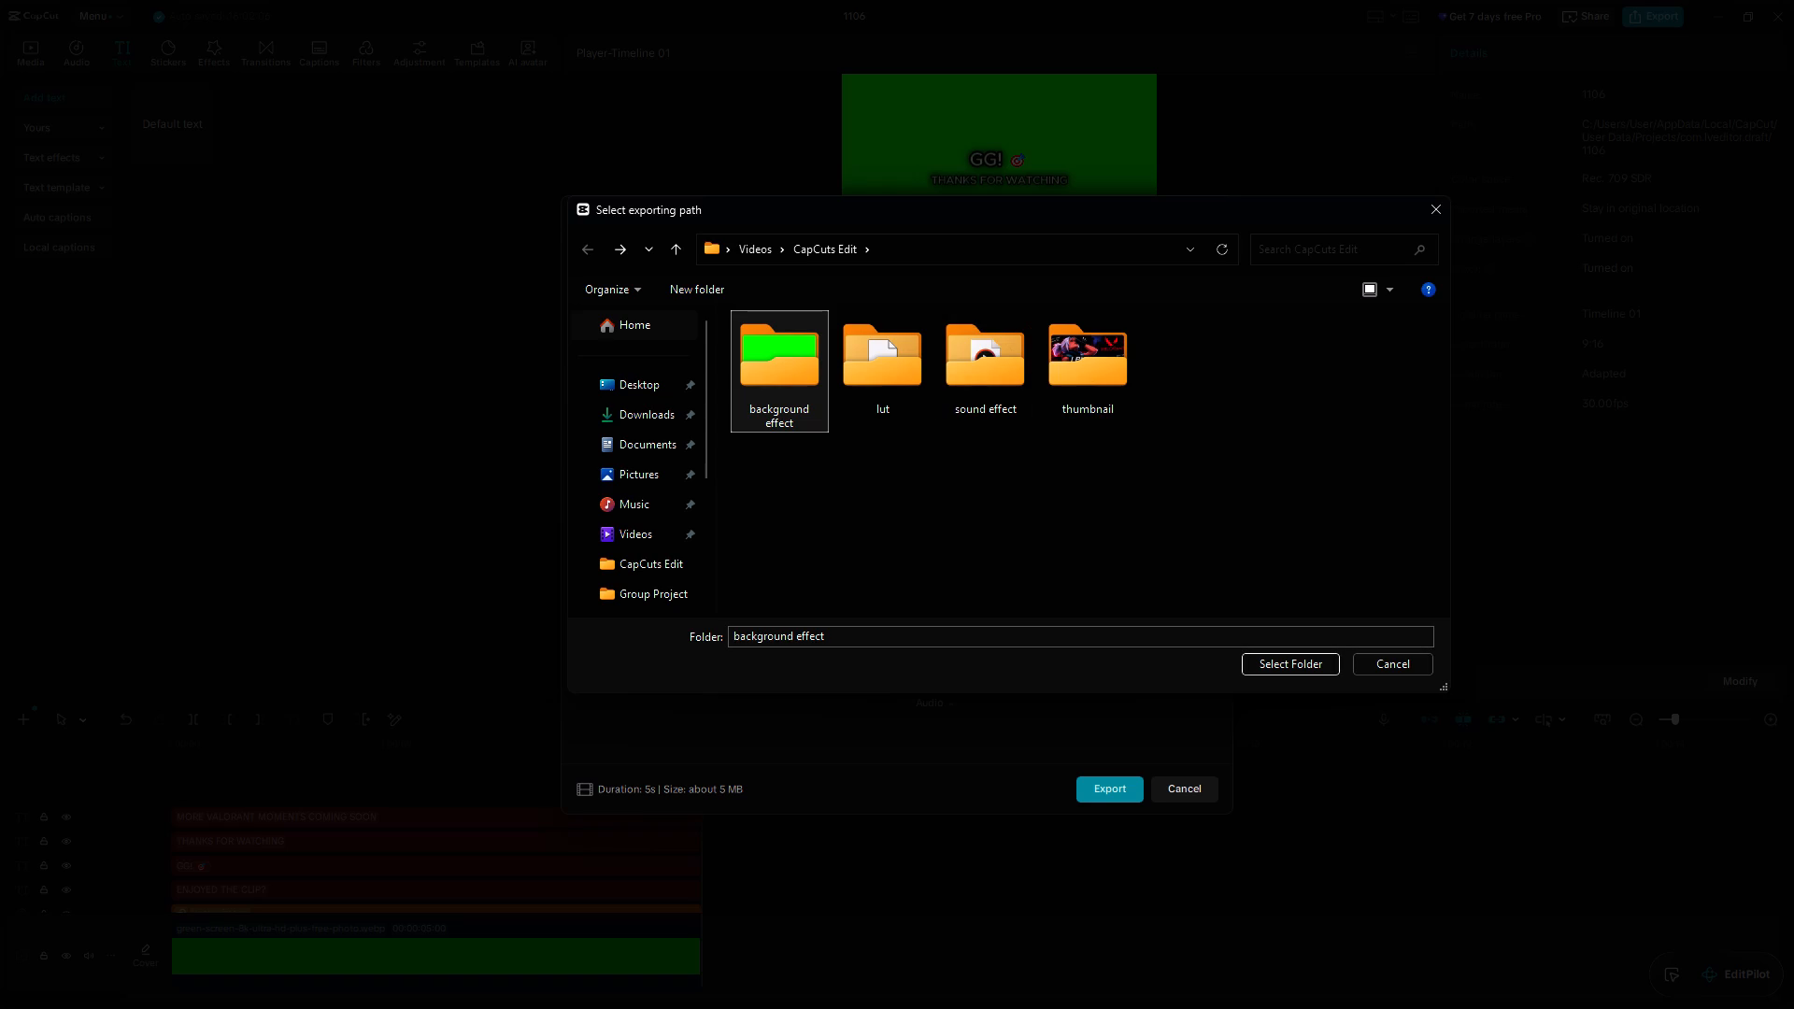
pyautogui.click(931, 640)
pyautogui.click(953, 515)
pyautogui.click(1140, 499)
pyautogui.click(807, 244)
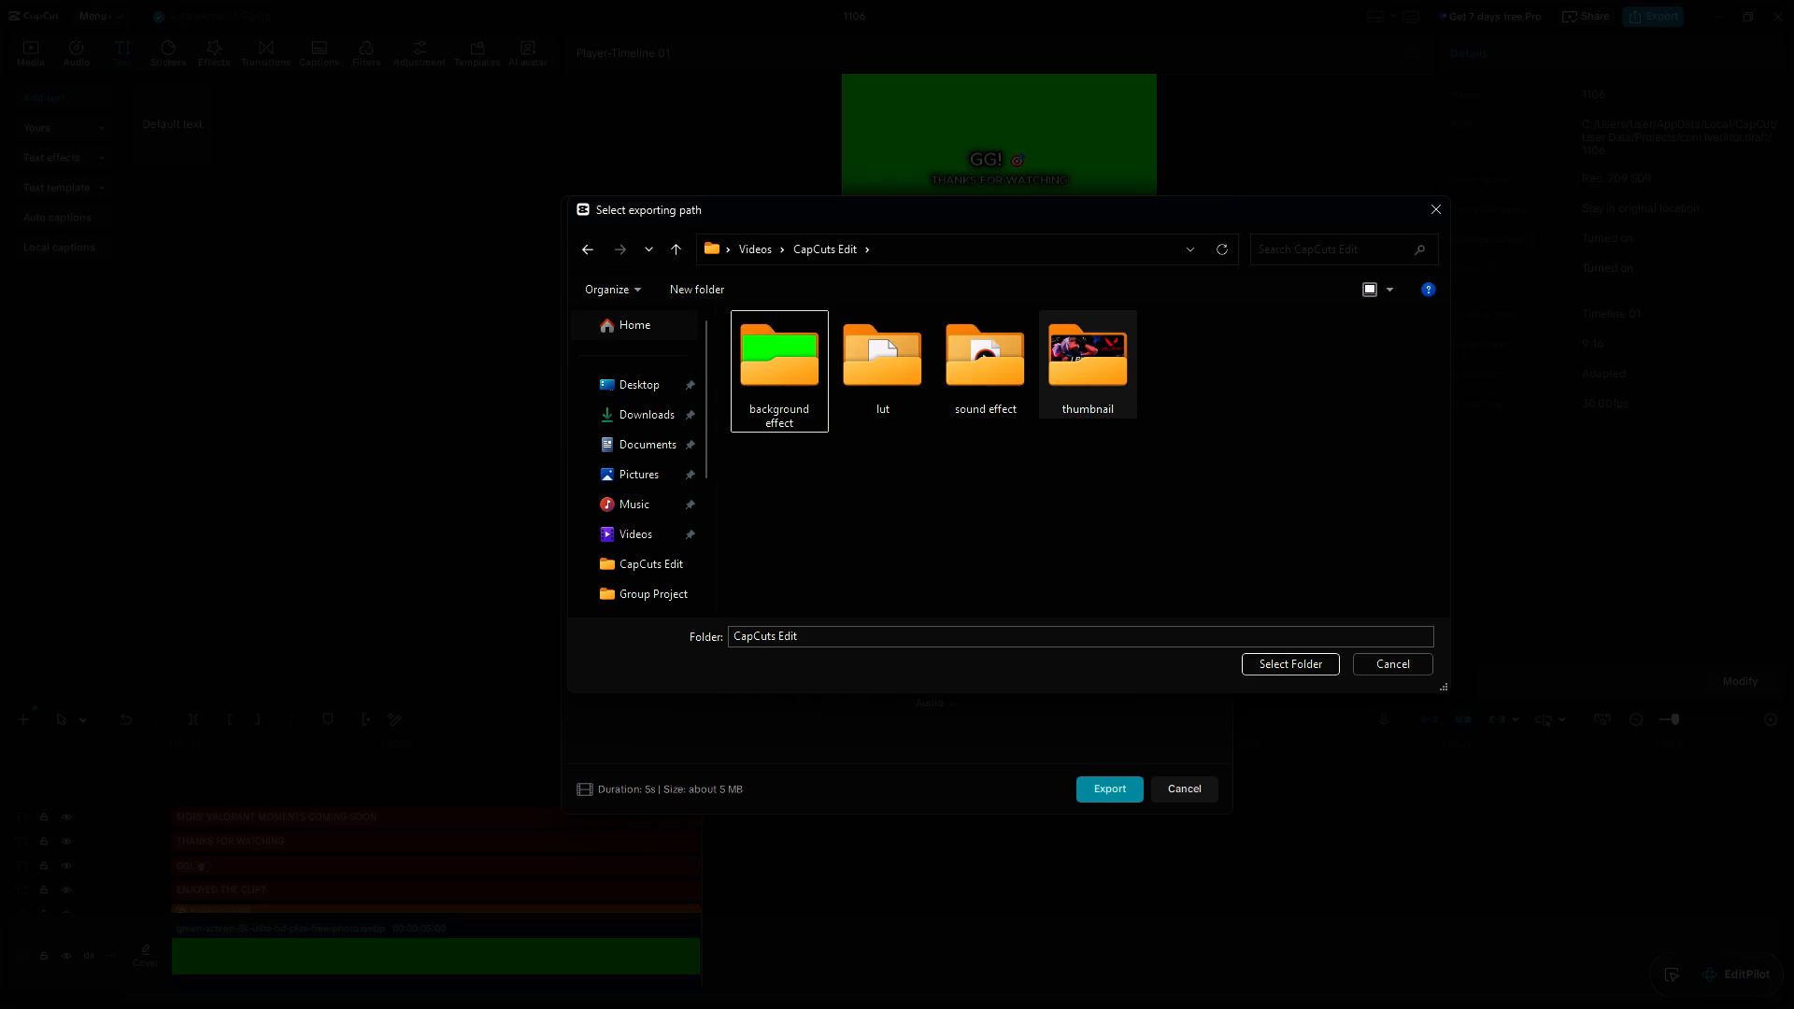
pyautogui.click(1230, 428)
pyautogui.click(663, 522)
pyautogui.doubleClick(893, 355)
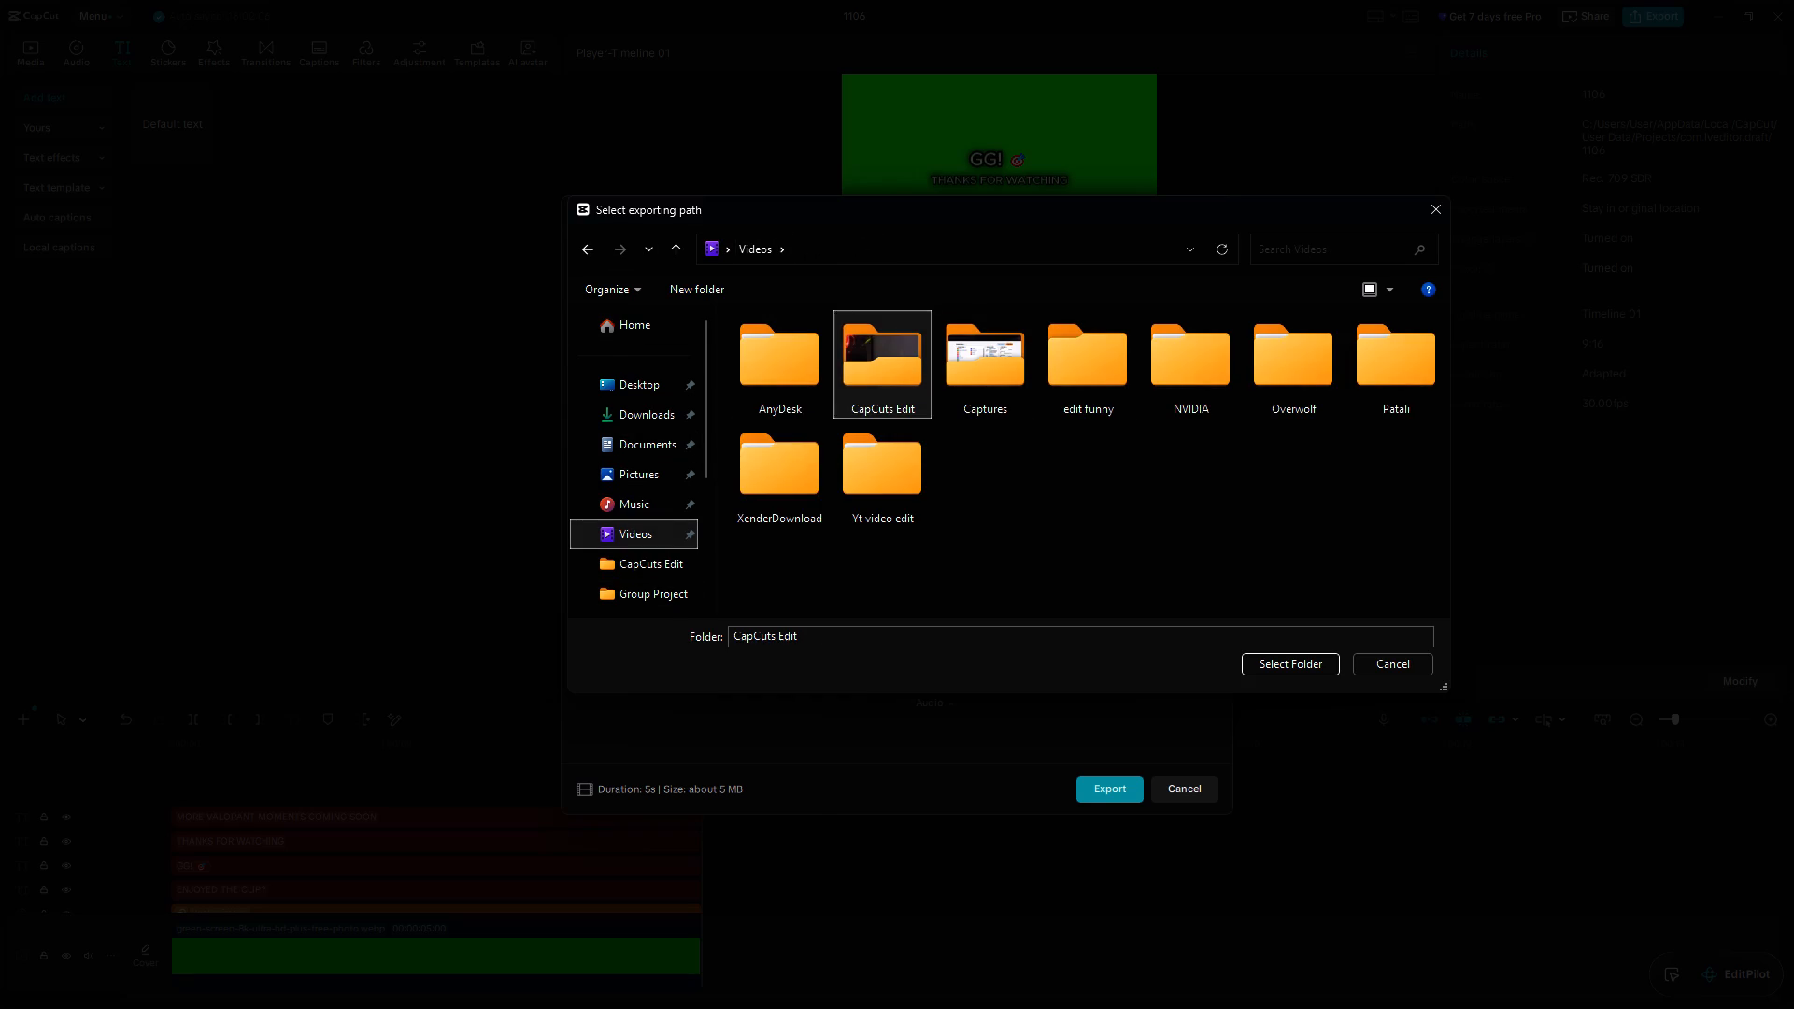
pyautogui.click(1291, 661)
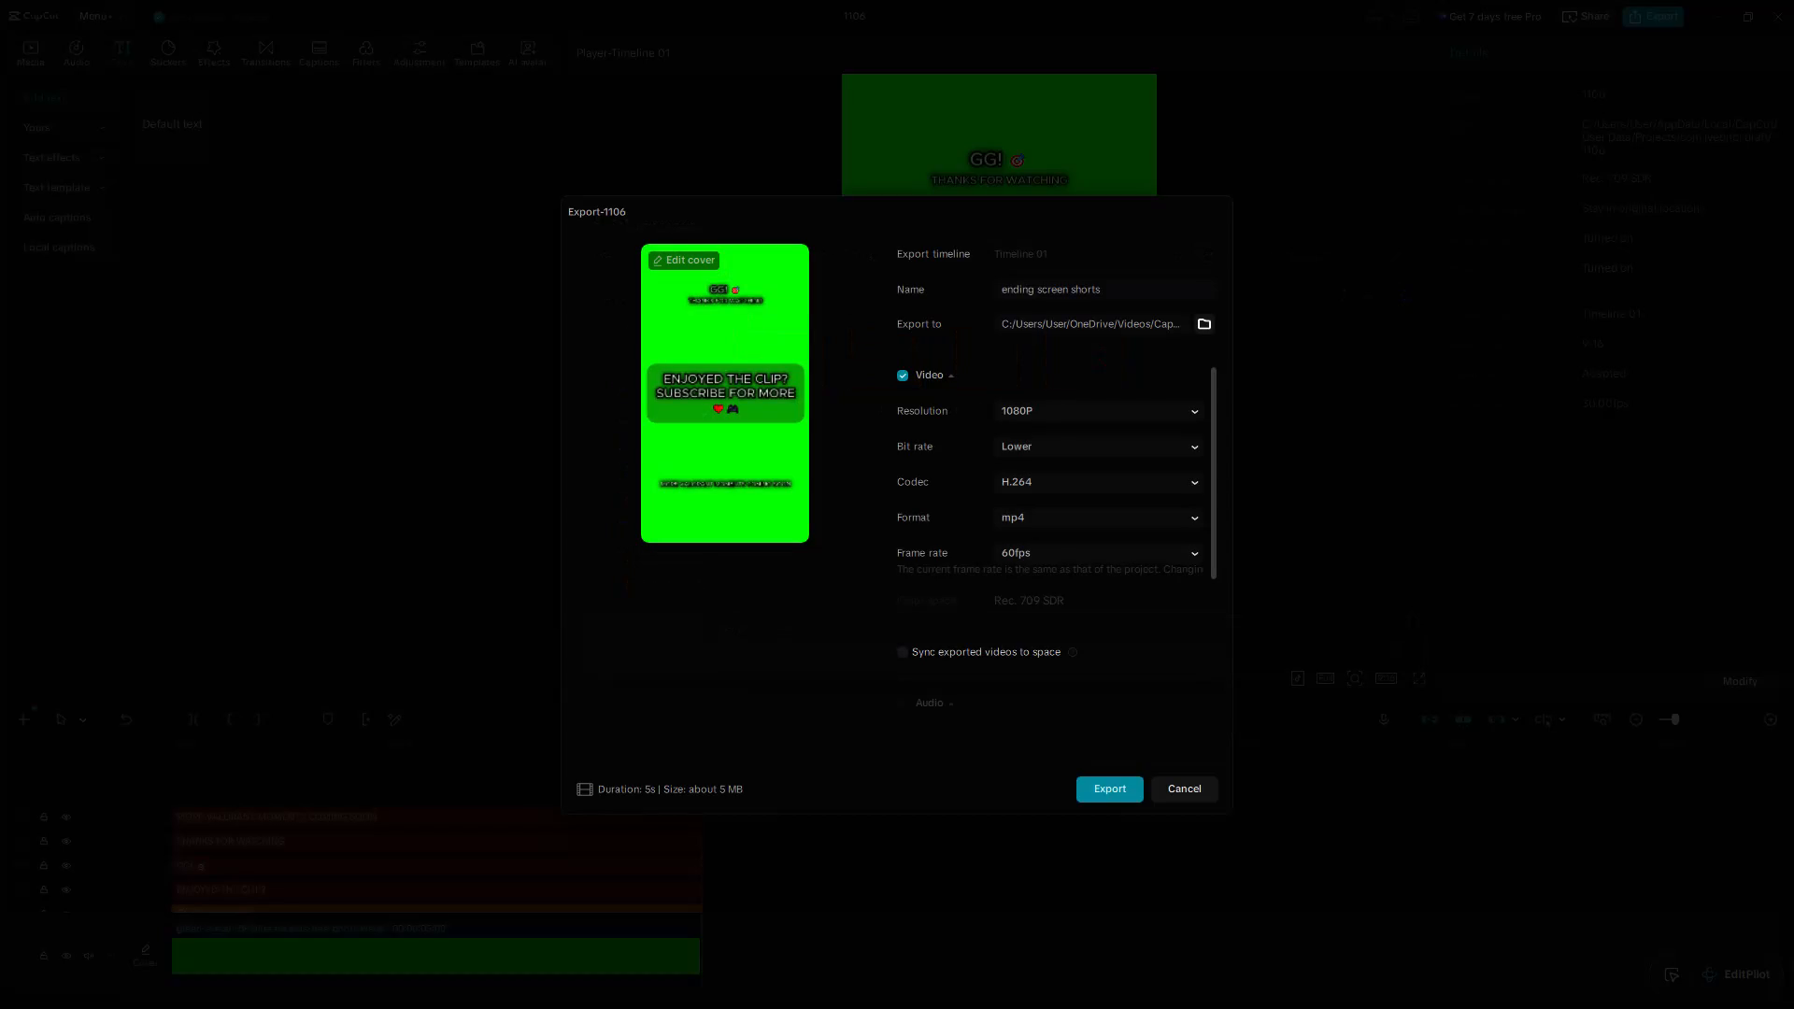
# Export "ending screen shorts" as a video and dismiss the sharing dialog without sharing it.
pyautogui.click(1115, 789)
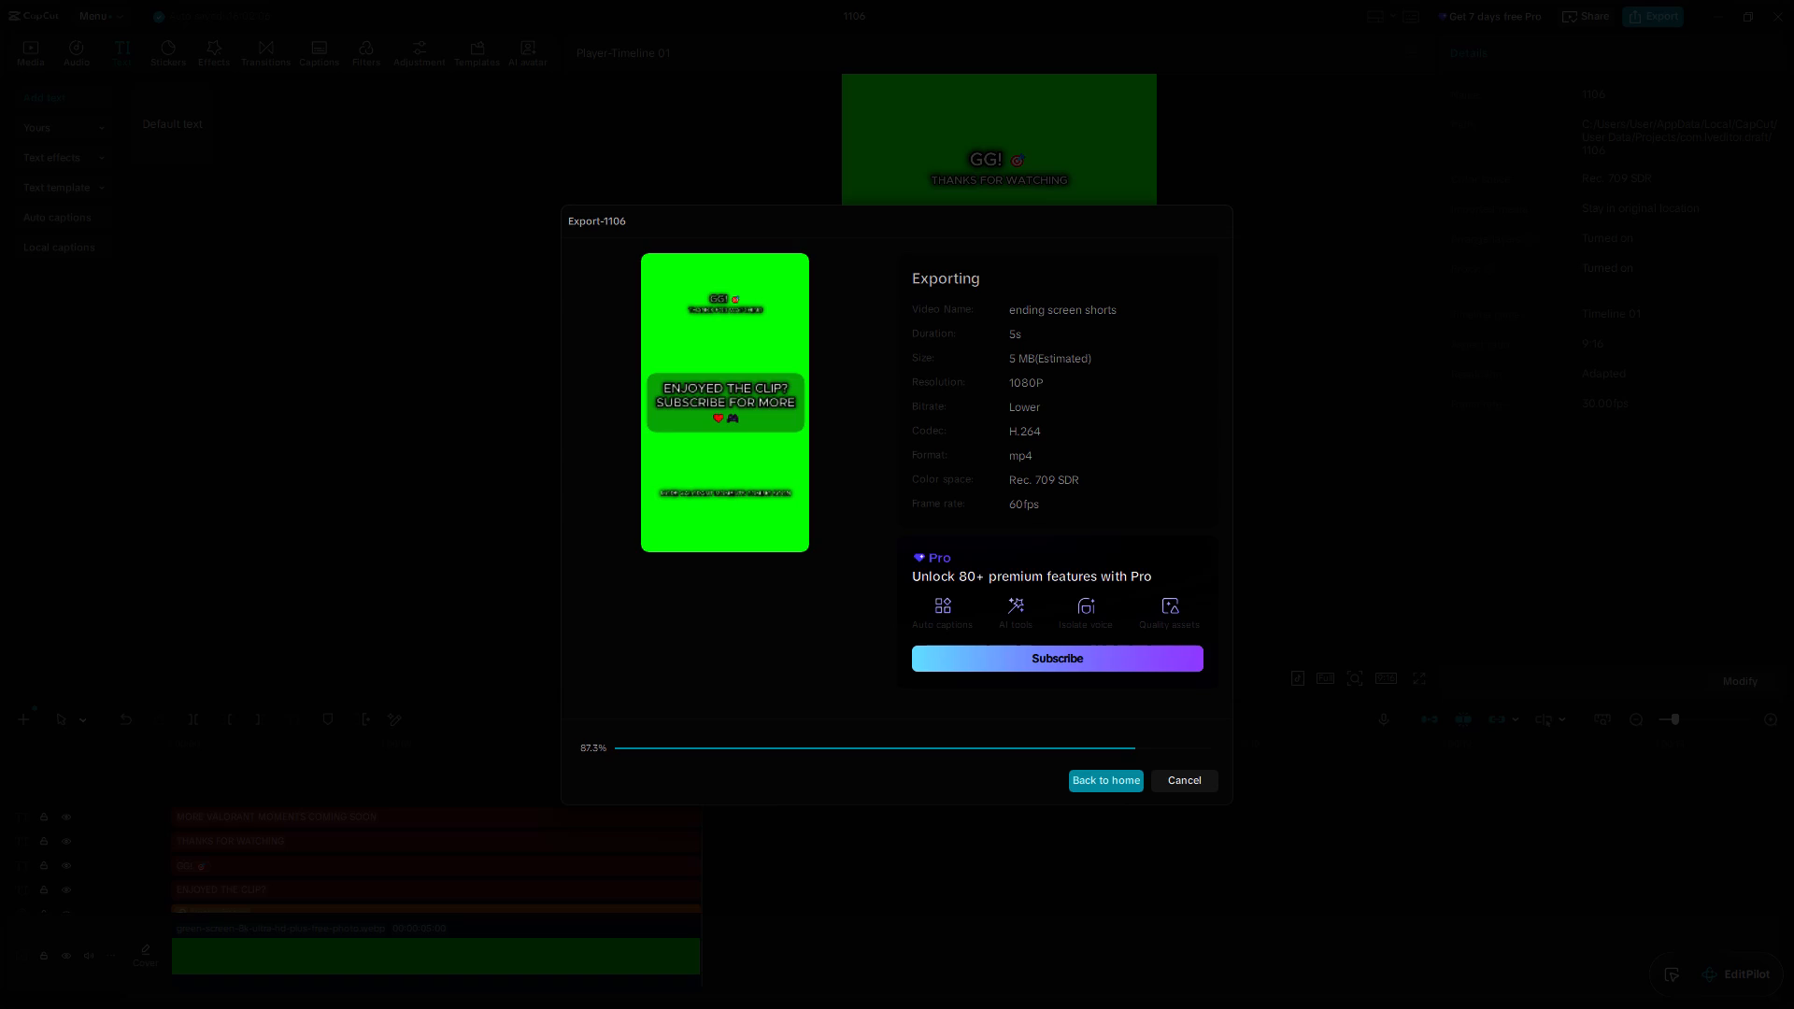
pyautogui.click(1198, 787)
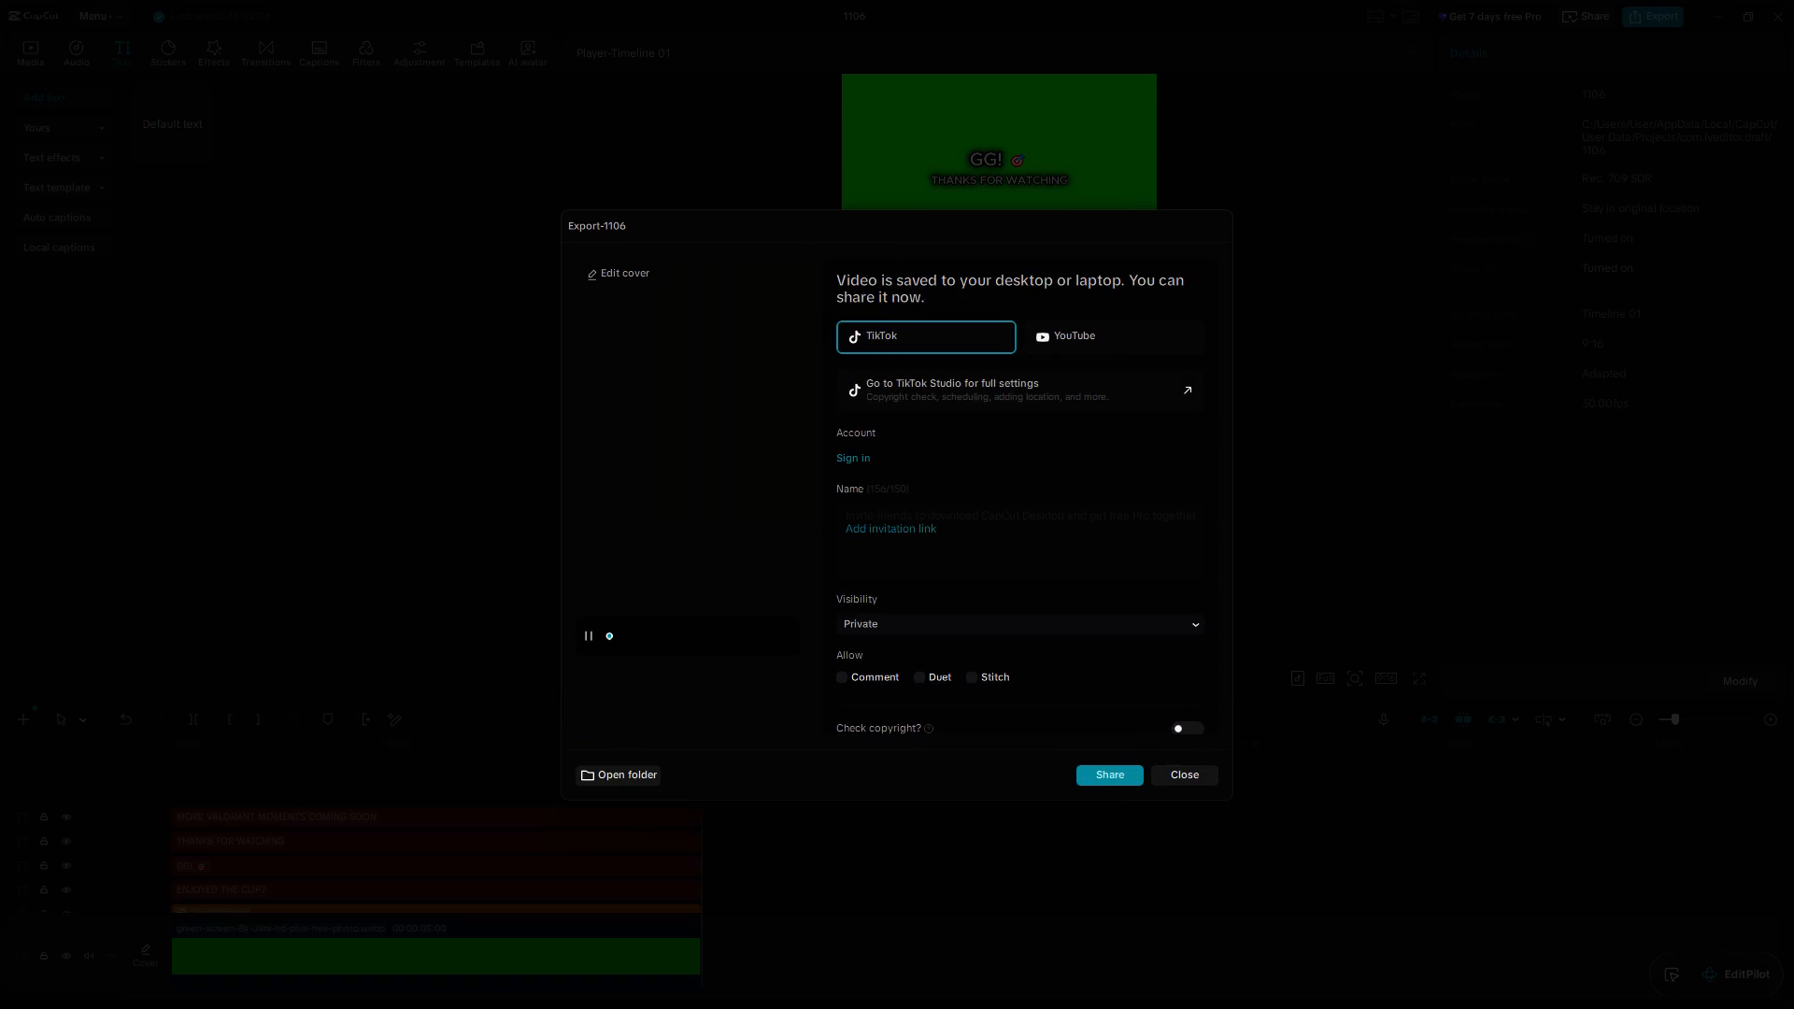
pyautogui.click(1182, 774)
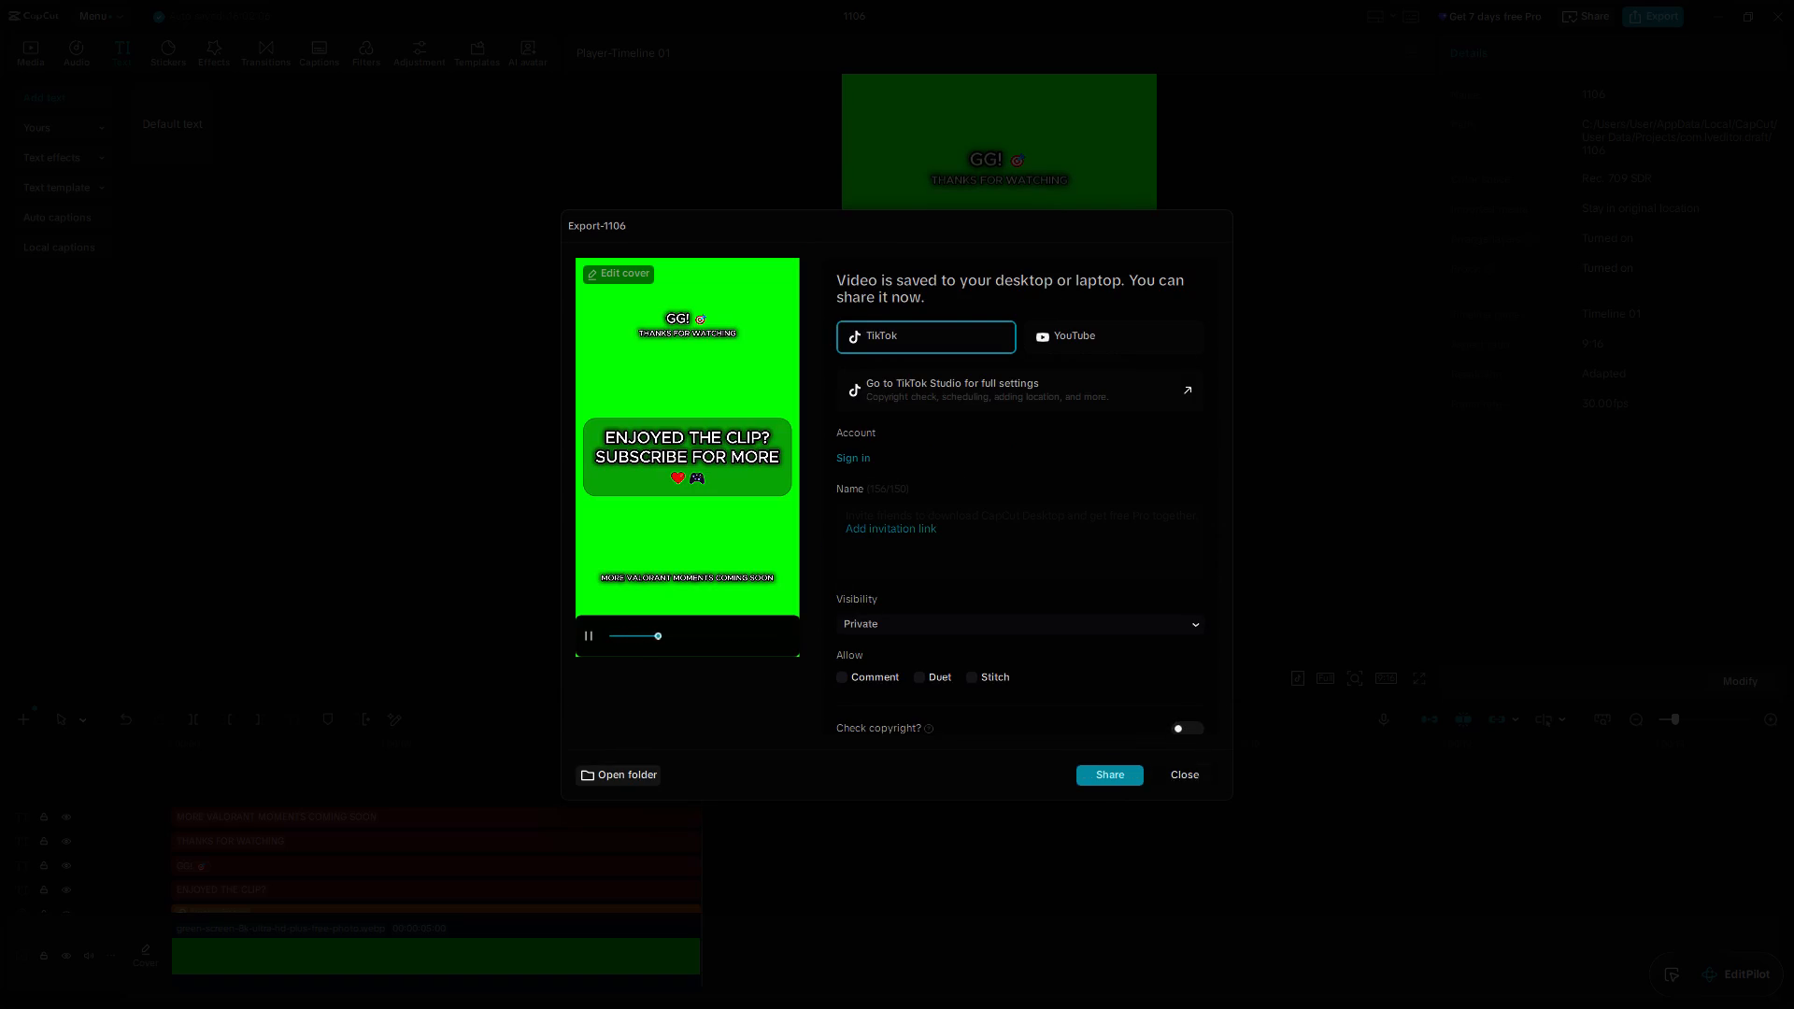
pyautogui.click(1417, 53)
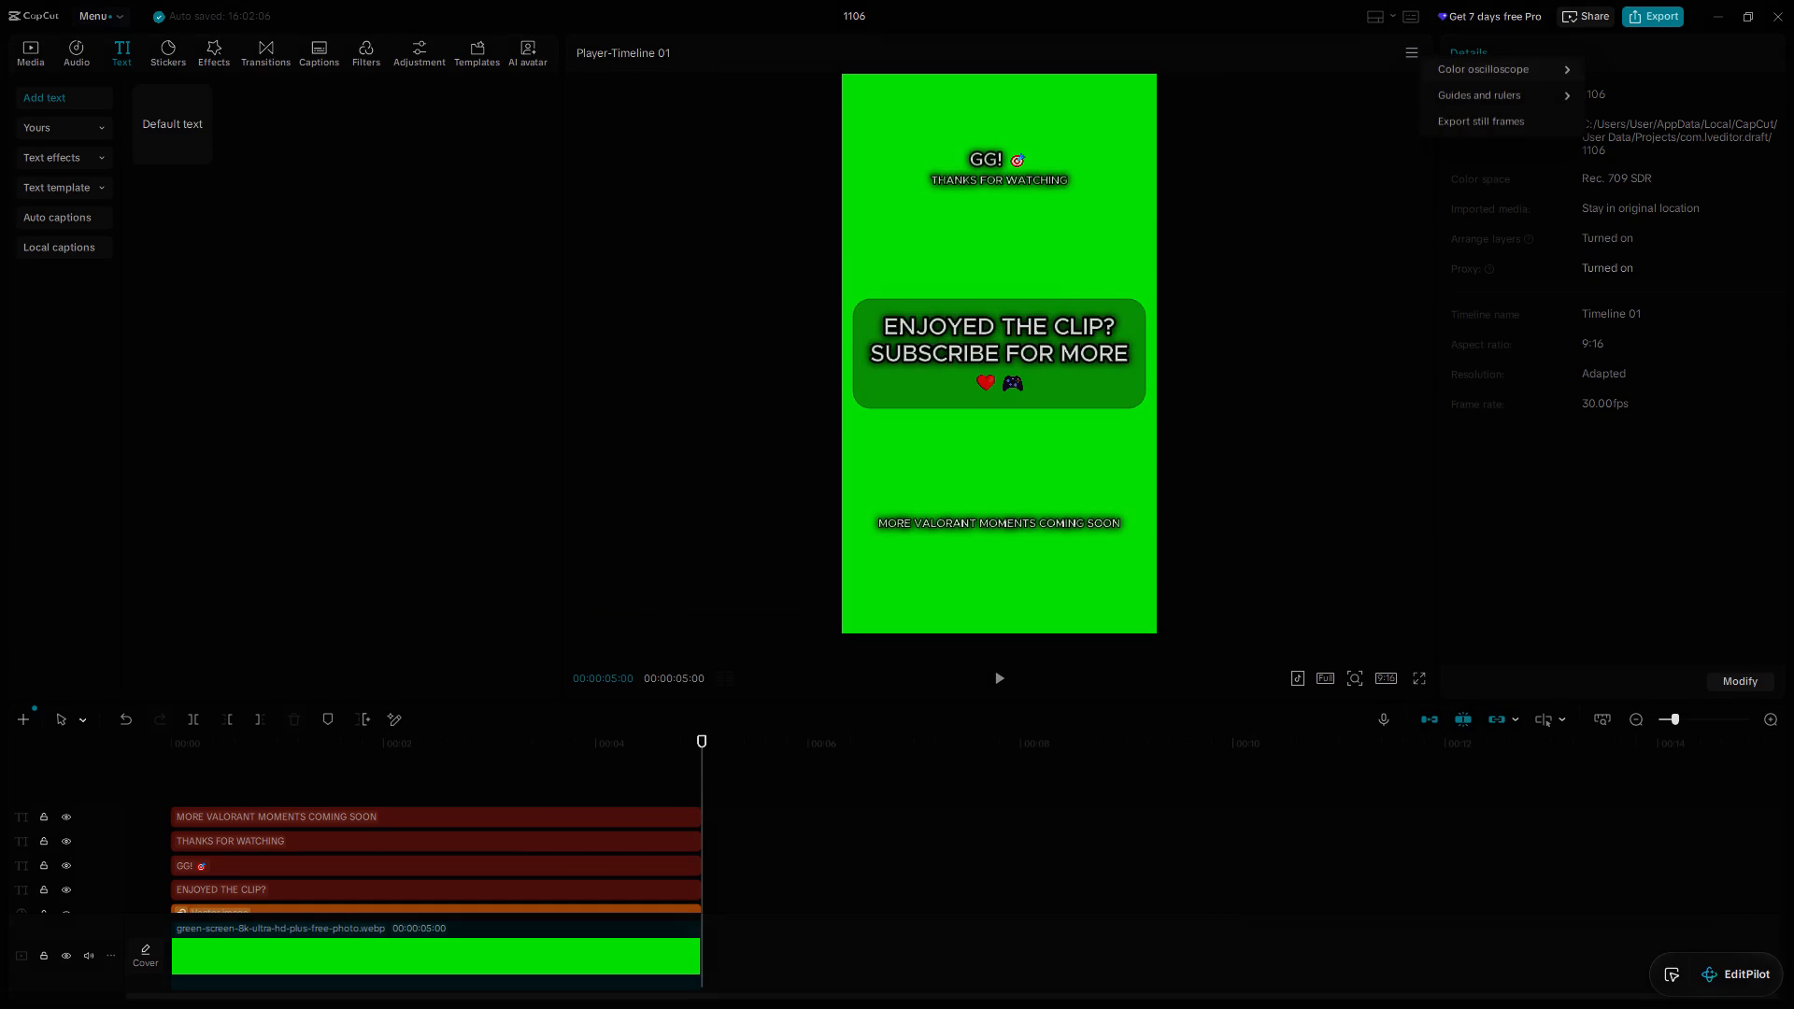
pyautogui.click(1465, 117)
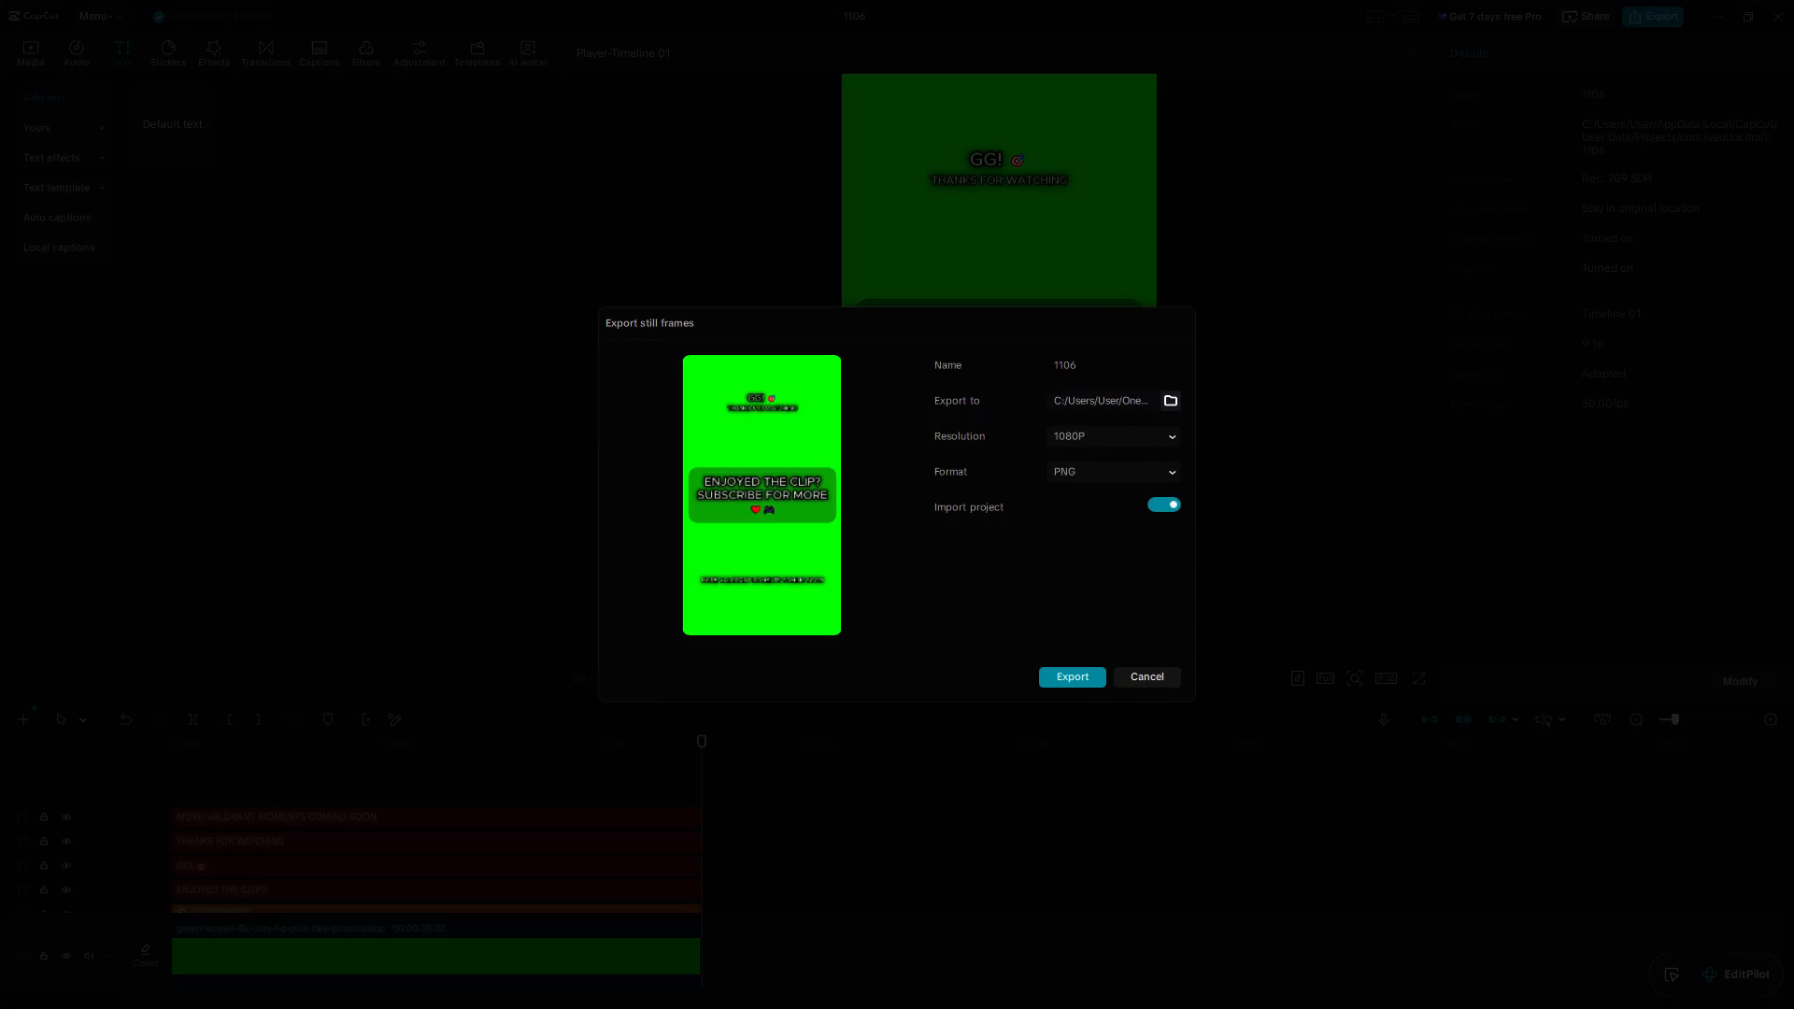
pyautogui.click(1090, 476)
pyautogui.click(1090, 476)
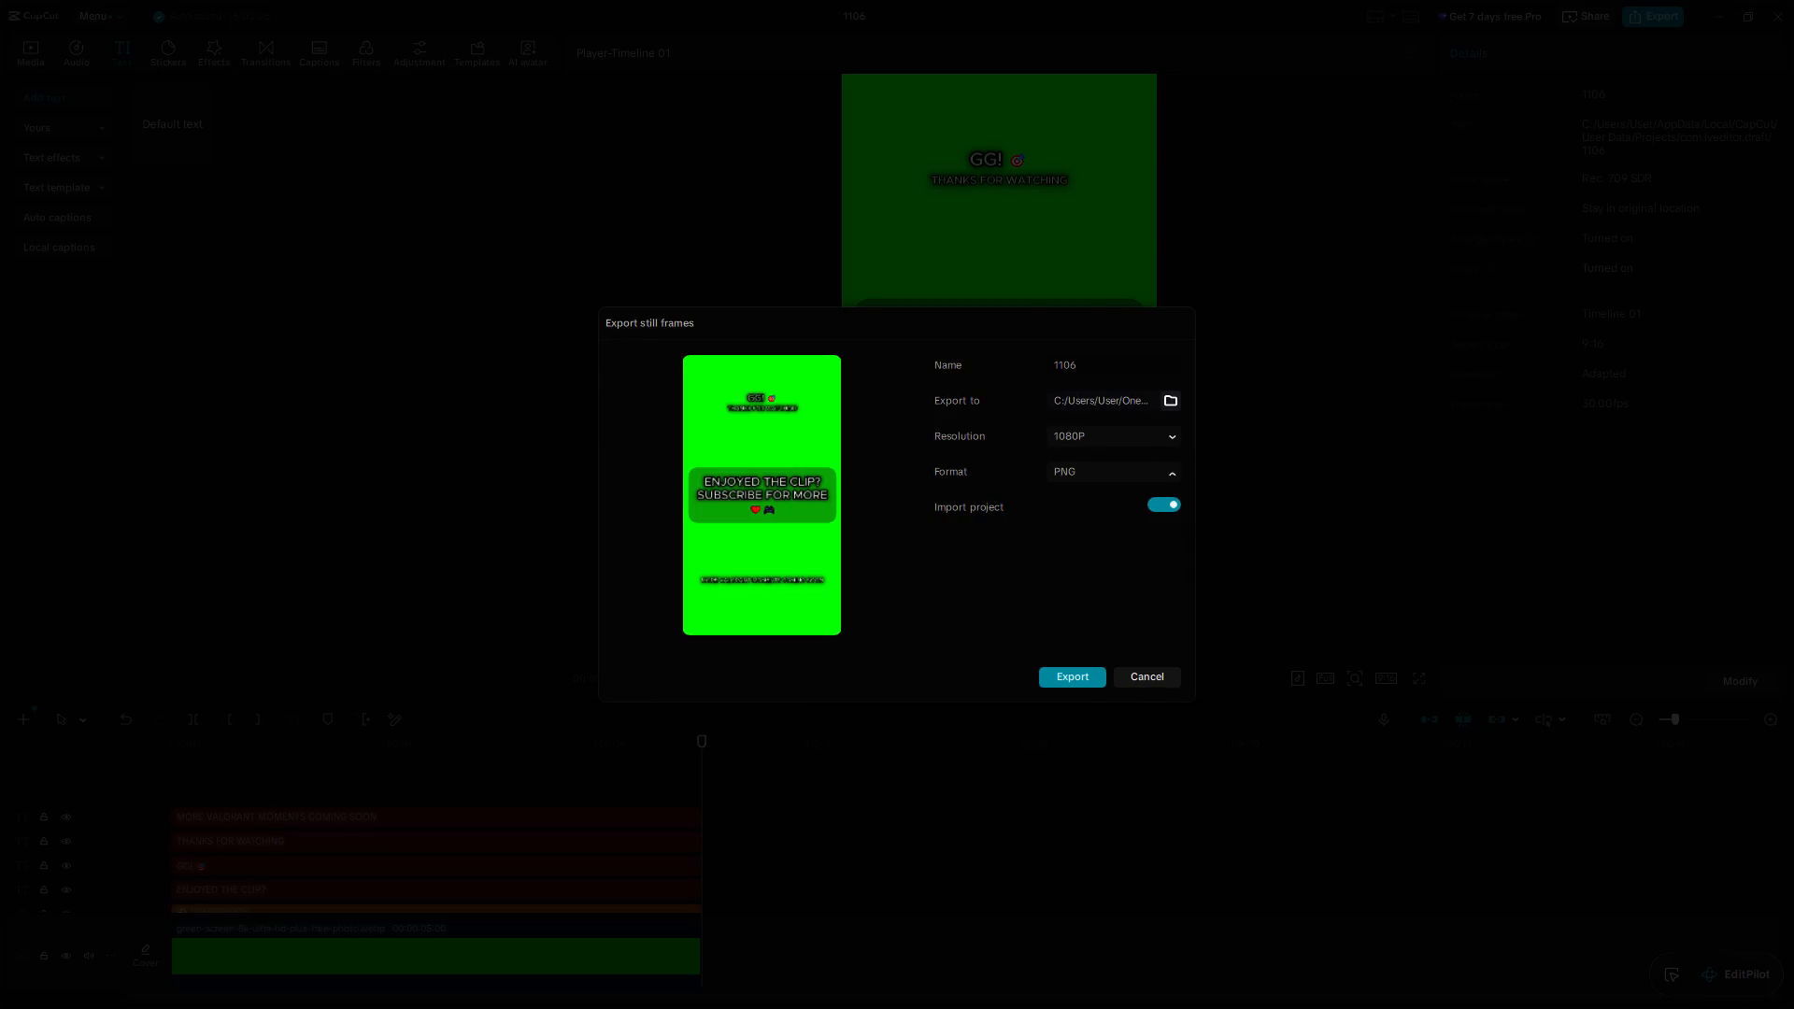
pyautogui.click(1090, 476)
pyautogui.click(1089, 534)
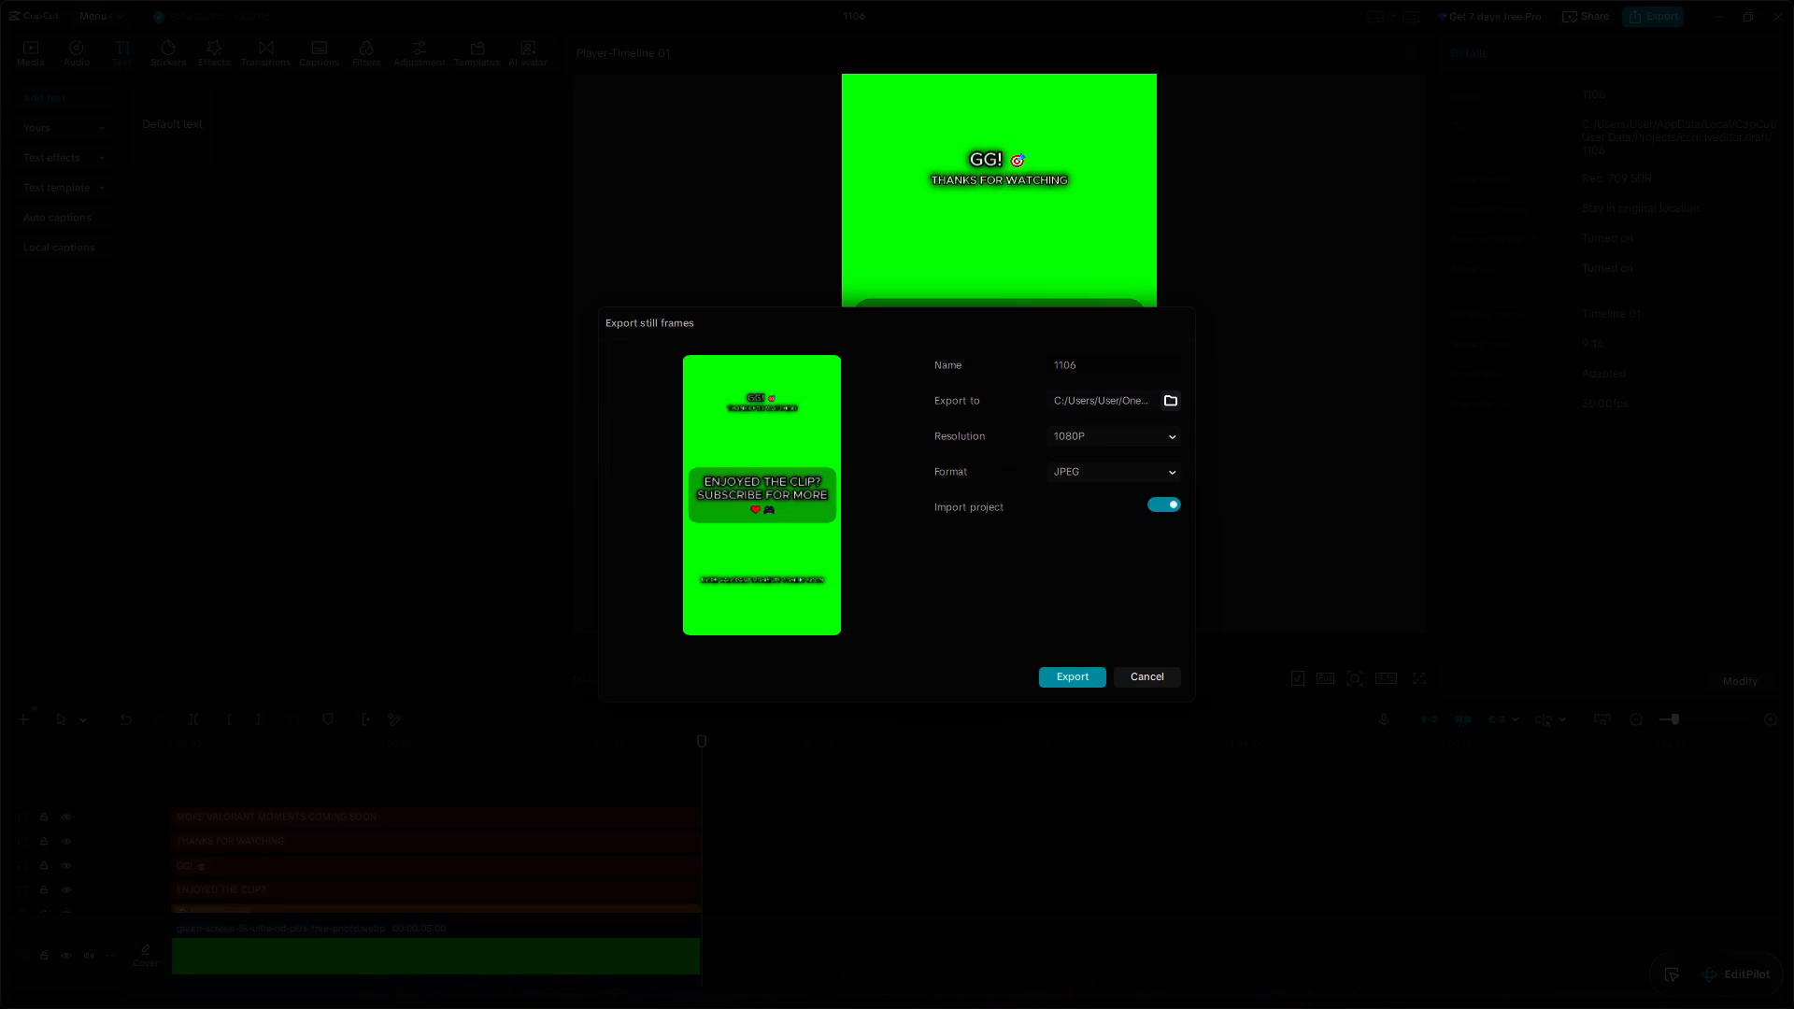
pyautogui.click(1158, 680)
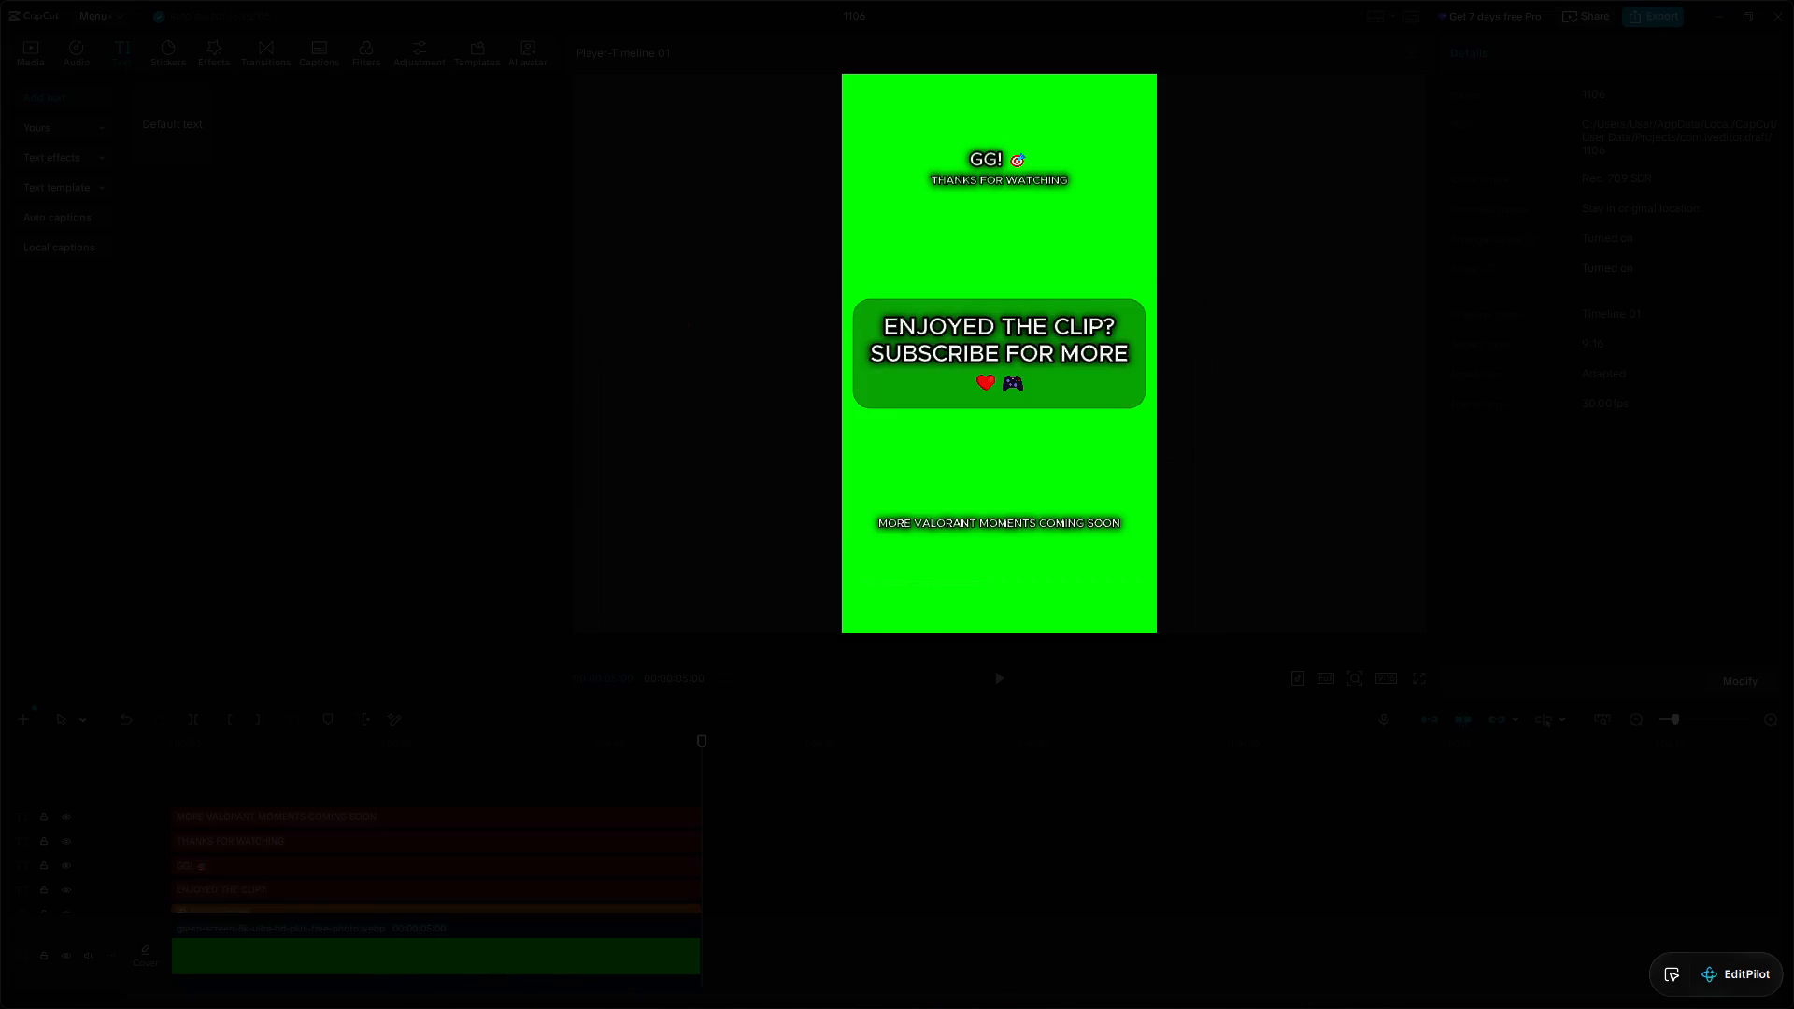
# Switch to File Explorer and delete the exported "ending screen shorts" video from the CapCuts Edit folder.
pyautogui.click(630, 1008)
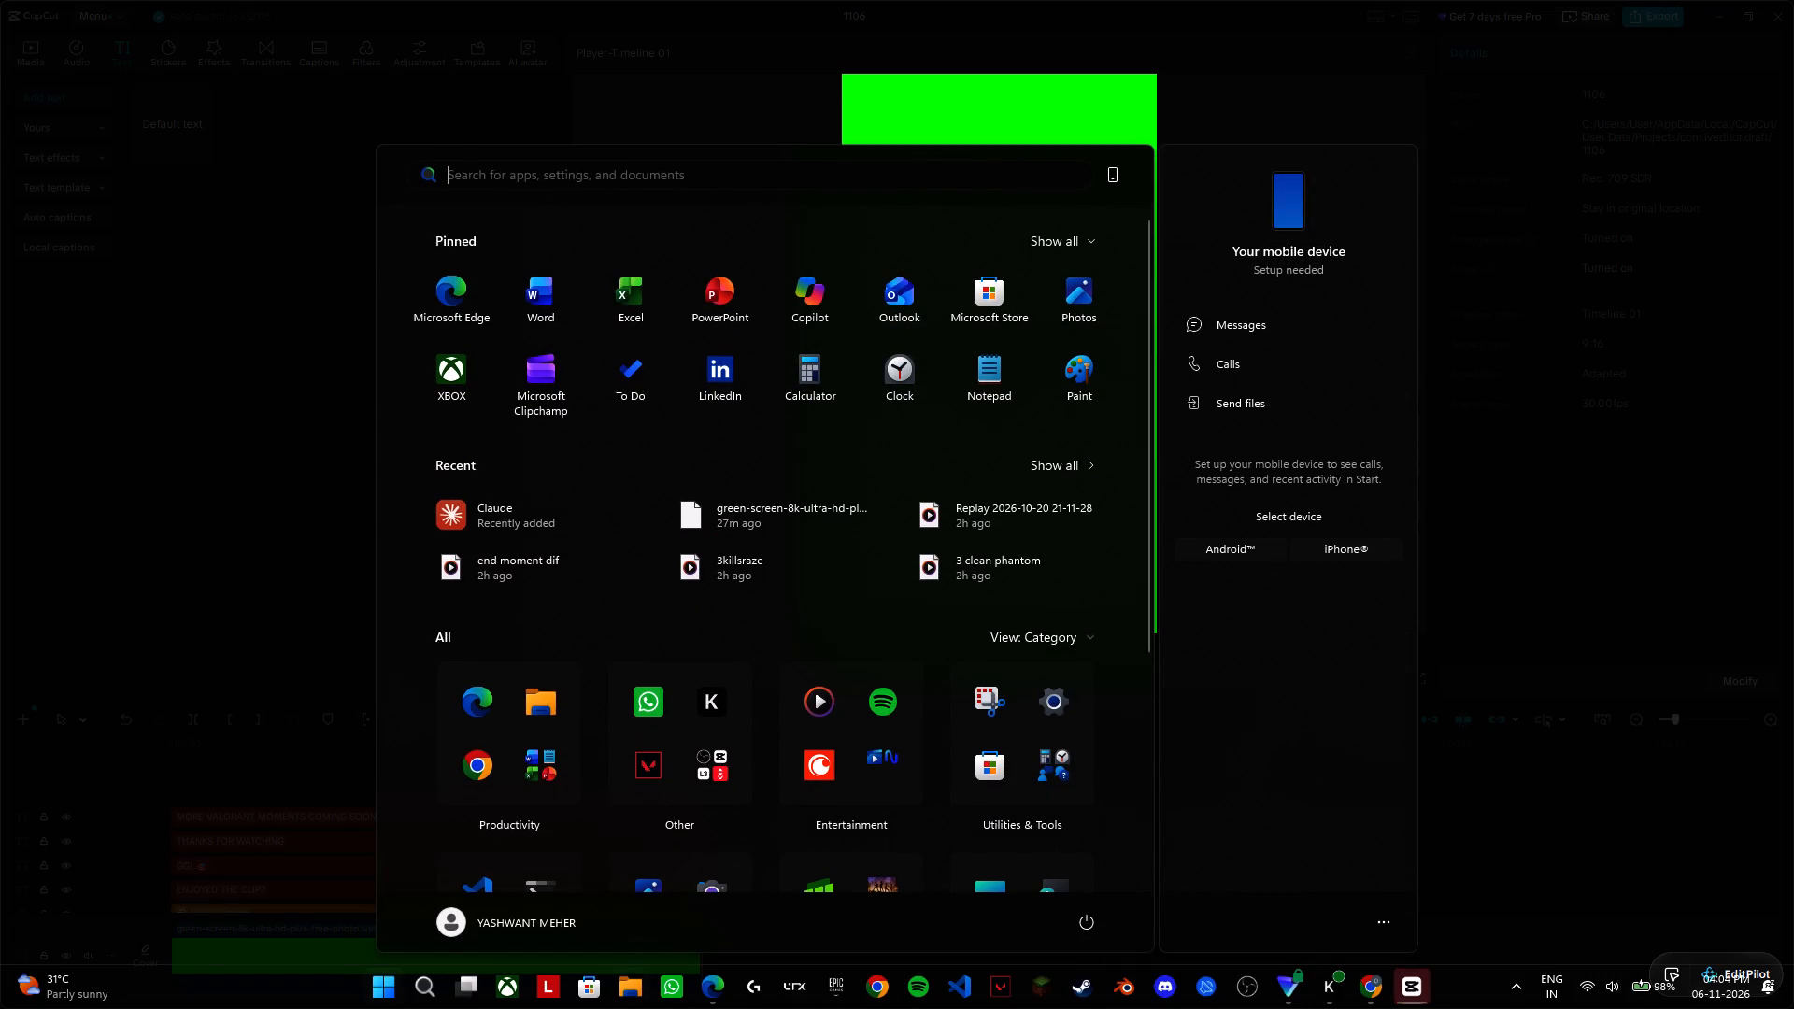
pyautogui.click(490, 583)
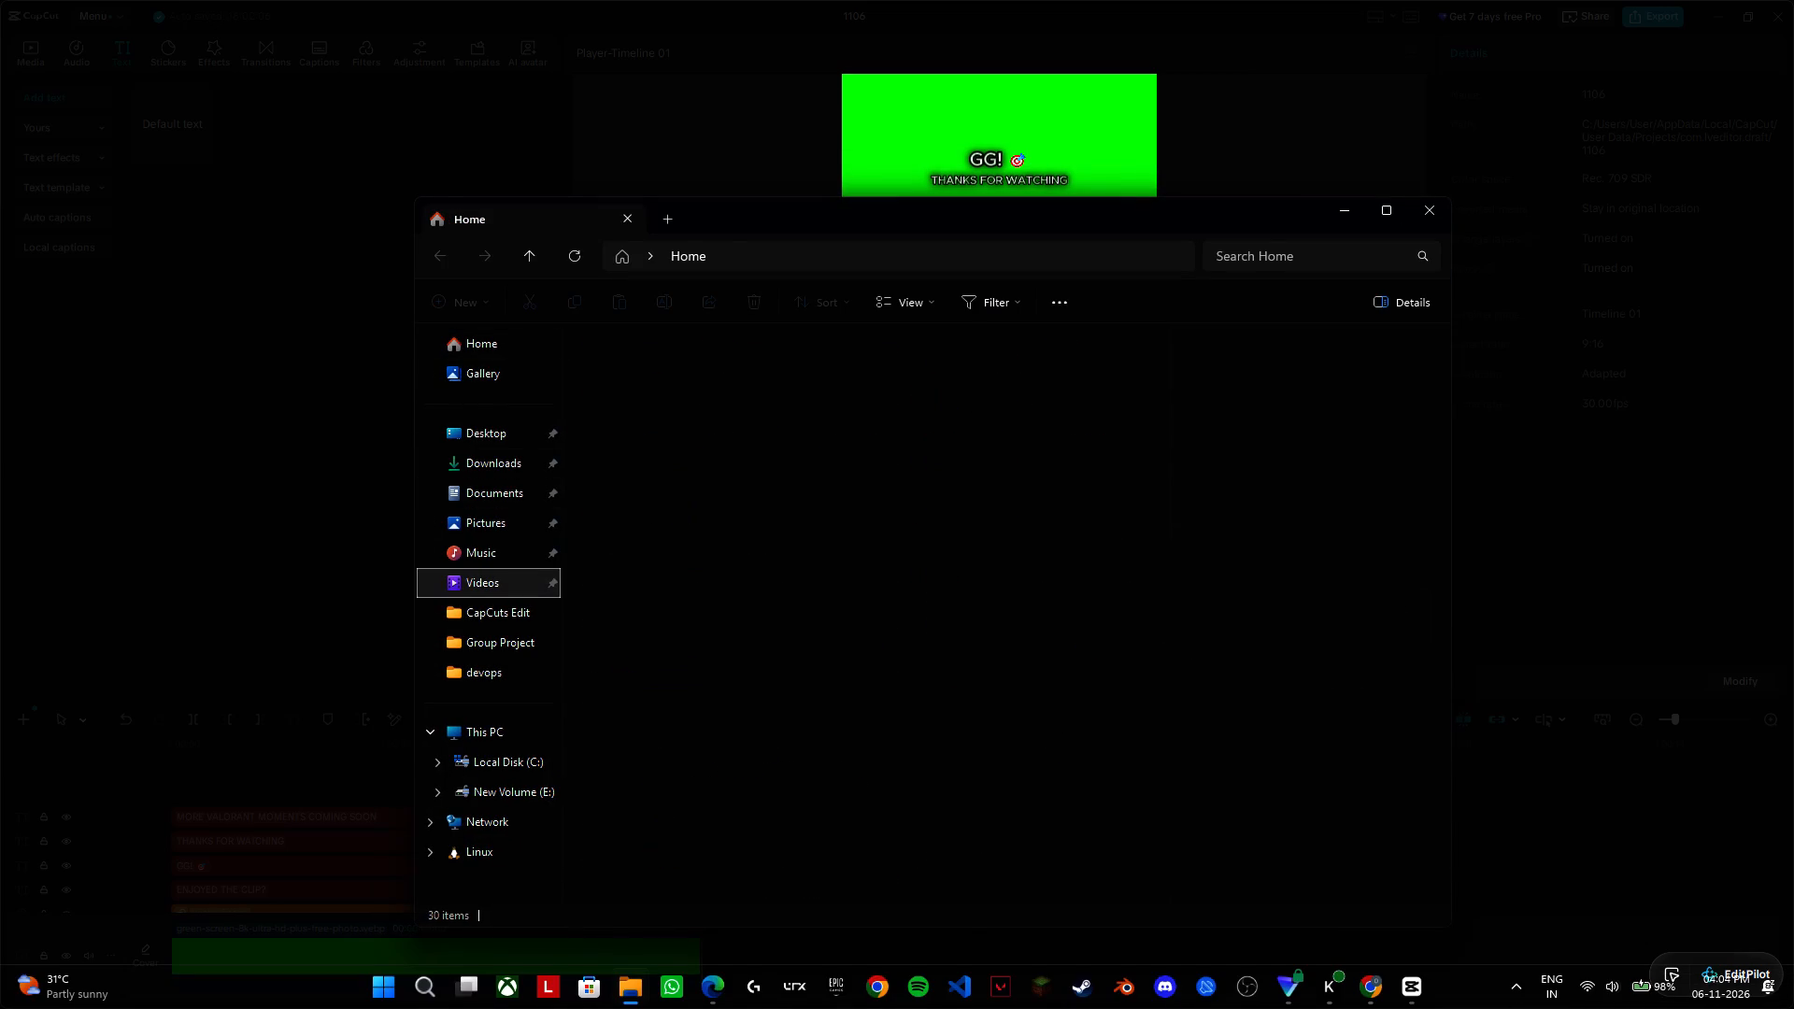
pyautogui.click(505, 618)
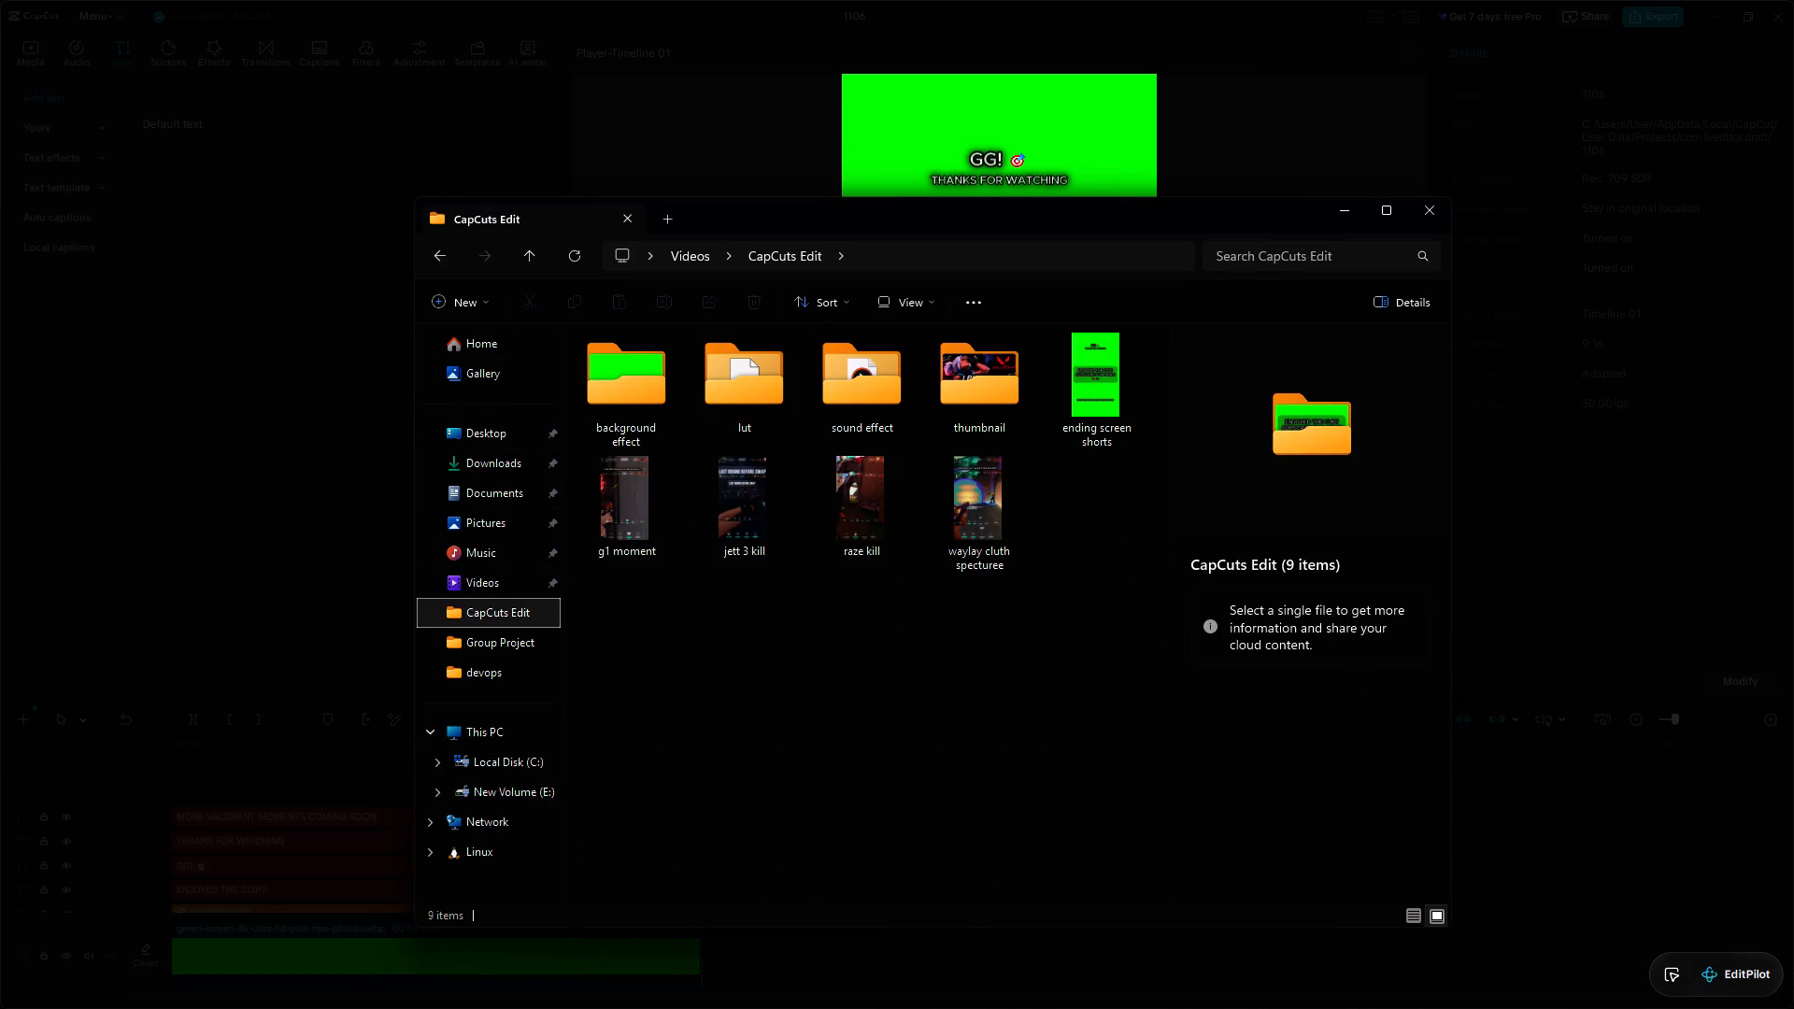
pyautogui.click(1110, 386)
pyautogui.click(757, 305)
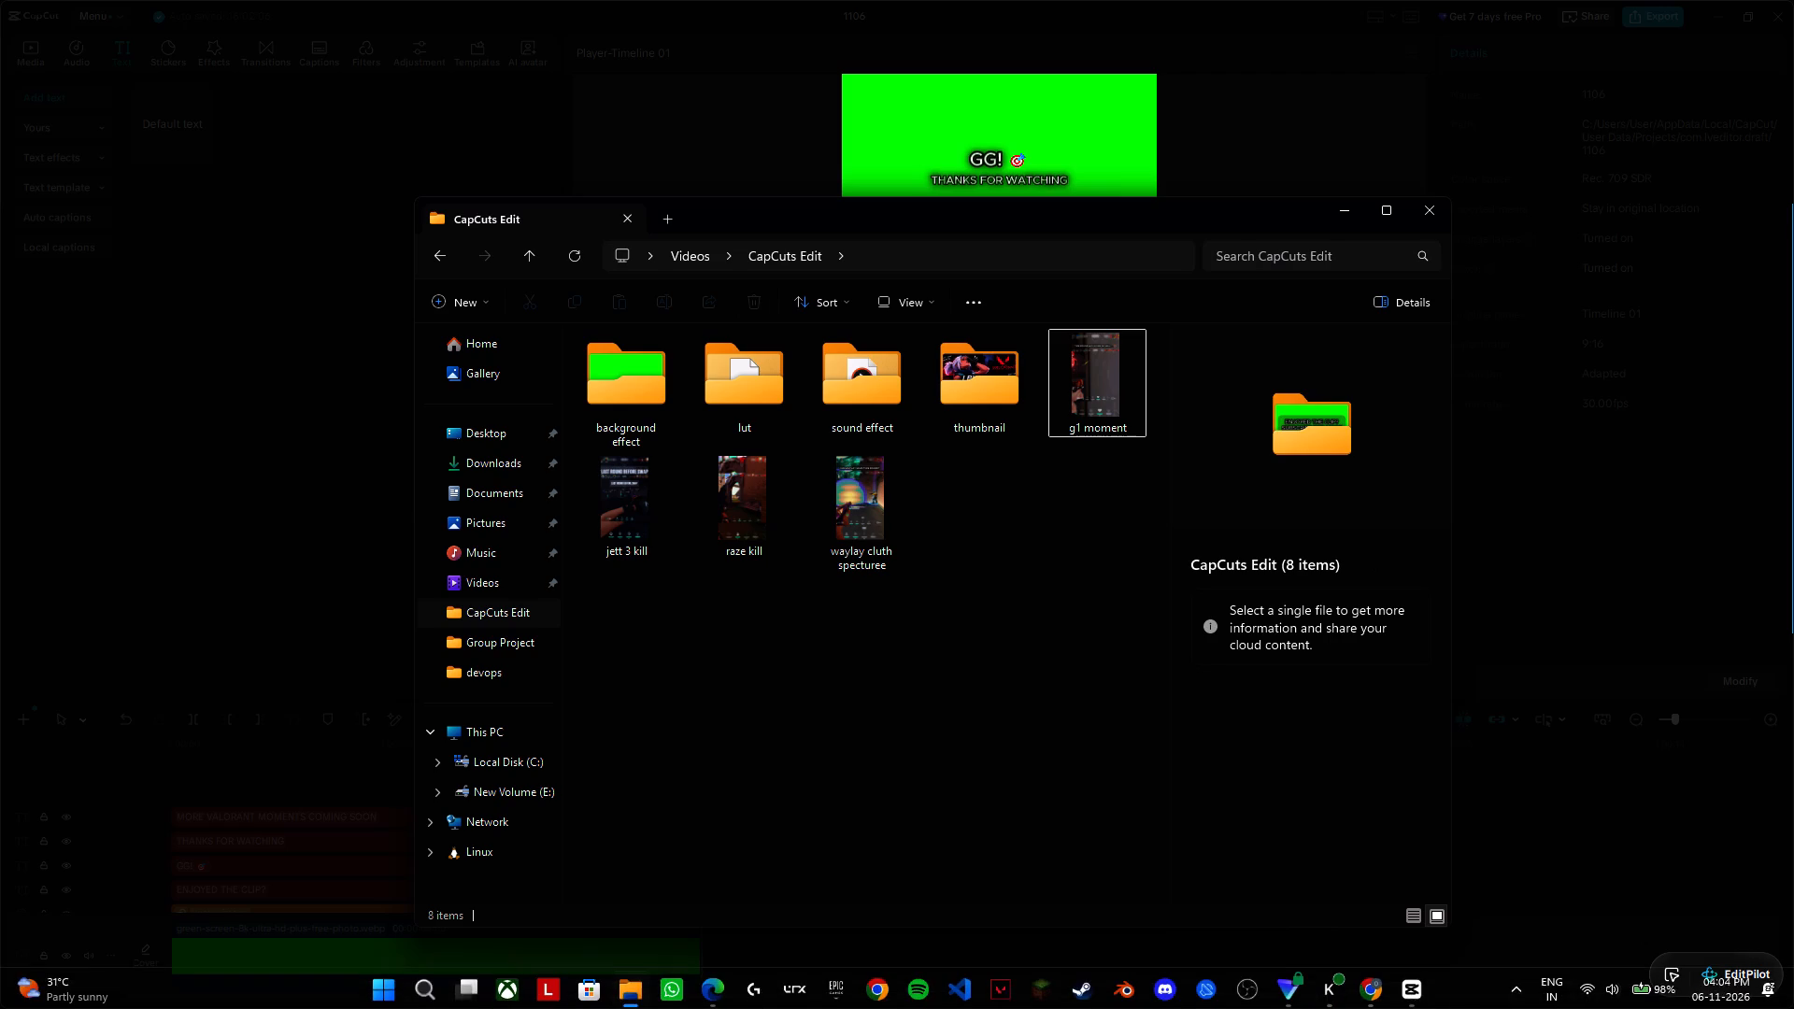
# Close the File Explorer window showing the CapCuts Edit folder.
pyautogui.click(1433, 208)
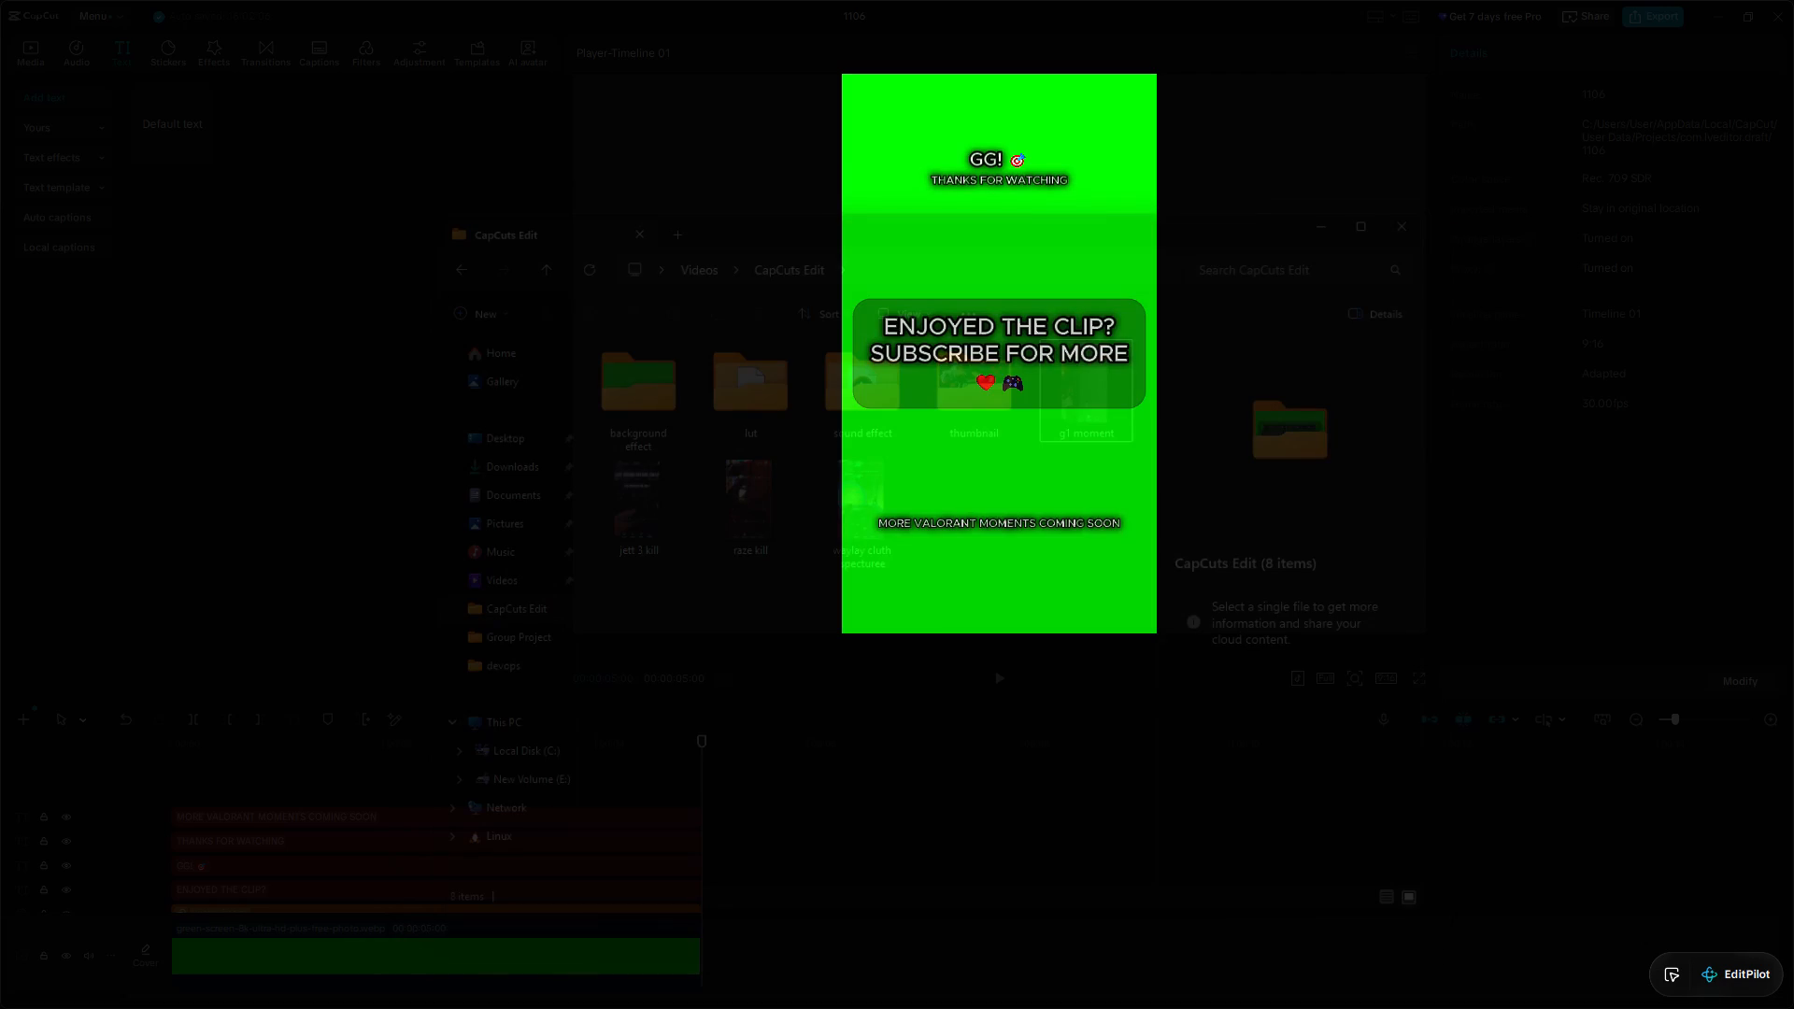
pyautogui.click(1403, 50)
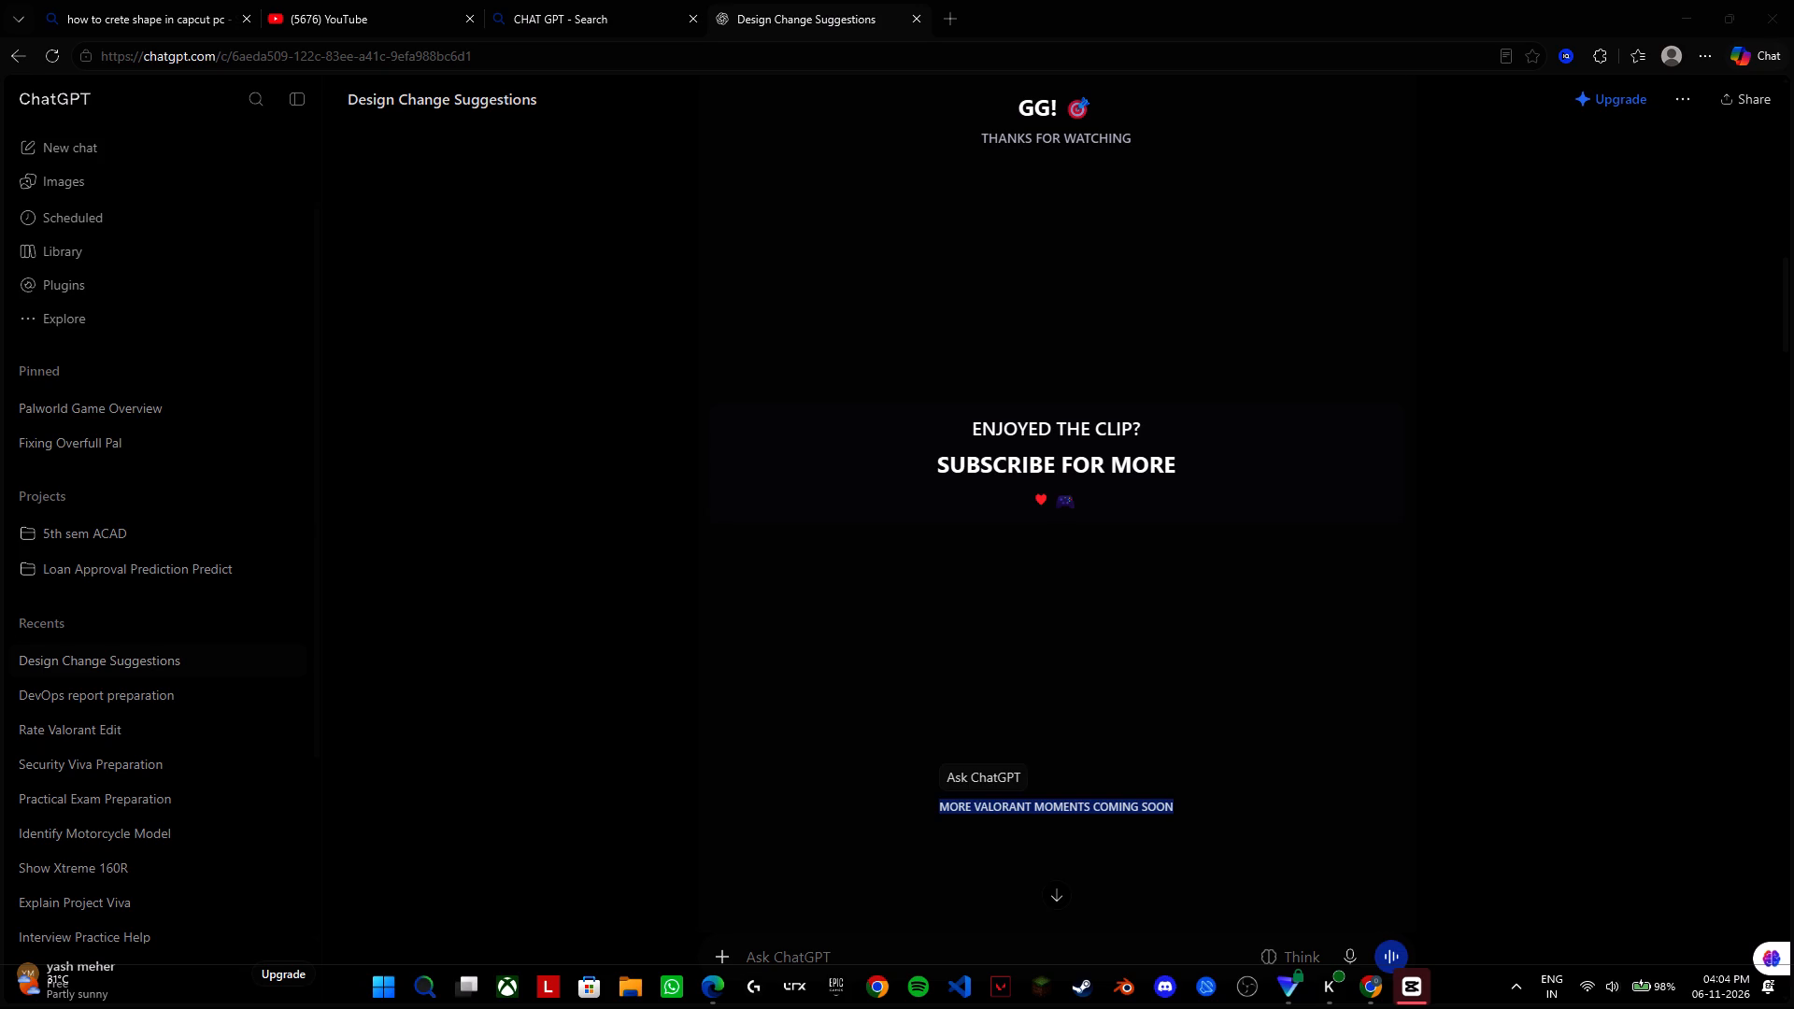
pyautogui.click(1424, 989)
pyautogui.click(281, 734)
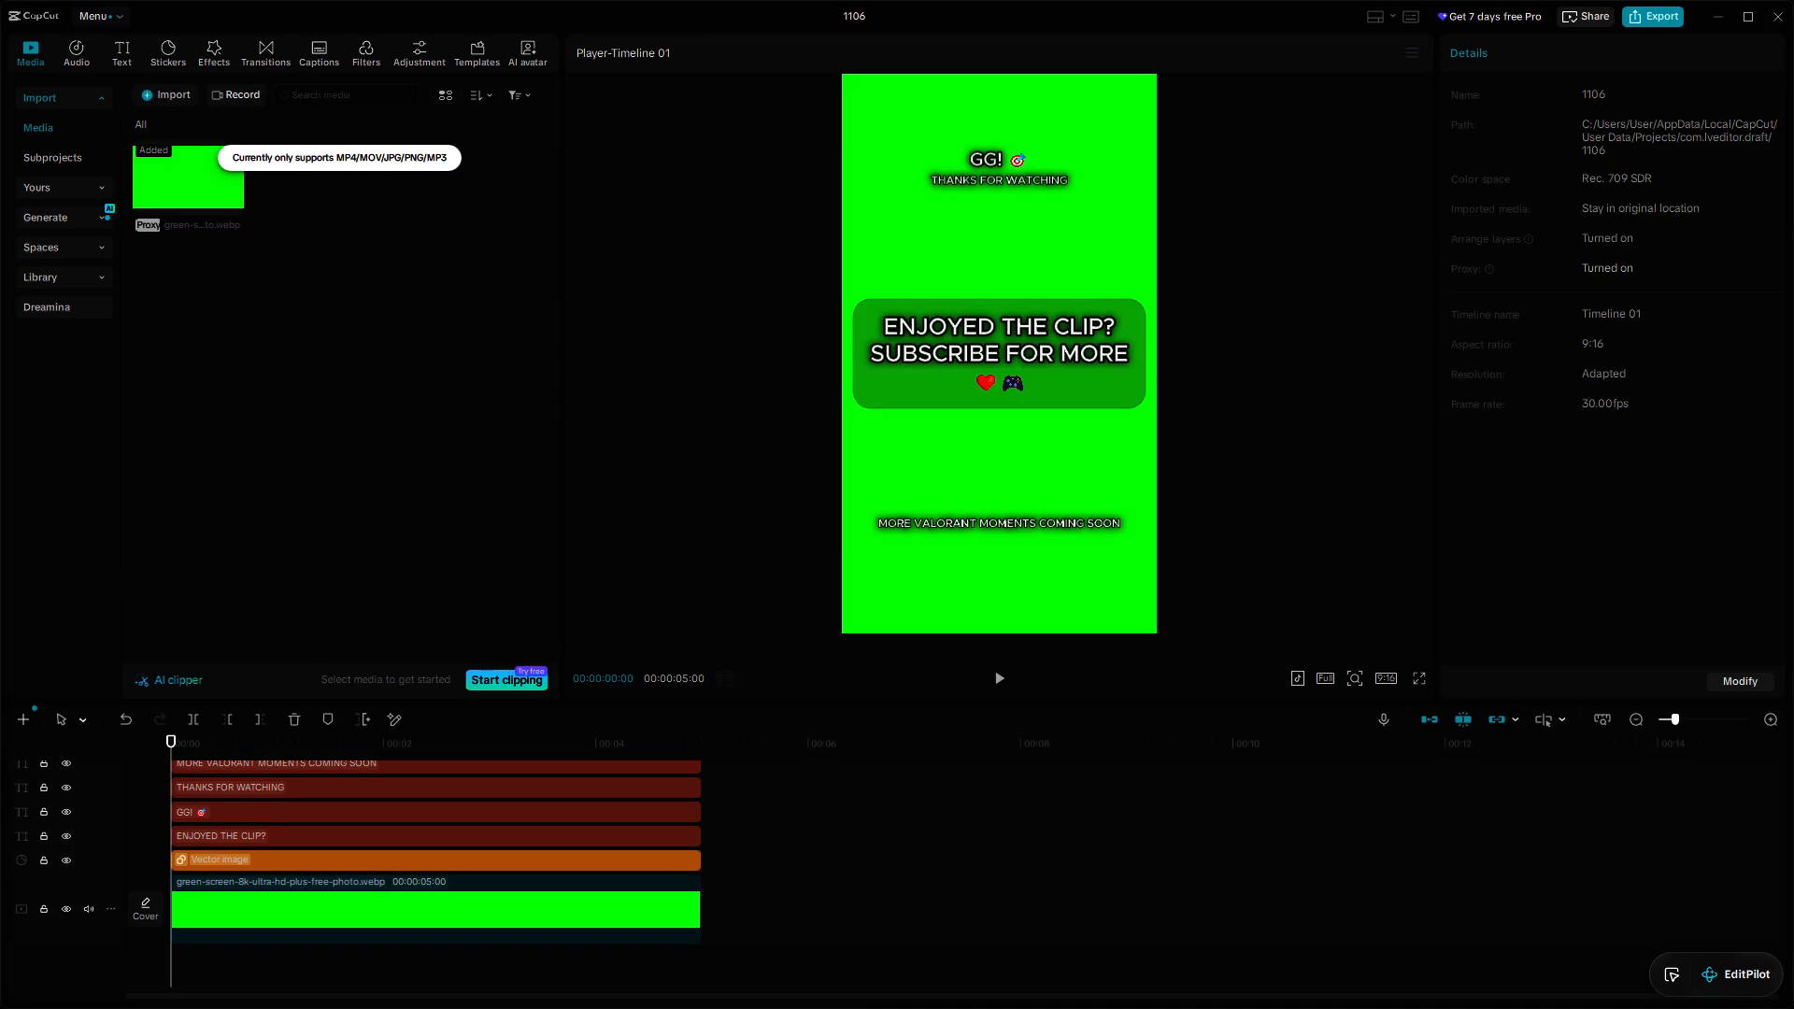
# Start a still-frame export of the outro's first frame and choose a resolution of 1080P.
pyautogui.scroll(3, 1026, 716)
pyautogui.click(1413, 58)
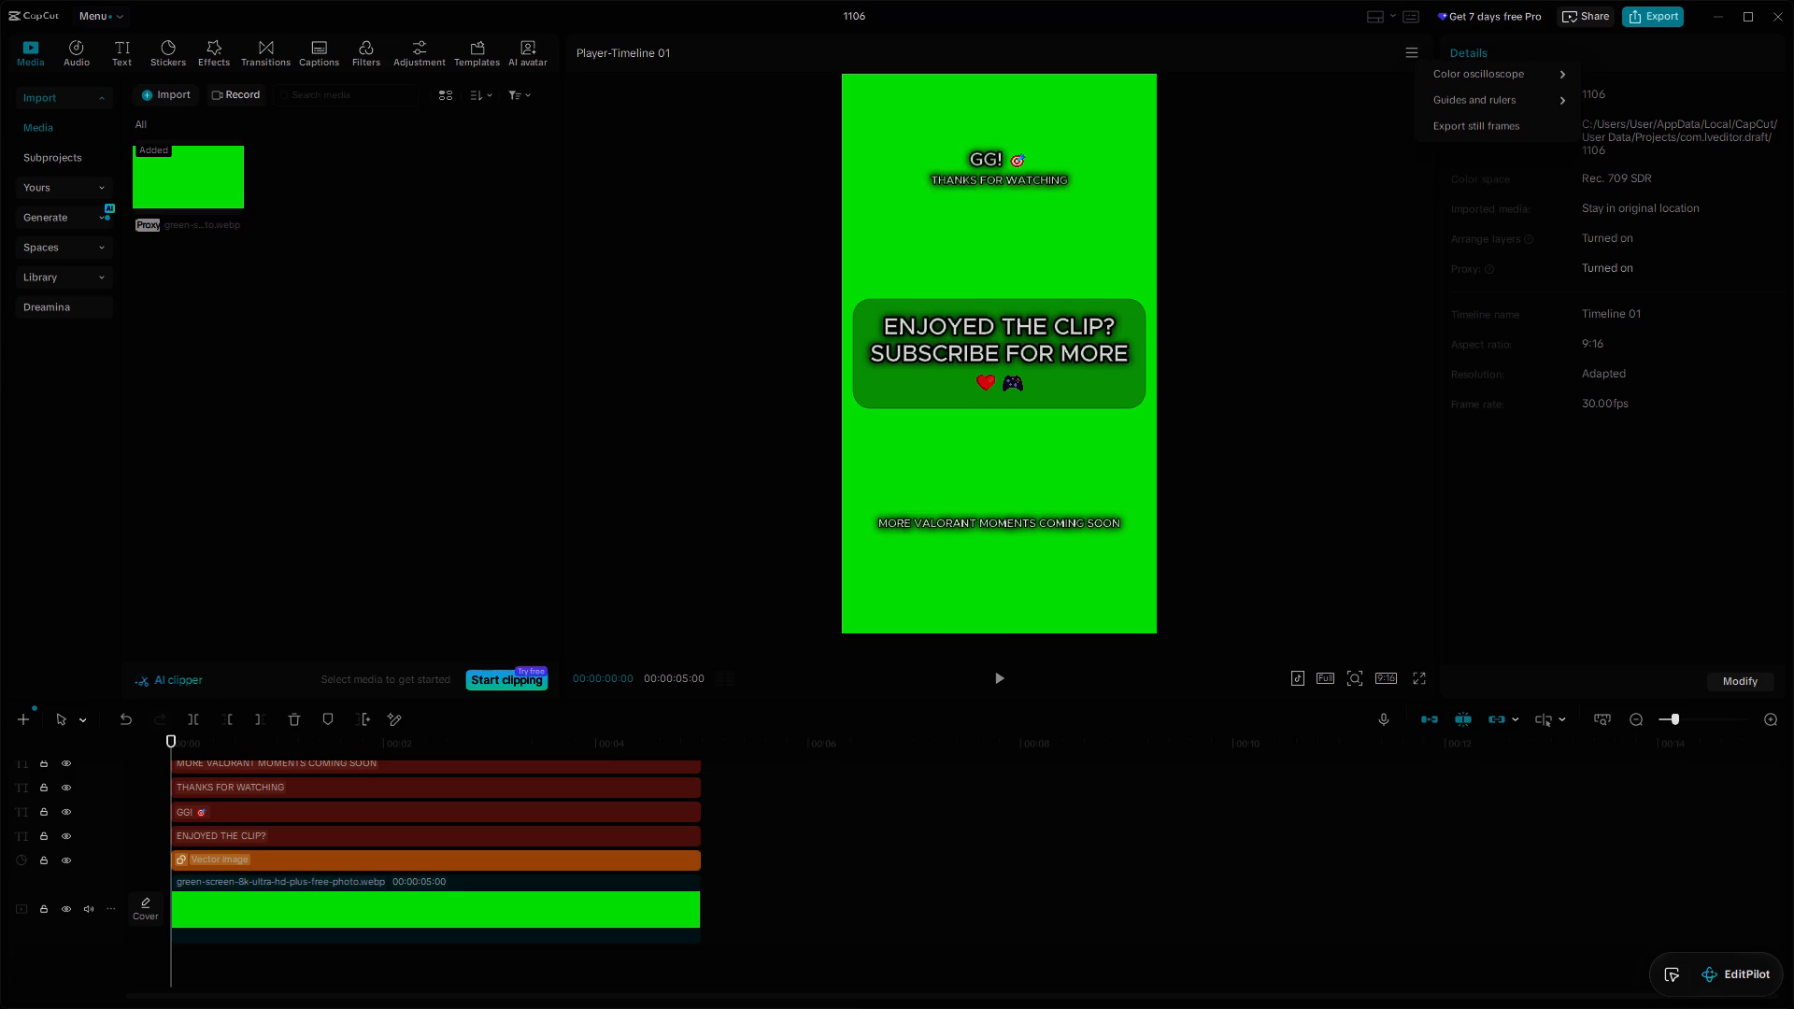
pyautogui.click(1523, 135)
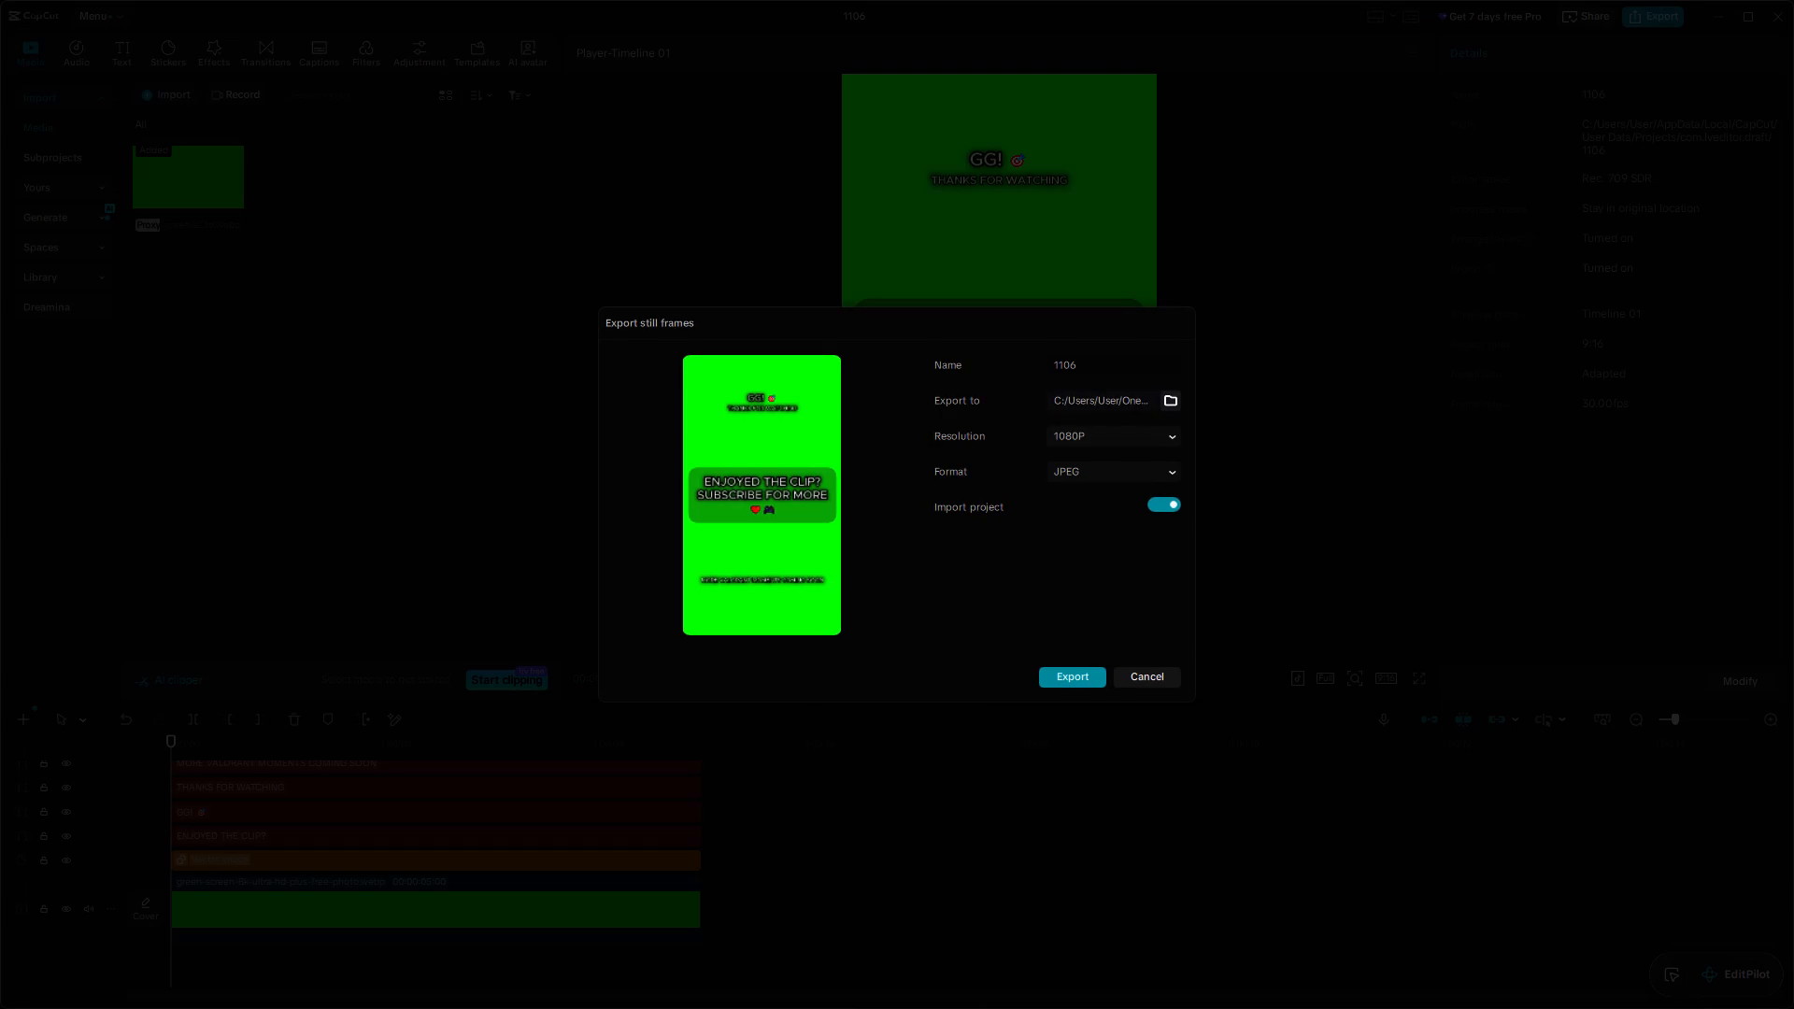
pyautogui.click(1090, 472)
pyautogui.doubleClick(1144, 433)
pyautogui.click(1144, 433)
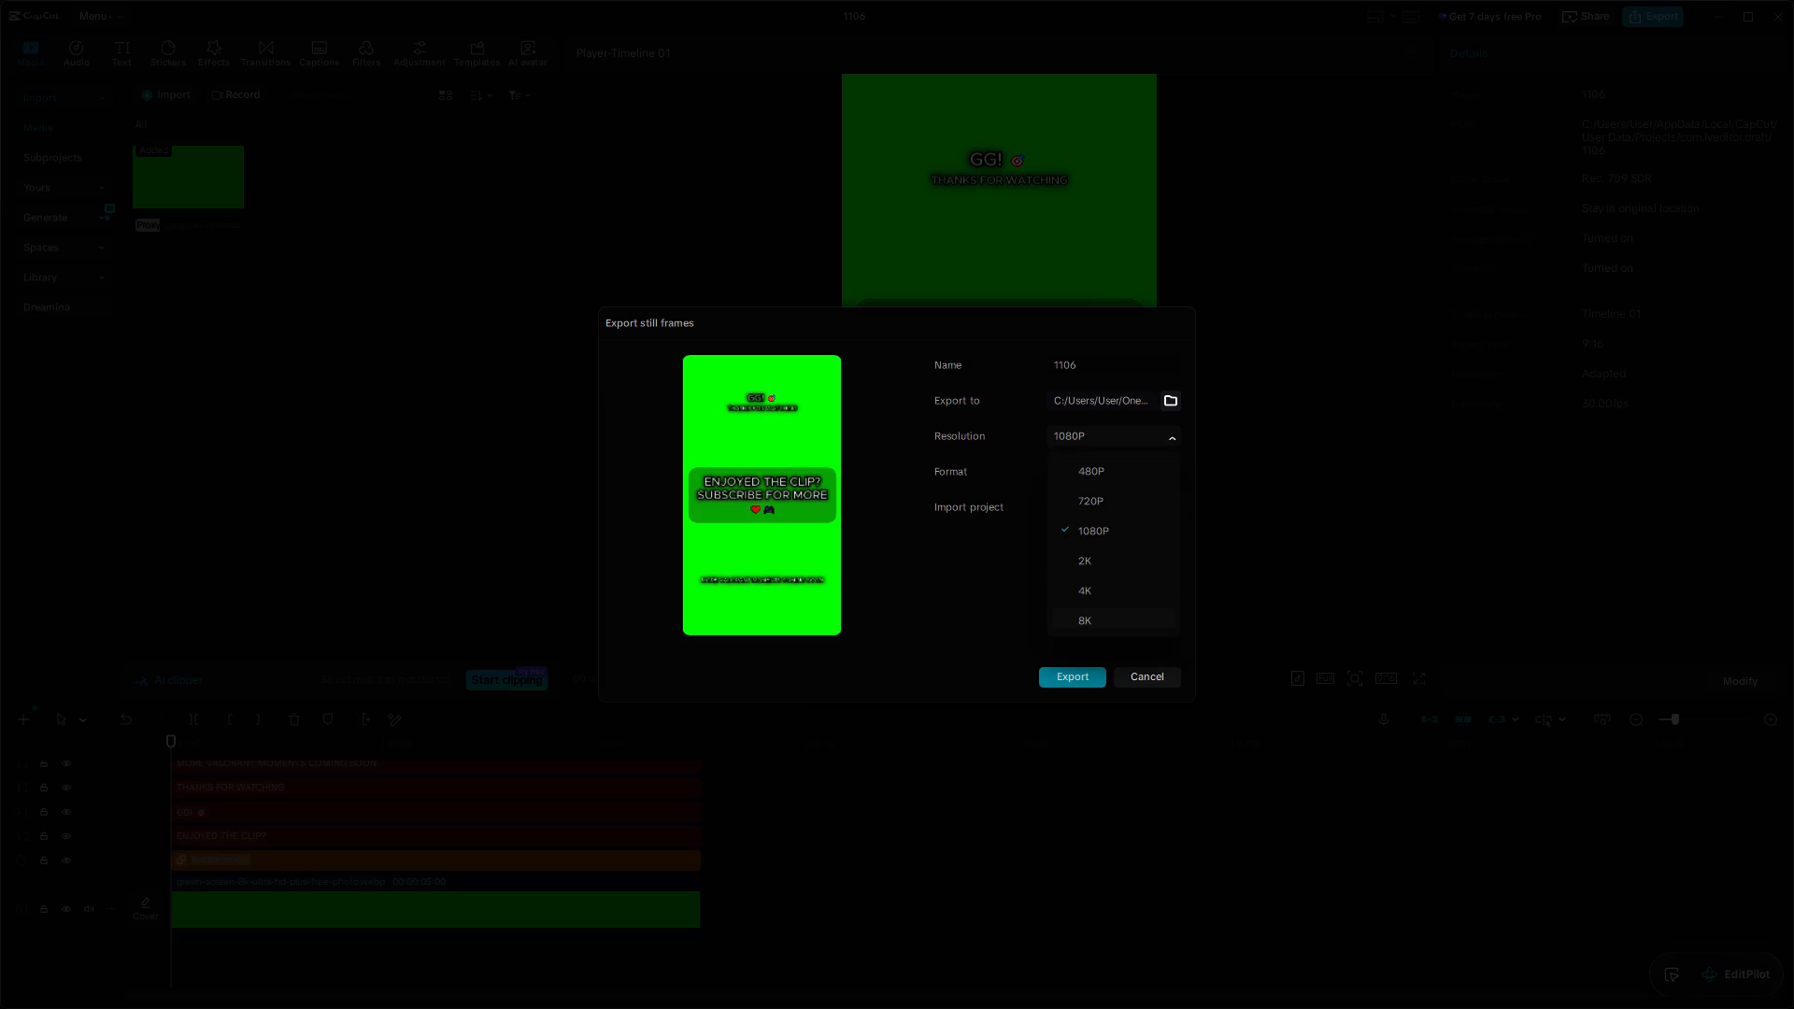
pyautogui.click(1169, 440)
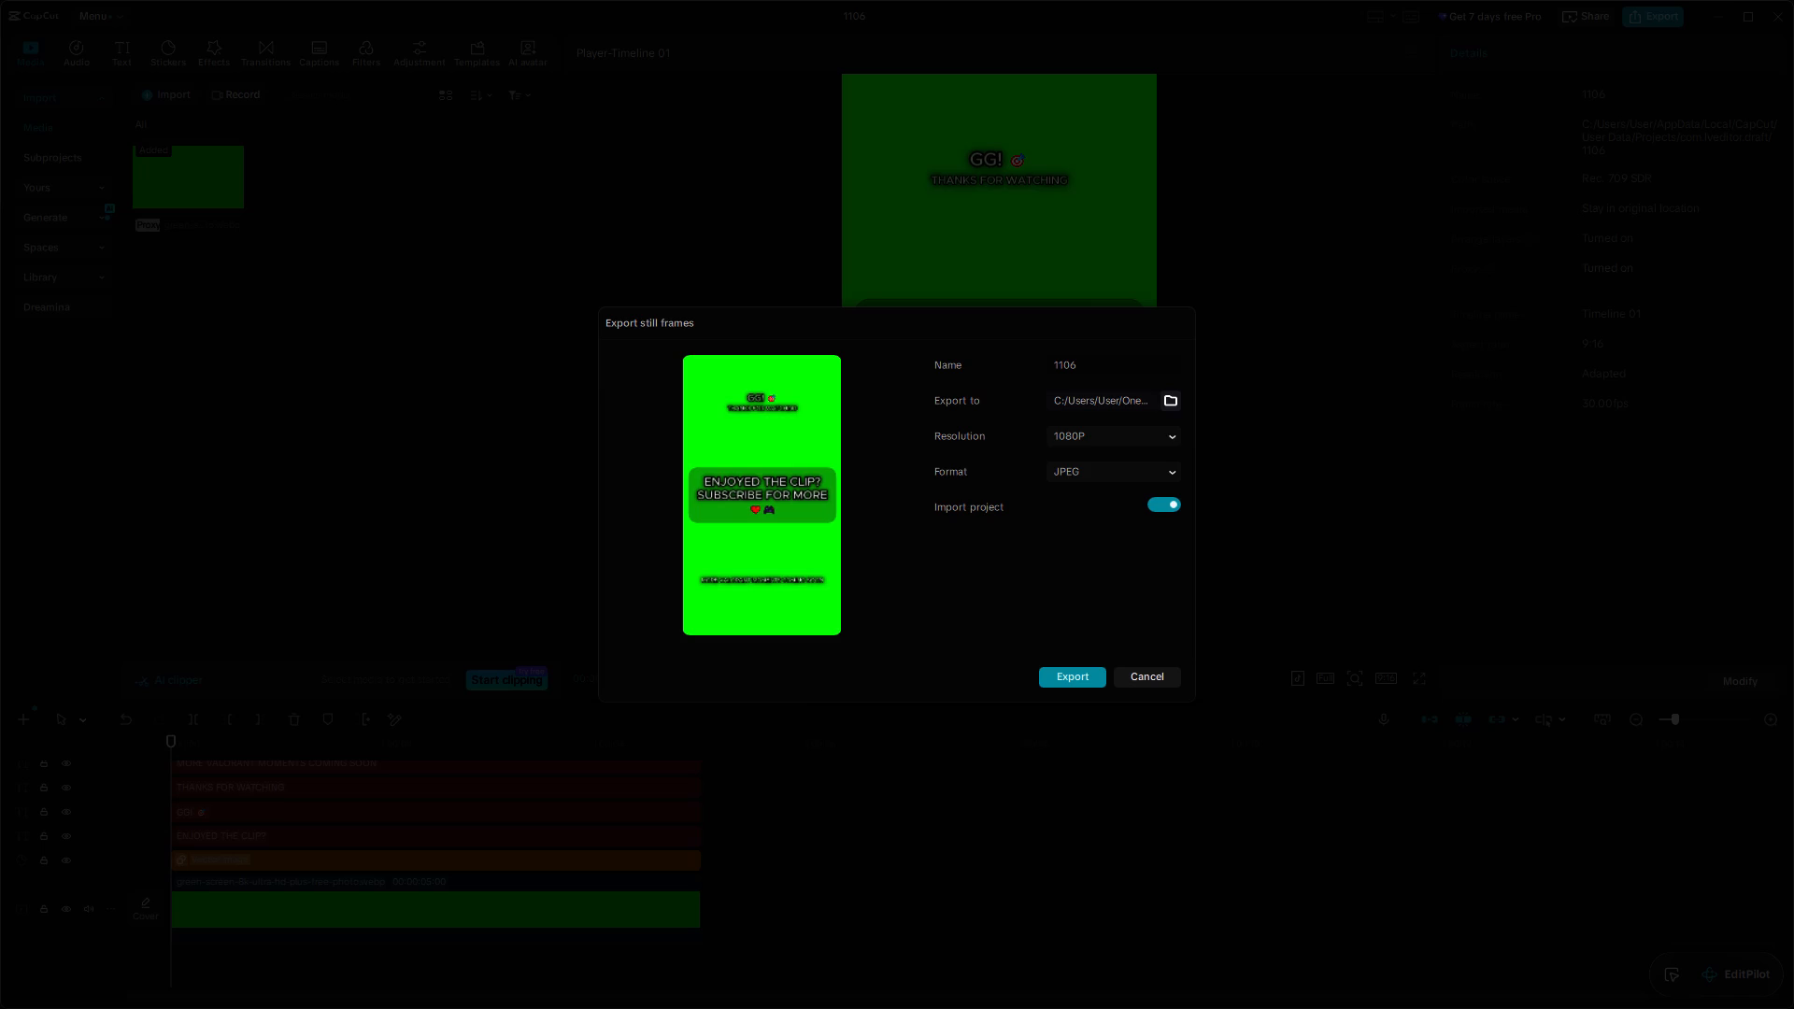
pyautogui.click(1169, 440)
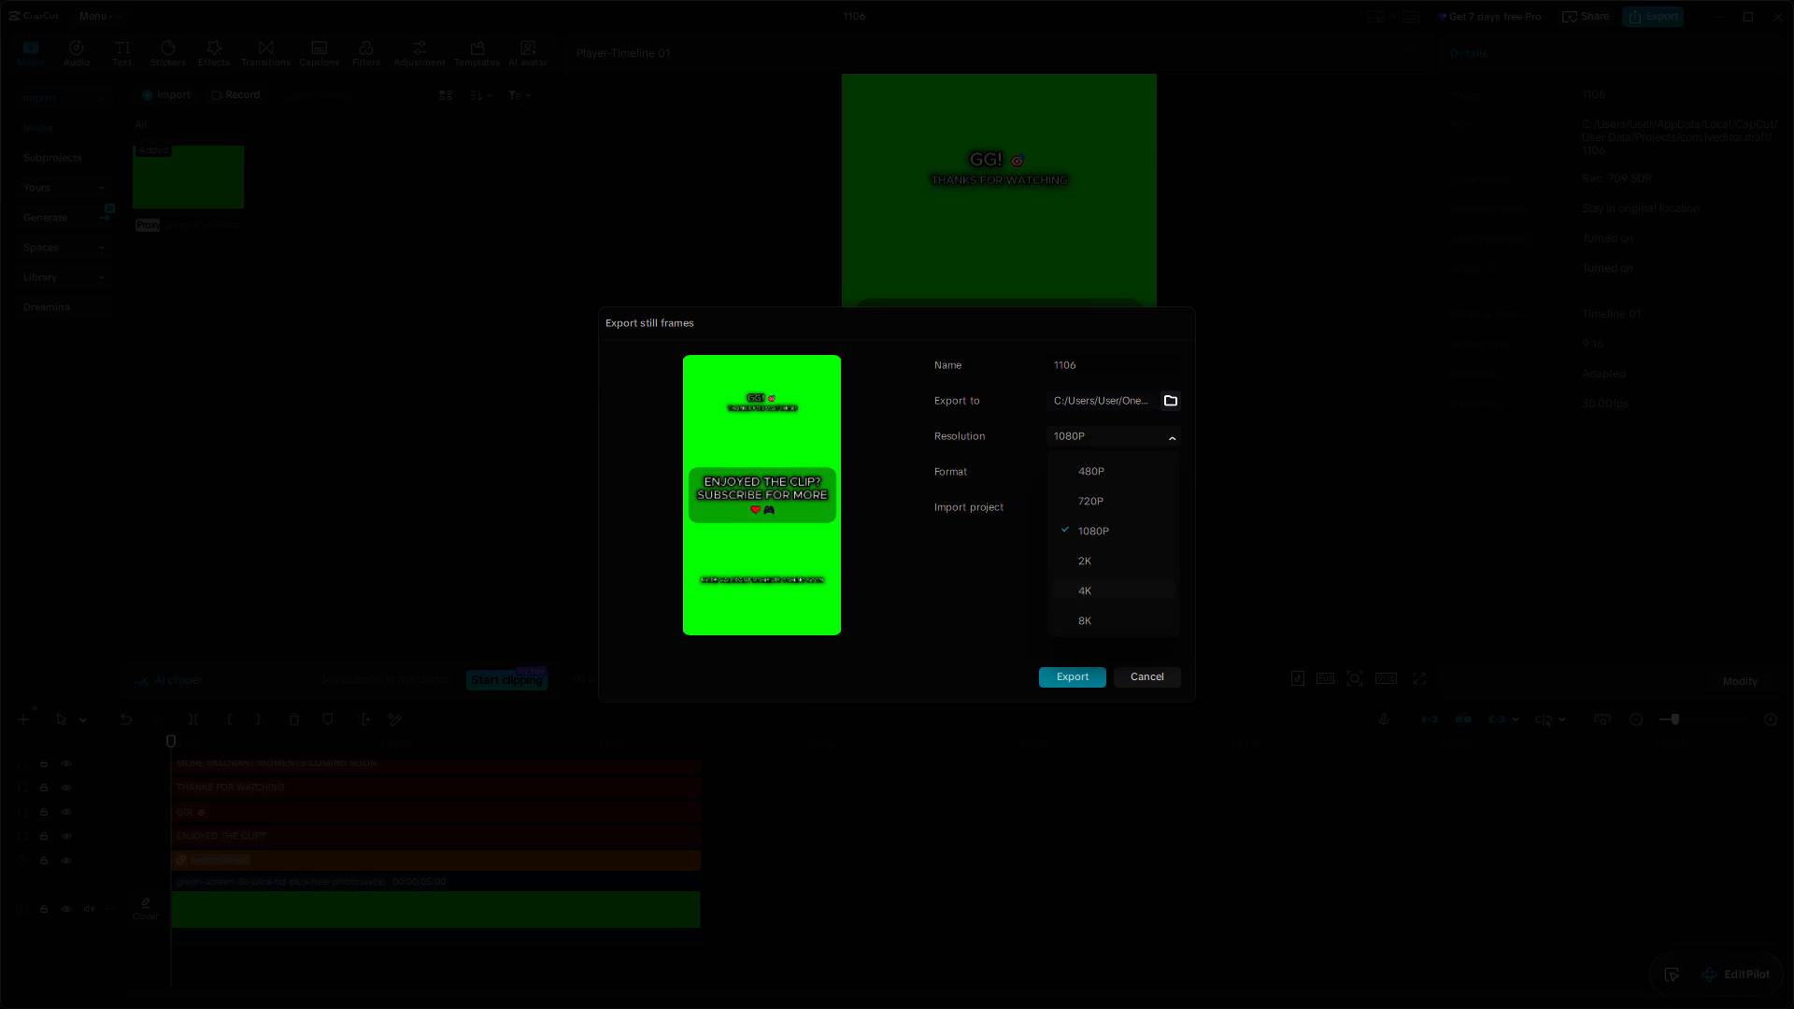
pyautogui.click(1117, 528)
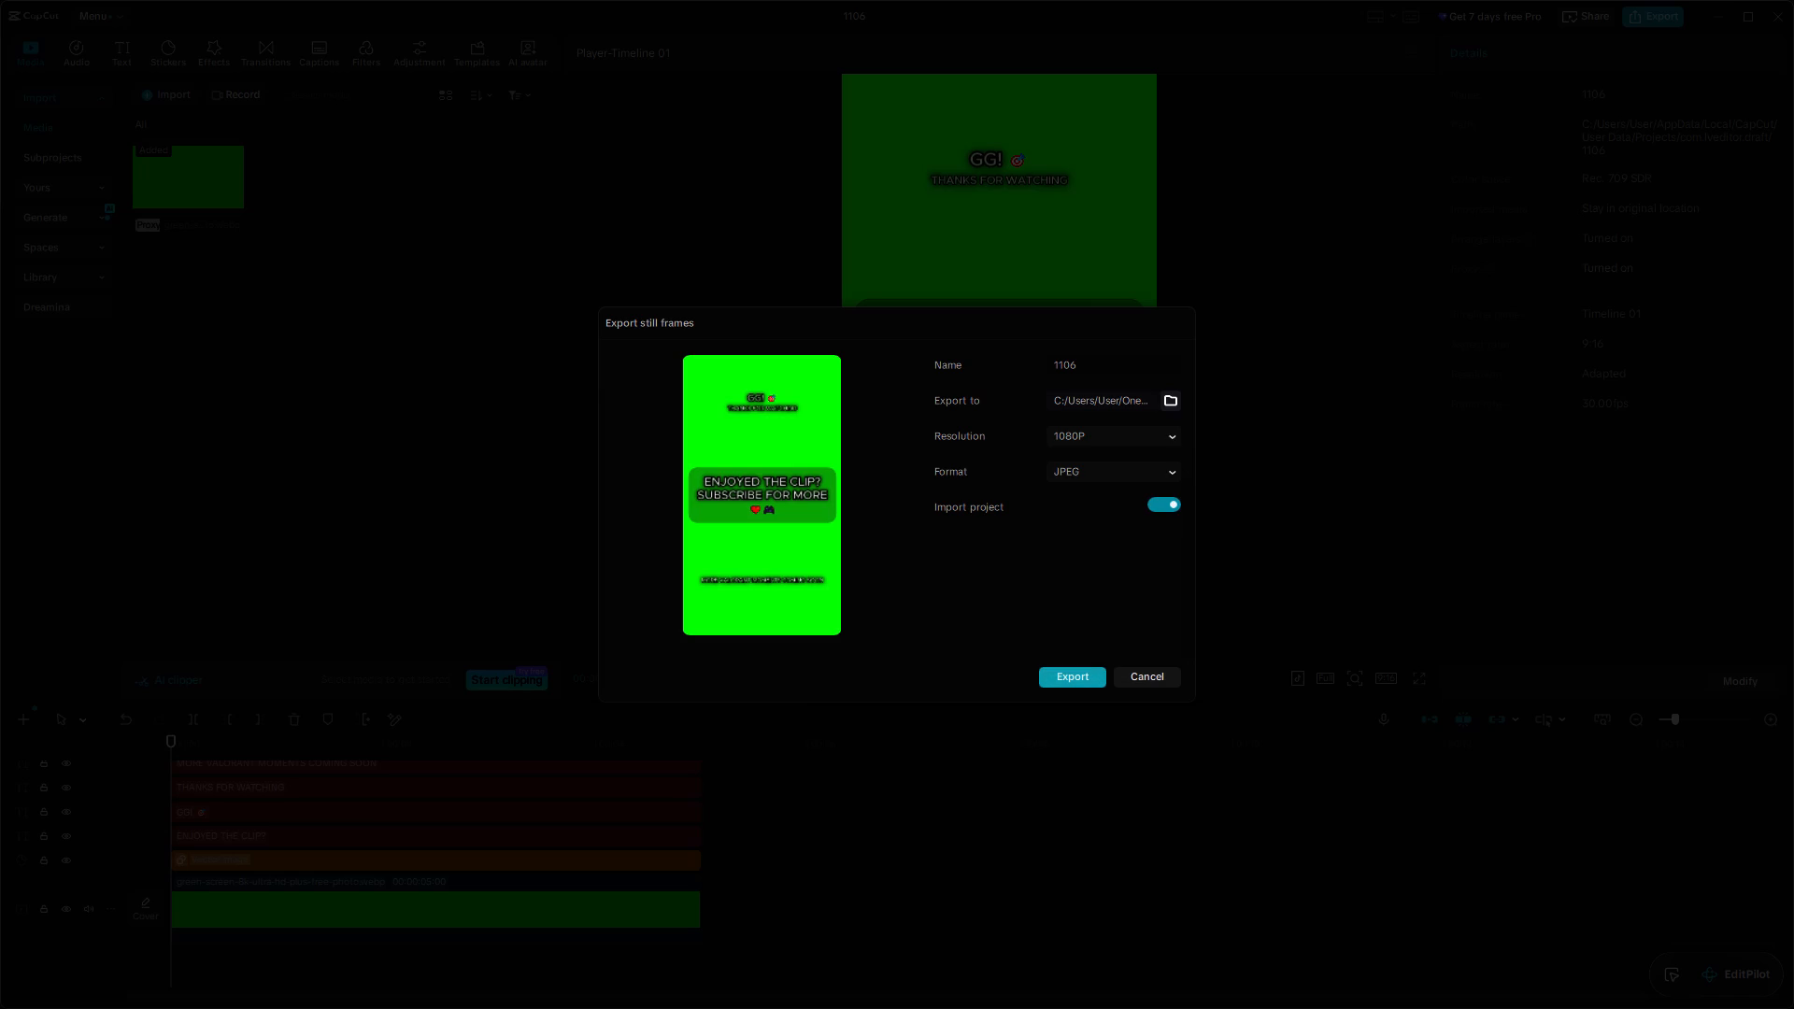
# Export the still frame as a JPEG named 1106 to the background effect folder inside CapCuts Edit.
pyautogui.click(1167, 394)
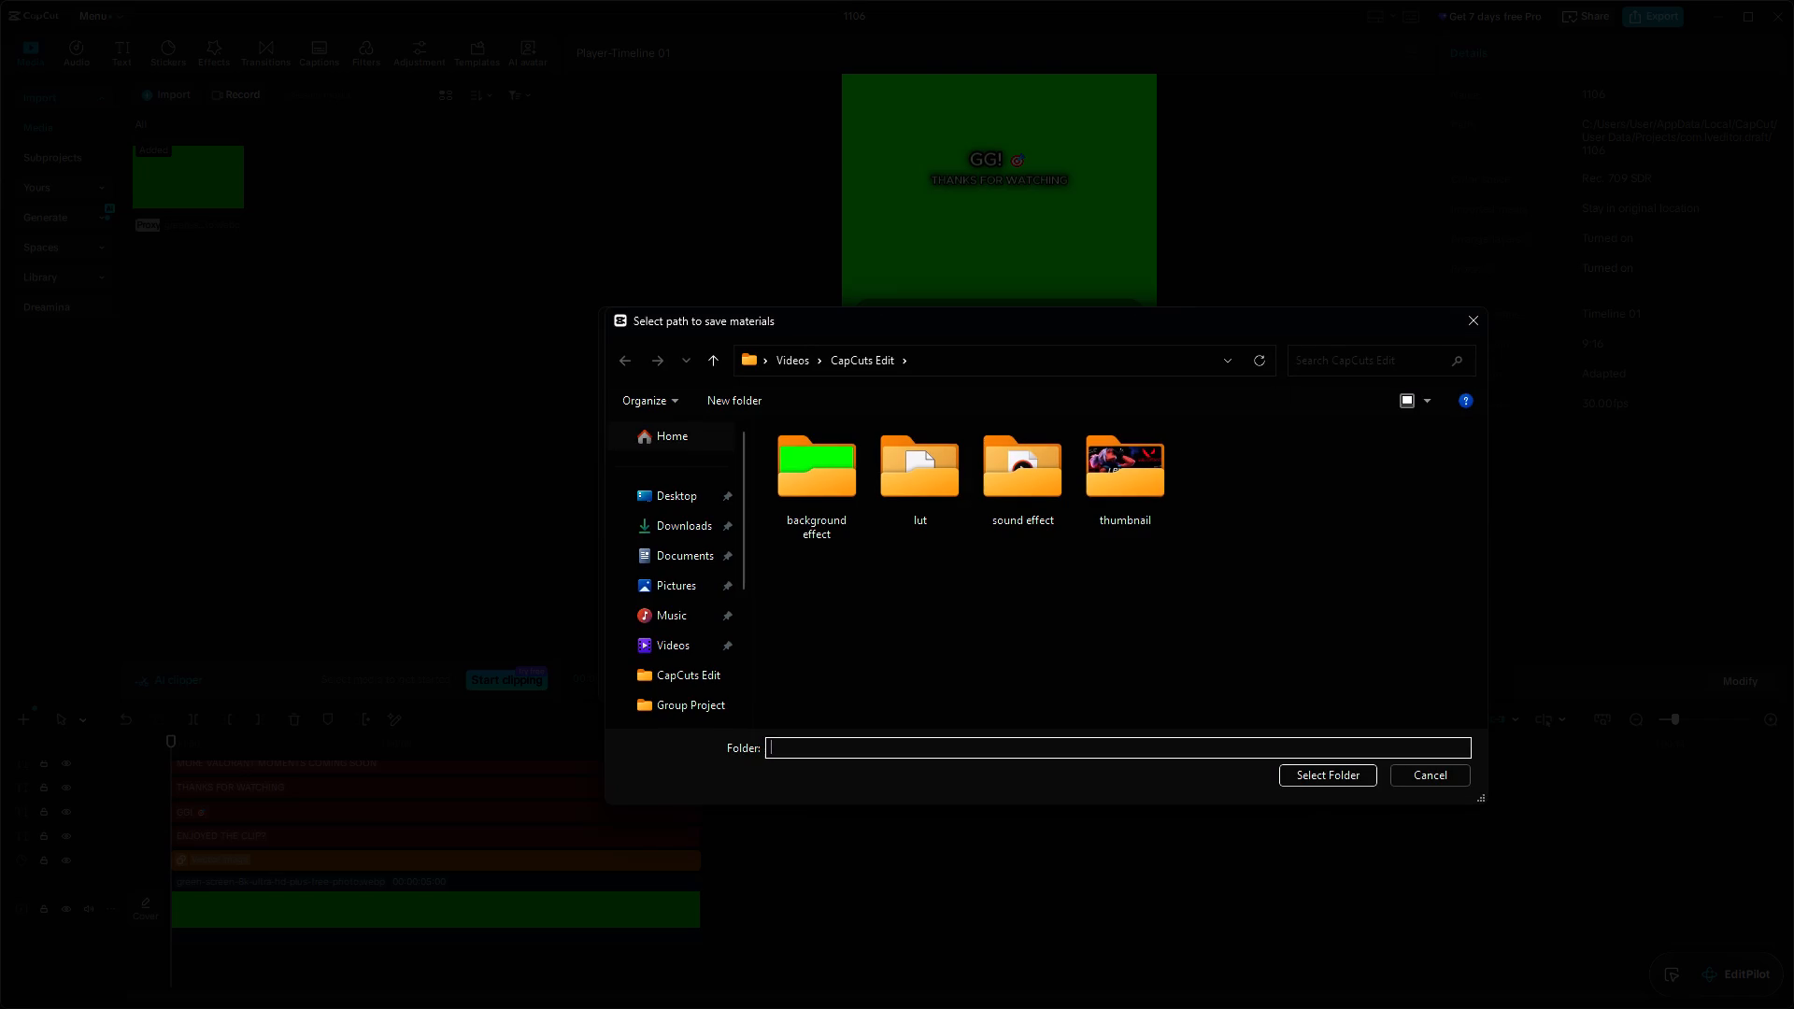
pyautogui.click(828, 463)
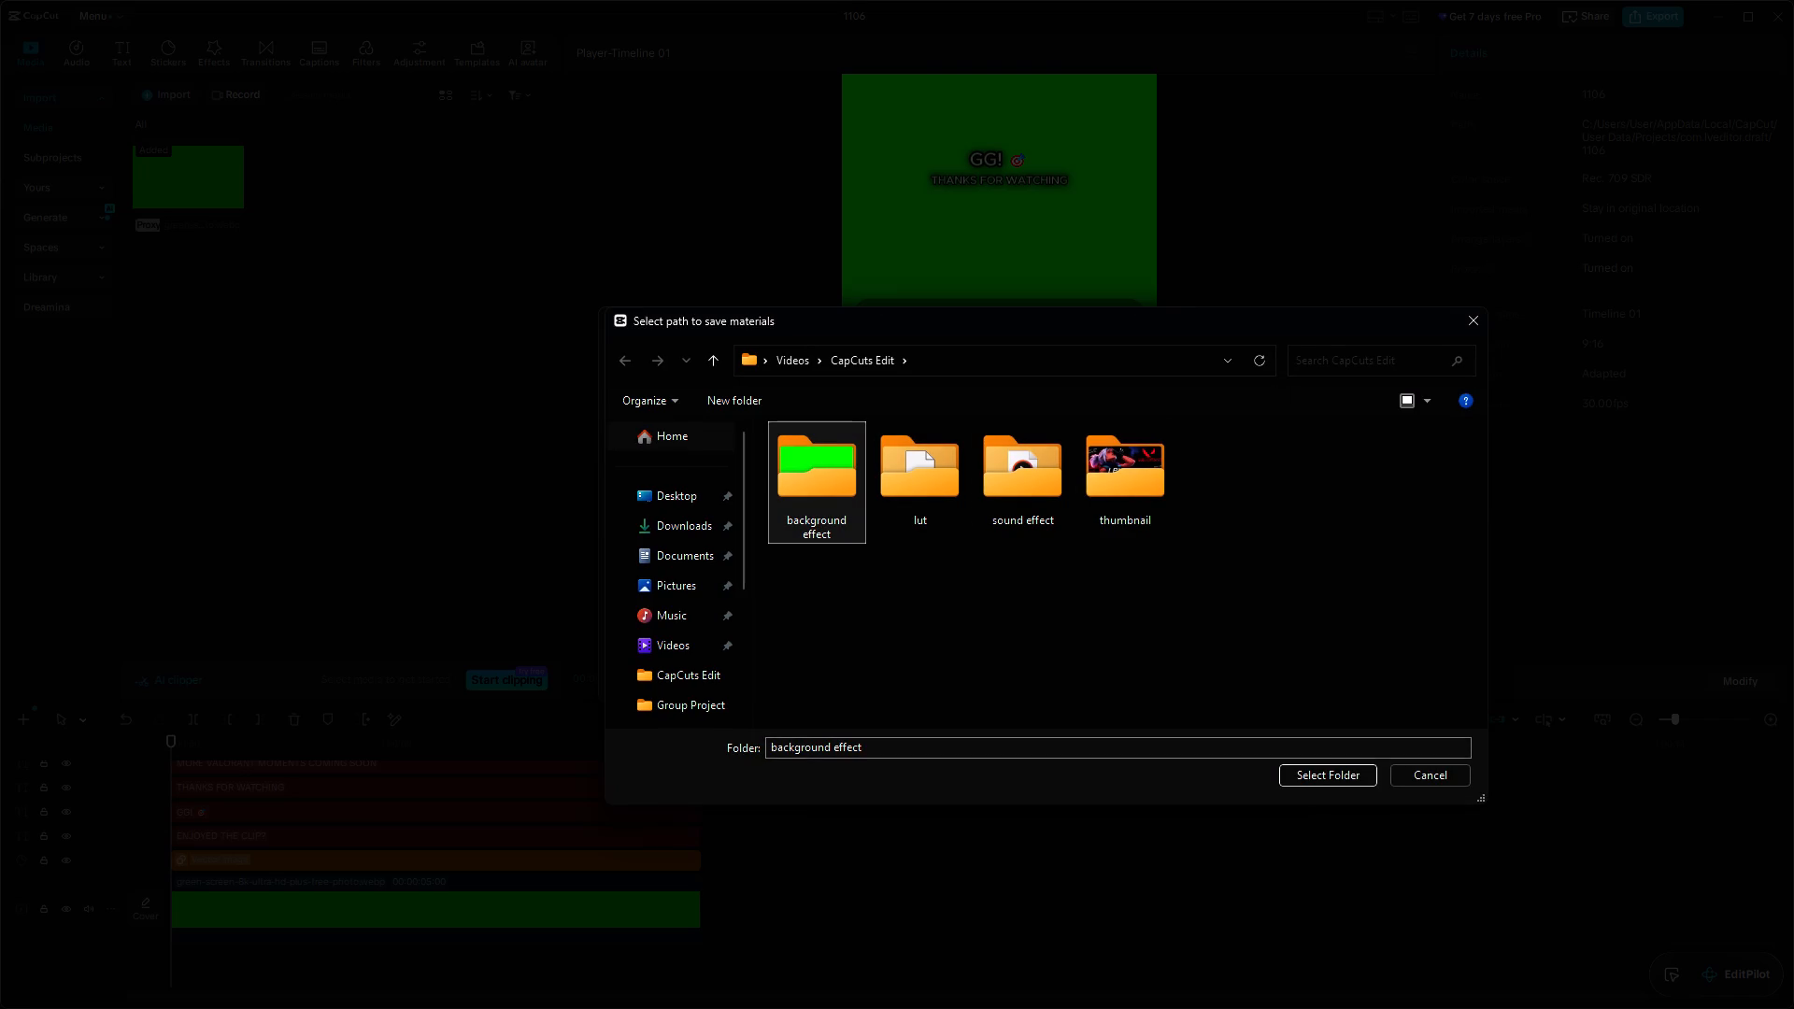
pyautogui.click(1325, 770)
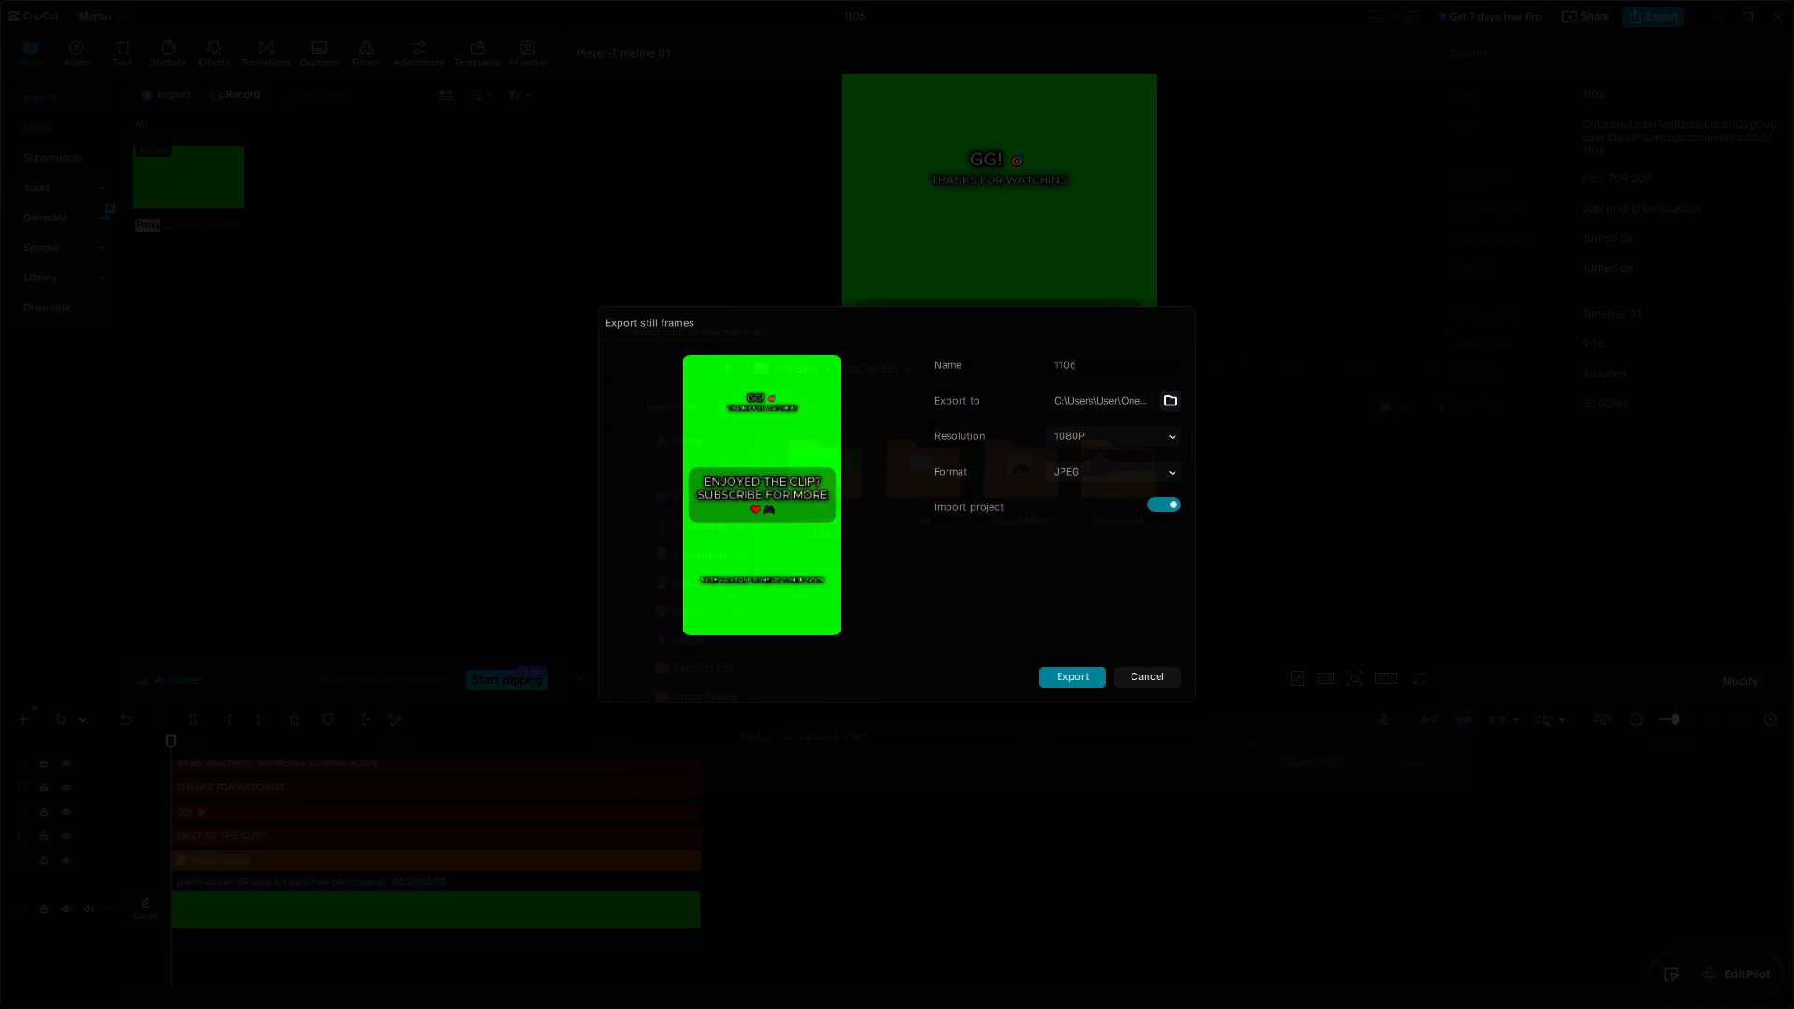
pyautogui.click(1075, 669)
pyautogui.press('space')
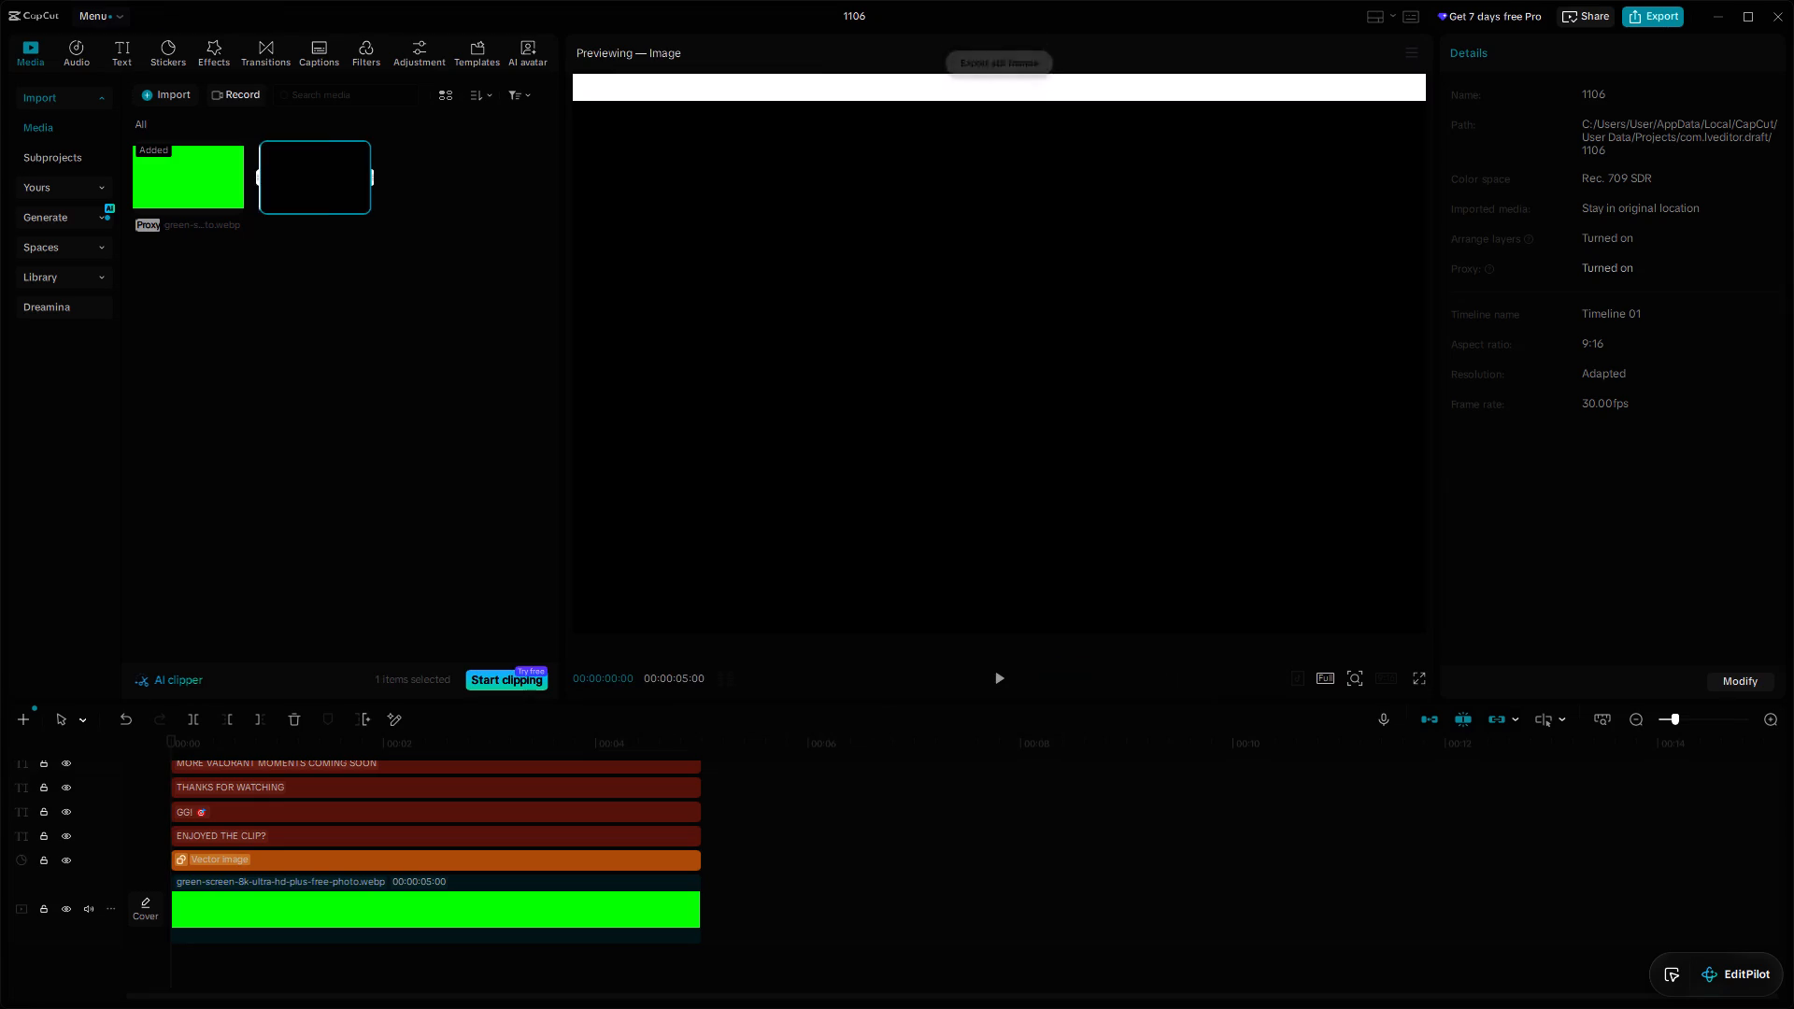
pyautogui.press('space')
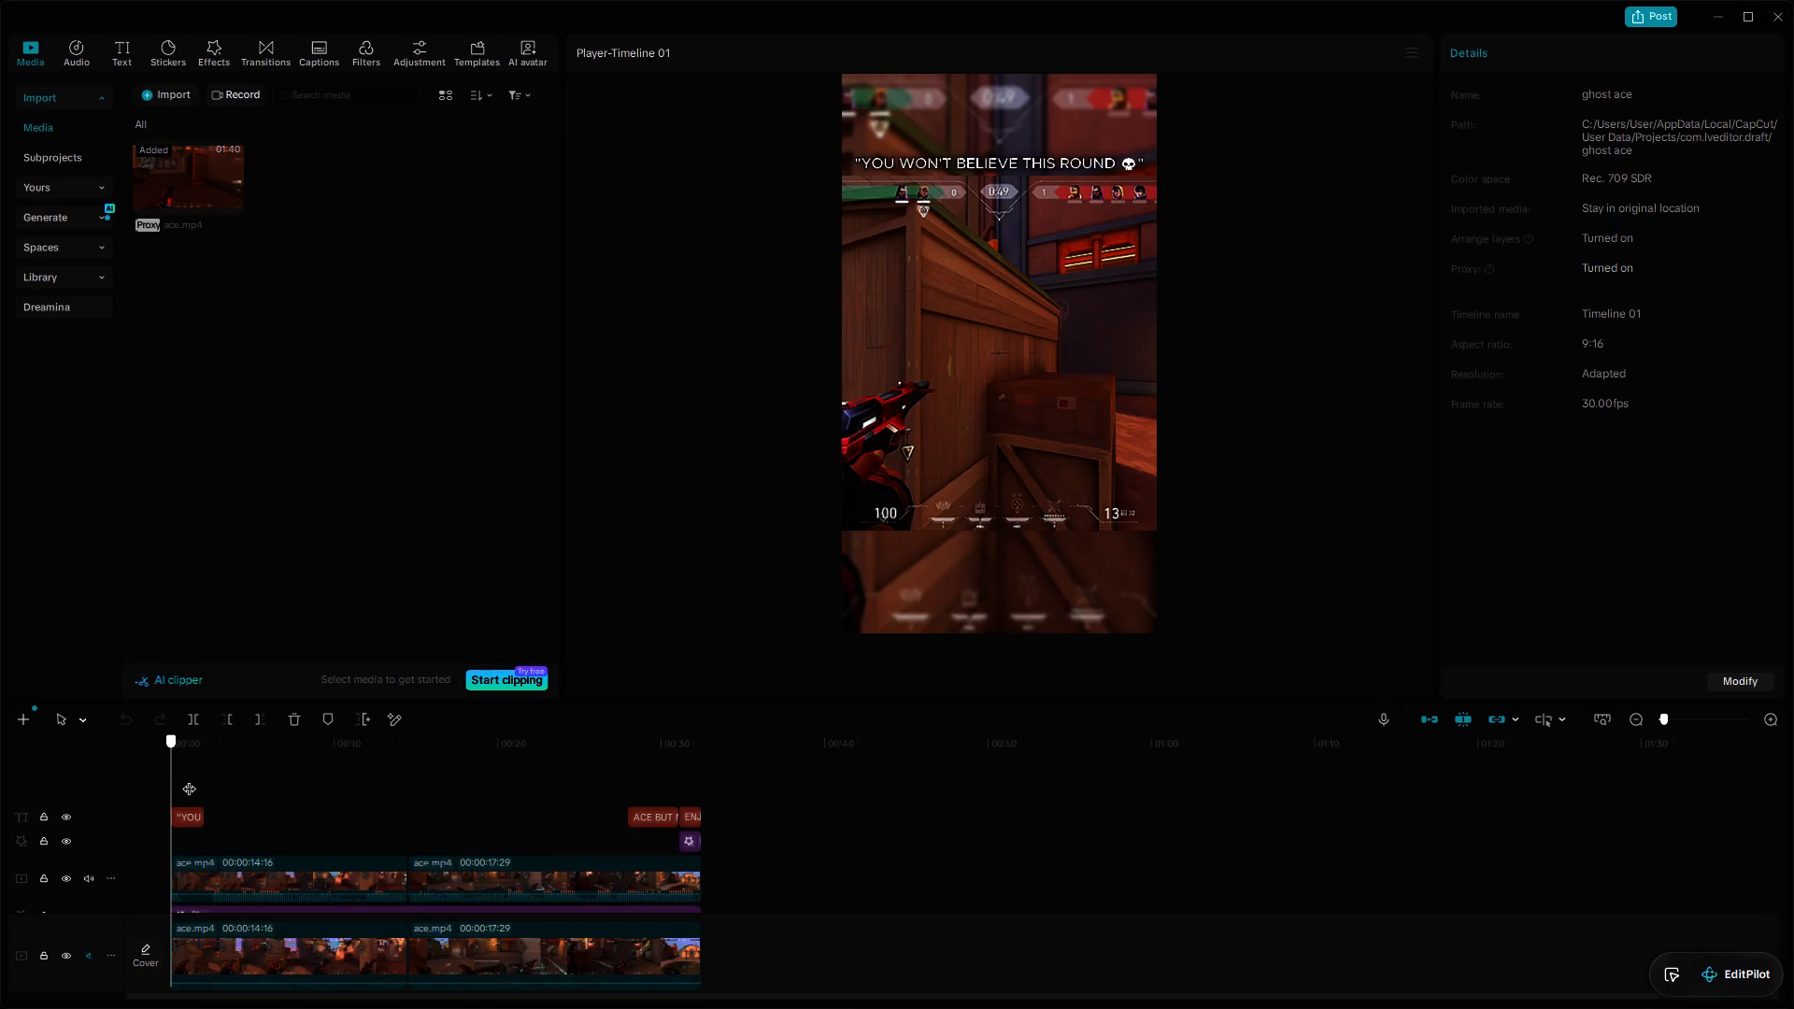
pyautogui.moveTo(189, 779); pyautogui.dragTo(684, 771)
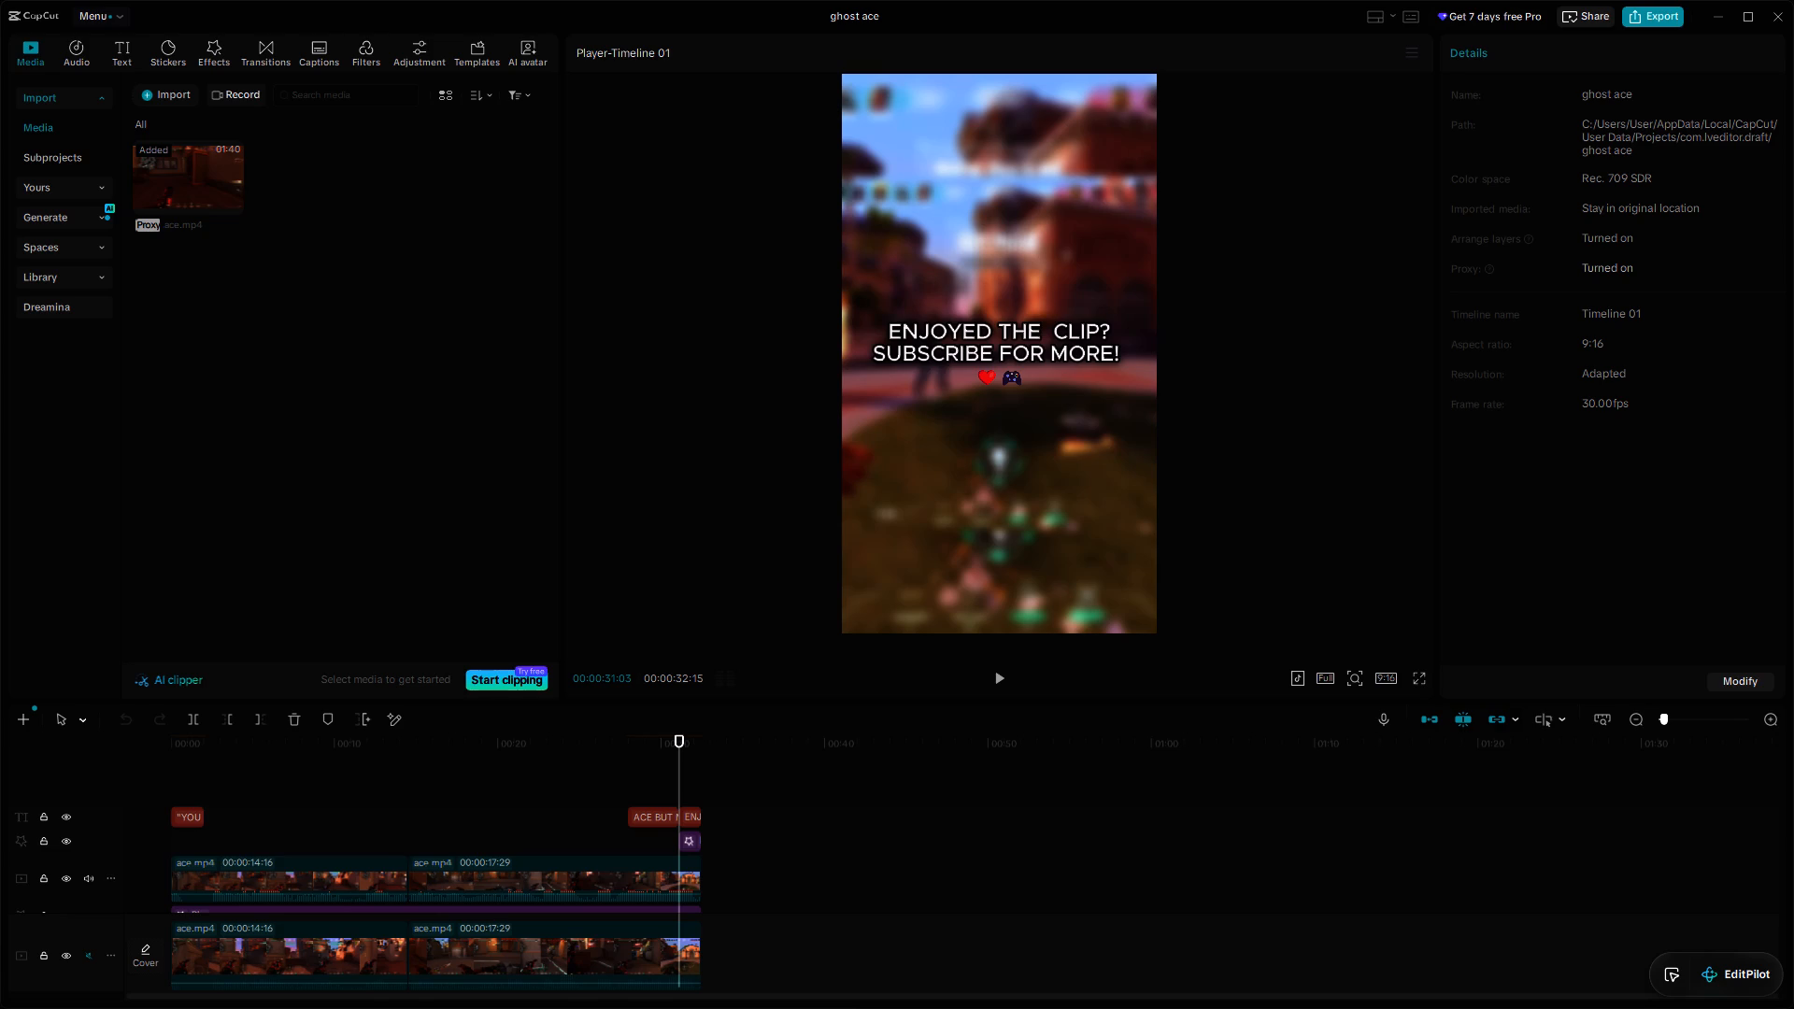
pyautogui.scroll(-1, 291, 789)
pyautogui.scroll(1, 291, 789)
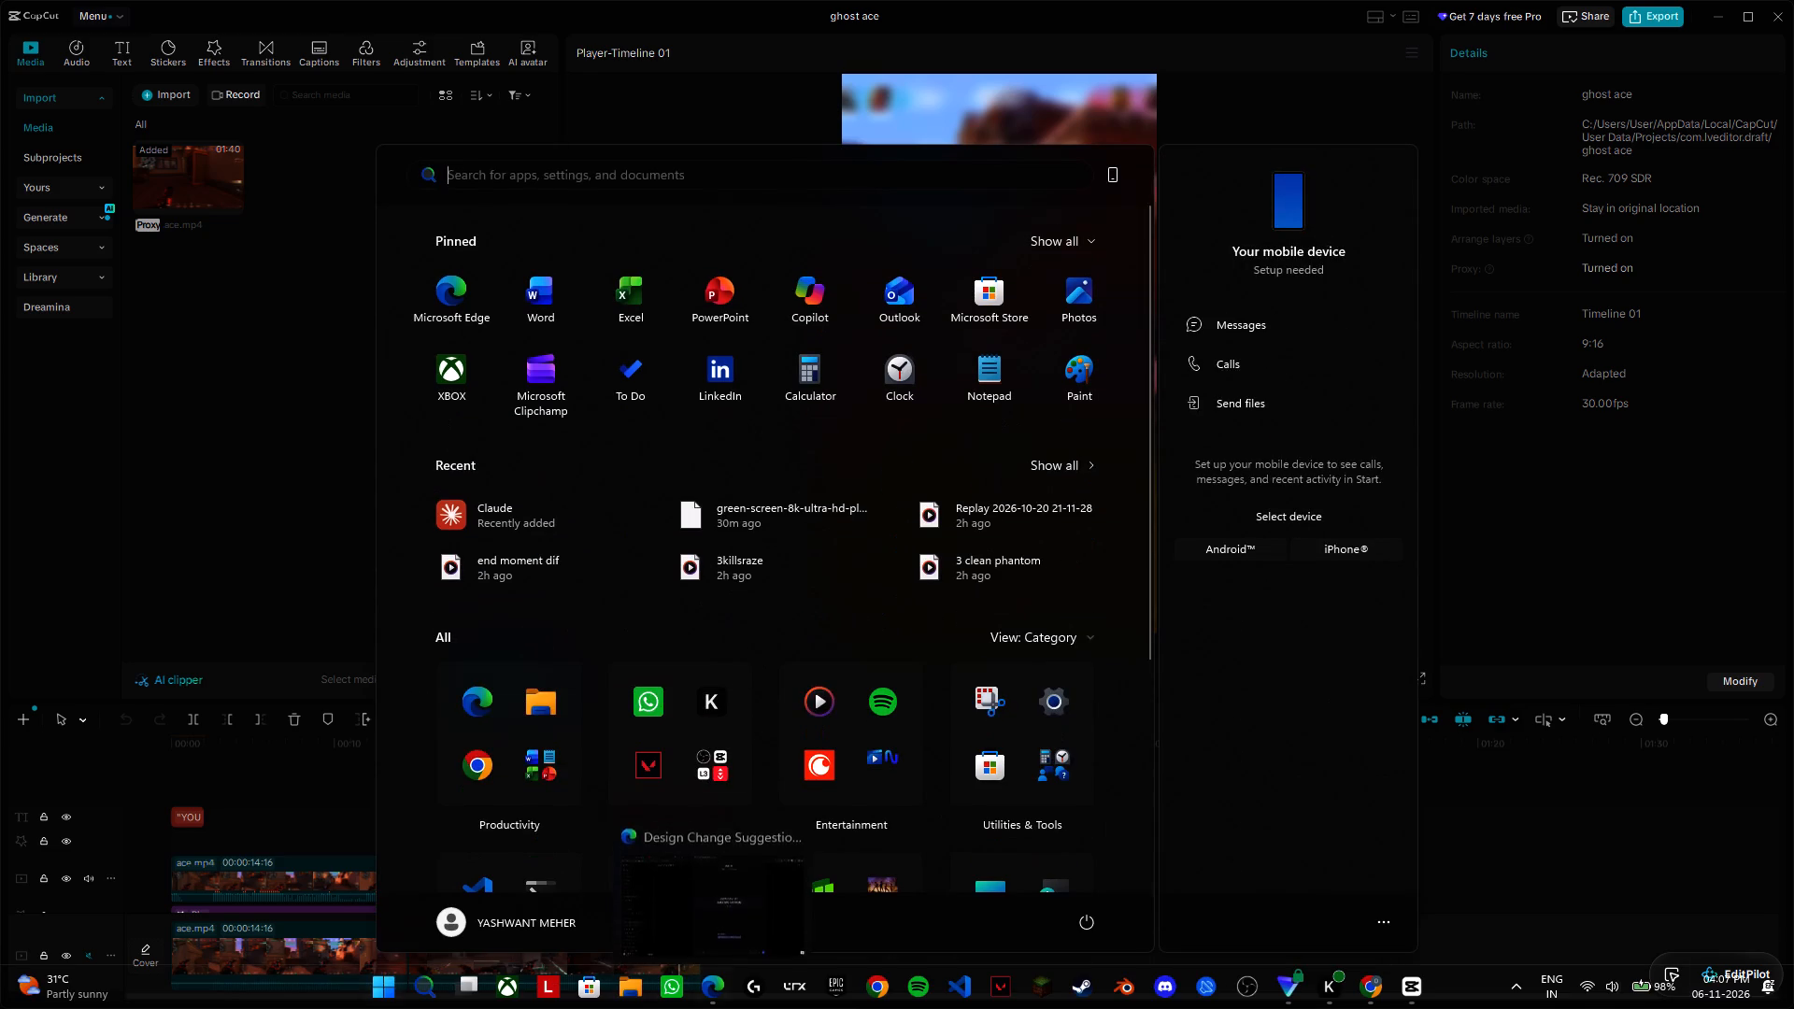
# Import the 1106 still image from the CapCuts Edit background effect folder into the ghost ace project's media.
pyautogui.click(634, 1002)
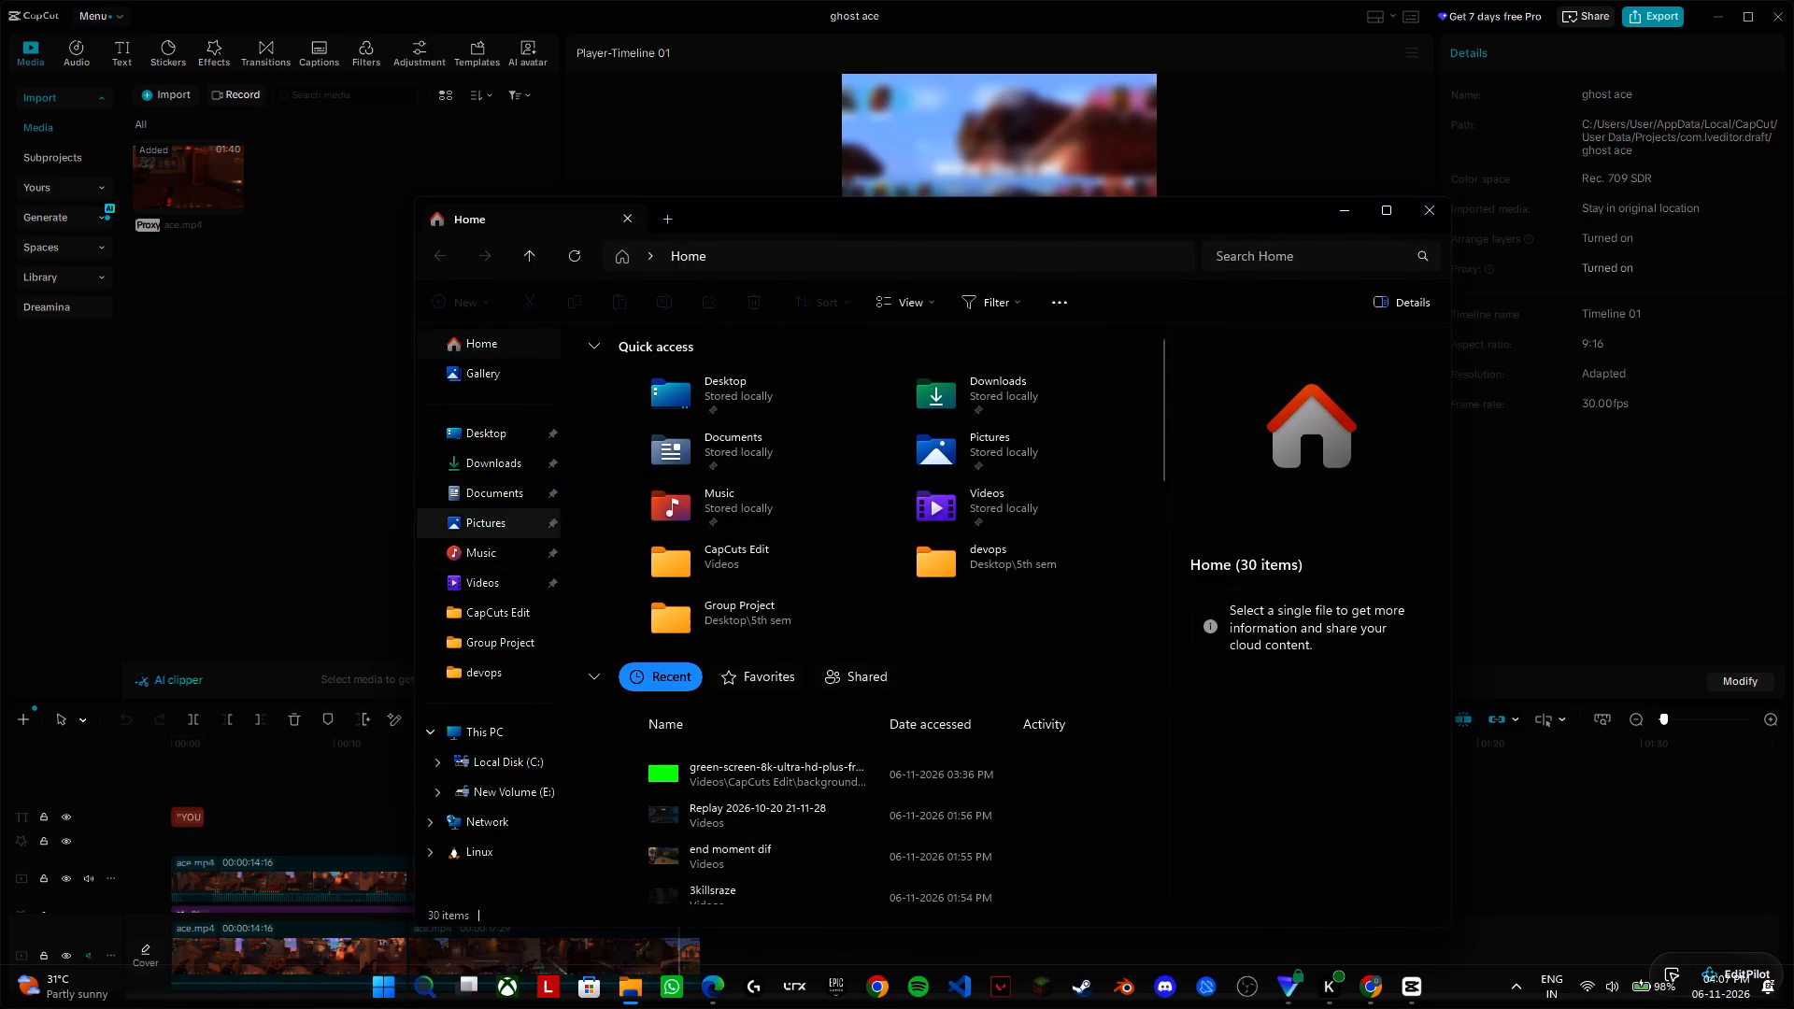
pyautogui.click(494, 602)
pyautogui.doubleClick(630, 410)
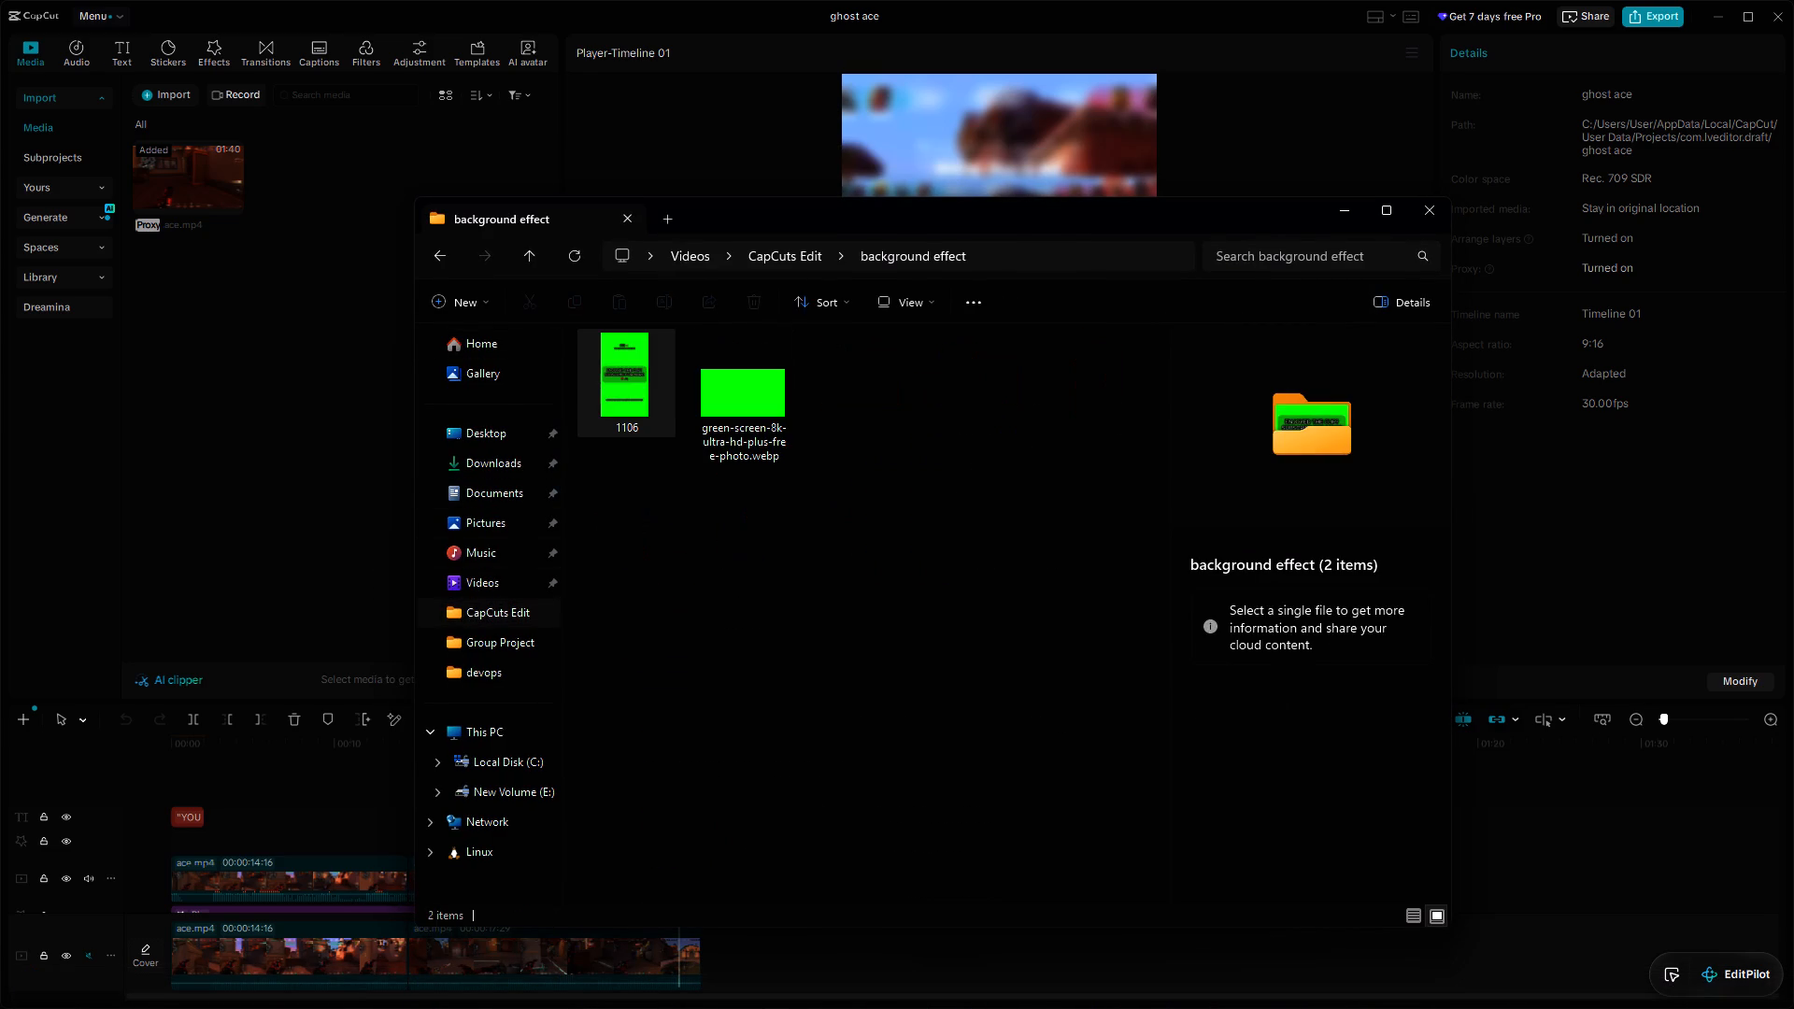
pyautogui.click(640, 394)
pyautogui.moveTo(634, 376); pyautogui.dragTo(301, 315)
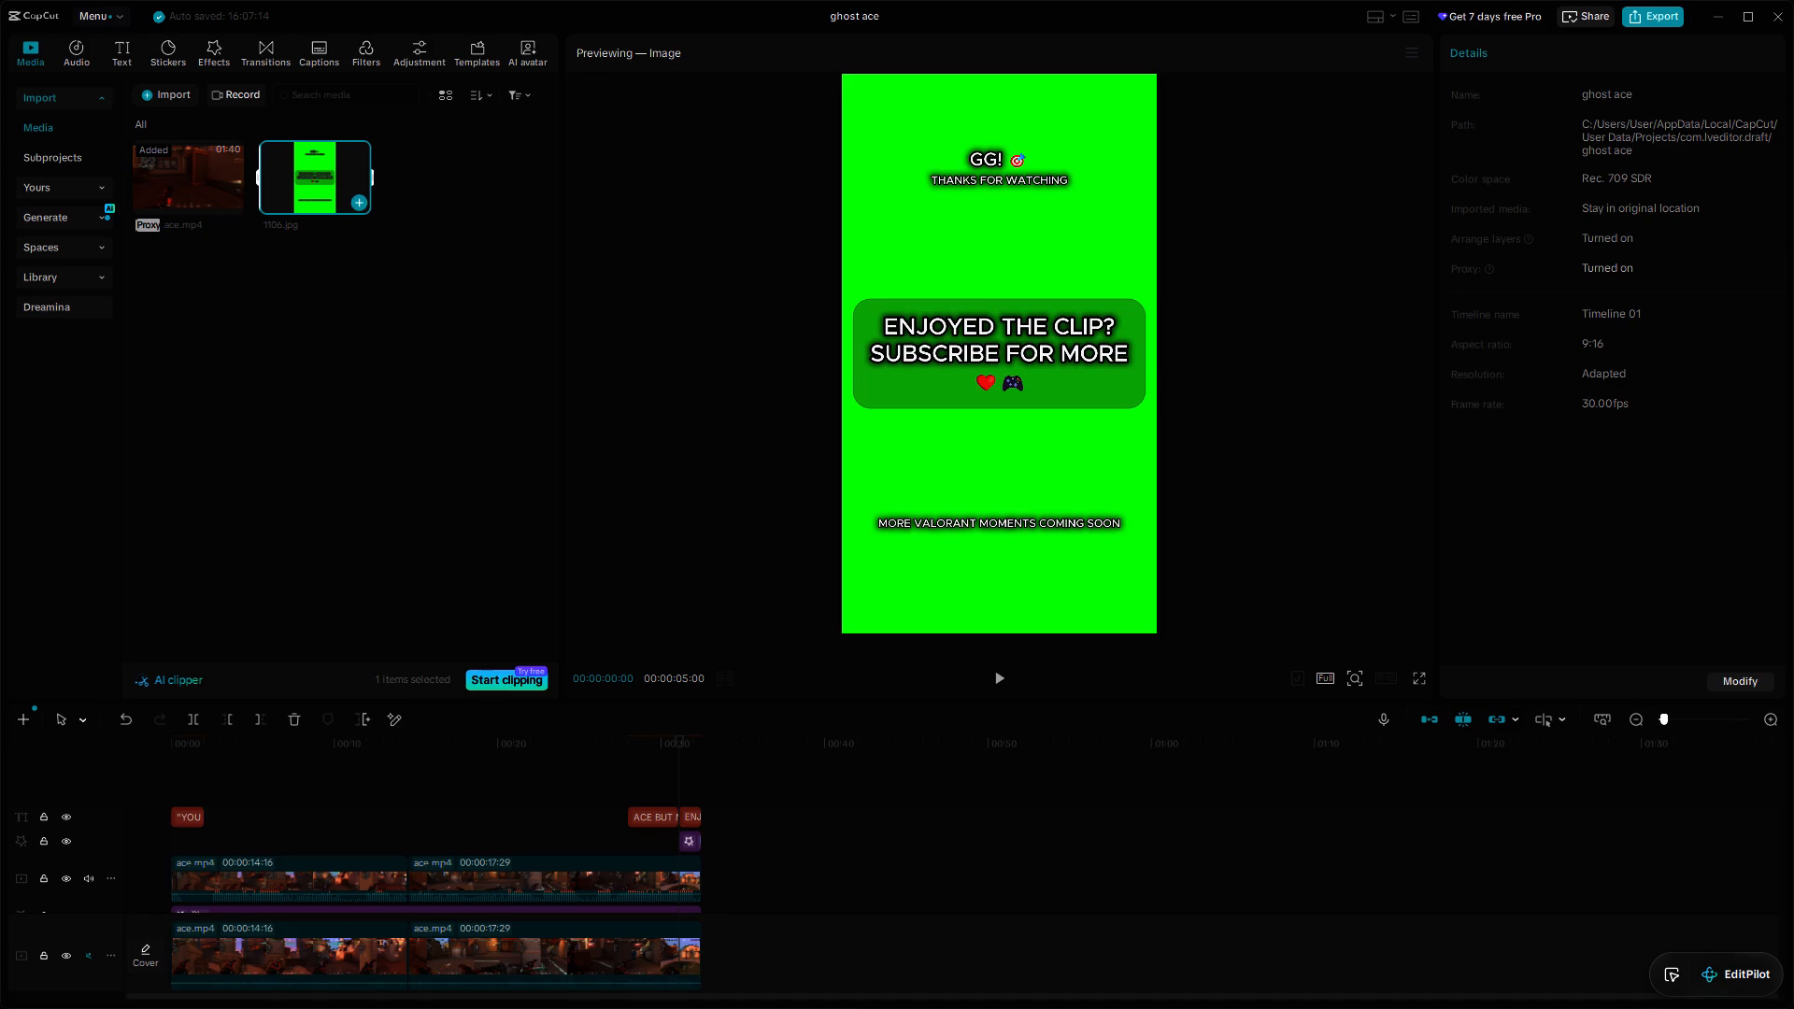
# Place 1106.jpg on a new track above the others at 00:00:31:03 and trim its end to the end of the gameplay clips.
pyautogui.moveTo(326, 167); pyautogui.dragTo(675, 780)
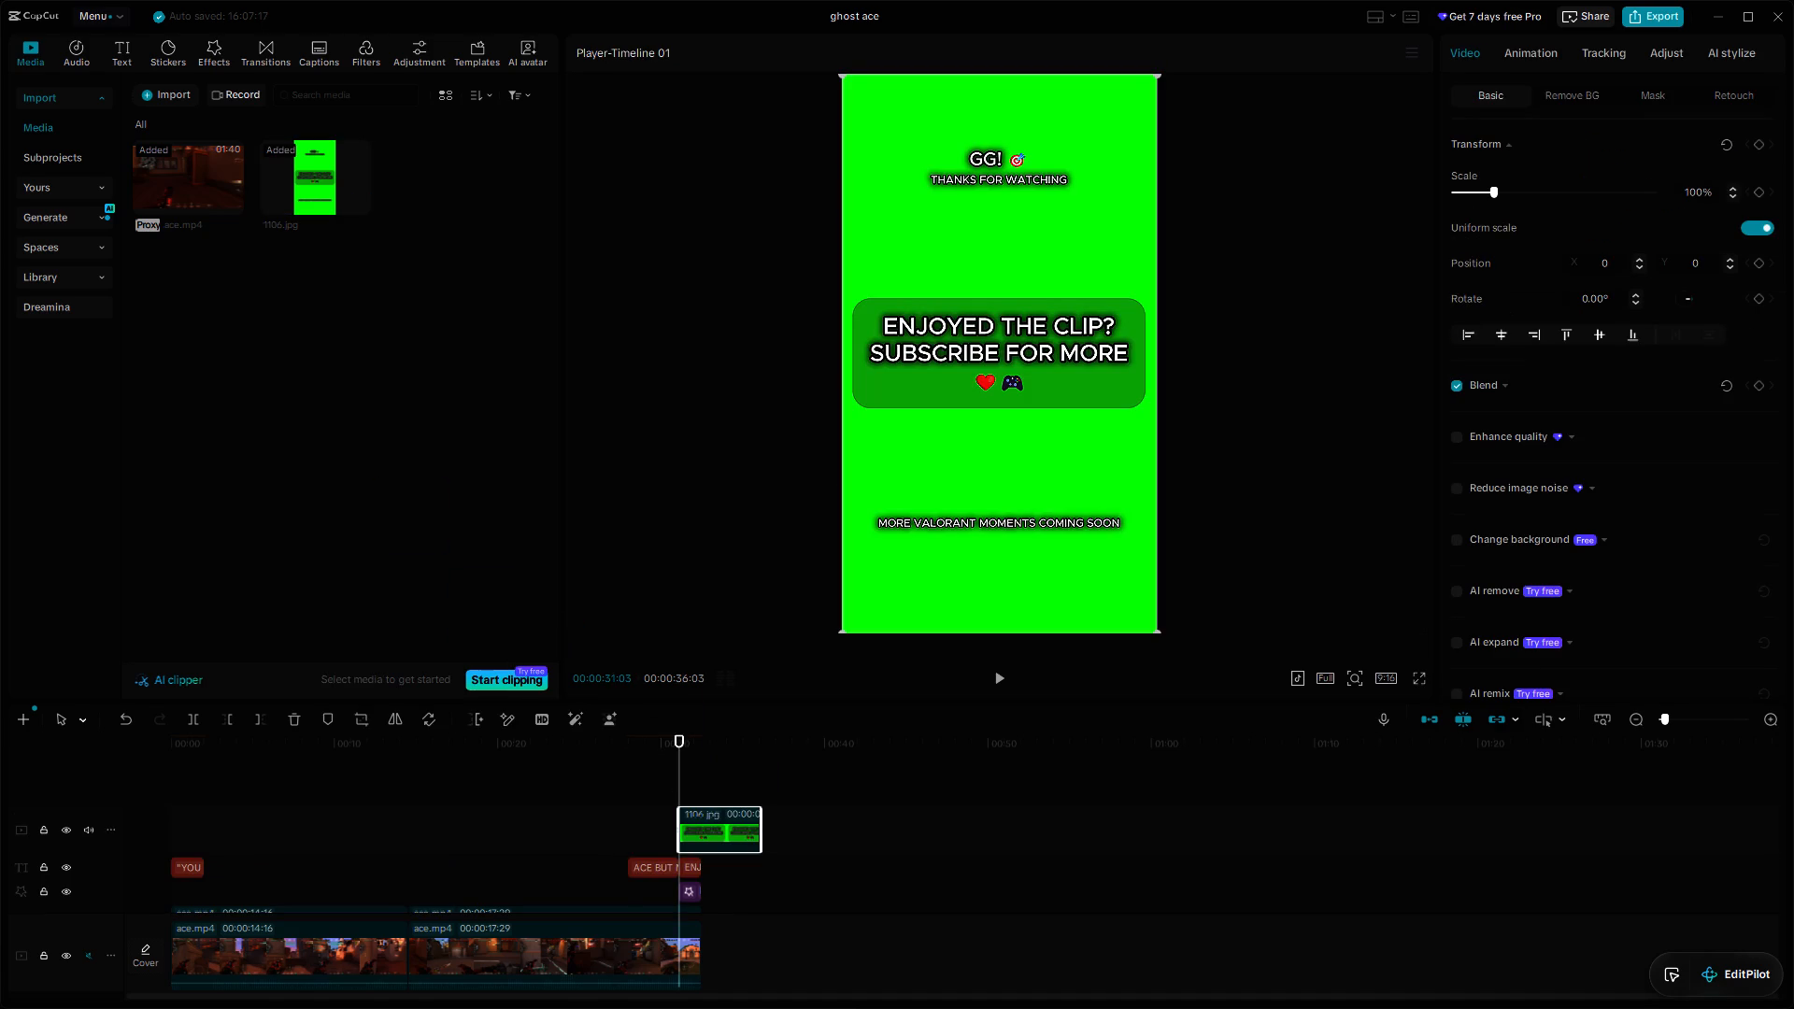
pyautogui.moveTo(760, 839); pyautogui.dragTo(719, 846)
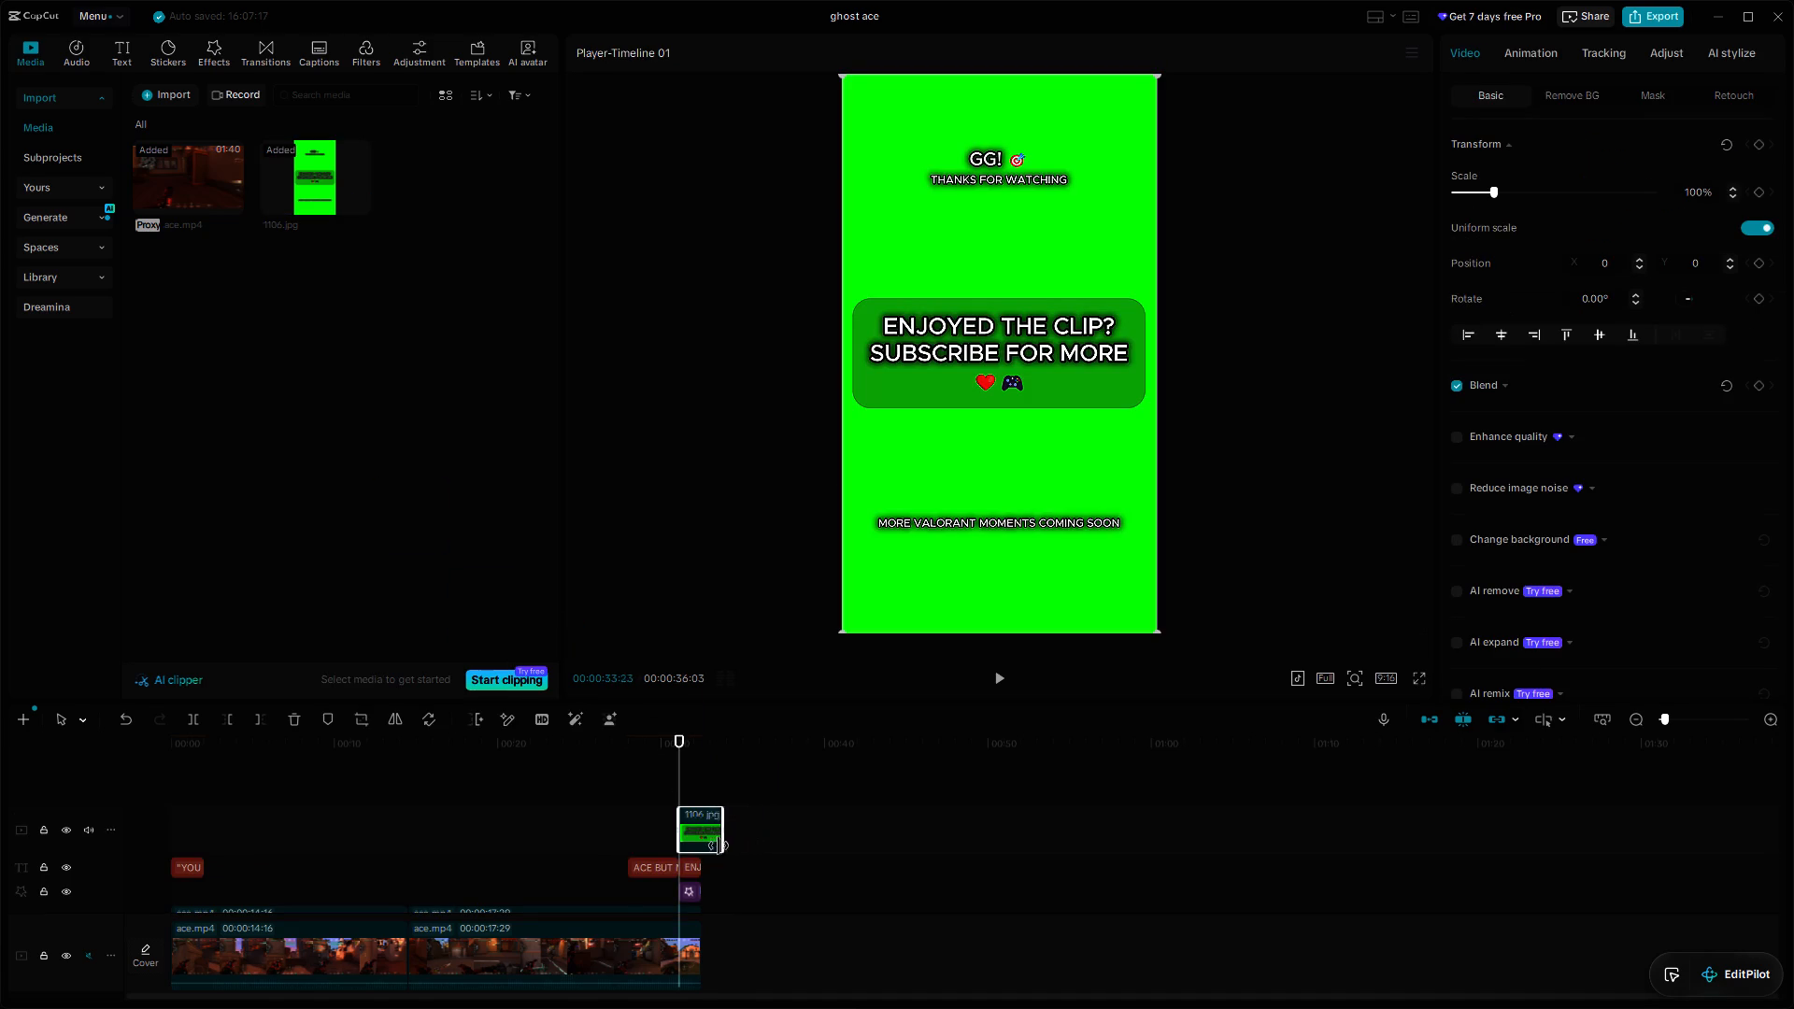
pyautogui.moveTo(719, 846); pyautogui.dragTo(703, 846)
# Hide the text track holding the old "ENJOYED THE CLIP?" ending text.
pyautogui.moveTo(680, 784); pyautogui.dragTo(672, 798)
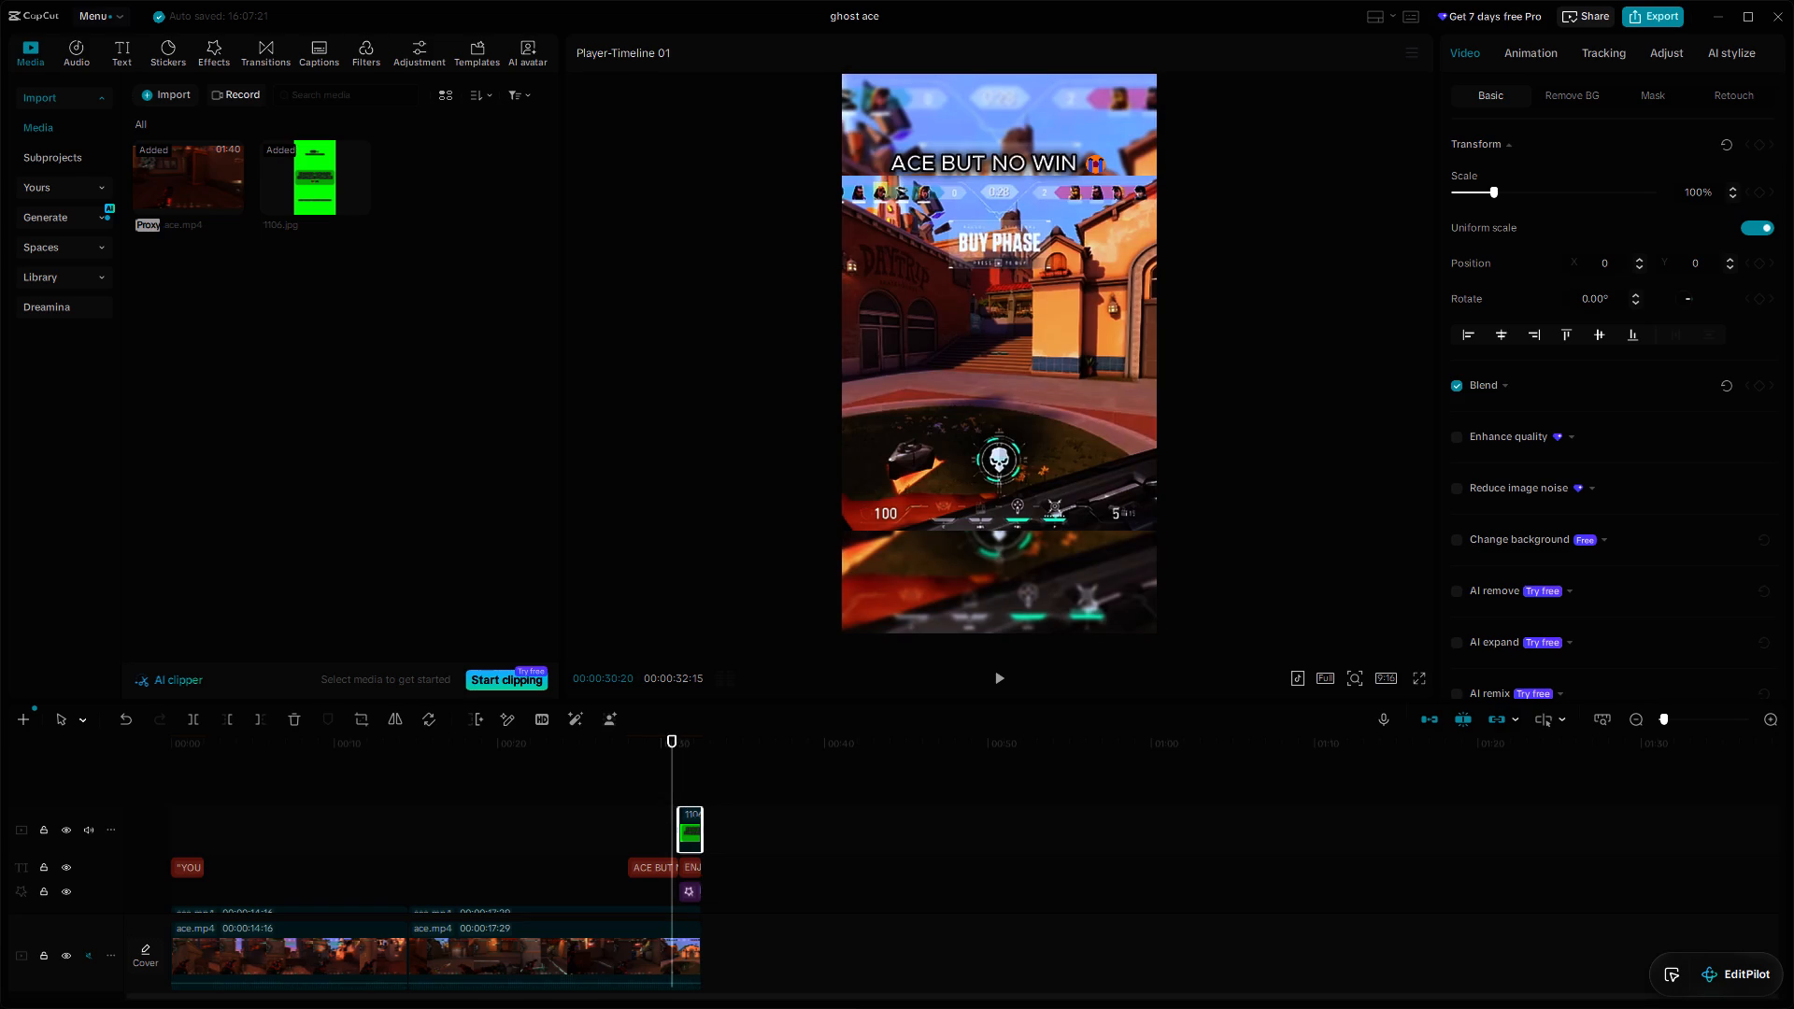
pyautogui.click(693, 870)
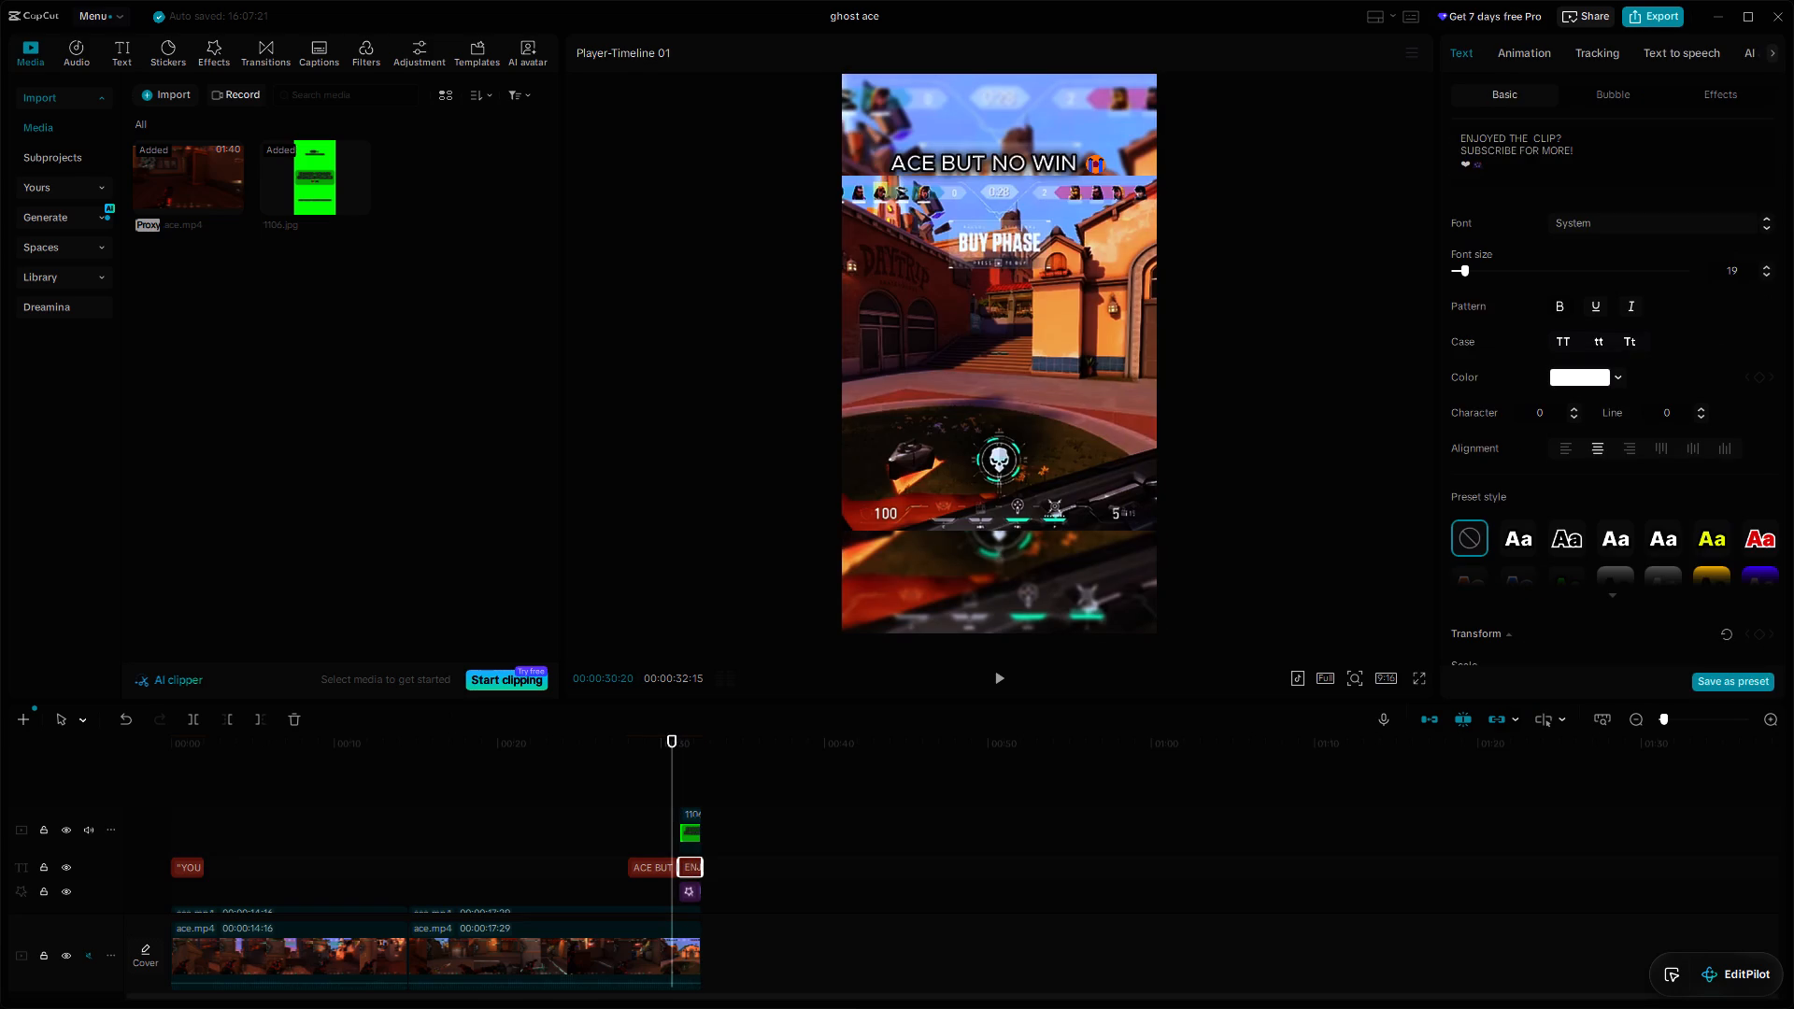
pyautogui.click(69, 869)
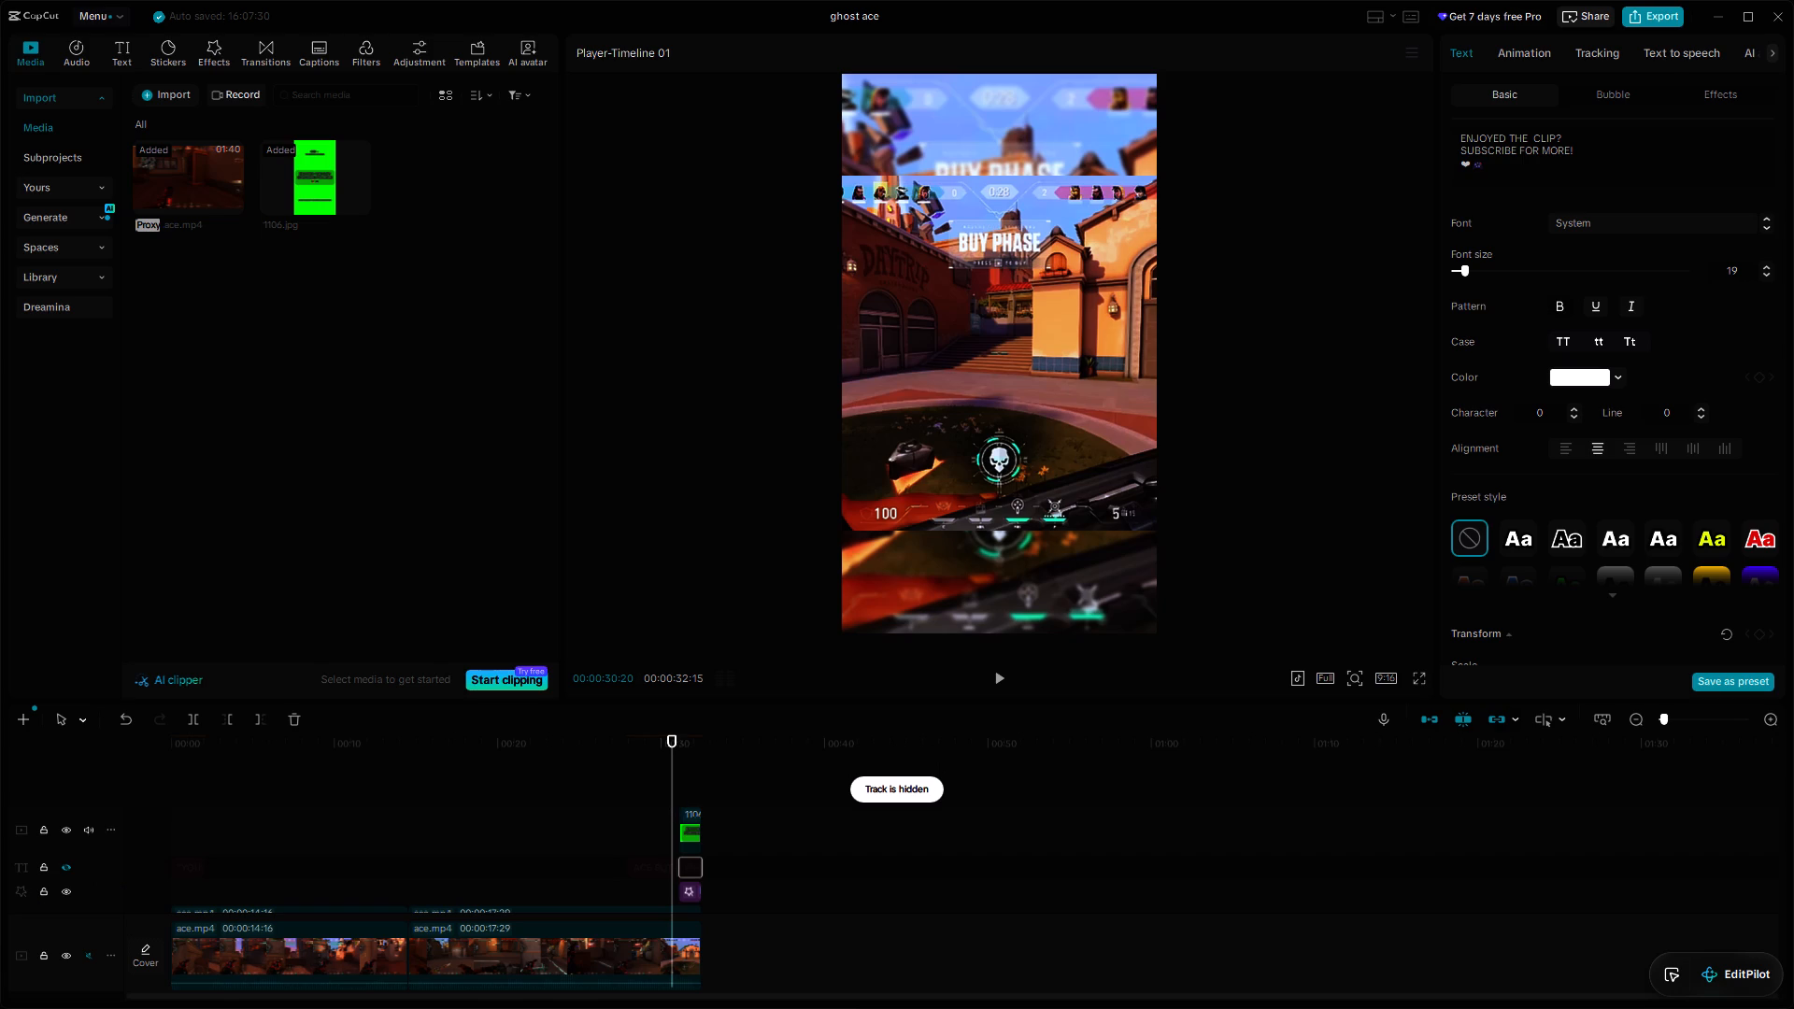
# Turn on Chroma key background removal for the 1106.jpg overlay clip at 00:00:31:03.
pyautogui.moveTo(673, 783); pyautogui.dragTo(677, 764)
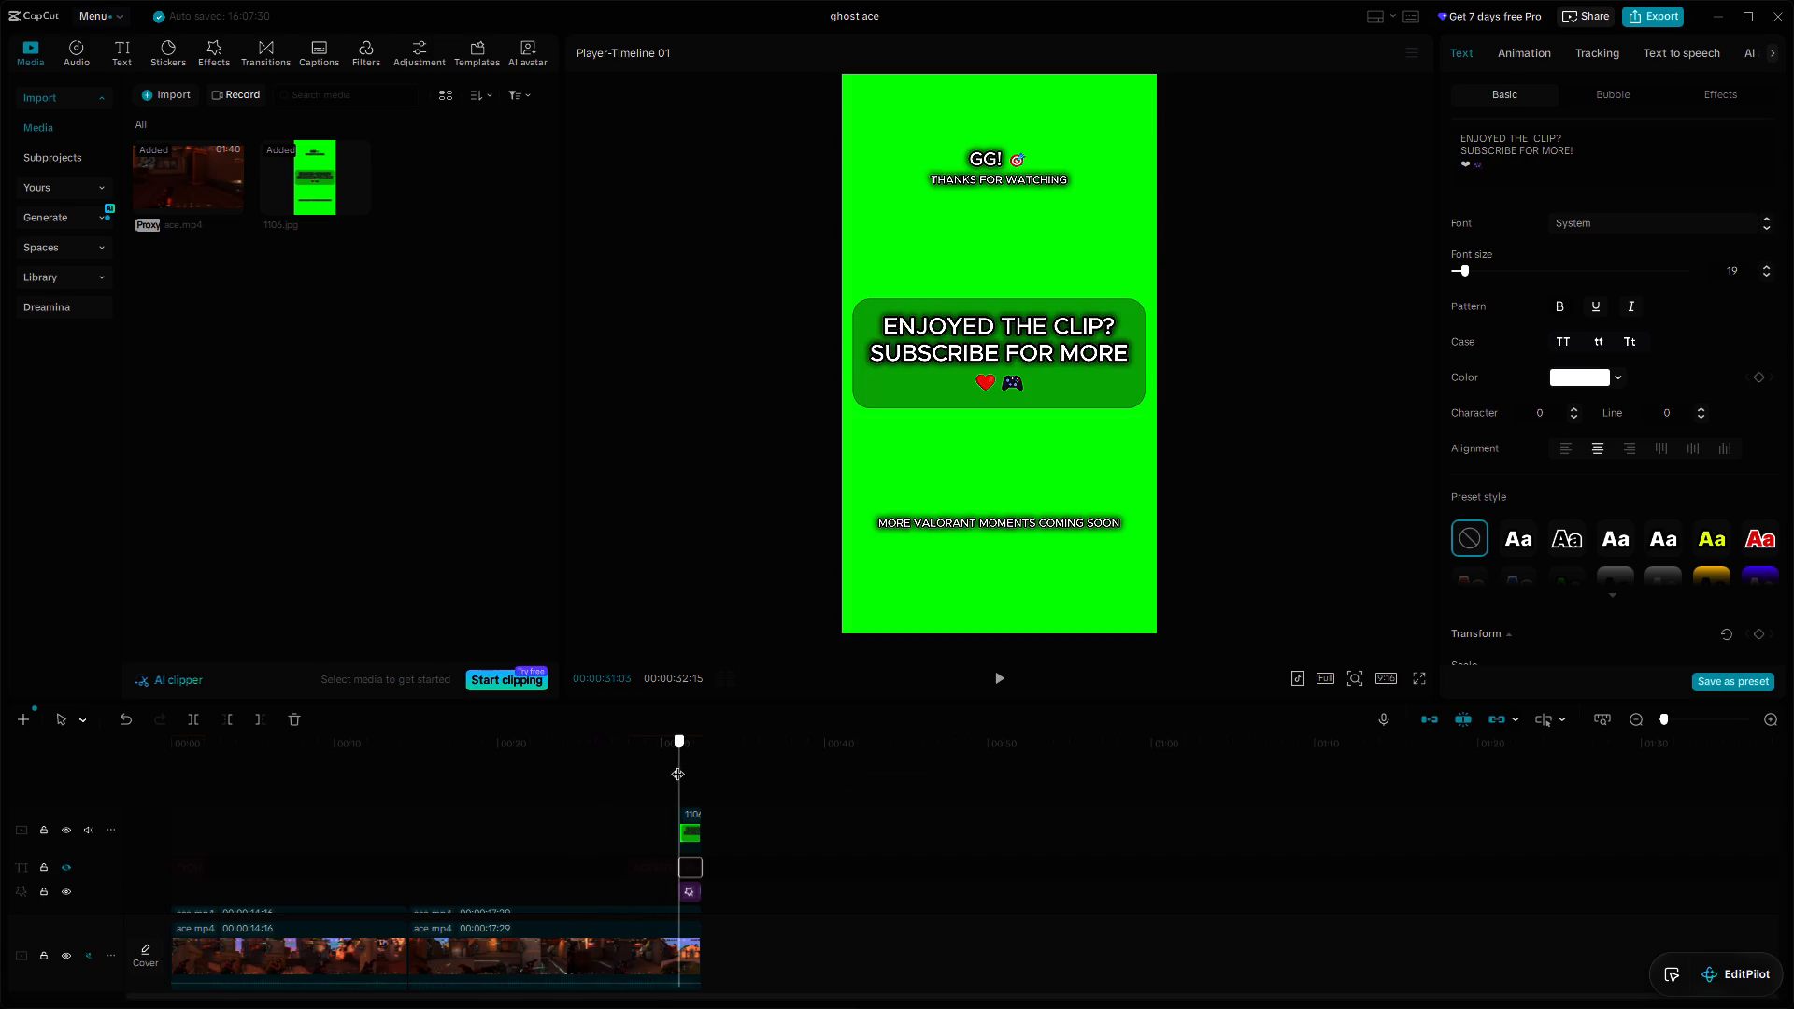
pyautogui.moveTo(677, 764); pyautogui.dragTo(683, 764)
pyautogui.moveTo(683, 764); pyautogui.dragTo(676, 766)
pyautogui.click(688, 829)
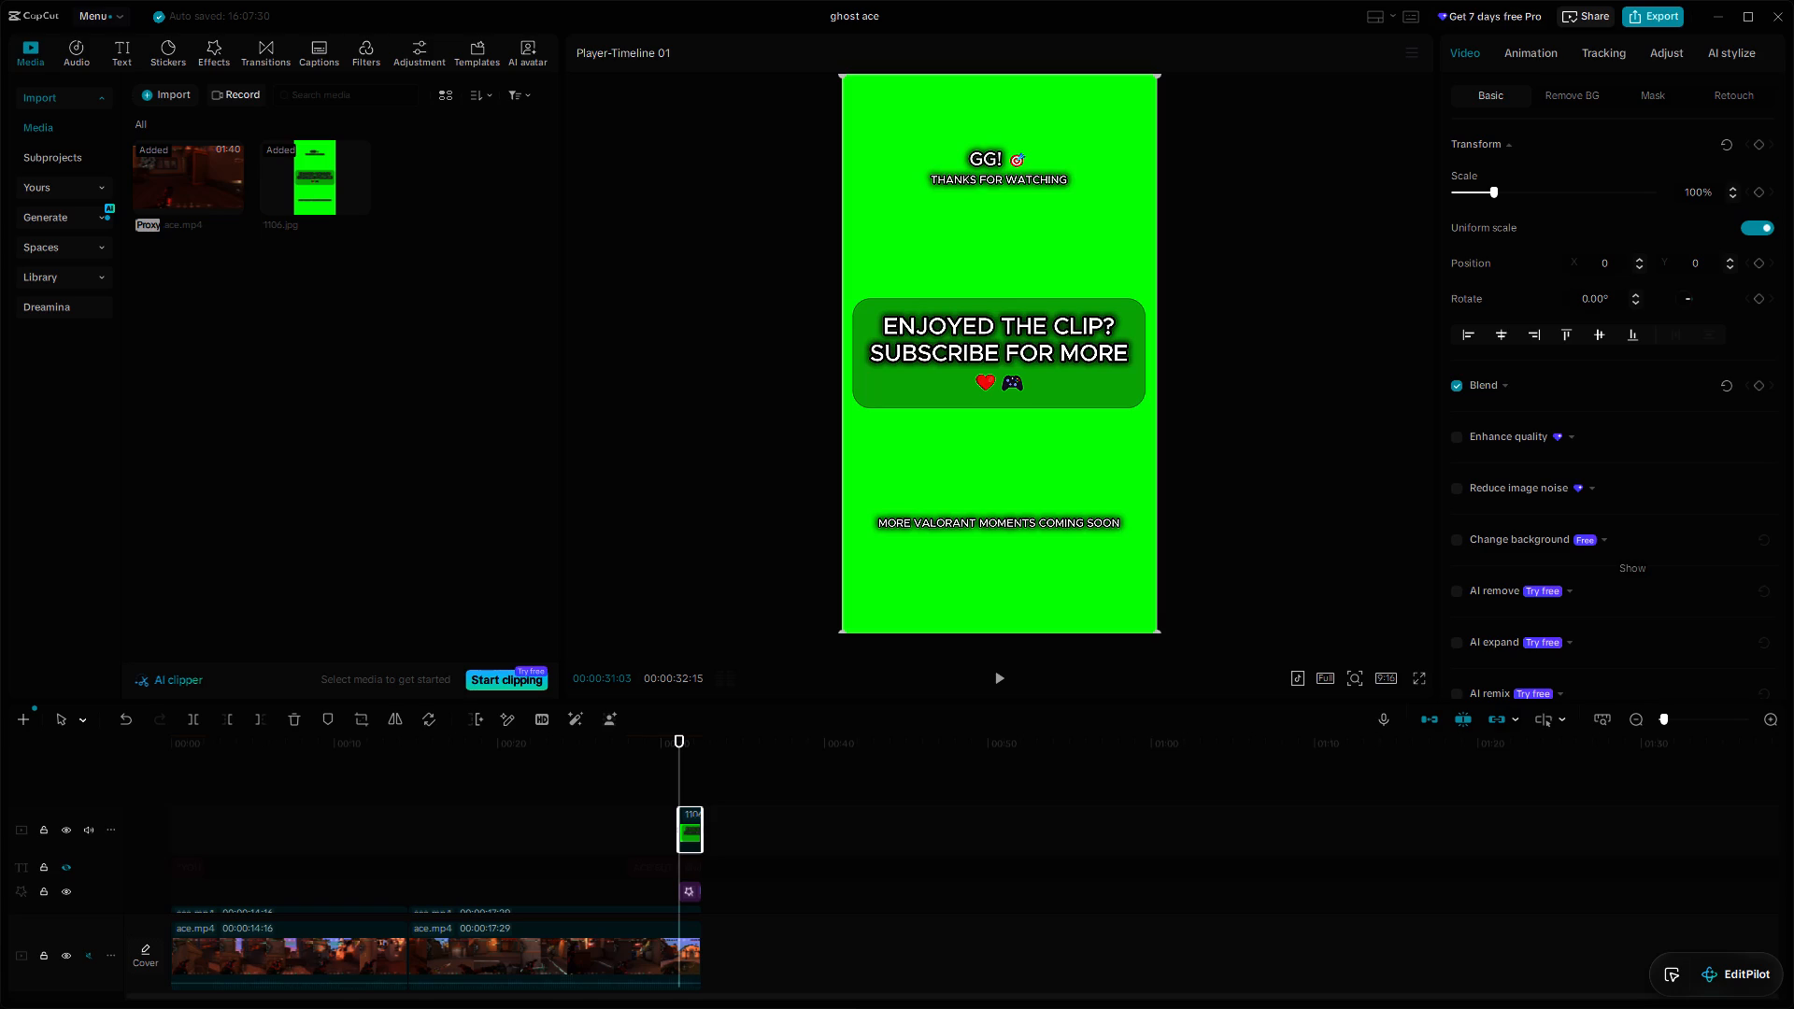
pyautogui.click(1606, 537)
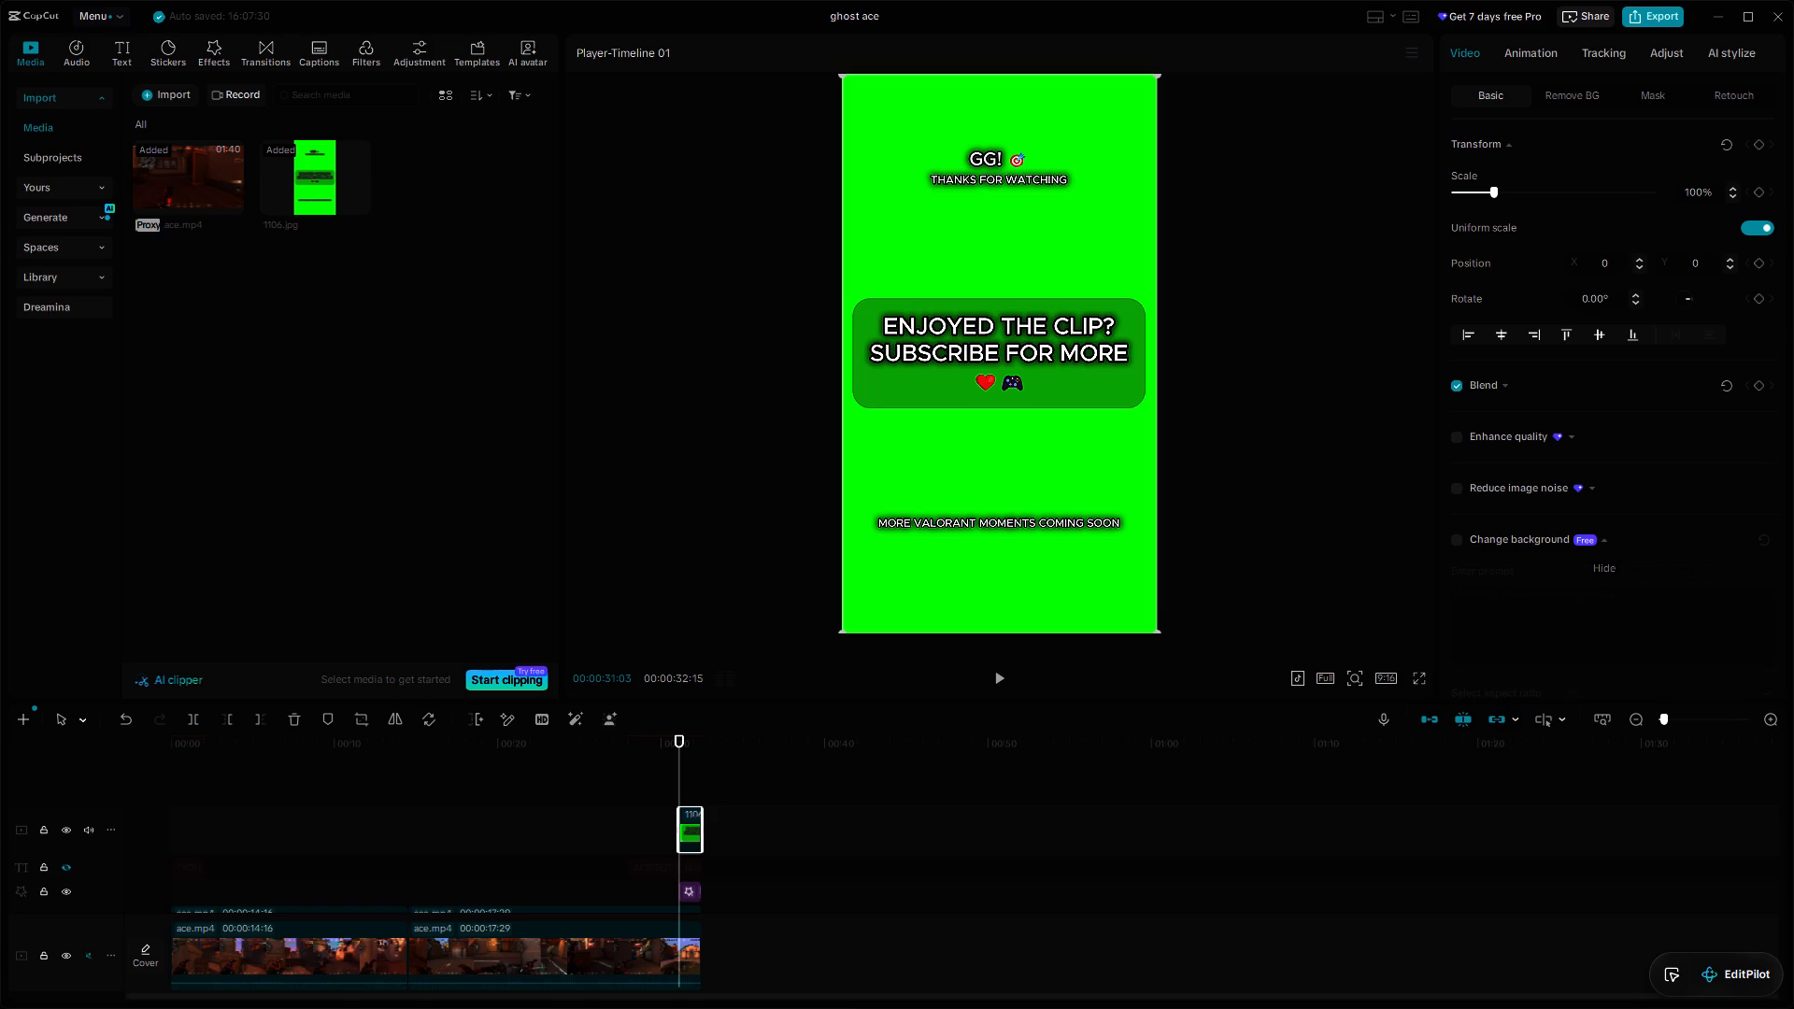
pyautogui.click(1606, 537)
pyautogui.scroll(-2, 1624, 531)
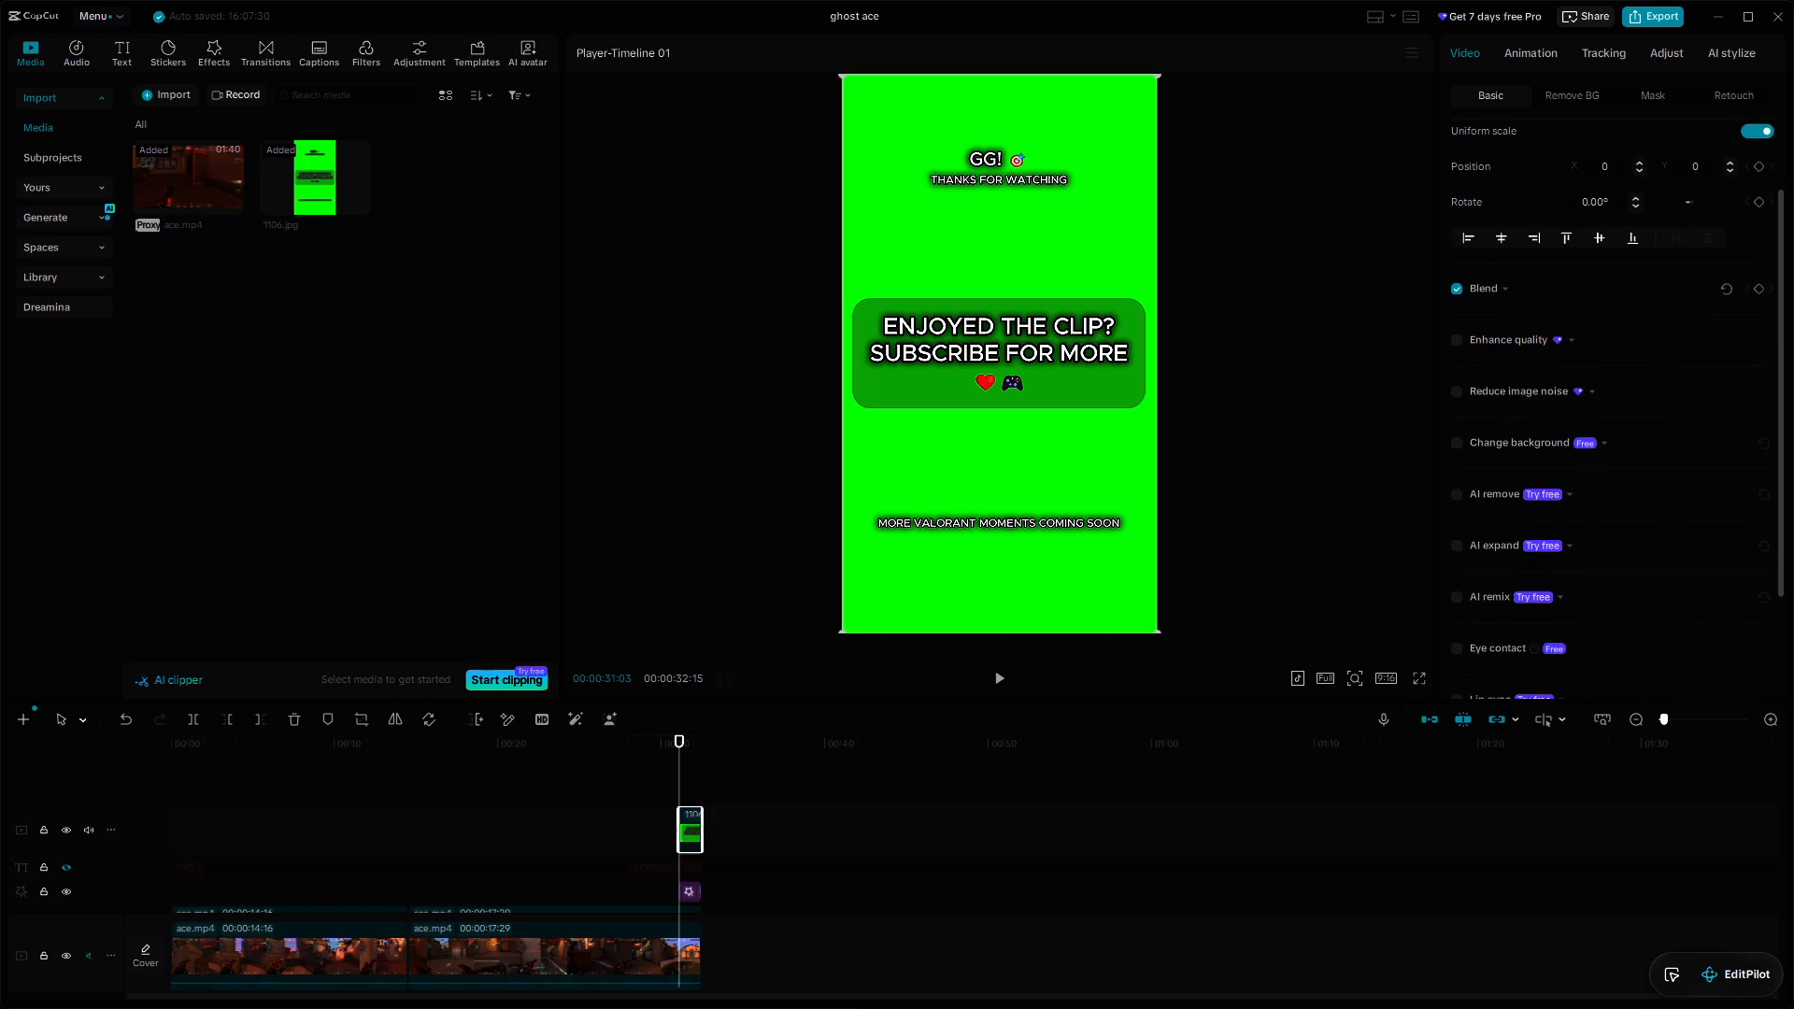
pyautogui.scroll(9, 1623, 533)
pyautogui.click(1584, 92)
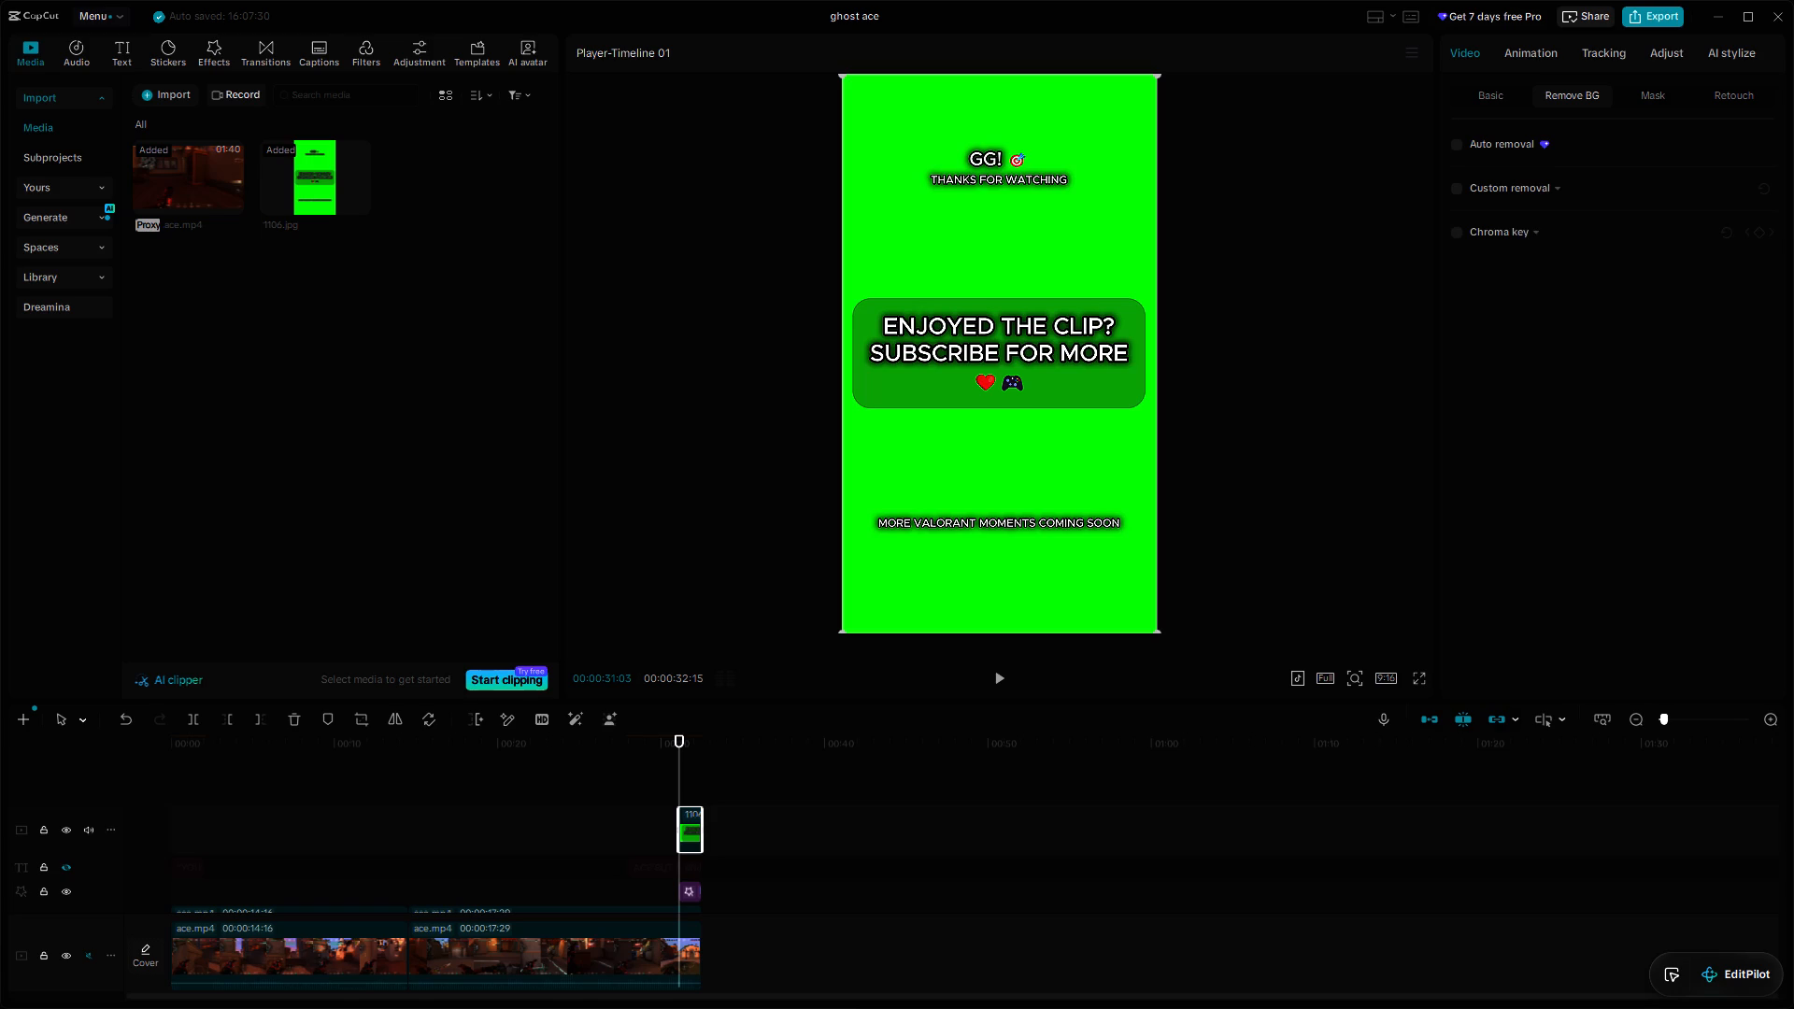
pyautogui.click(1504, 189)
pyautogui.click(1507, 189)
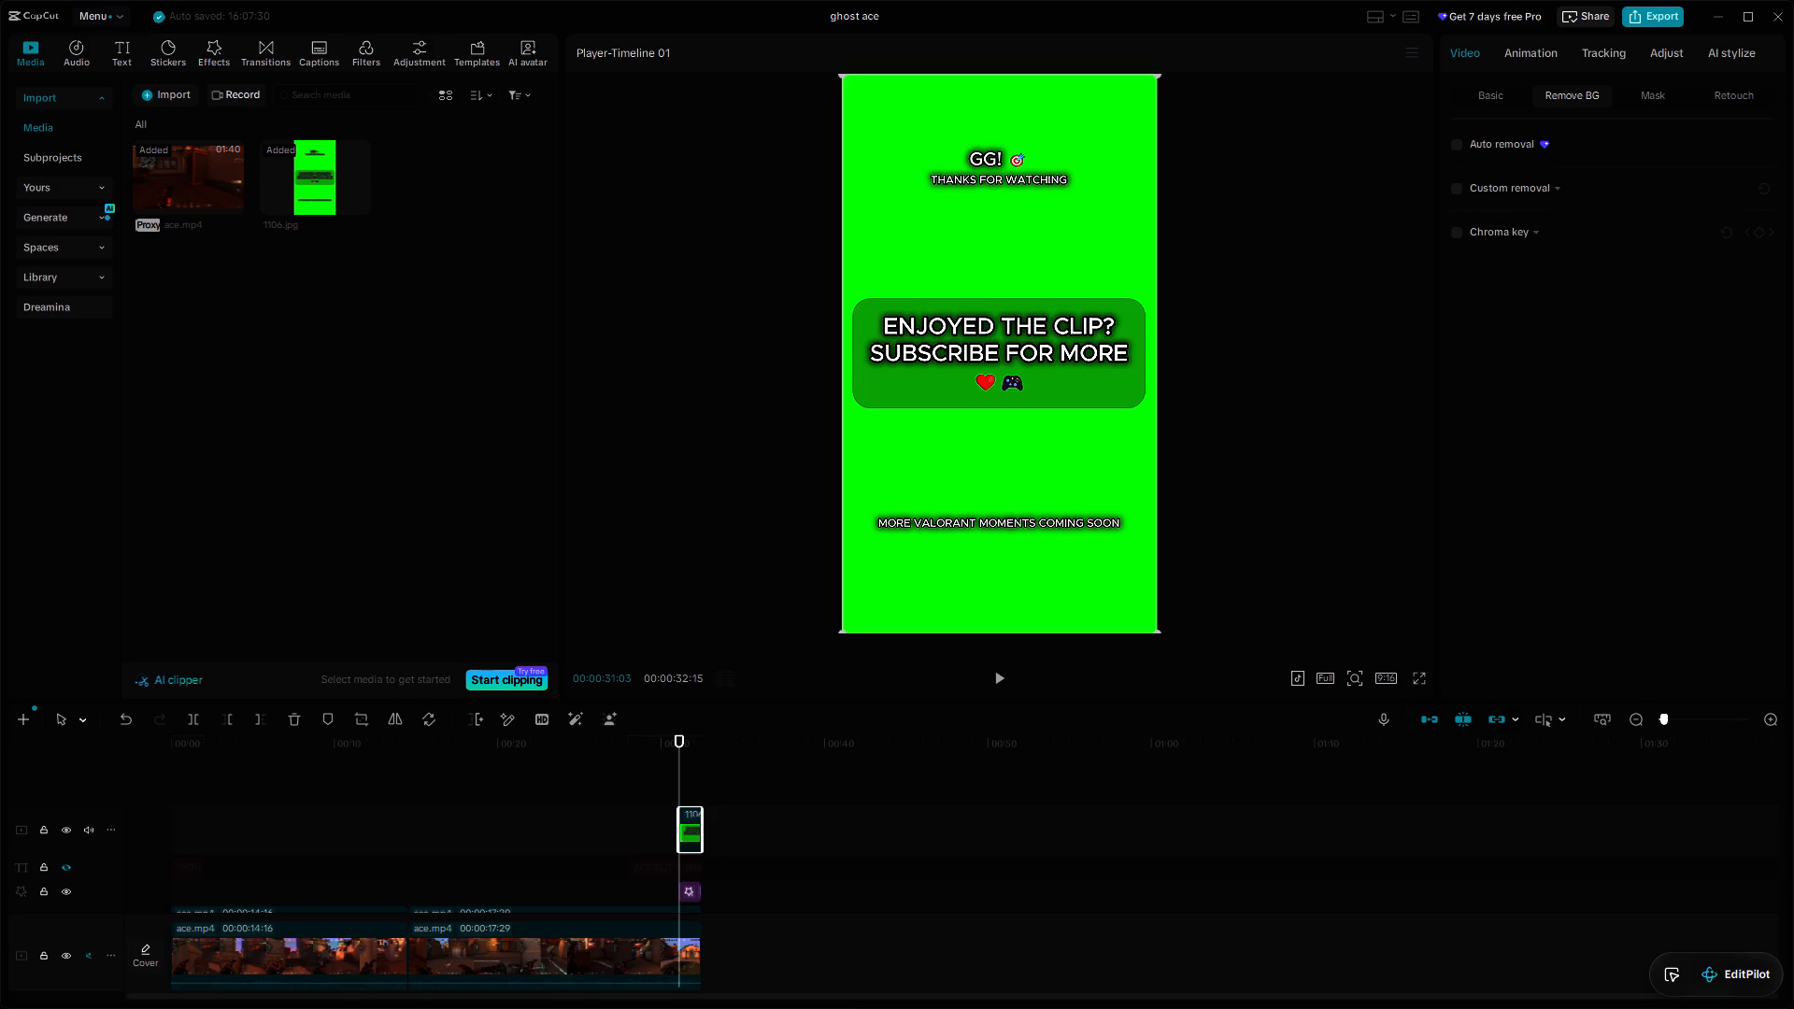
pyautogui.click(1504, 228)
pyautogui.click(1504, 228)
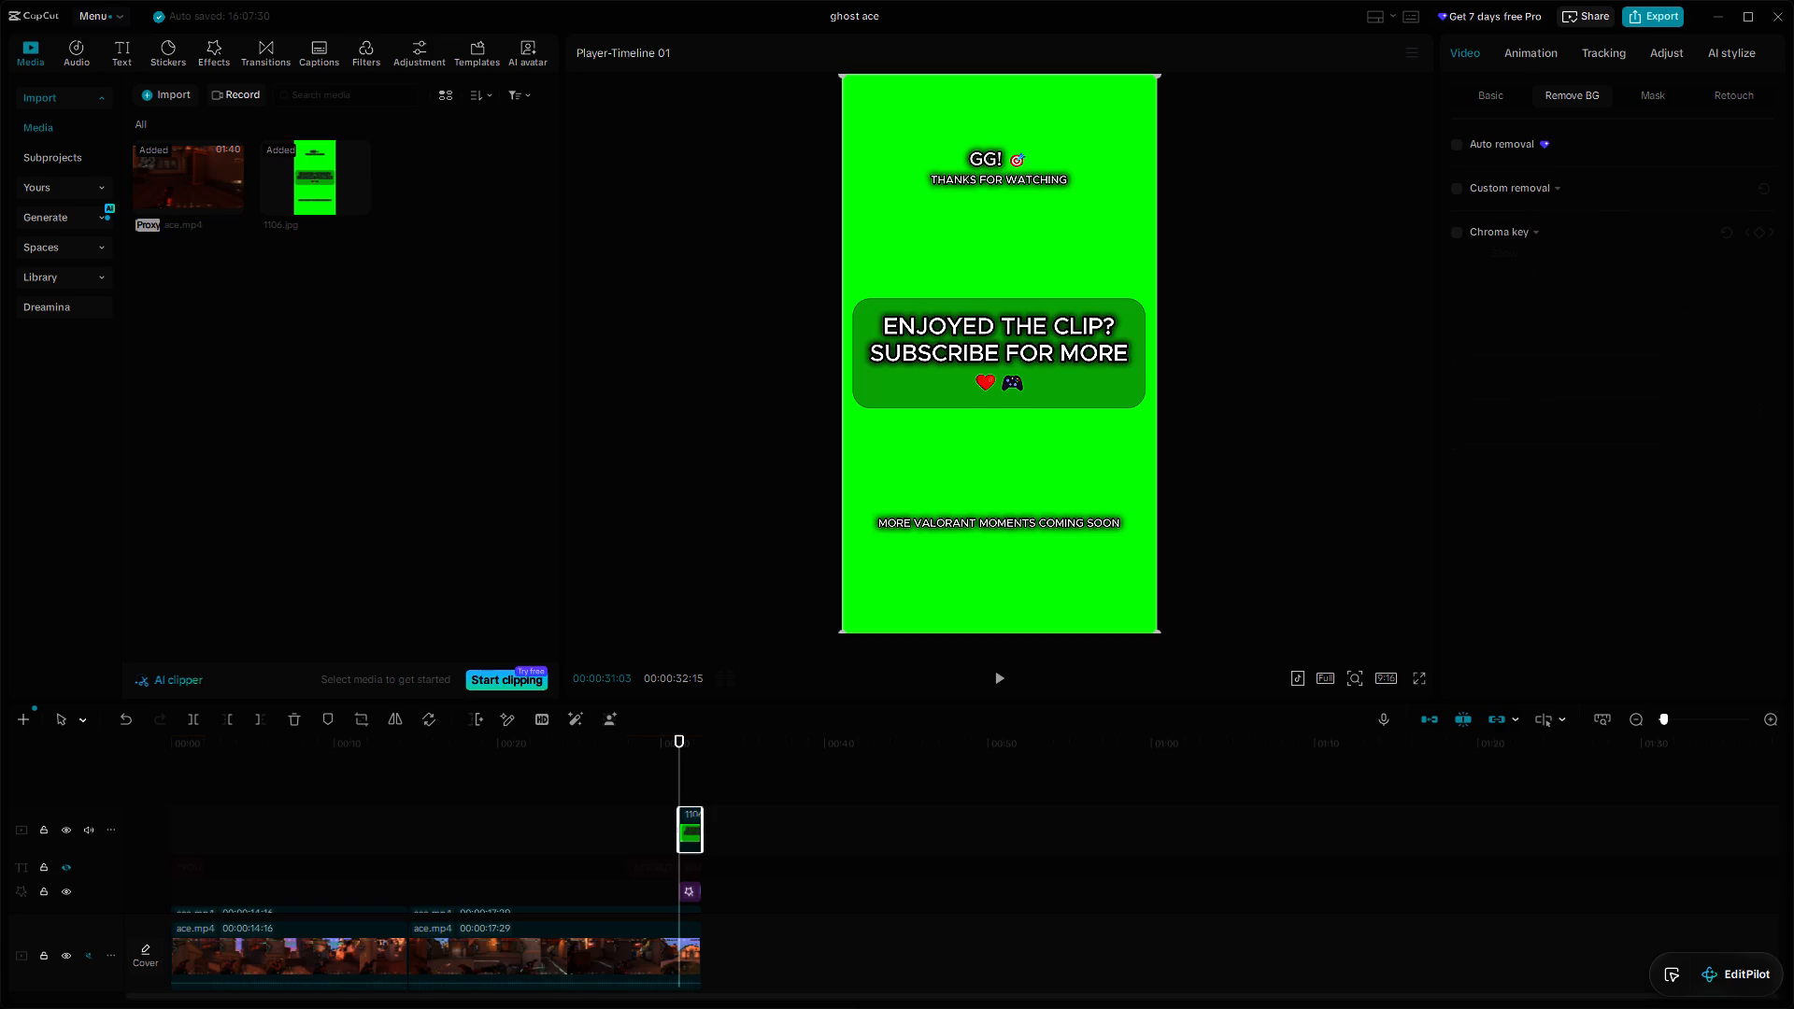
pyautogui.click(1456, 229)
# Sample the overlay's bright green background as the chroma key colour.
pyautogui.click(1529, 263)
pyautogui.moveTo(1528, 266); pyautogui.dragTo(1516, 291)
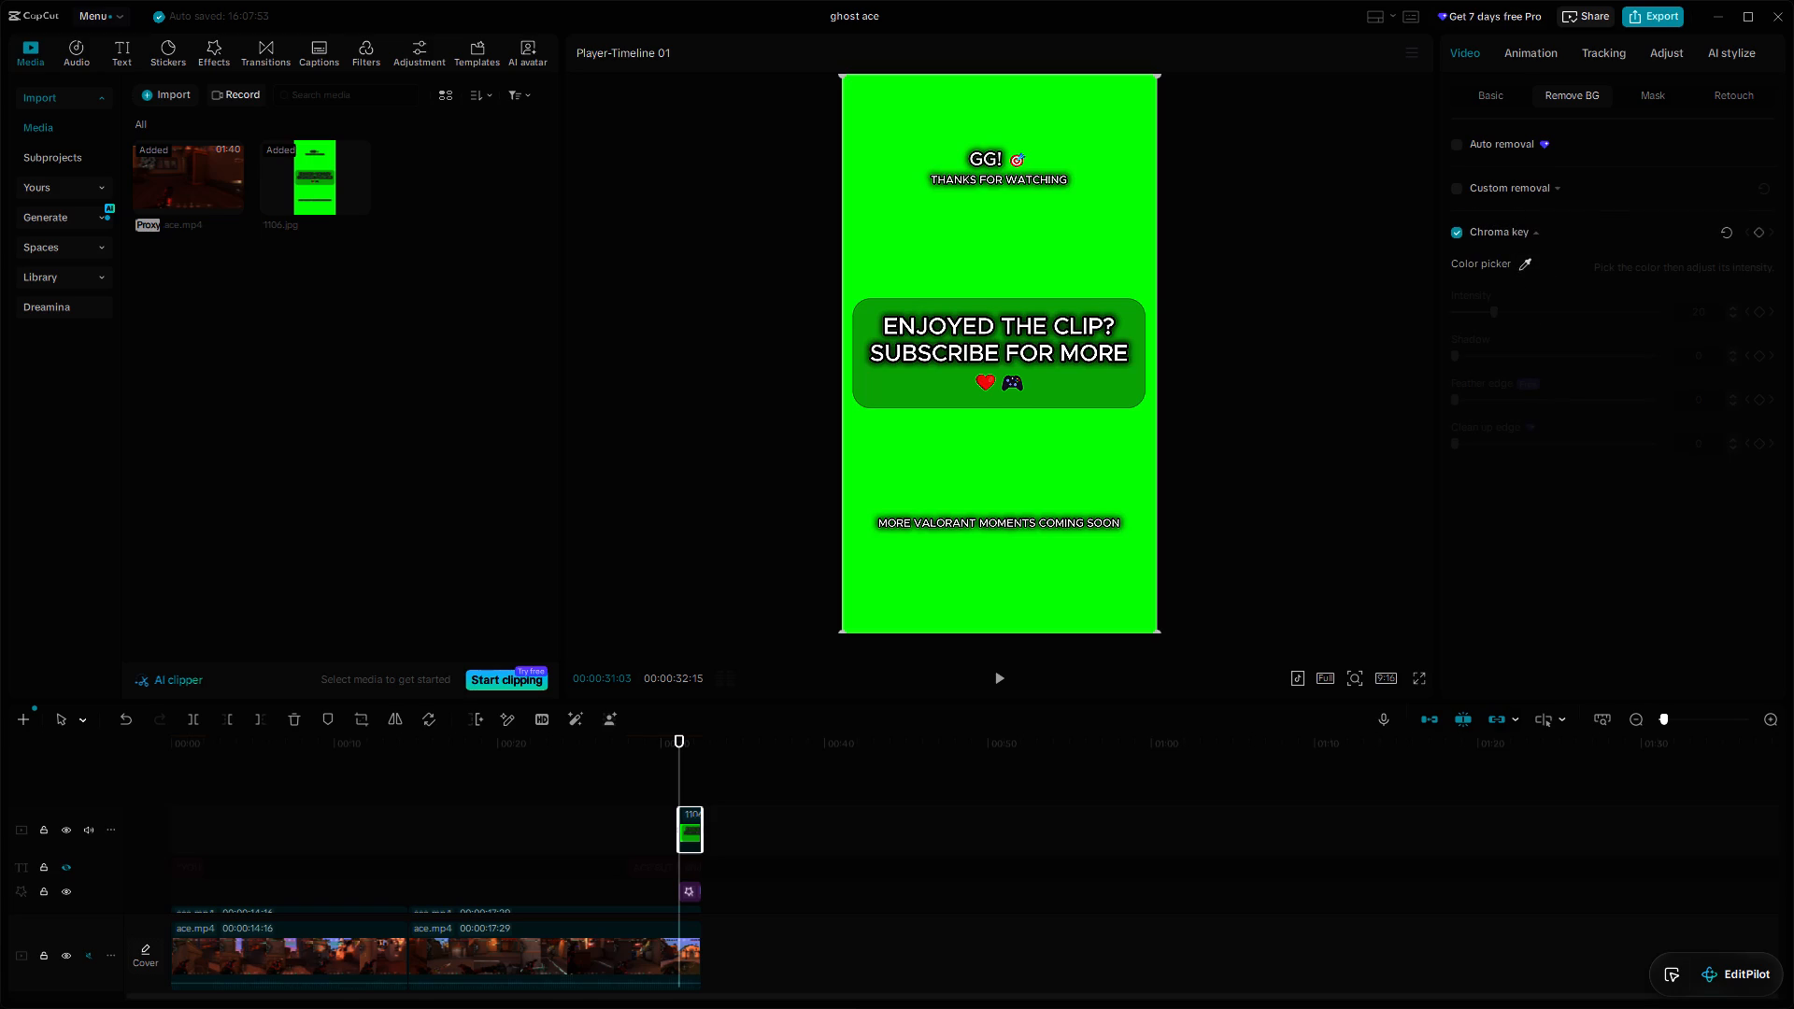
pyautogui.click(1524, 268)
pyautogui.click(1117, 240)
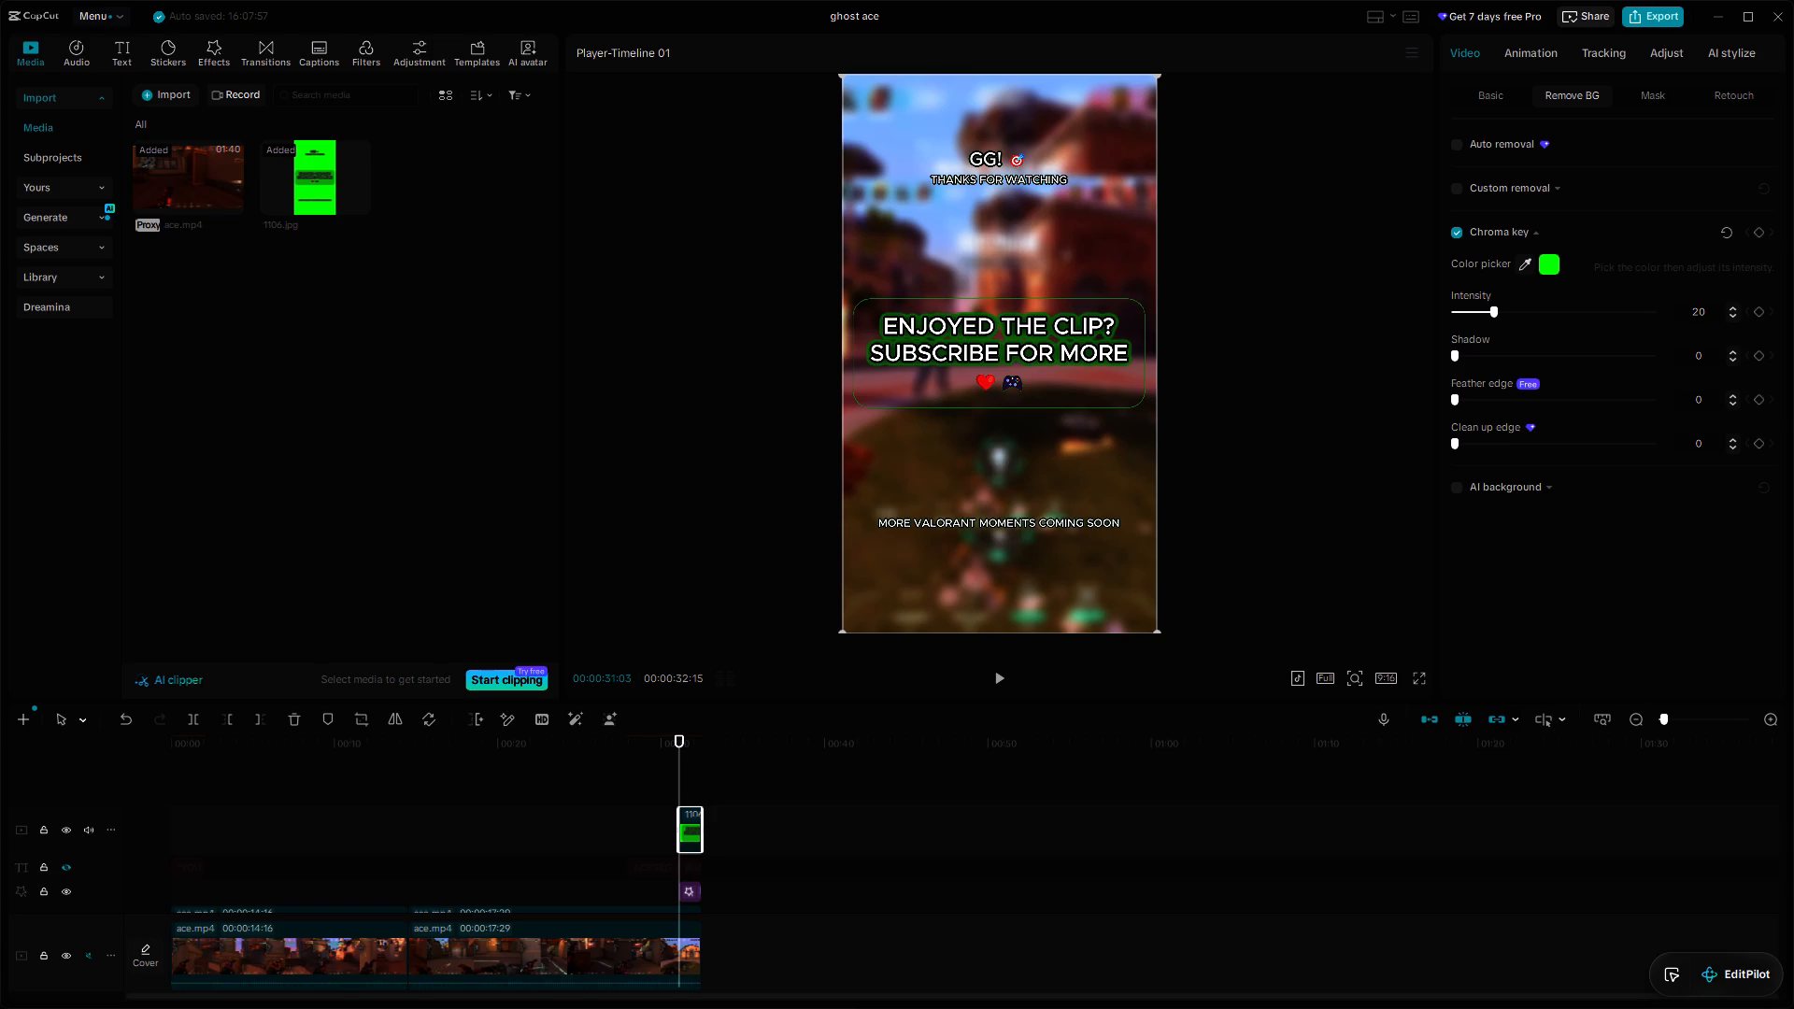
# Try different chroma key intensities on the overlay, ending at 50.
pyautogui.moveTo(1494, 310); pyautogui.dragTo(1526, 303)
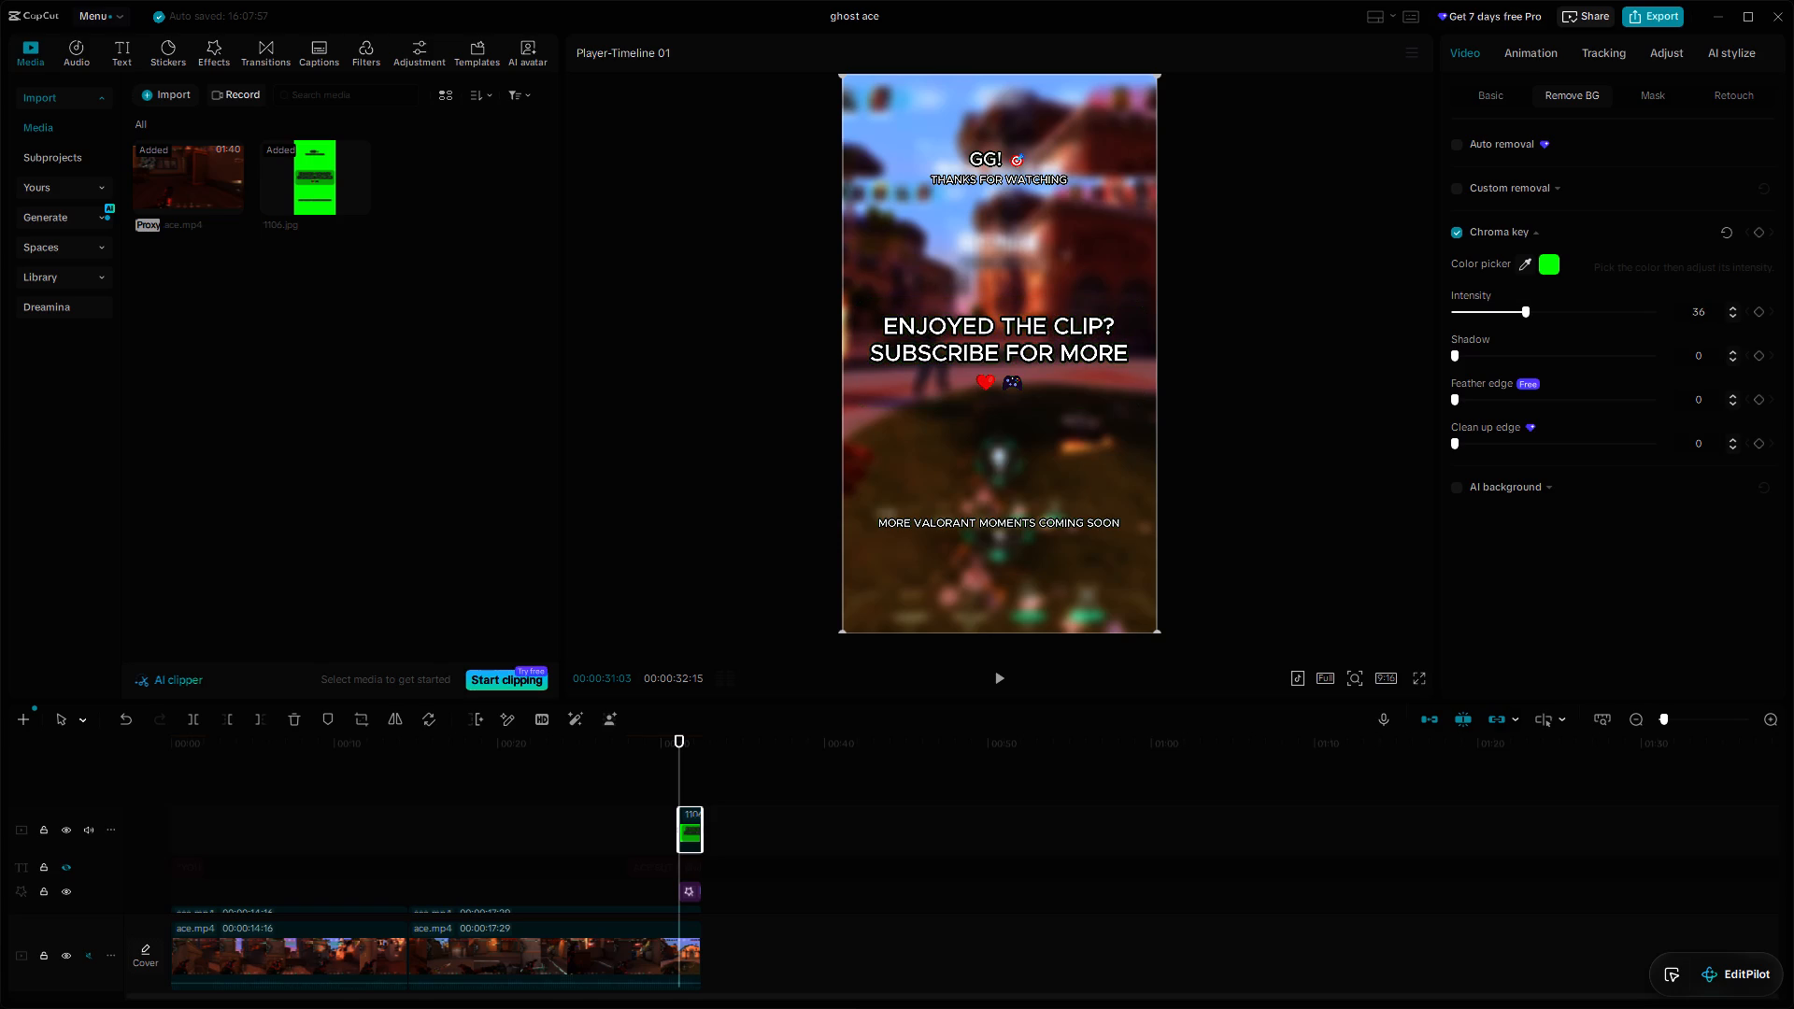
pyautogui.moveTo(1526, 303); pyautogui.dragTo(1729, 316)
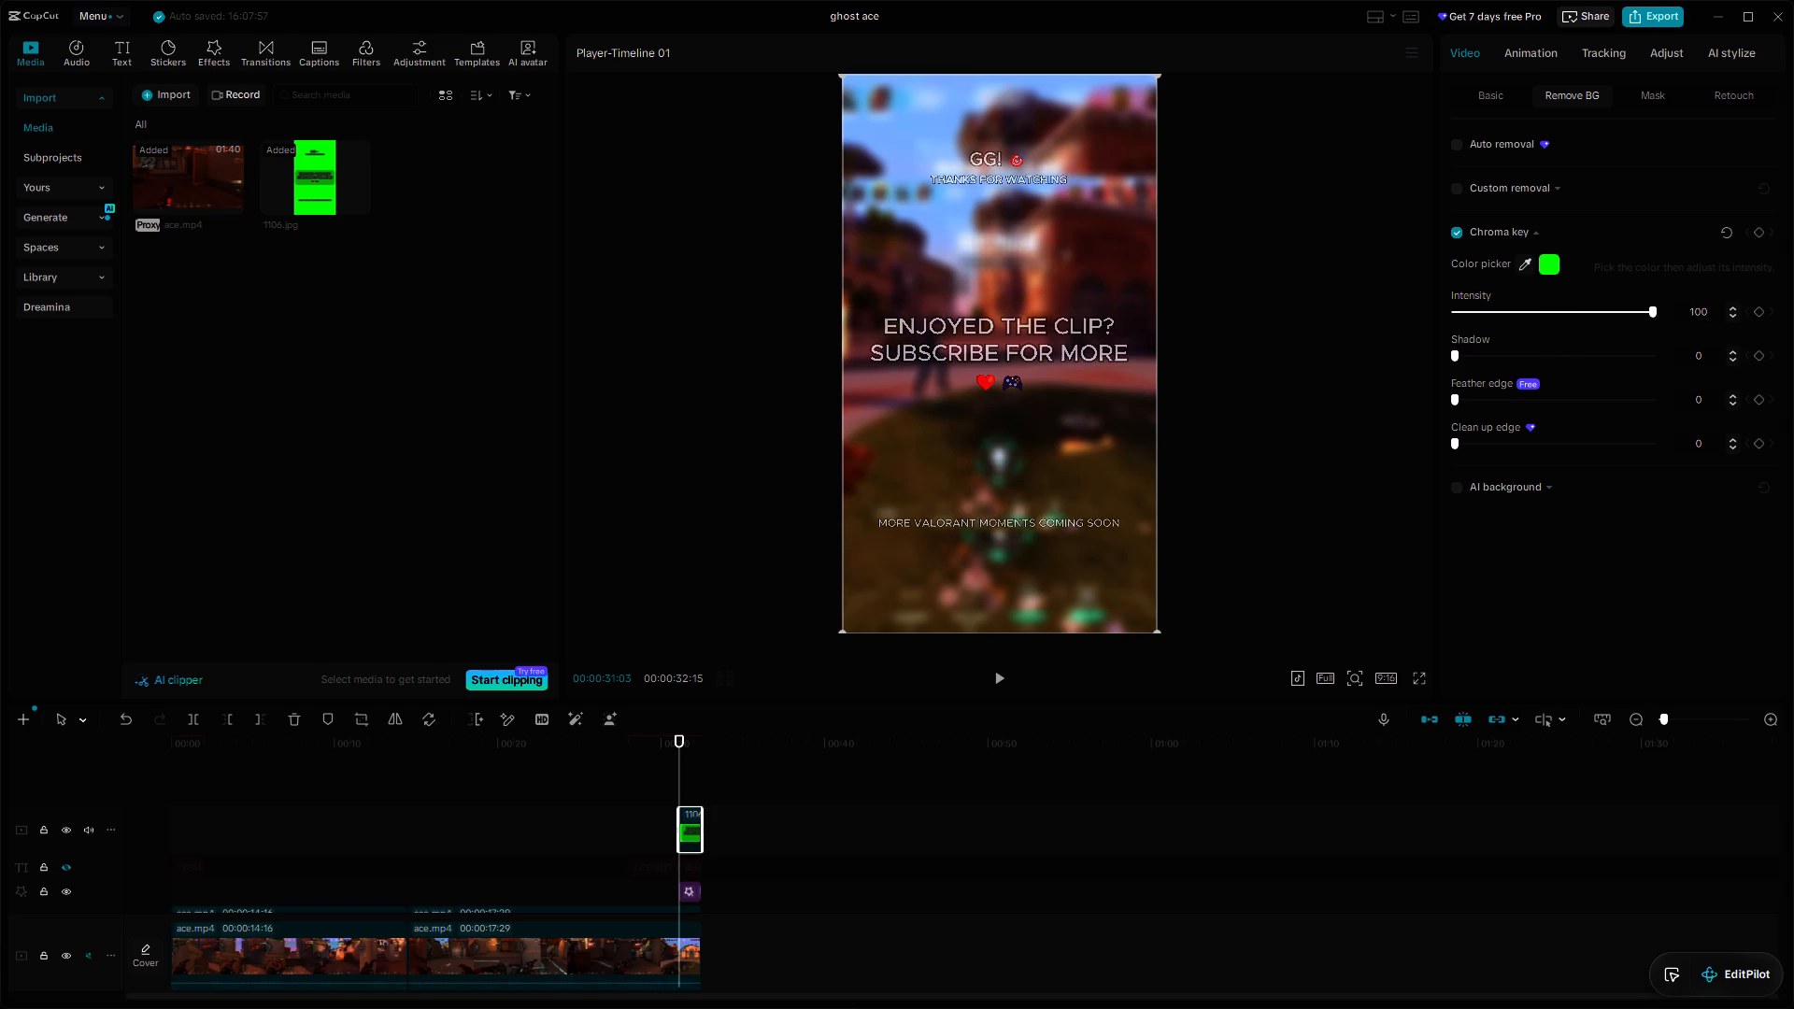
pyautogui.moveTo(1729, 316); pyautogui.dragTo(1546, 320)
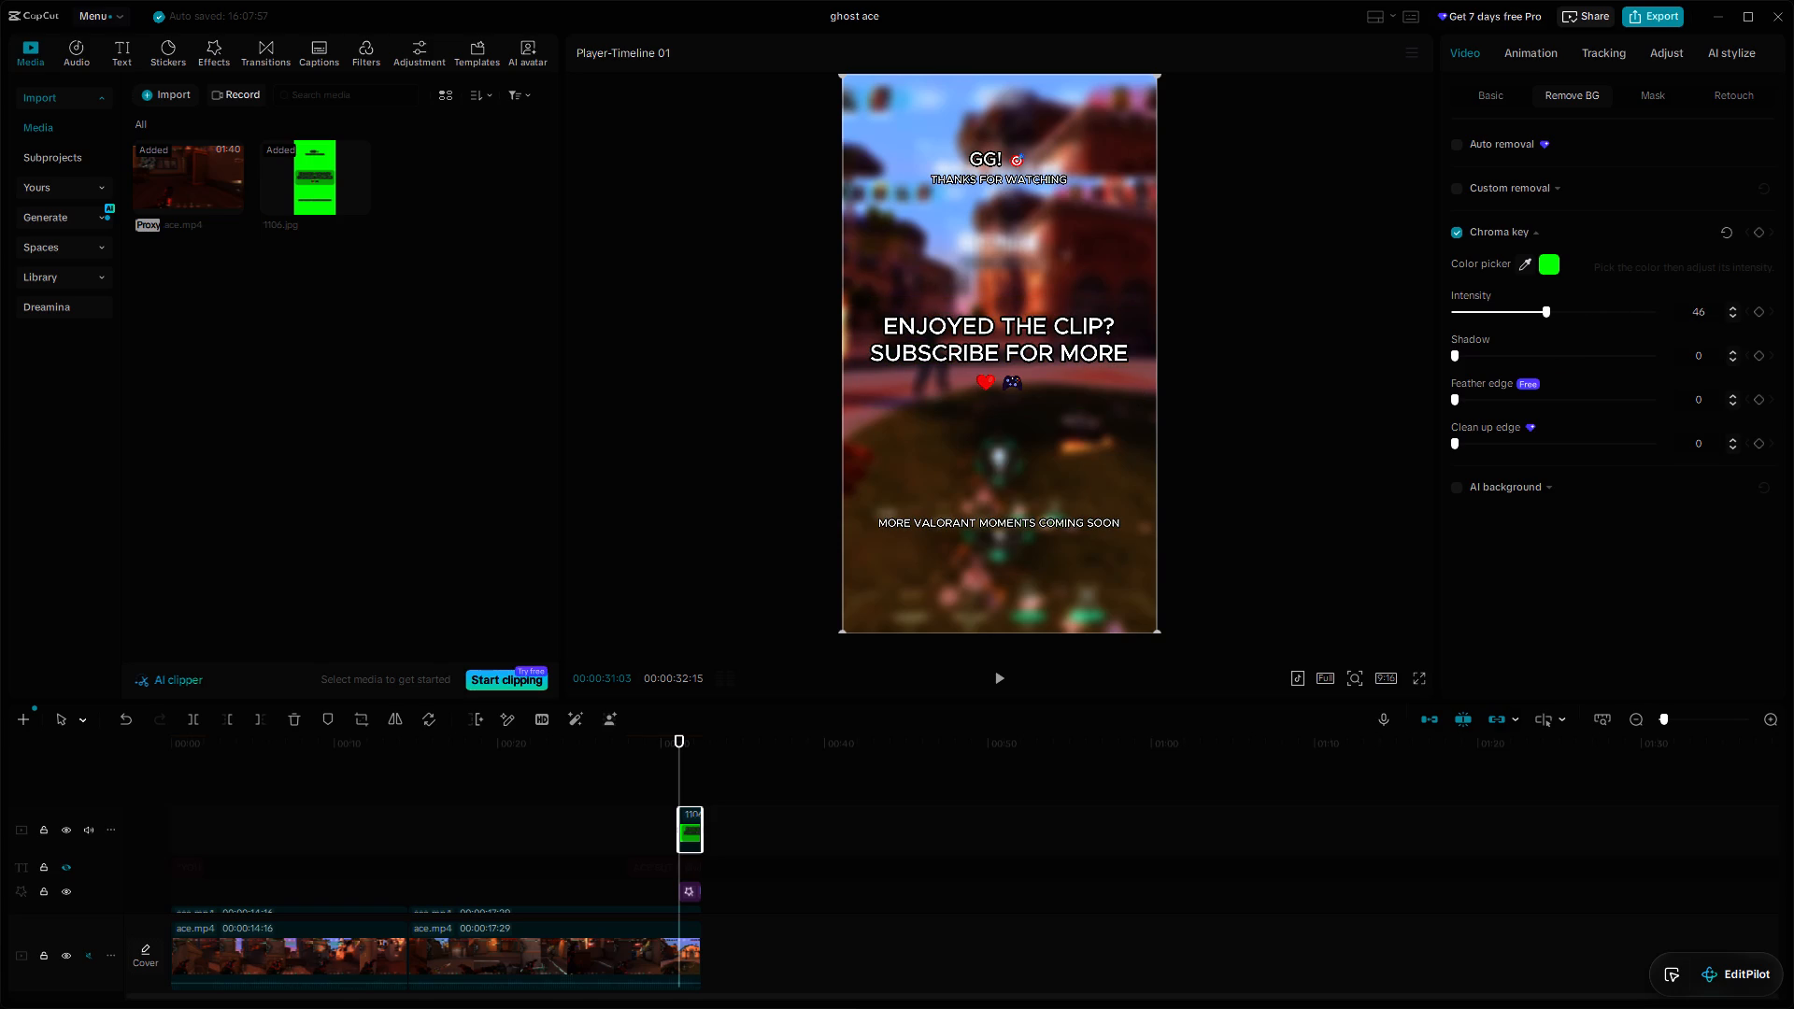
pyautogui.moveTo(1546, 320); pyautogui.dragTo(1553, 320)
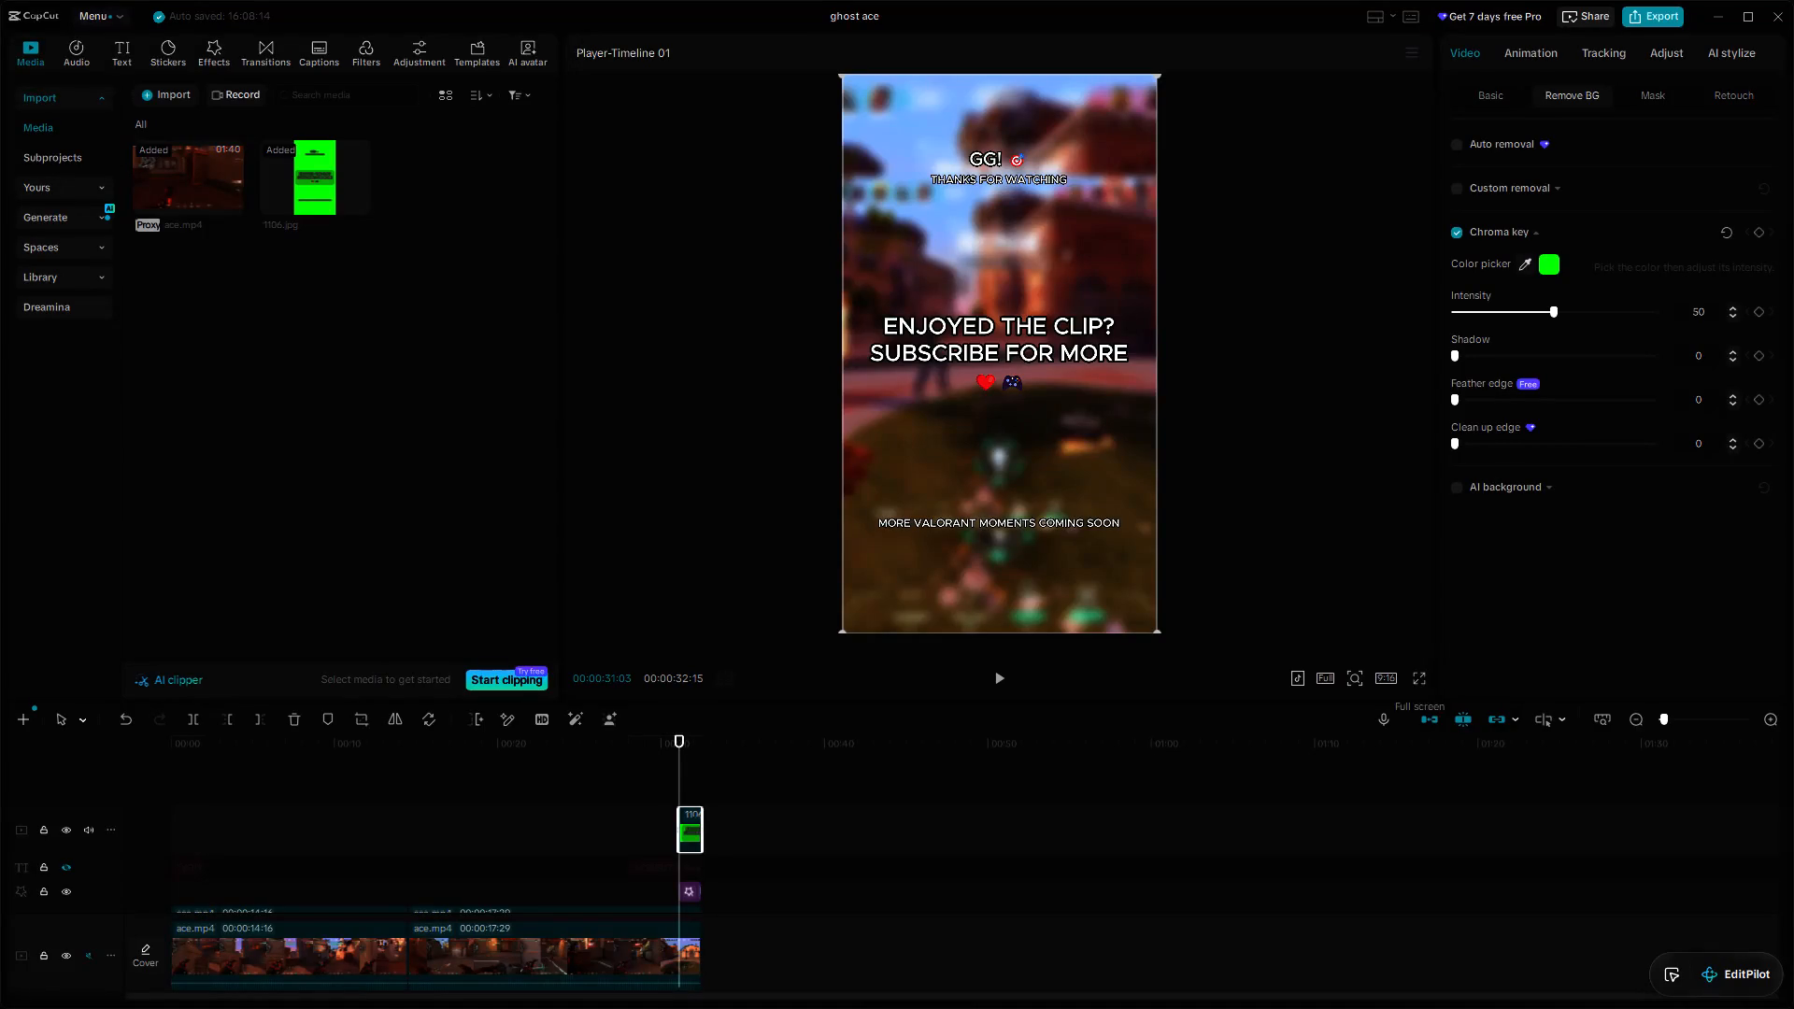
# Play the Short from about 00:00:17 to its end and examine the keyed ending screen in full screen.
pyautogui.click(1209, 763)
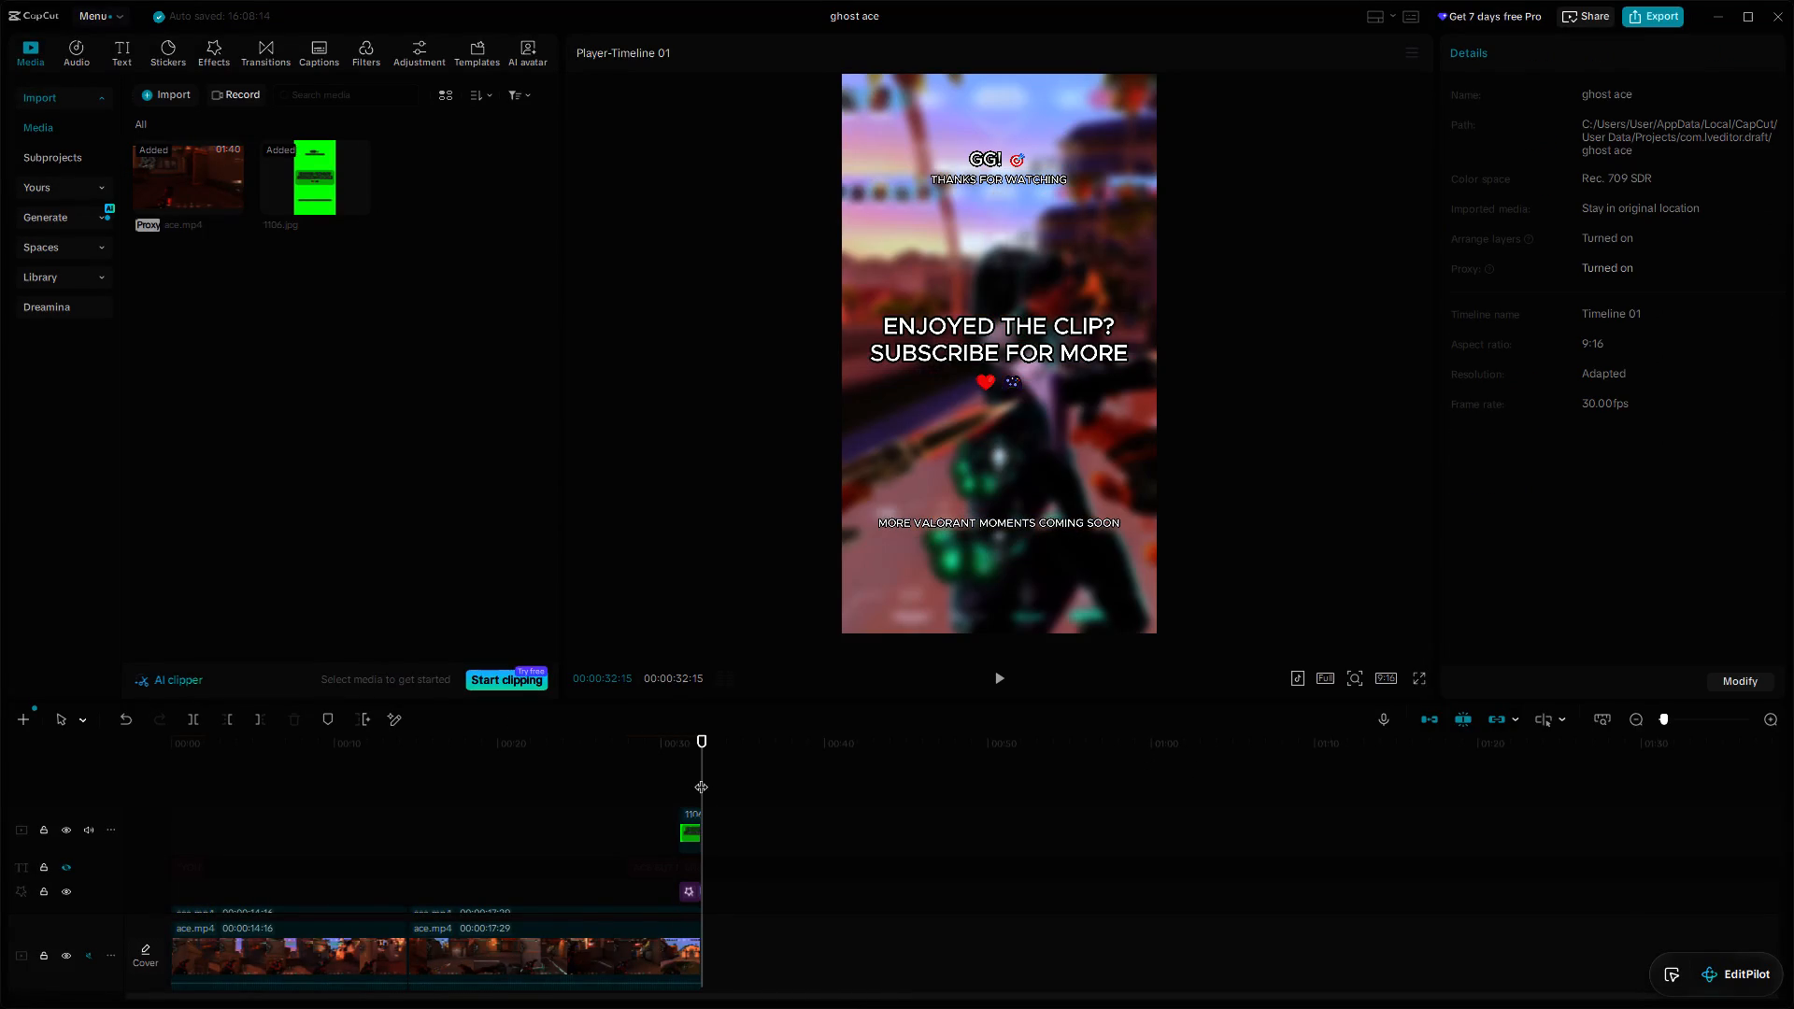
pyautogui.moveTo(701, 777); pyautogui.dragTo(461, 777)
pyautogui.click(1002, 681)
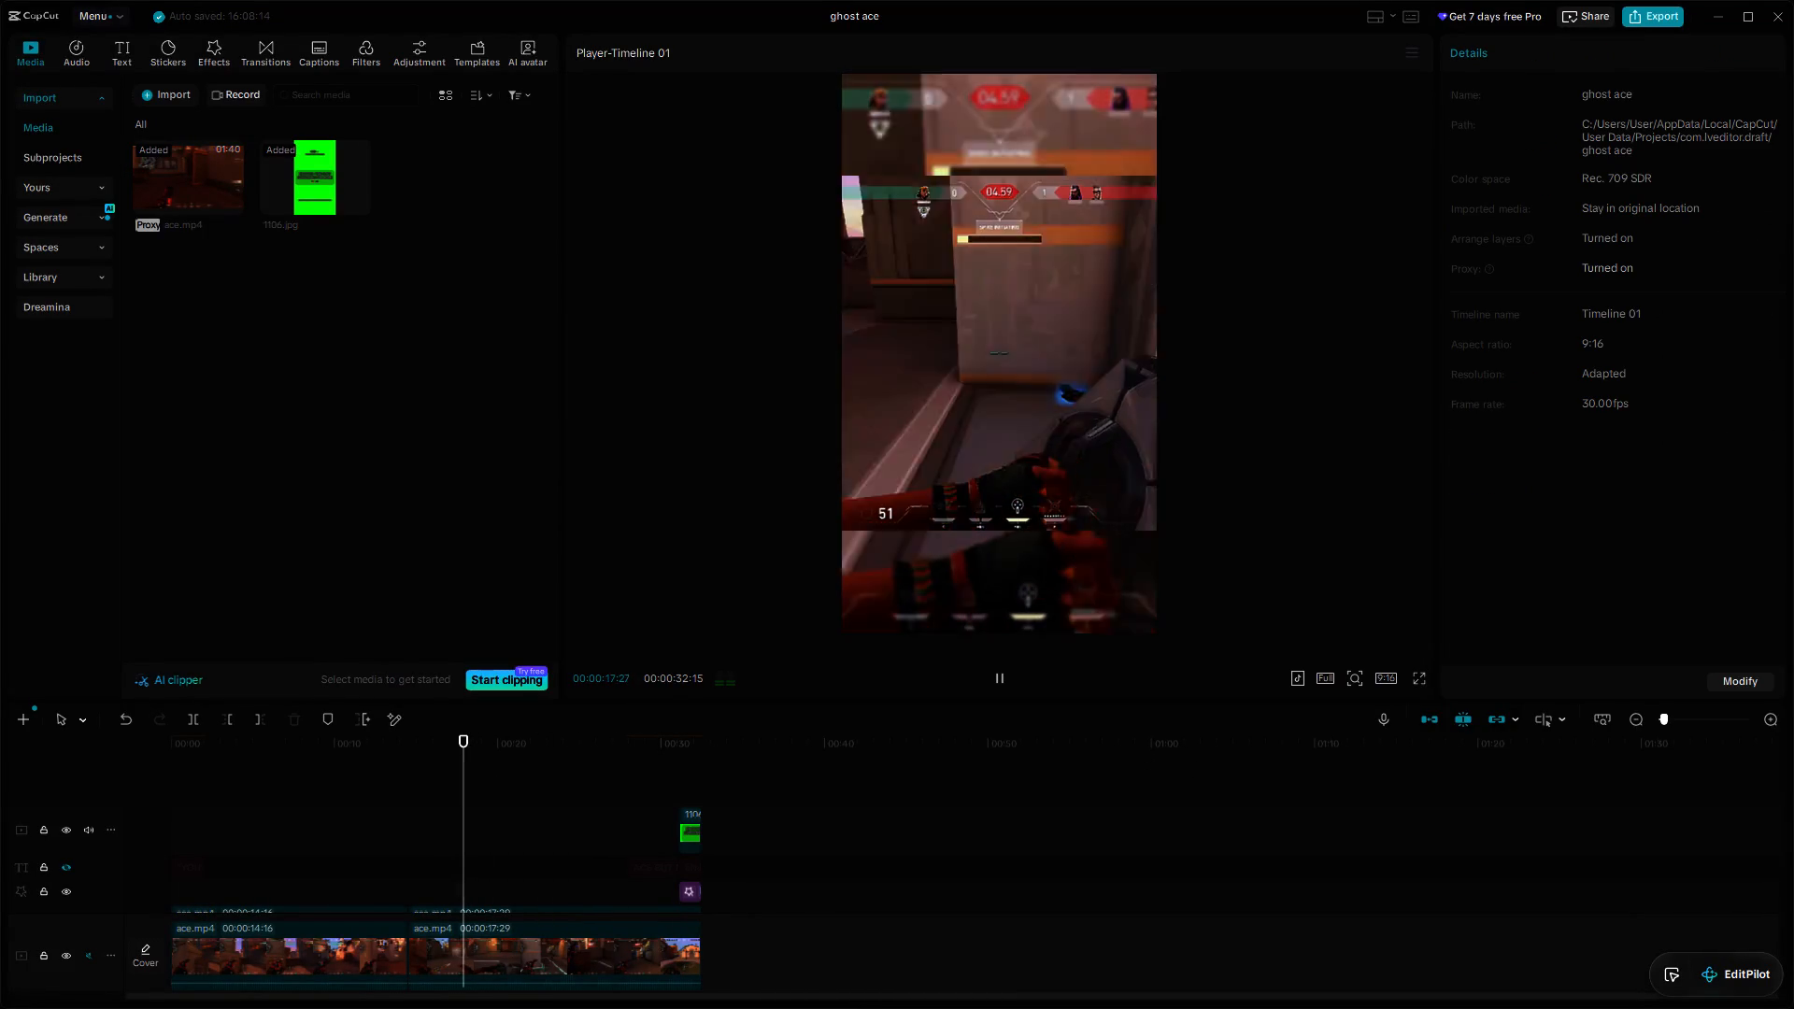
pyautogui.click(1419, 675)
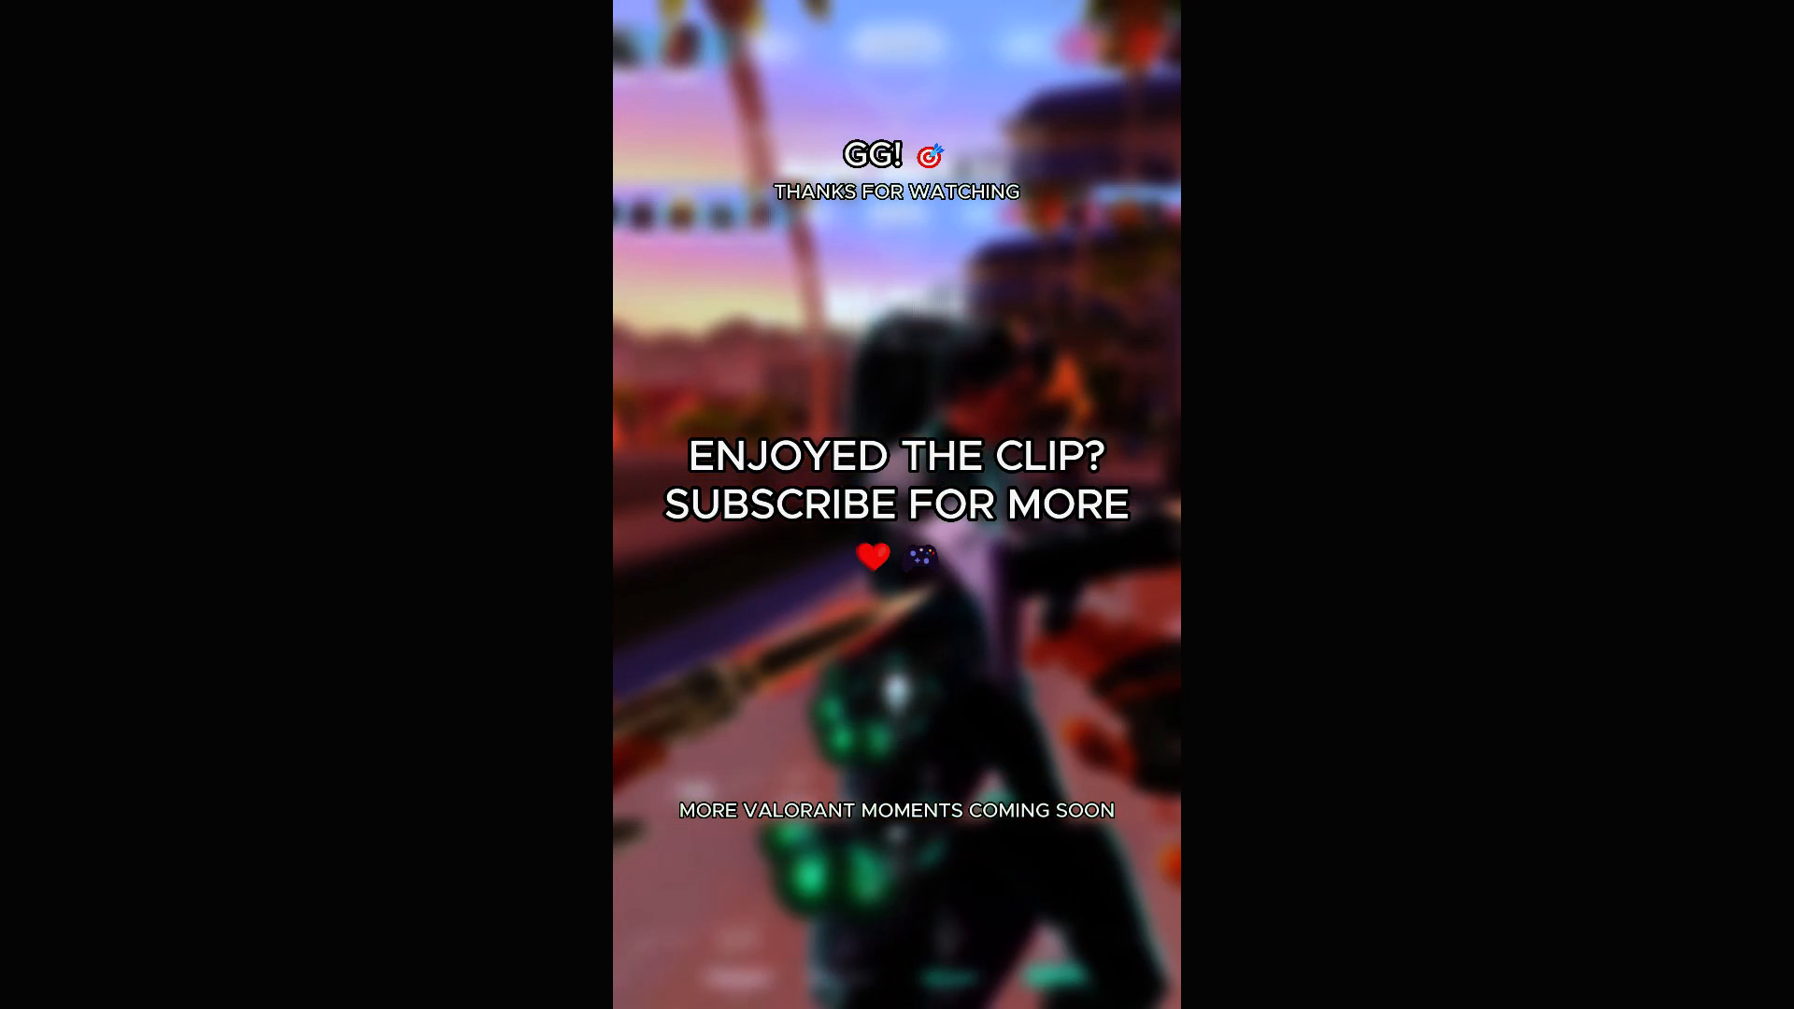
pyautogui.press('Escape')
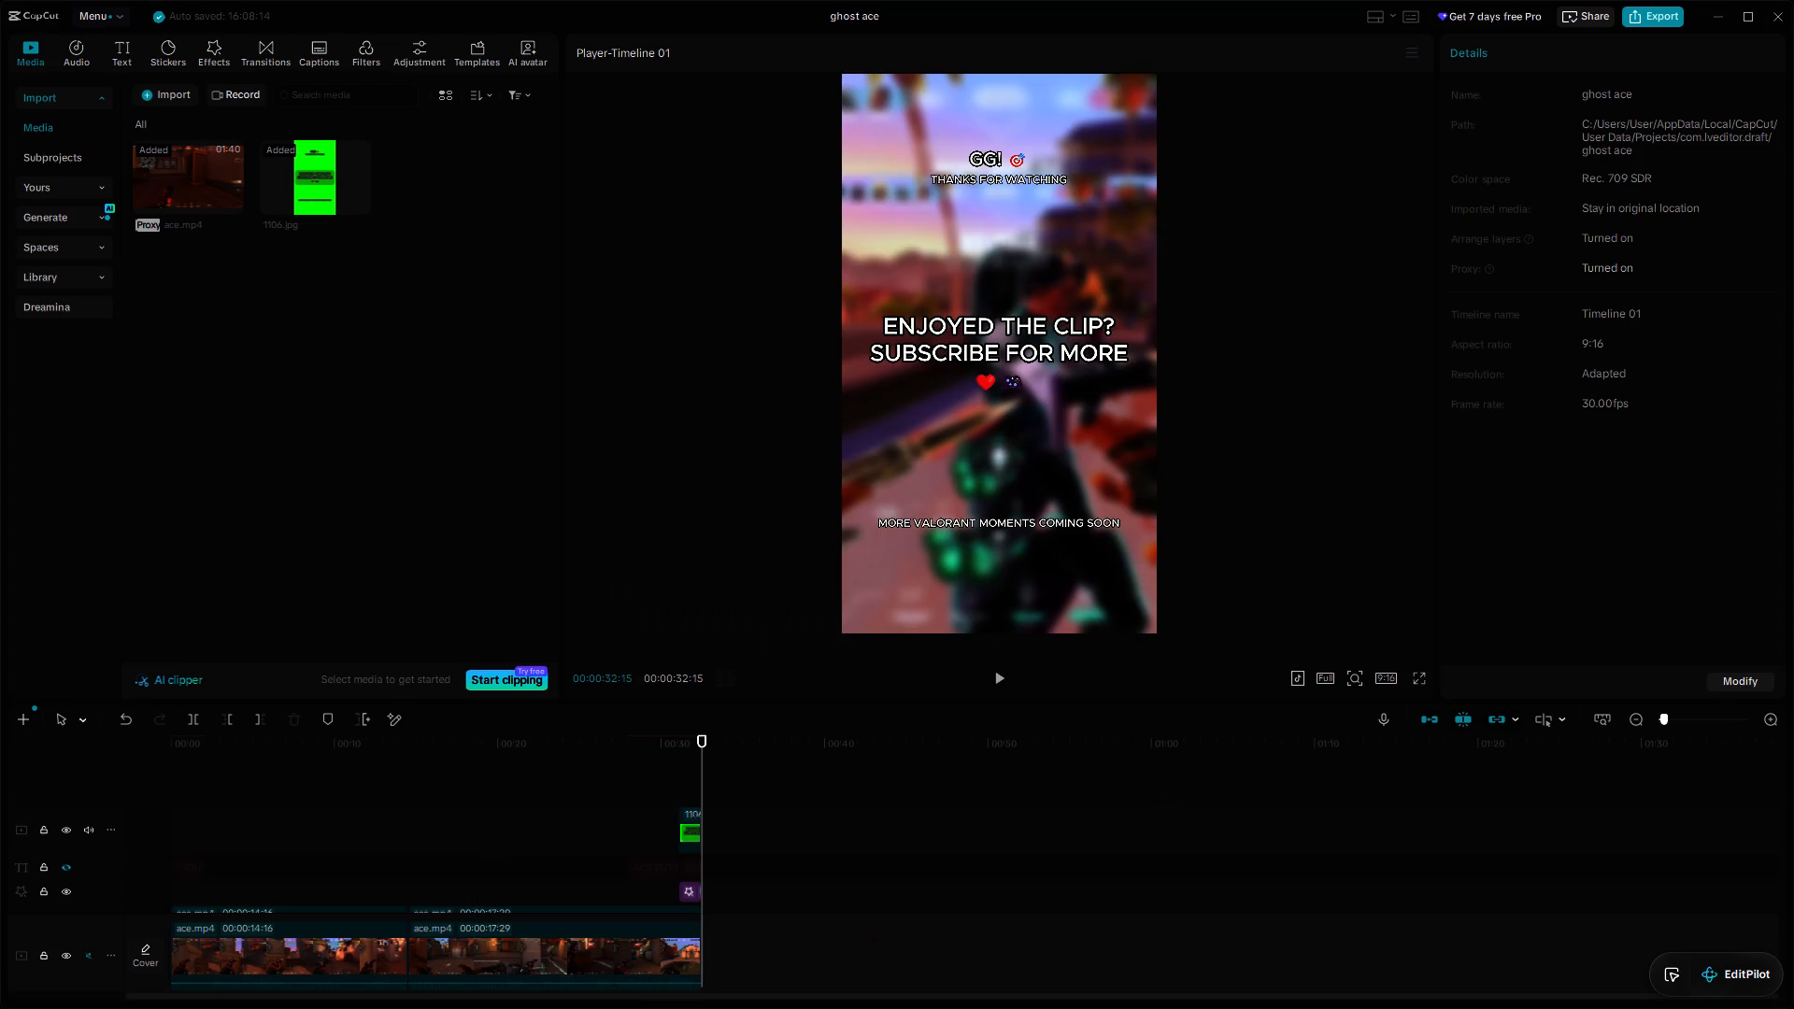
pyautogui.click(702, 769)
pyautogui.click(1418, 675)
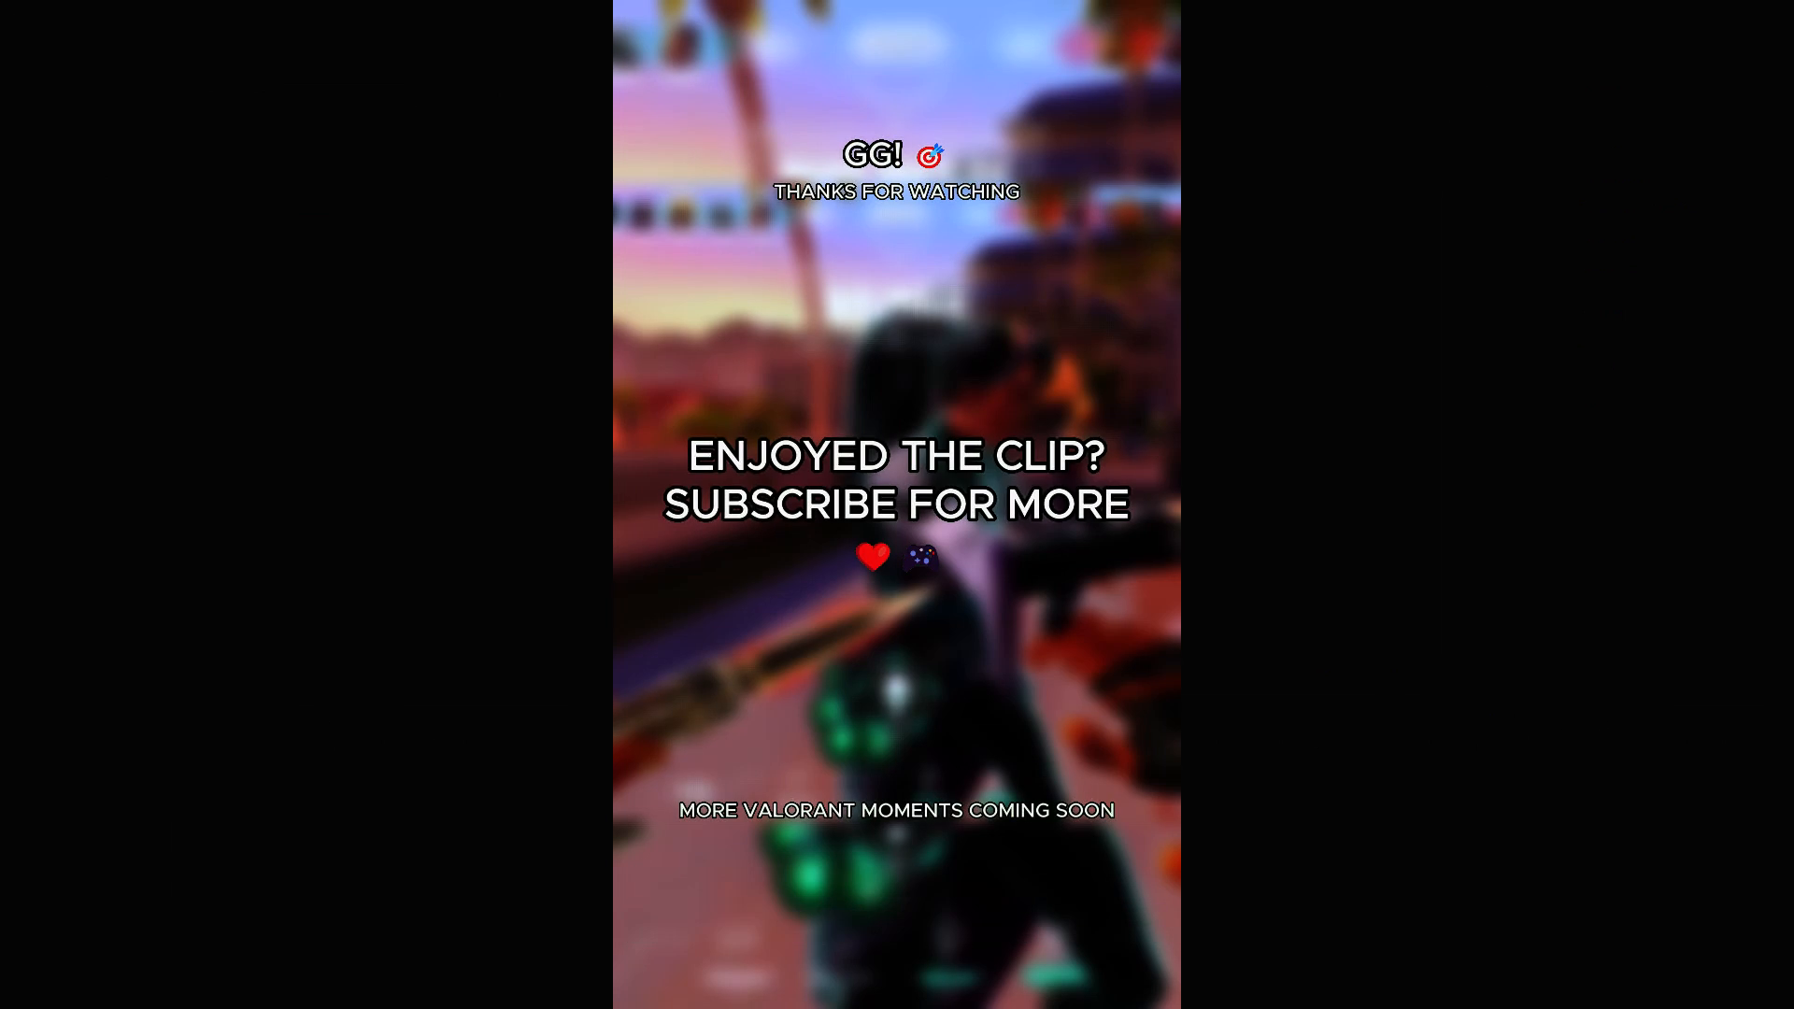
pyautogui.press('Escape')
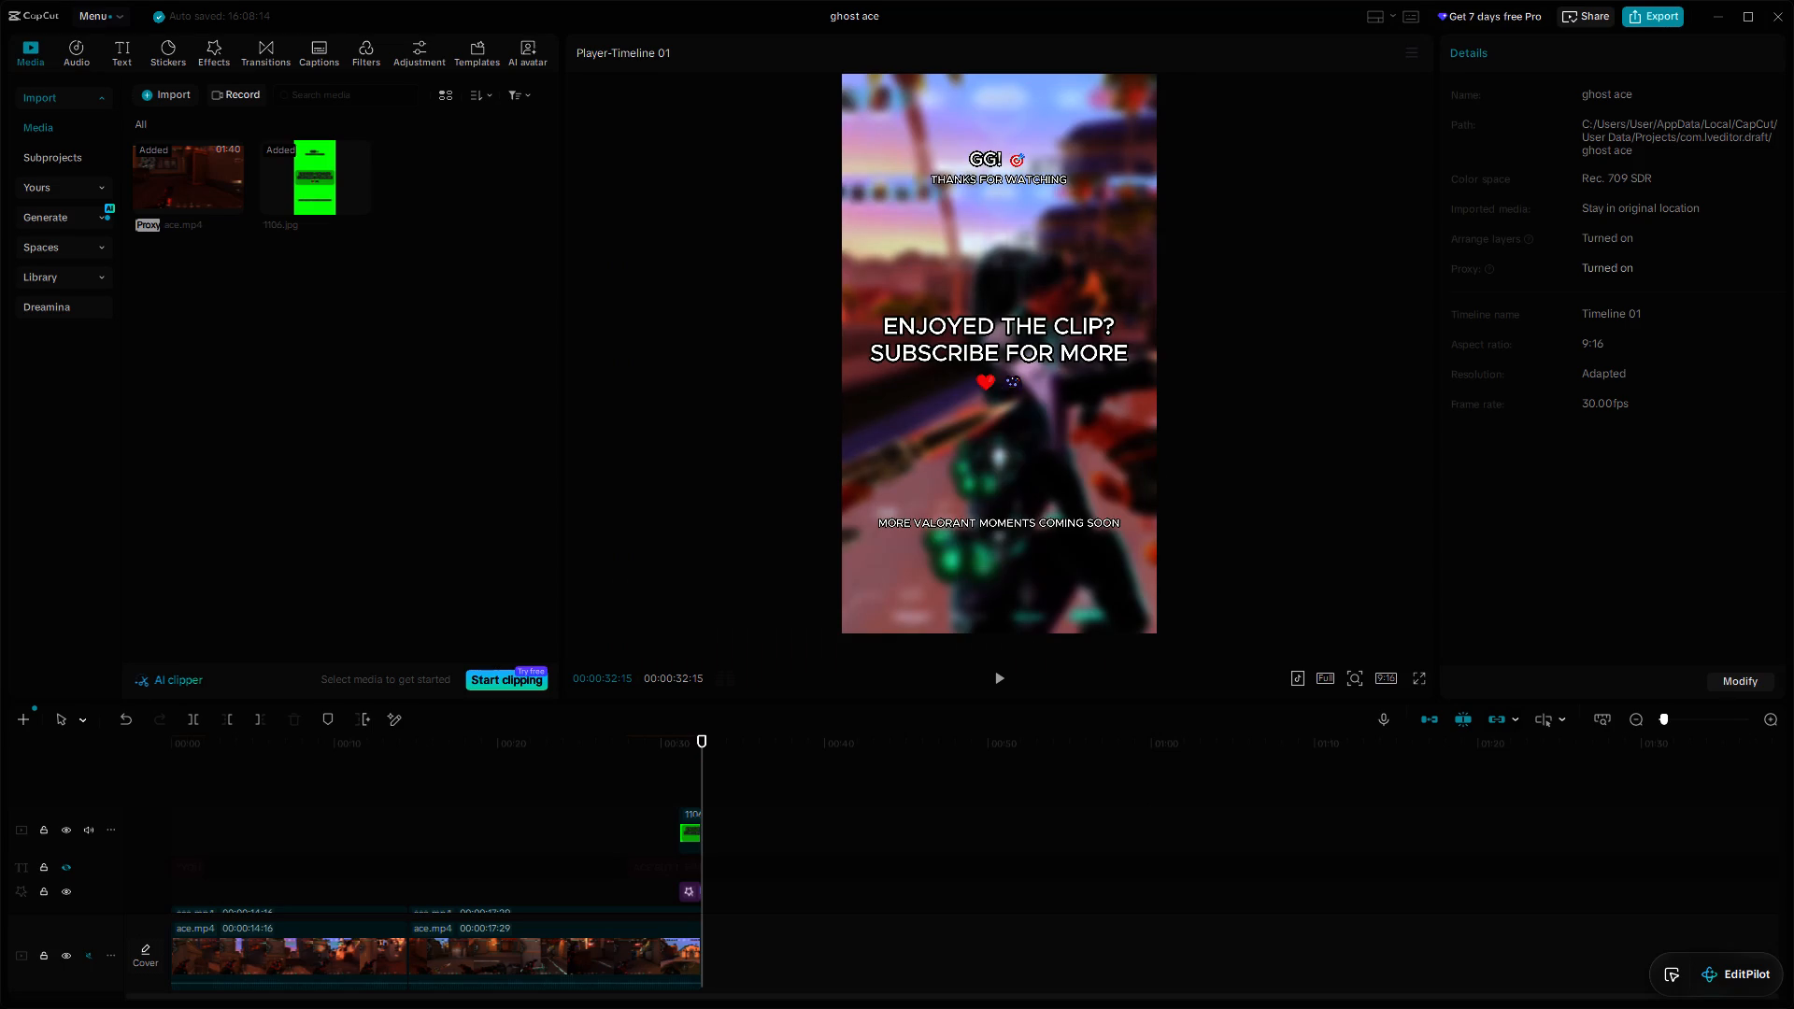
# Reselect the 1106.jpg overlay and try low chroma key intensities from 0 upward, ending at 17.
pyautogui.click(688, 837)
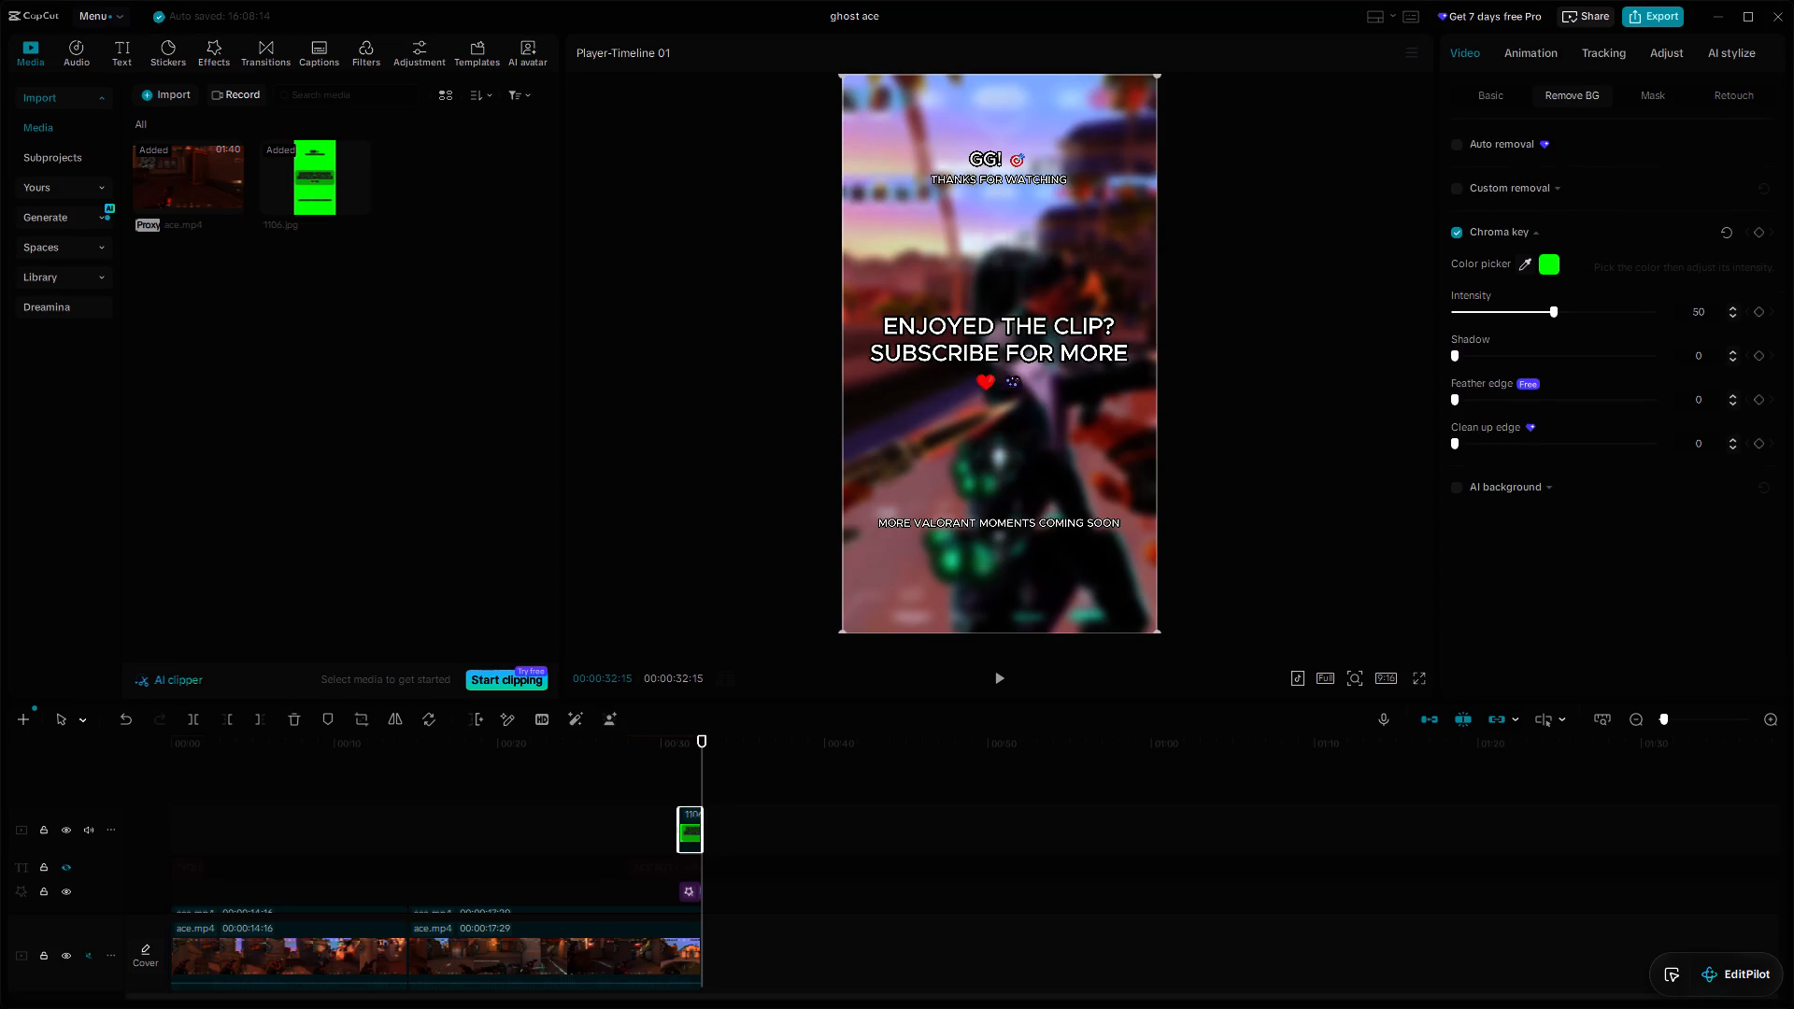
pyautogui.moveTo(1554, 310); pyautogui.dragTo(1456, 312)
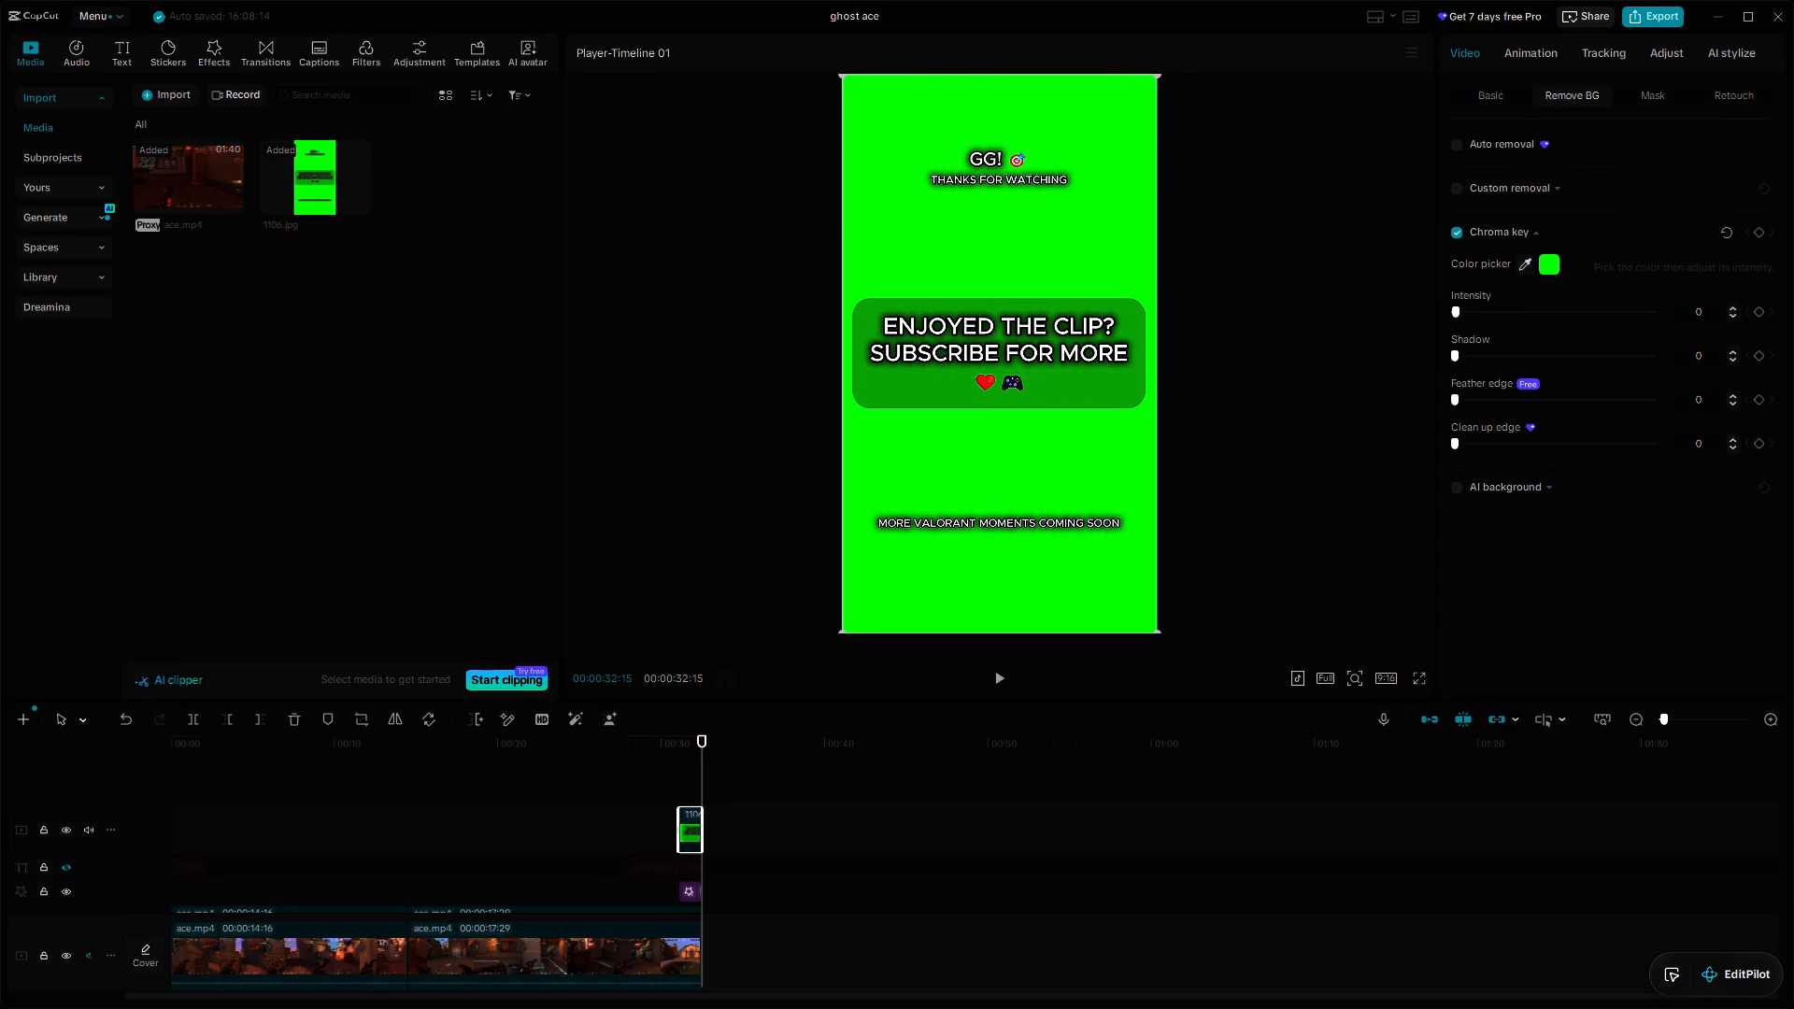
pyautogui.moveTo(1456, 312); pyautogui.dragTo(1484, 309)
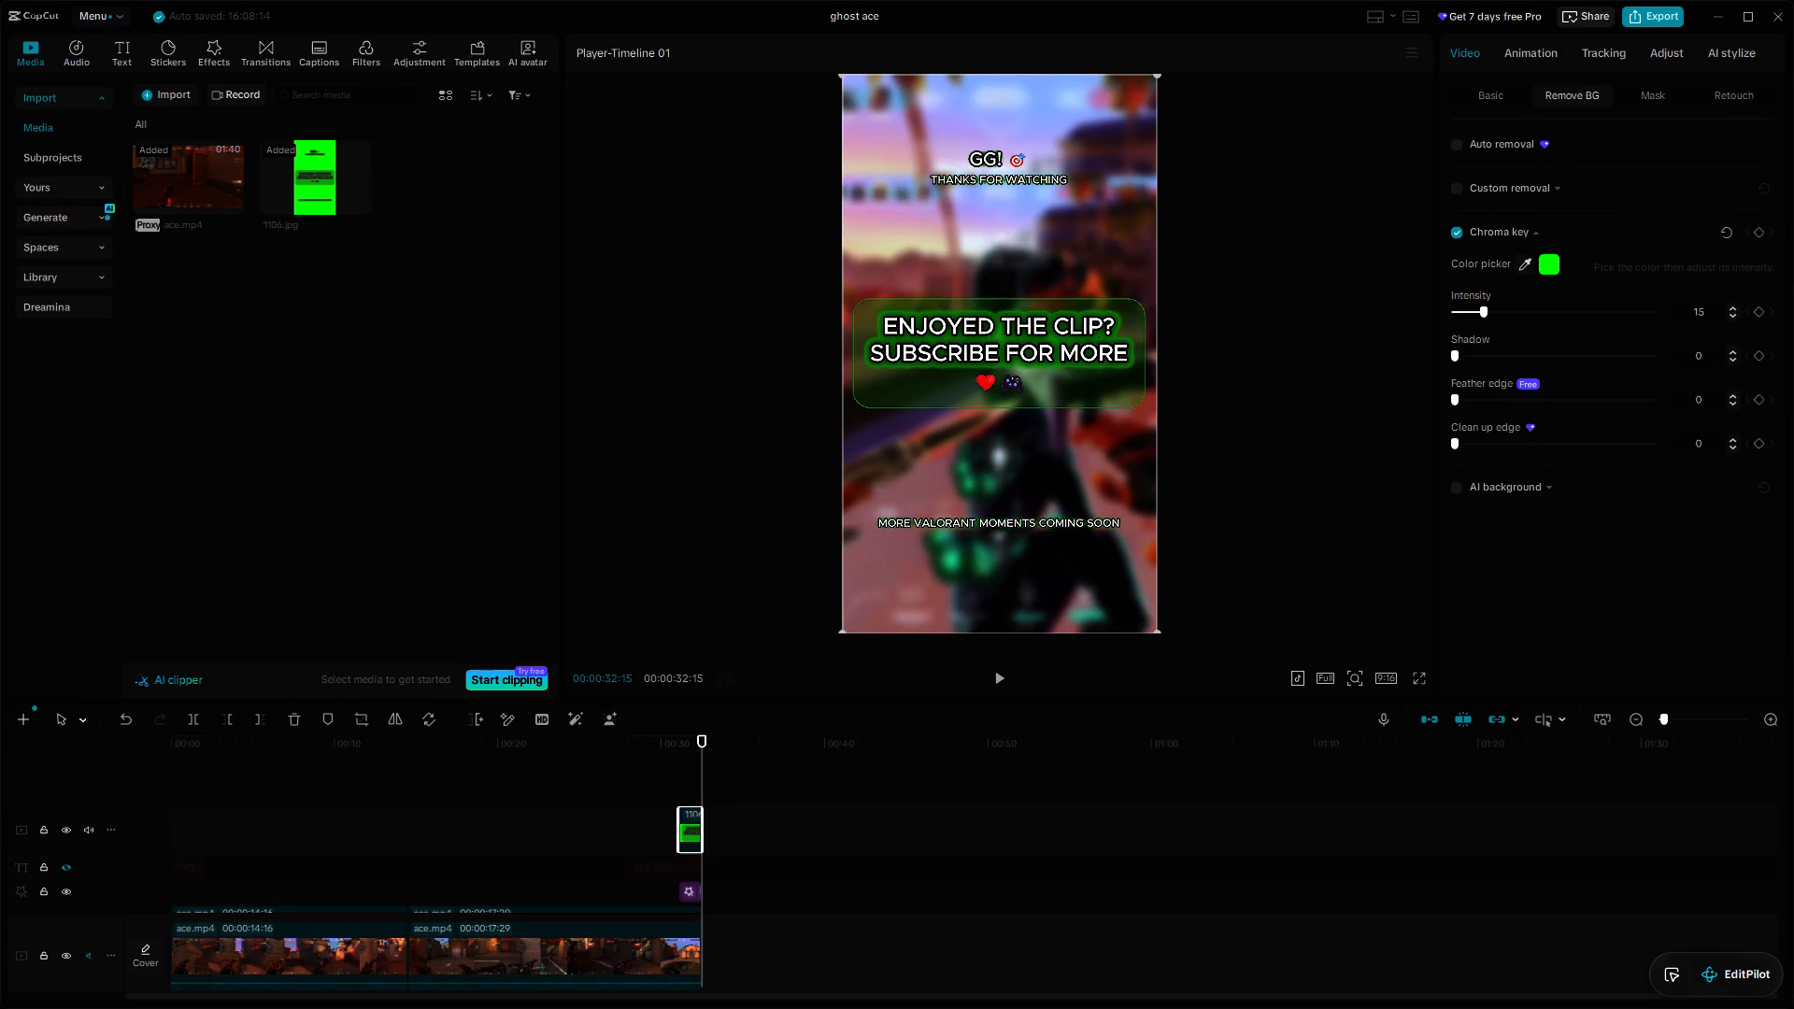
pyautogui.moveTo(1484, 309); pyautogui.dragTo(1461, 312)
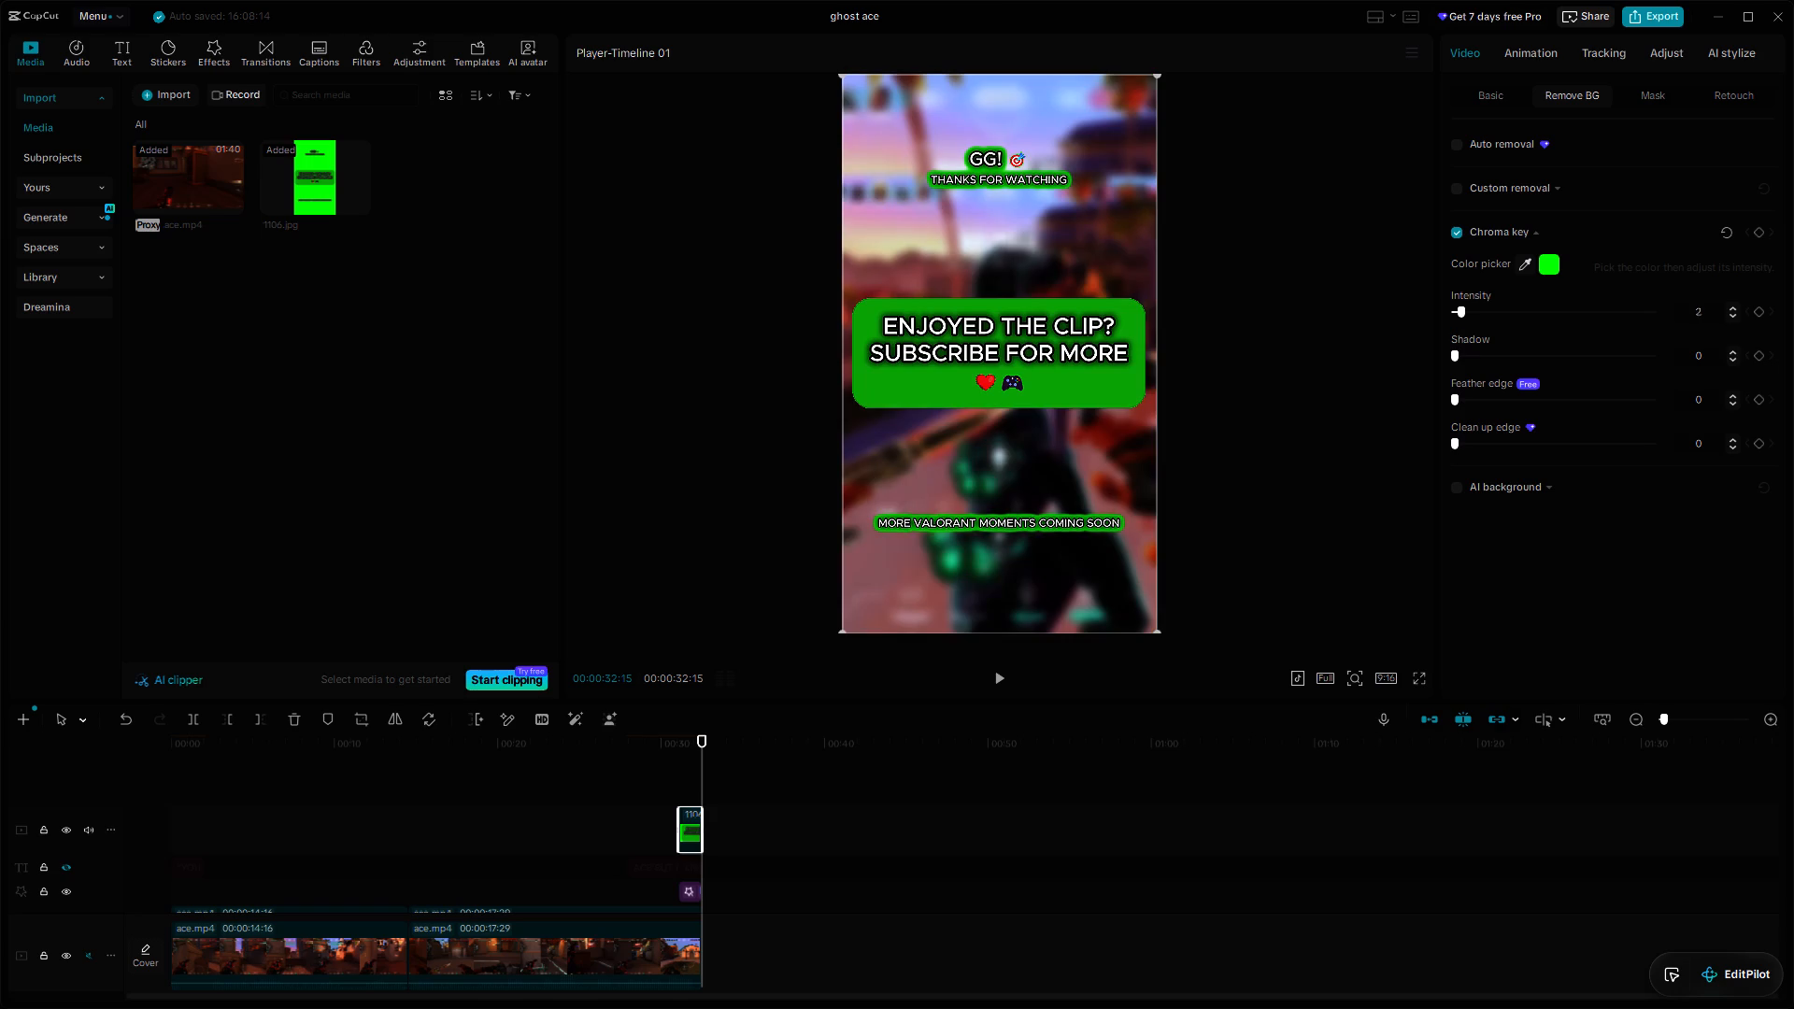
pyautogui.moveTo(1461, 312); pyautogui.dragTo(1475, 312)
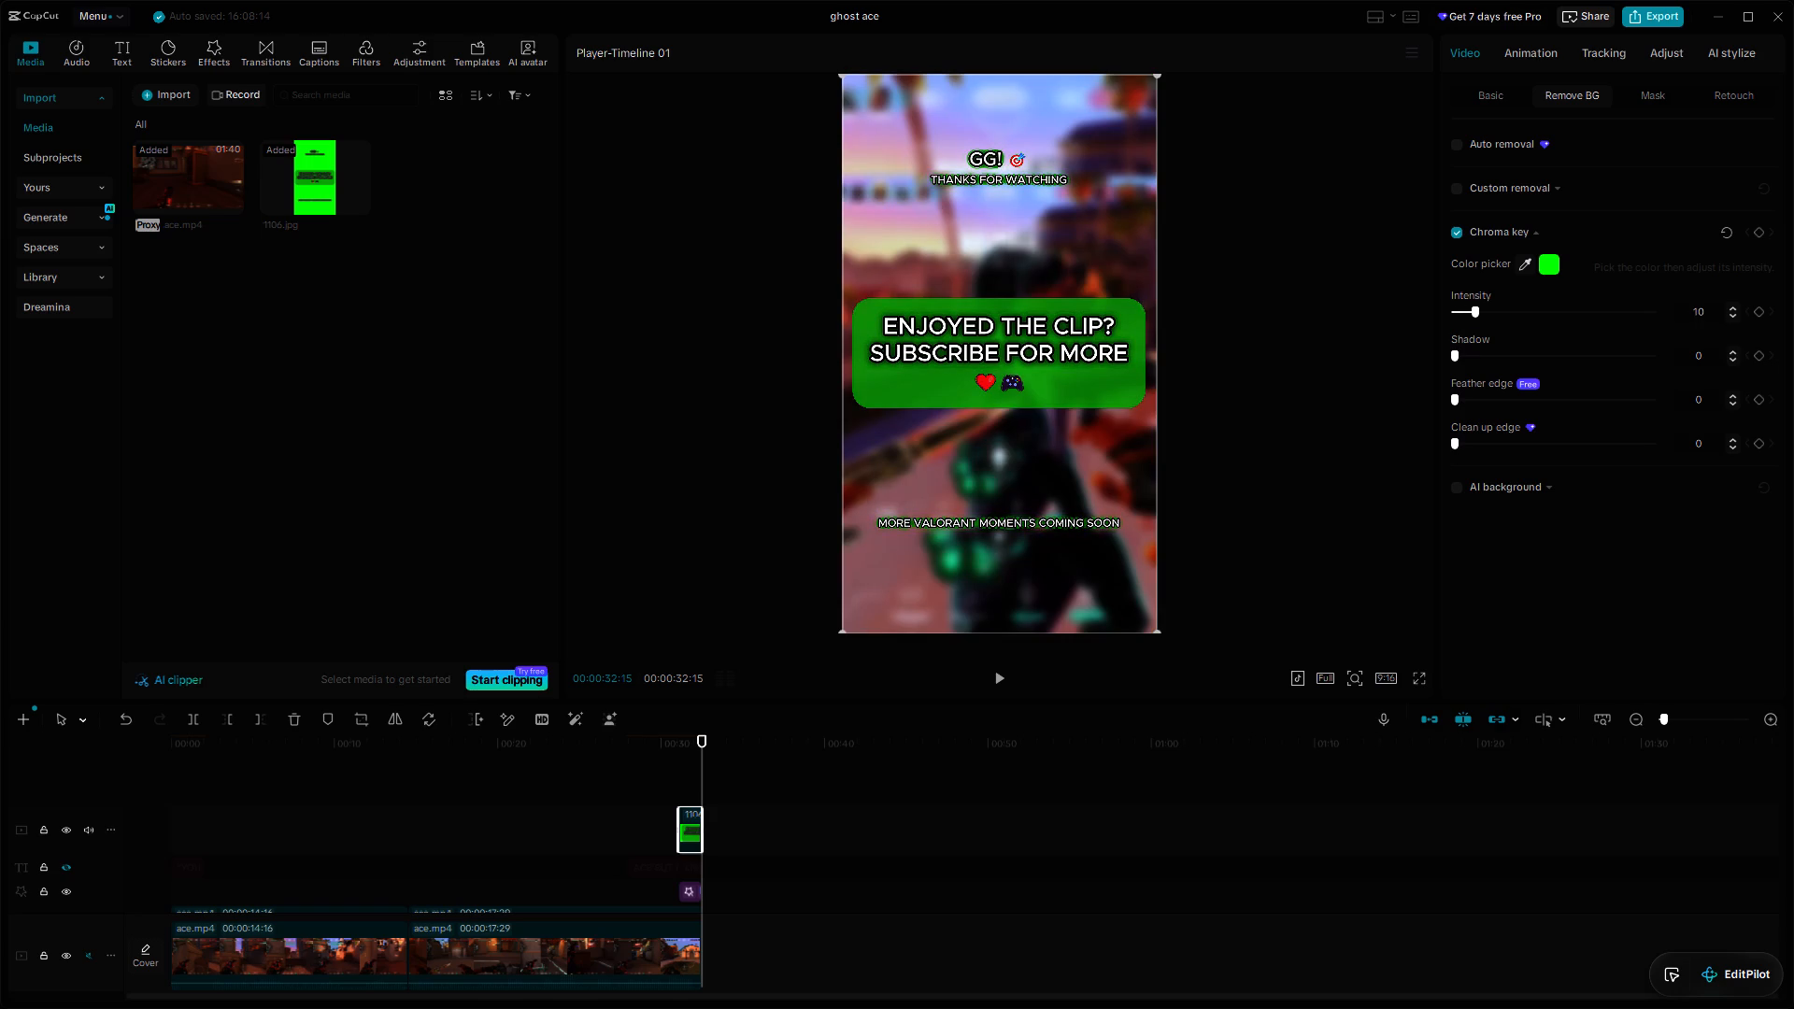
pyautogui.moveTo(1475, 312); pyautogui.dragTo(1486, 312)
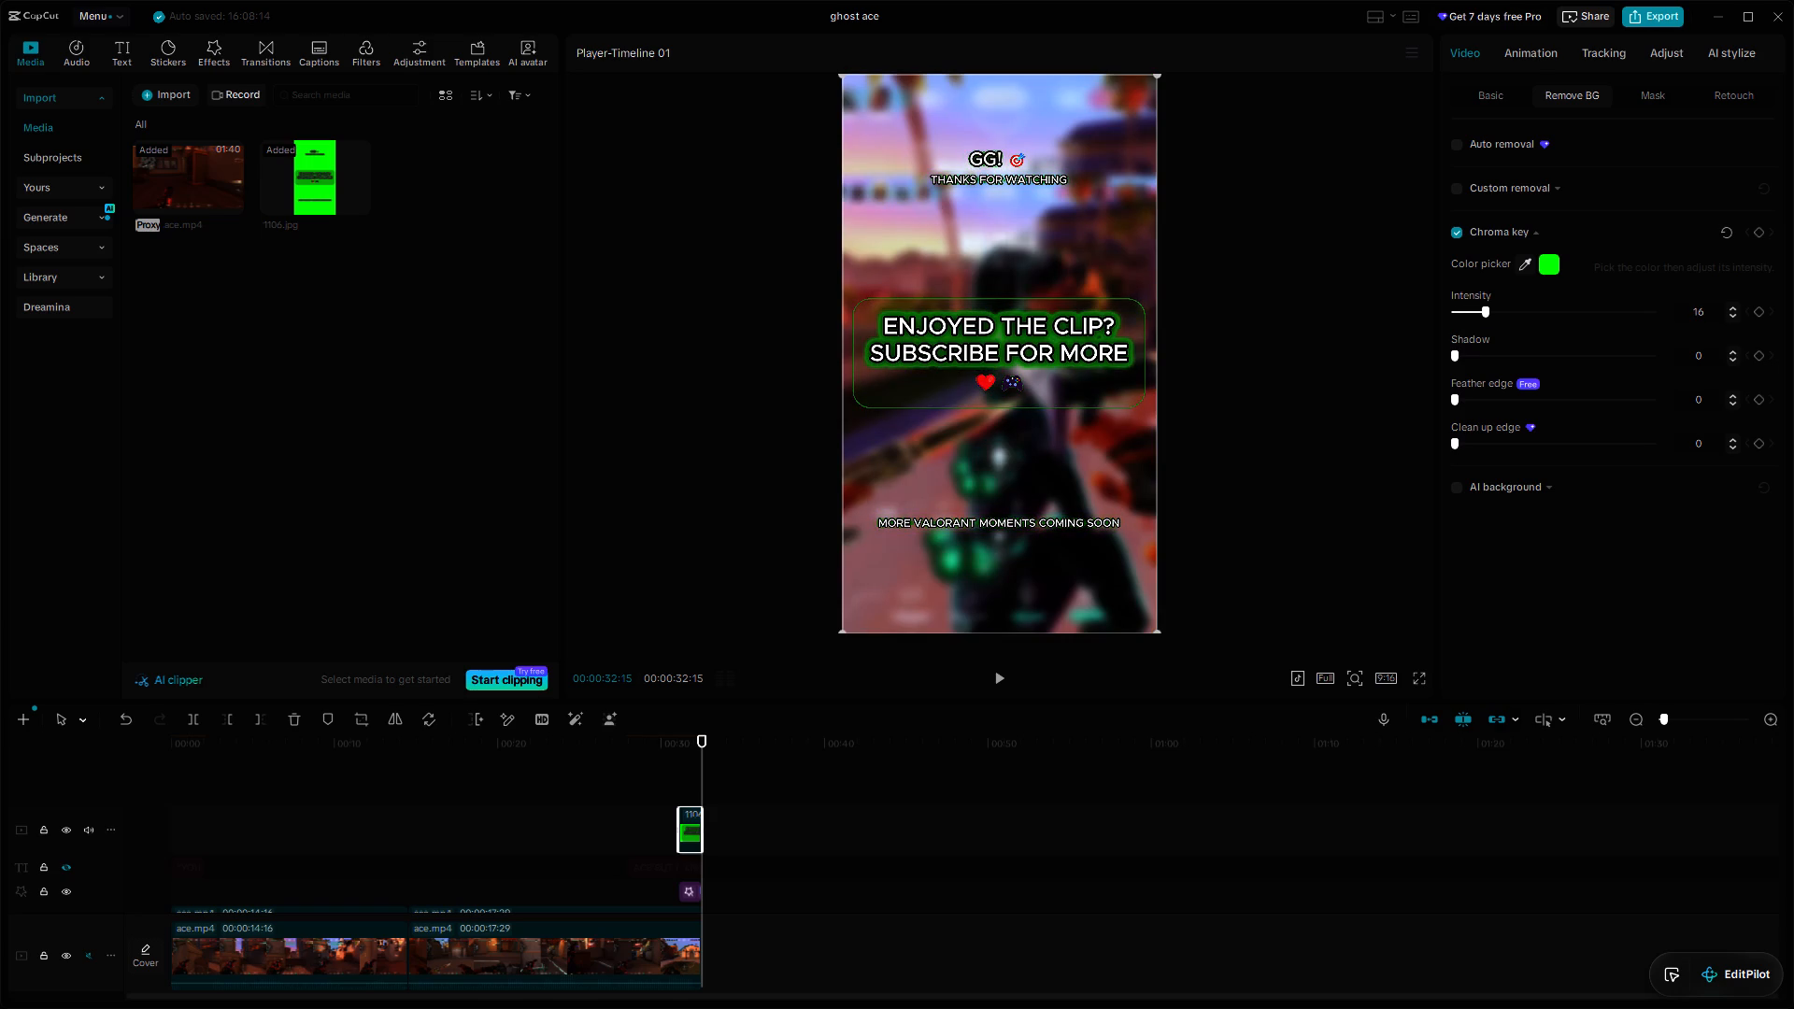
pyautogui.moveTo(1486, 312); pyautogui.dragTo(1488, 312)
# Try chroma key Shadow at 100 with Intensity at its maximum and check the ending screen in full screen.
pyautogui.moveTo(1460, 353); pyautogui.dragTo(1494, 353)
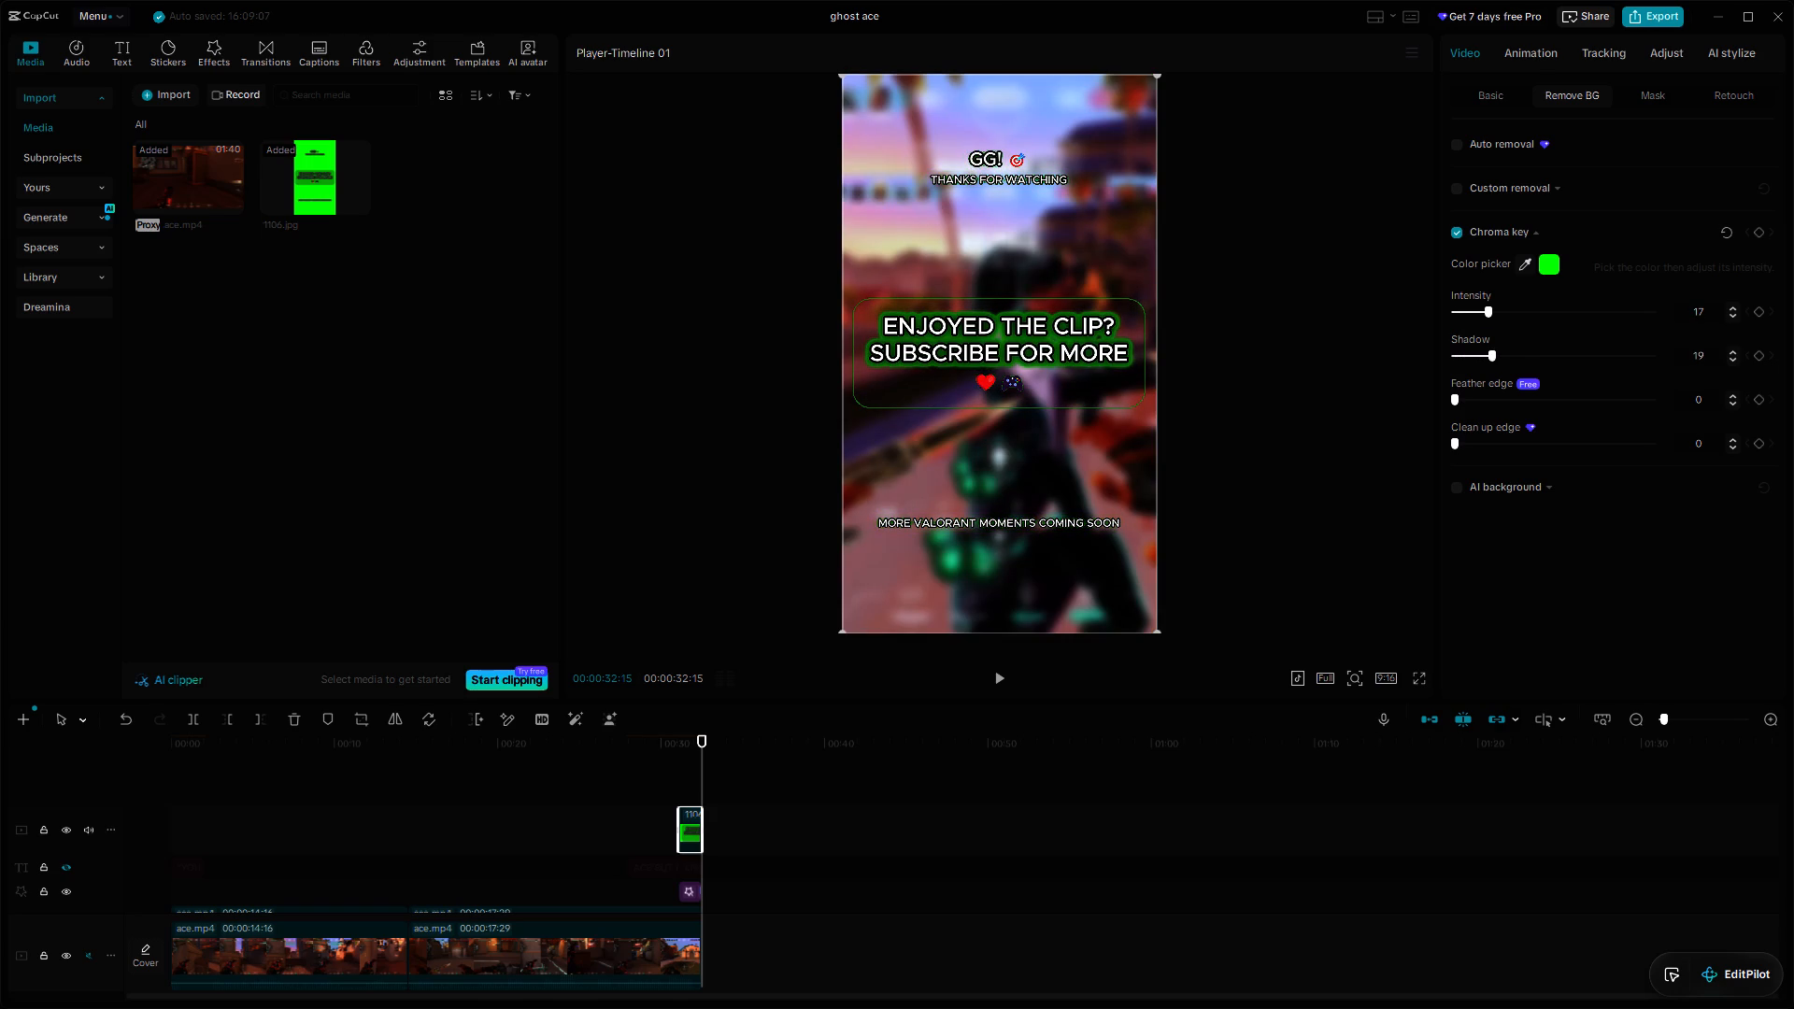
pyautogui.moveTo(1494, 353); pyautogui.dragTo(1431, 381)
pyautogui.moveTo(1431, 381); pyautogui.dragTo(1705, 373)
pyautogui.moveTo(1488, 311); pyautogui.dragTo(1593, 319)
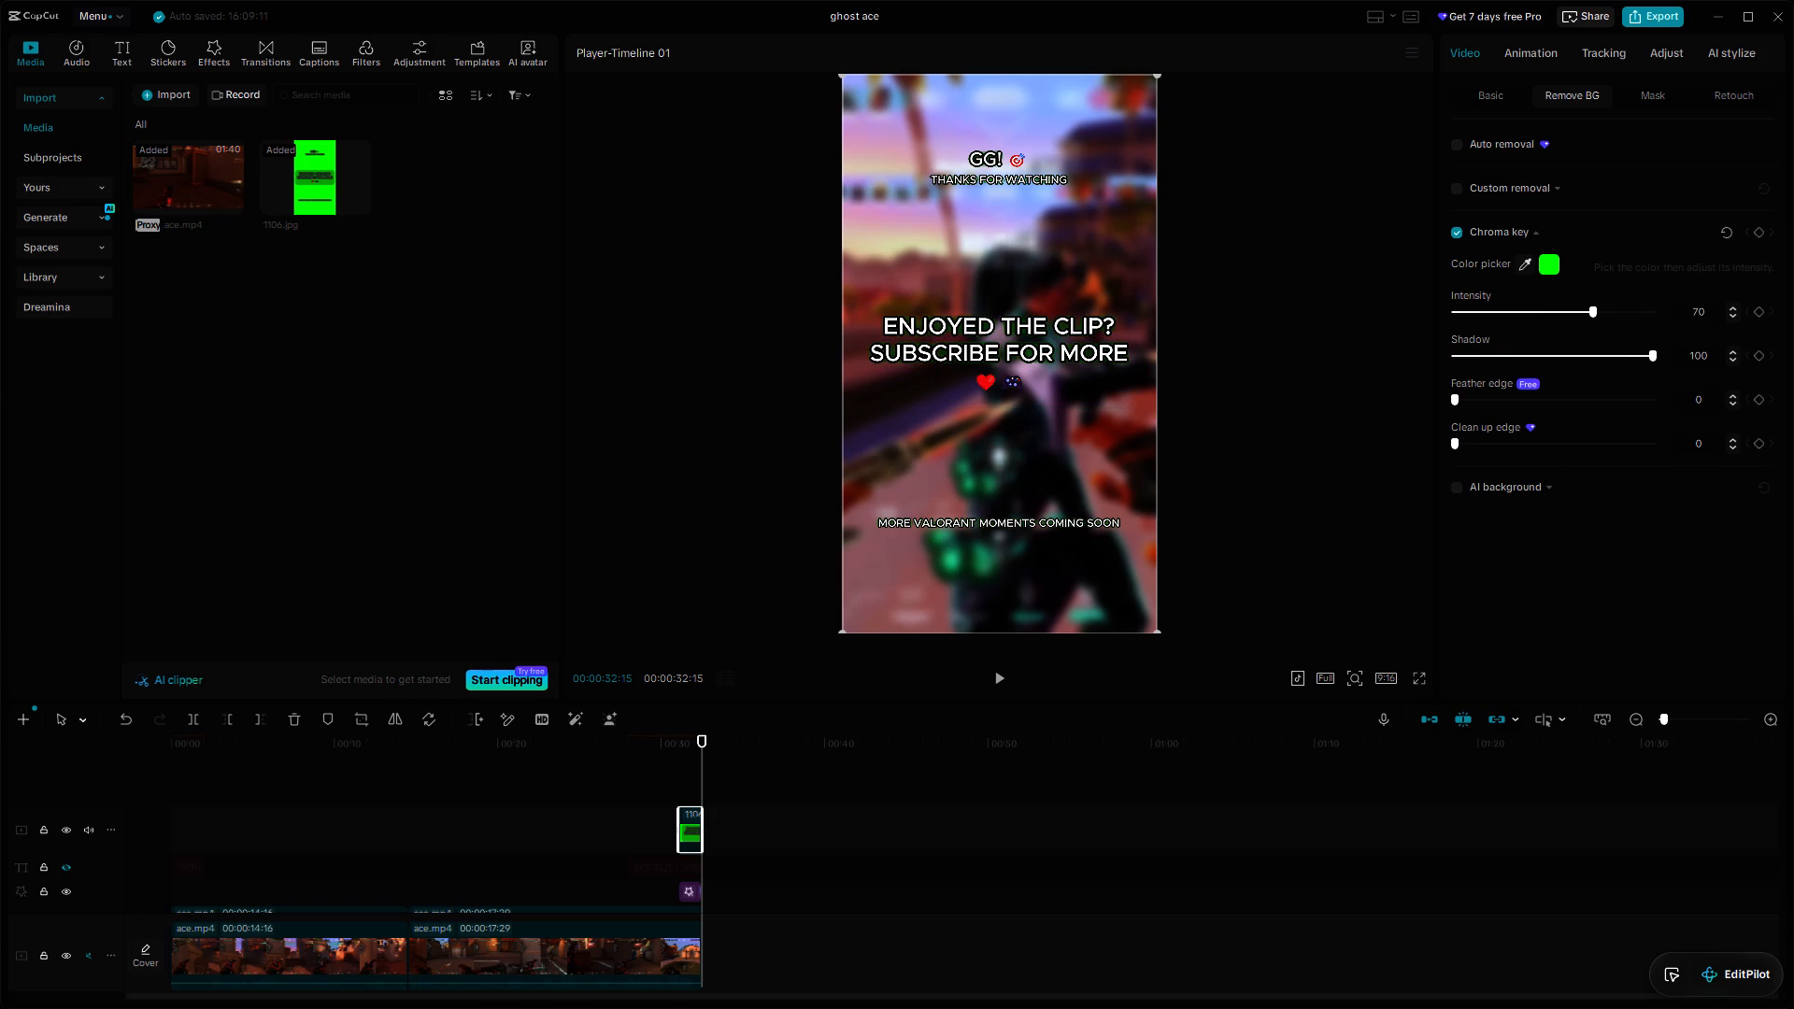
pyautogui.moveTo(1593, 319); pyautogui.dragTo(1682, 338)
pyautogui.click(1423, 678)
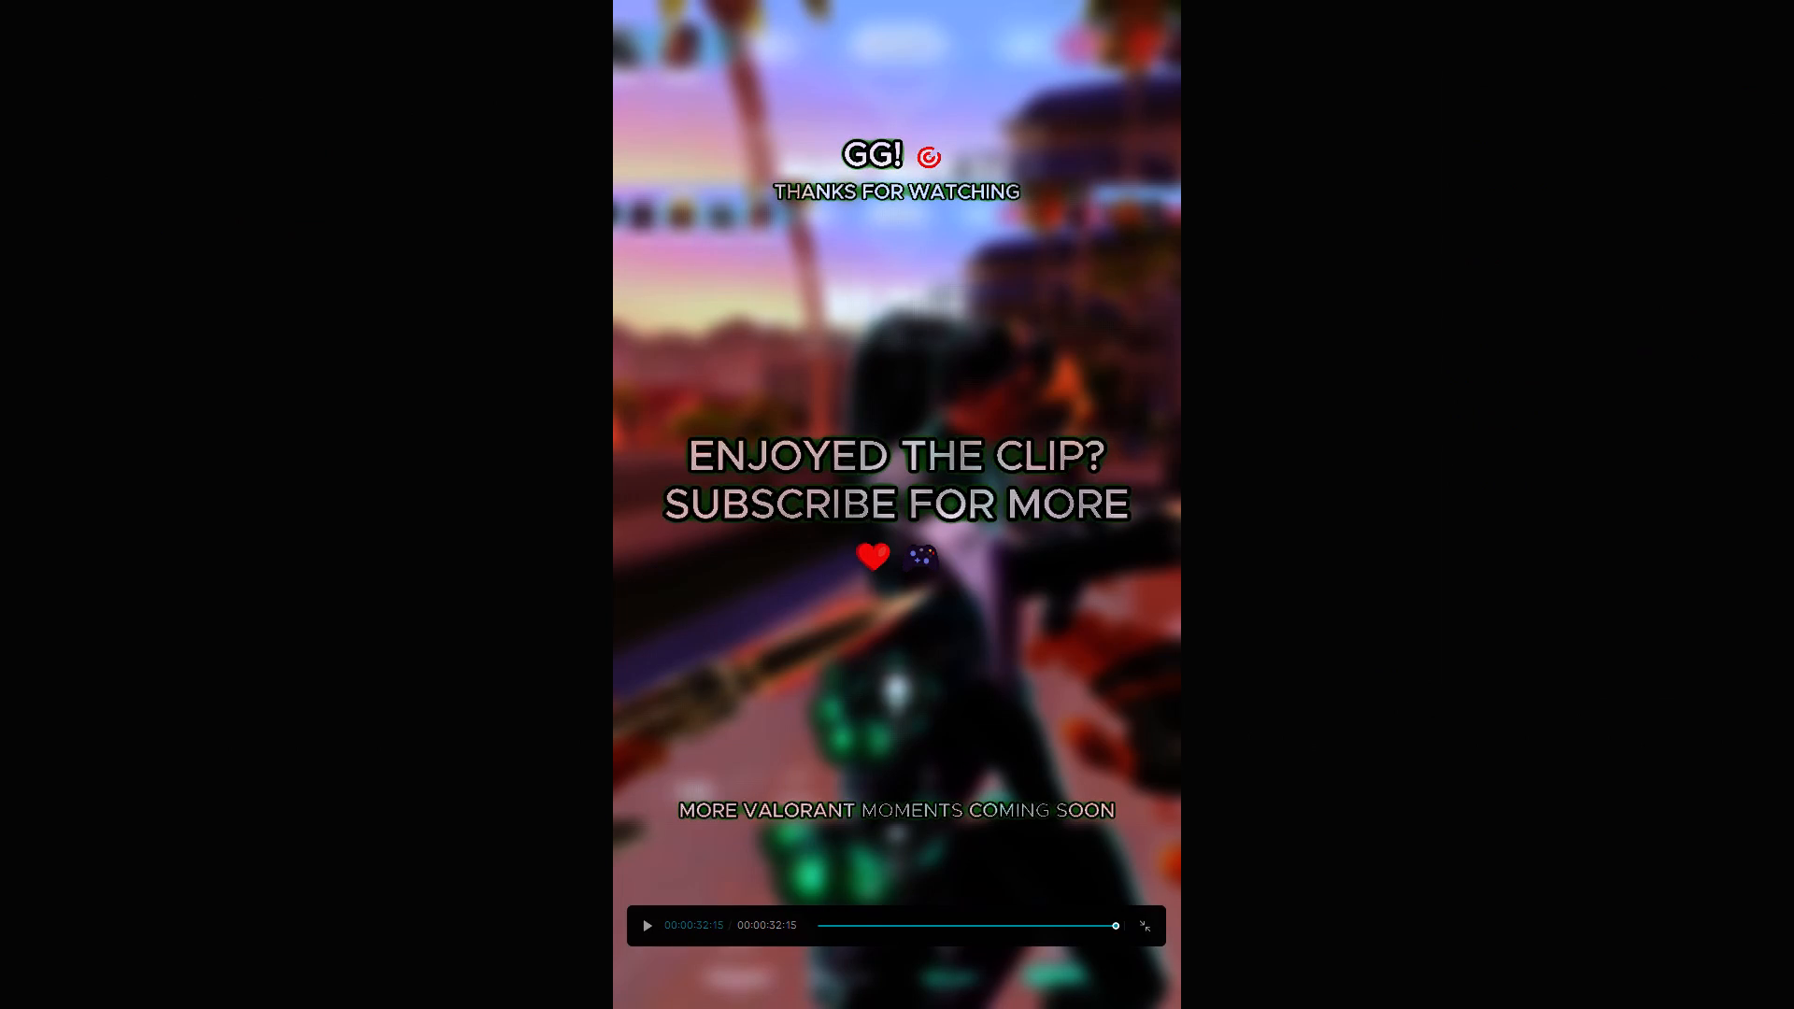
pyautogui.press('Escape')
# Set the overlay's chroma key Intensity to 26 and Shadow to 0.
pyautogui.moveTo(1649, 310); pyautogui.dragTo(1502, 323)
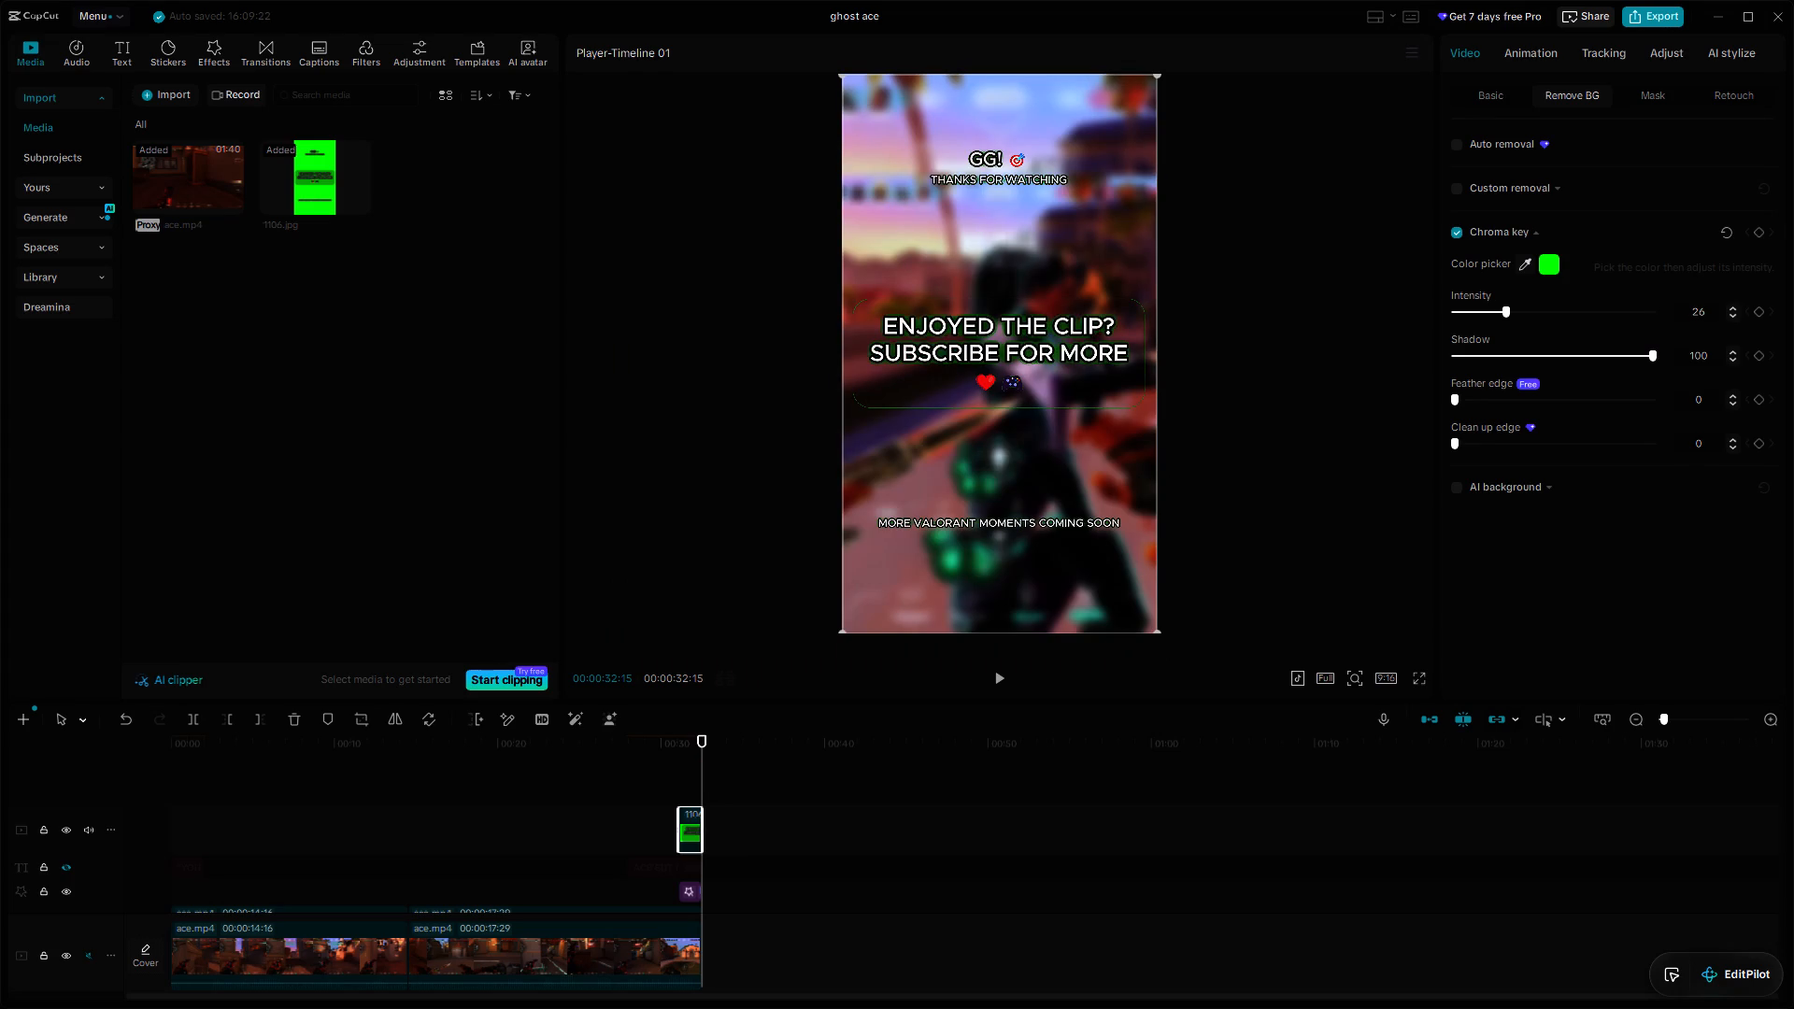
pyautogui.moveTo(1653, 355); pyautogui.dragTo(1401, 368)
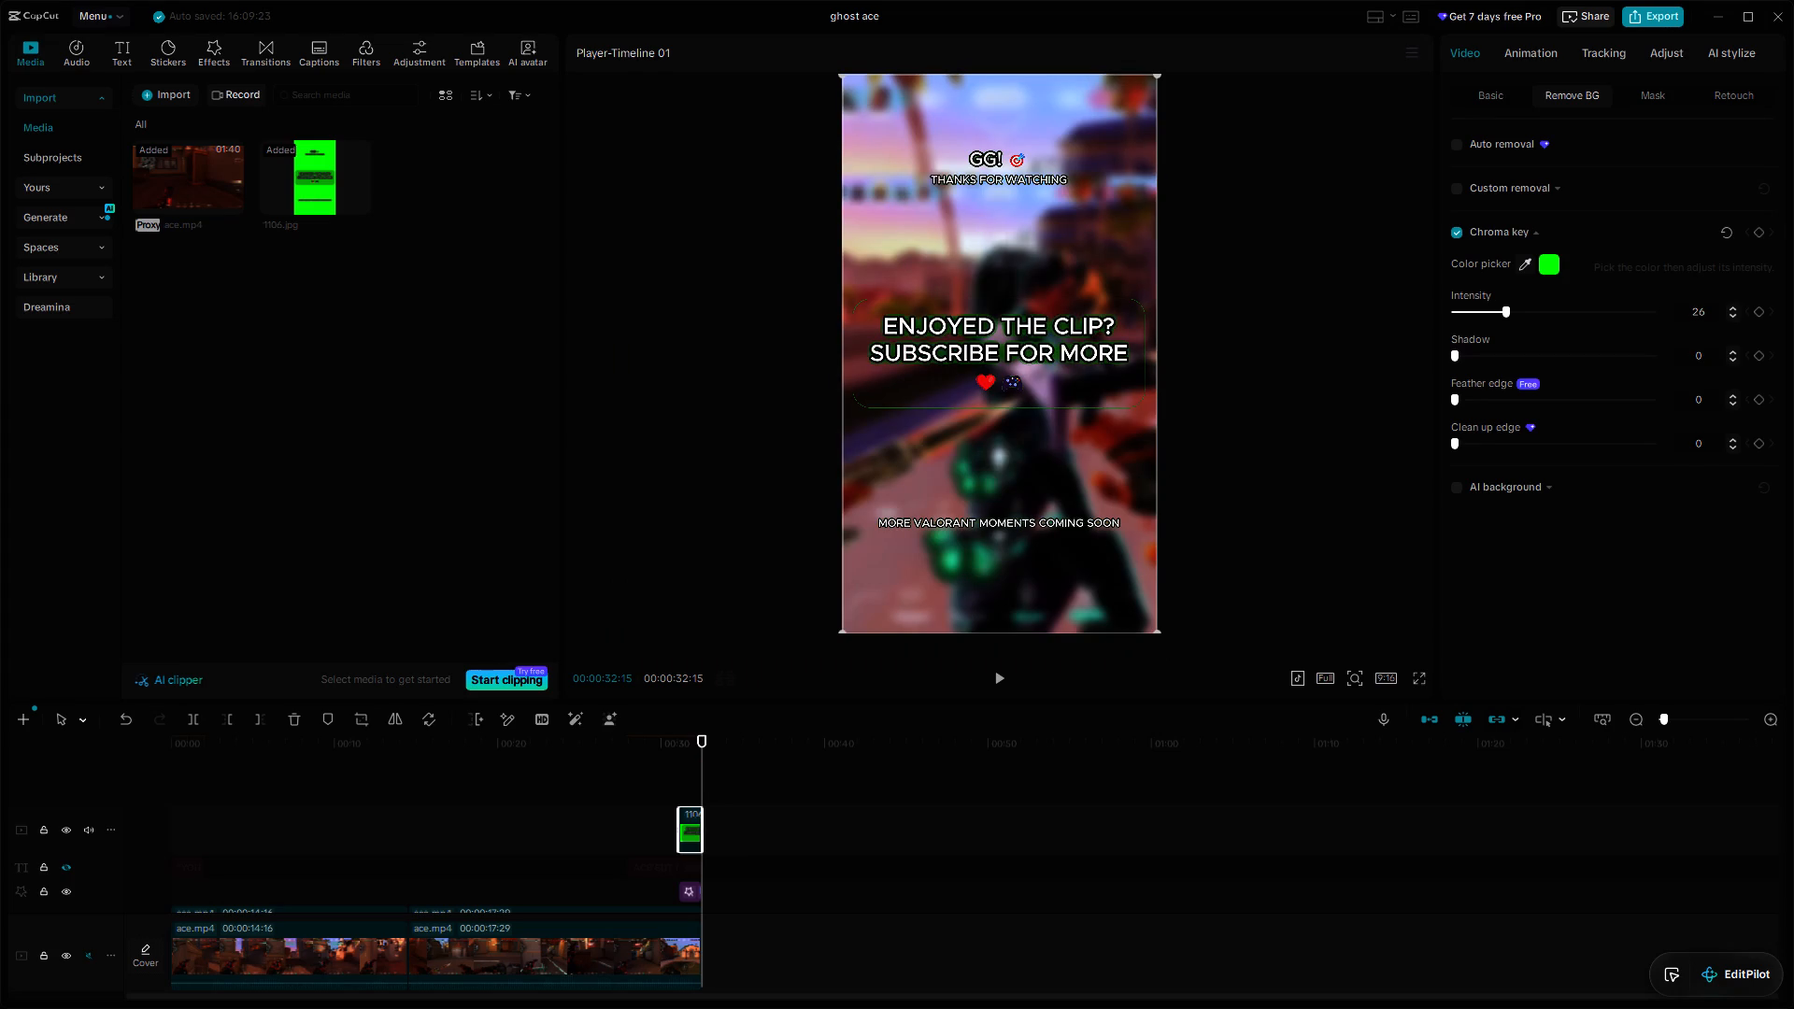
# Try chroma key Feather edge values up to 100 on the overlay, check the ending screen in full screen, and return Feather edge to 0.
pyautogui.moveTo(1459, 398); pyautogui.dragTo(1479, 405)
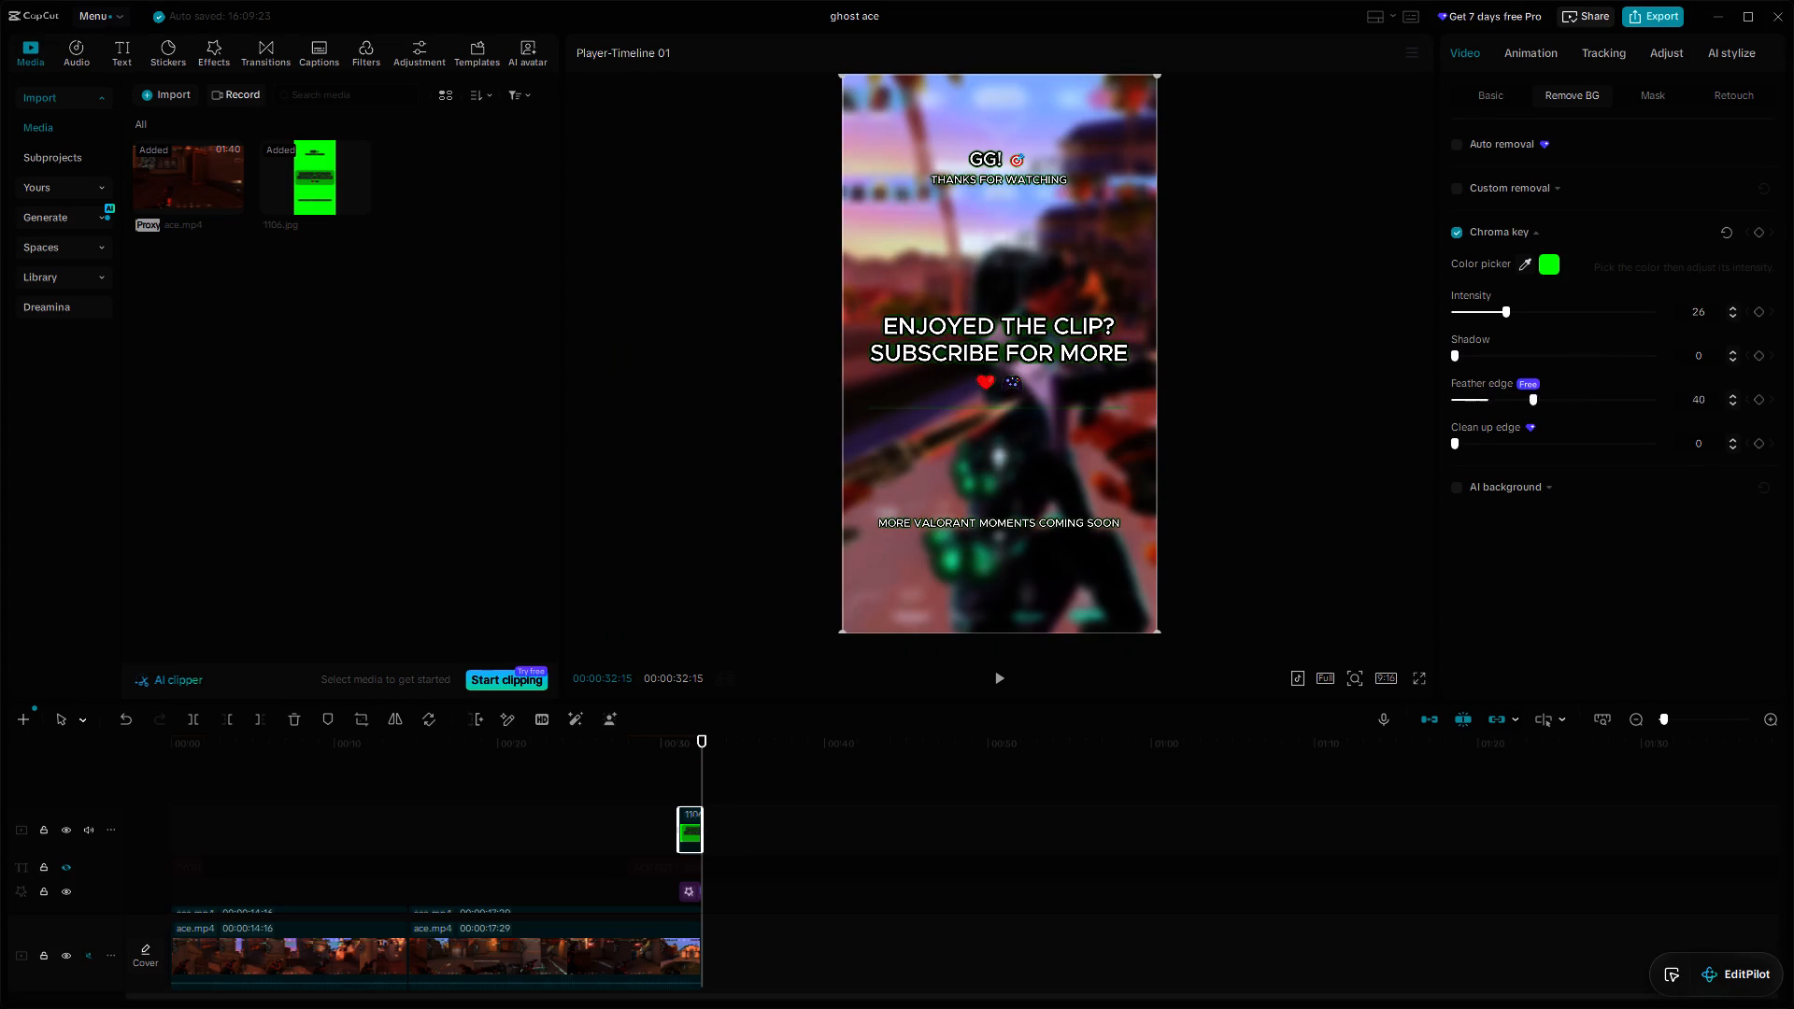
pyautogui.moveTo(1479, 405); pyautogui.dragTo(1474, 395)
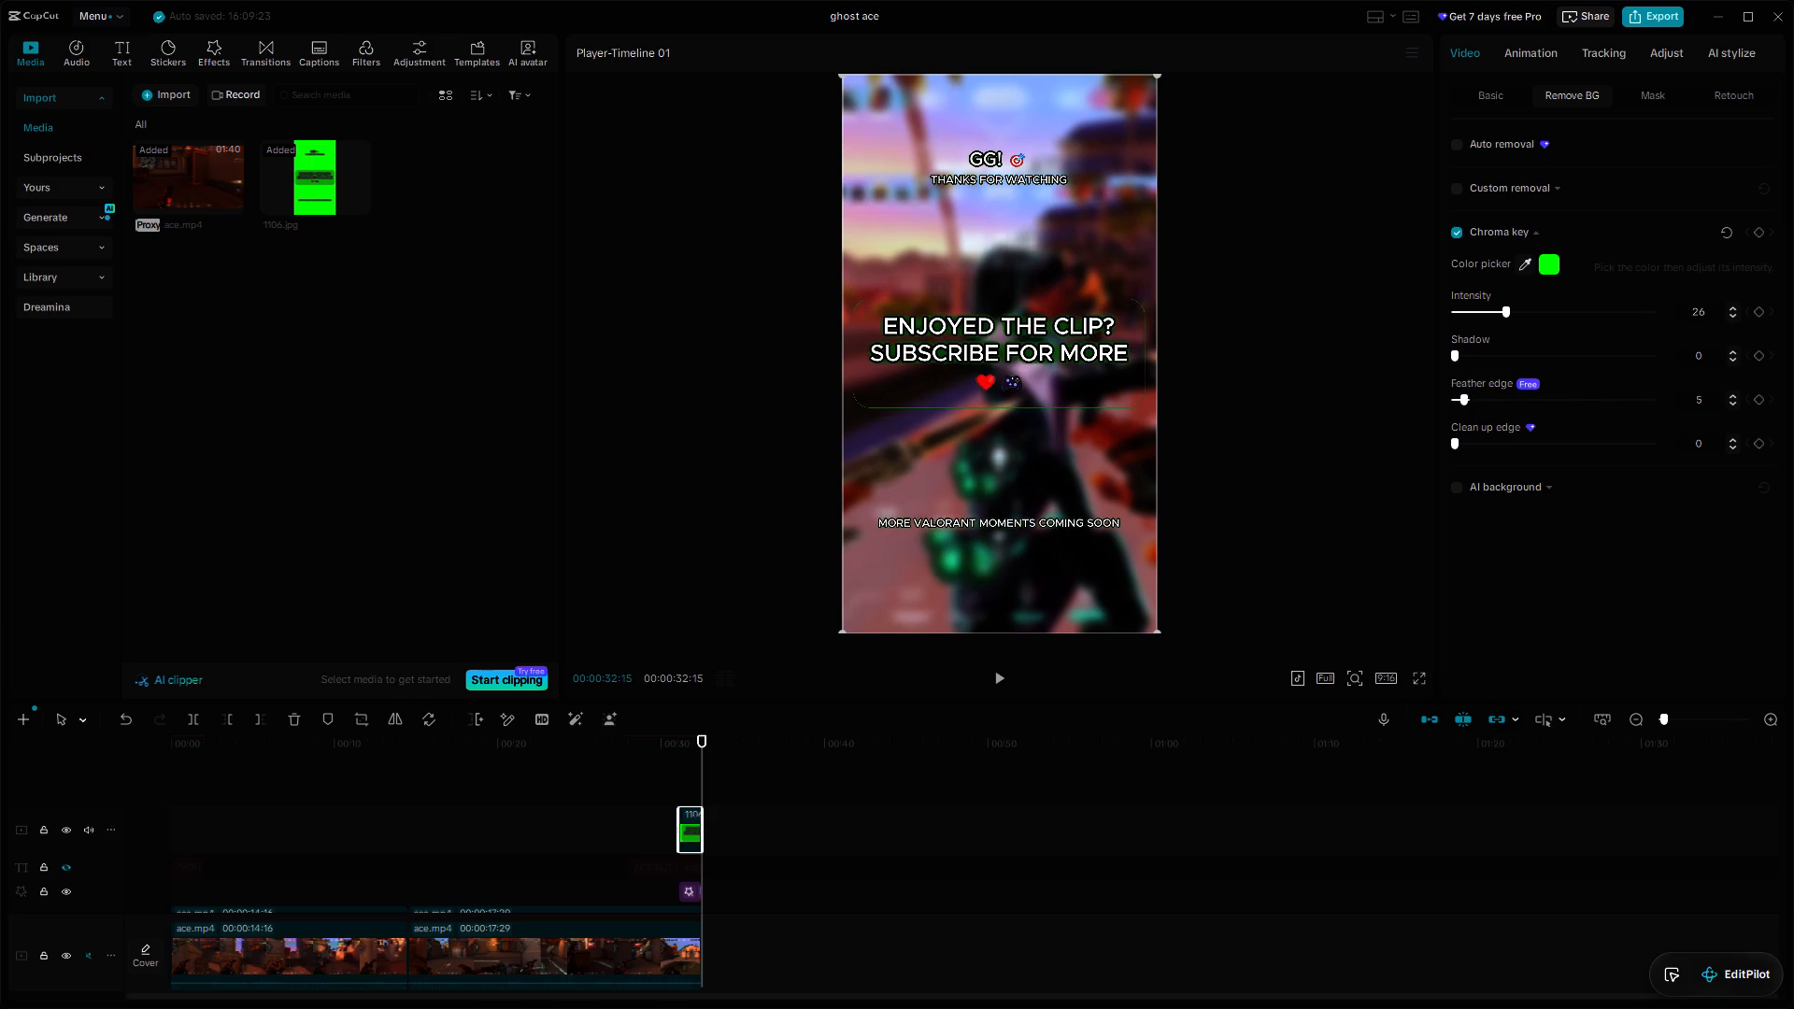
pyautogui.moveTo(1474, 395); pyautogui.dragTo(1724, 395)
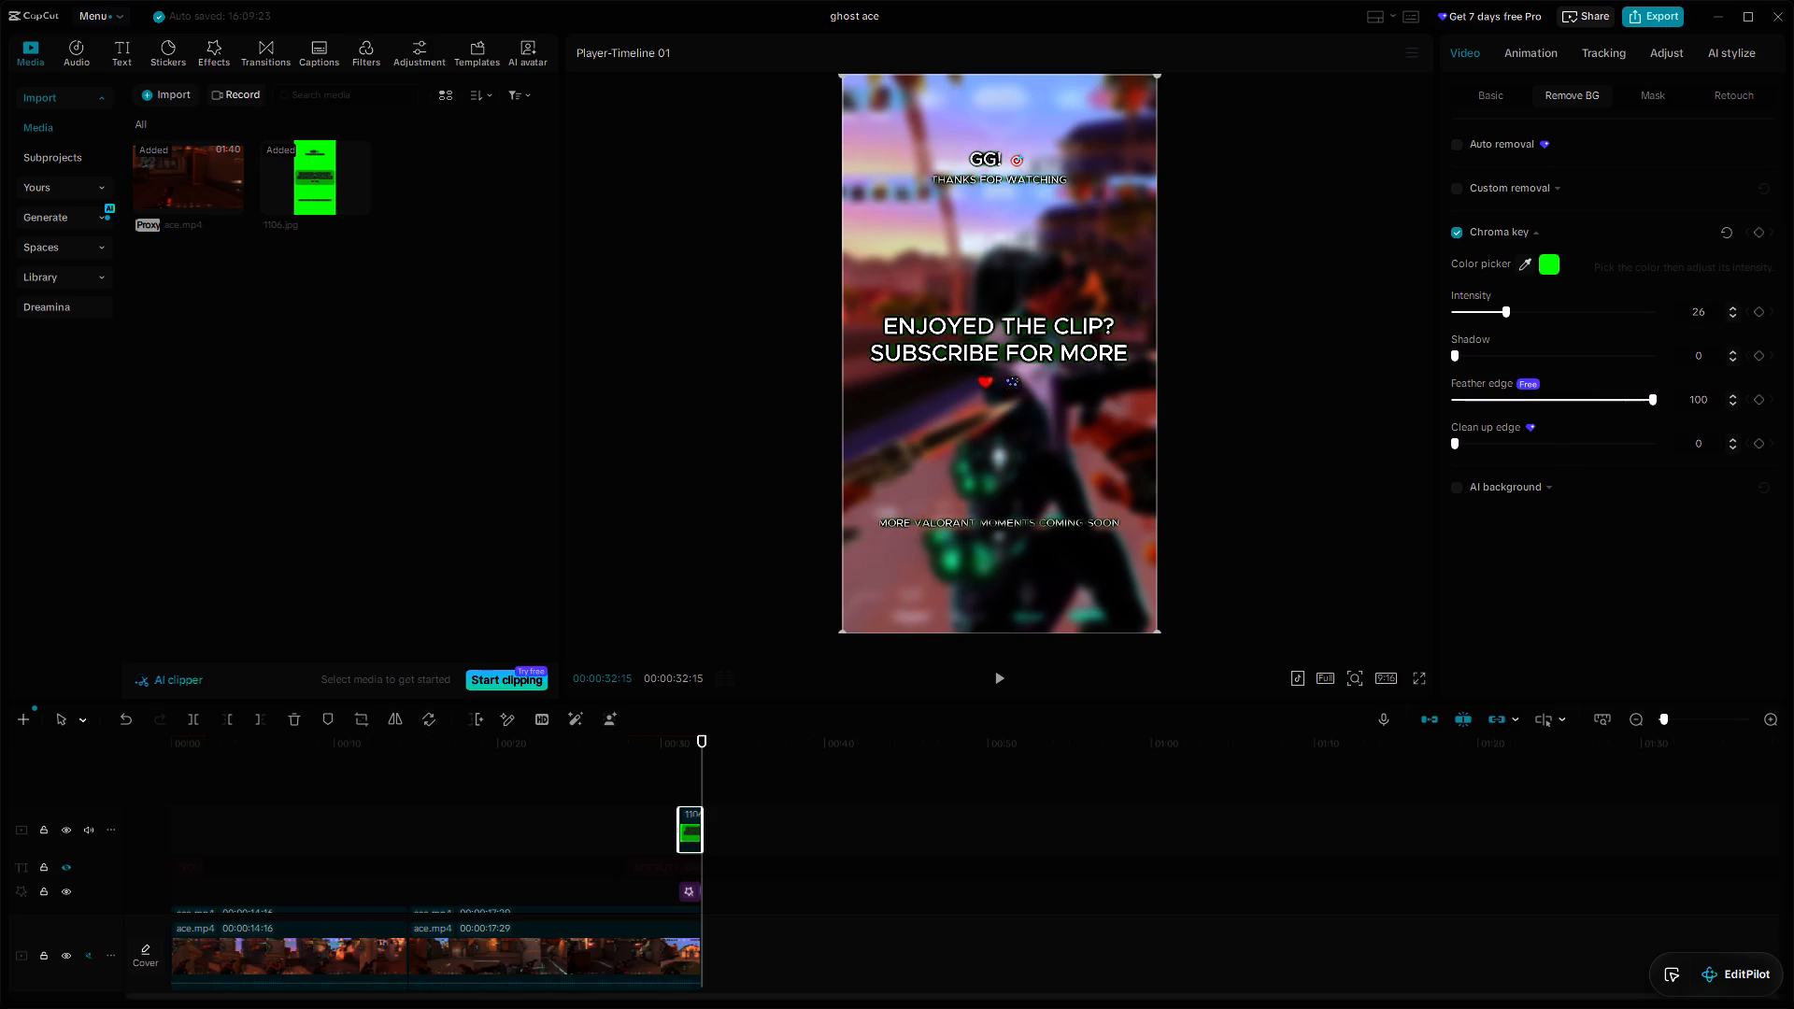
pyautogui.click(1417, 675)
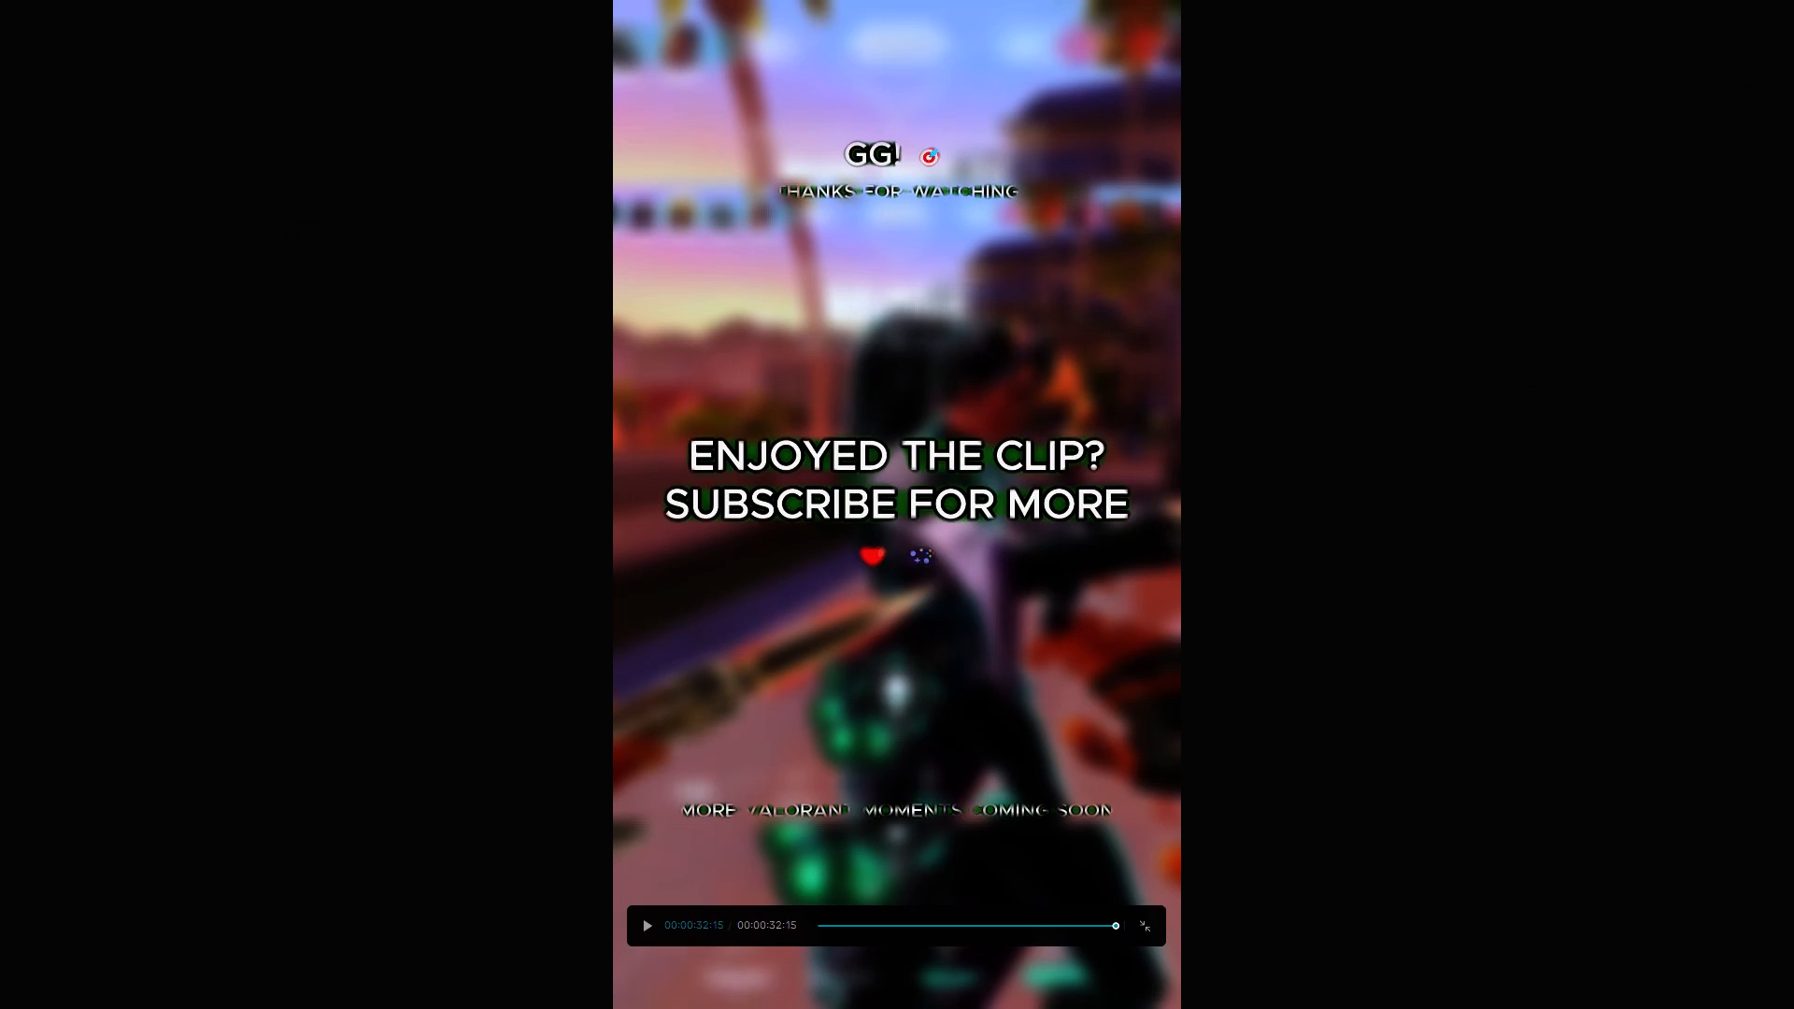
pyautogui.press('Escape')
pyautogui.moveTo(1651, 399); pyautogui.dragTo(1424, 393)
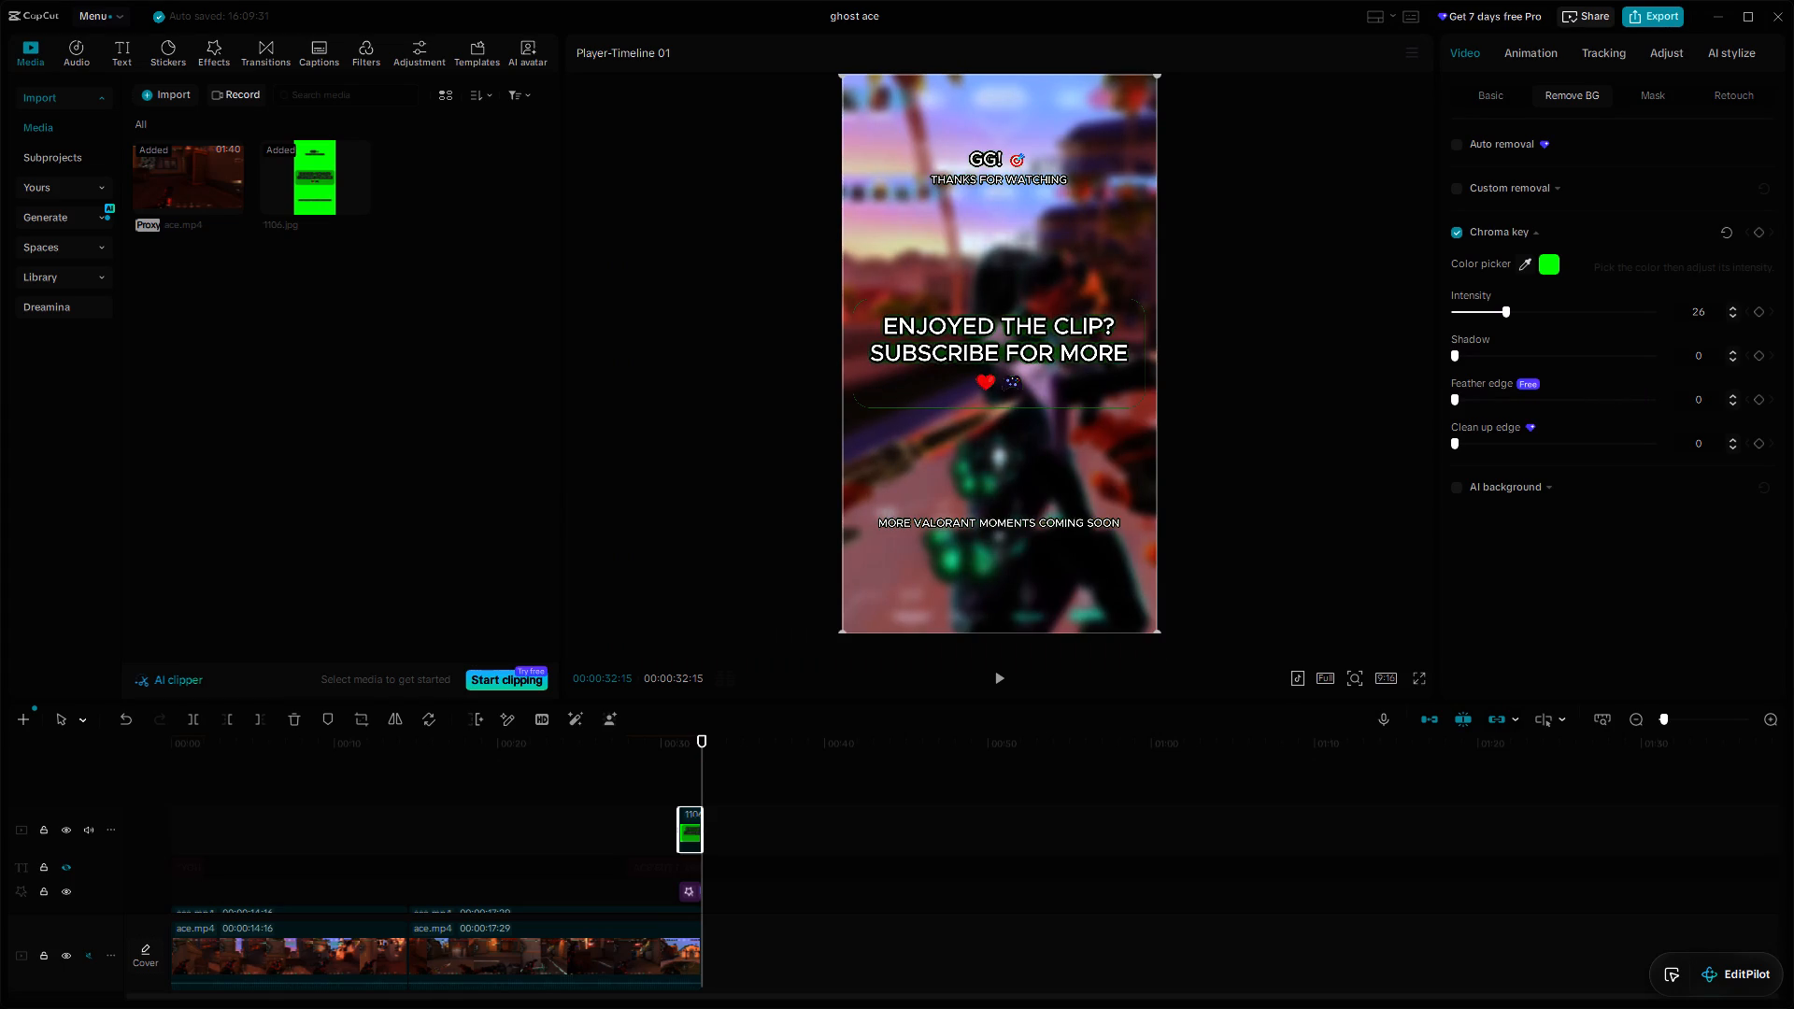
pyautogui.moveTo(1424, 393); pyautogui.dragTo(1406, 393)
# Set the overlay's chroma key Intensity to 50 and check the ending screen in full screen.
pyautogui.moveTo(1504, 313); pyautogui.dragTo(1533, 315)
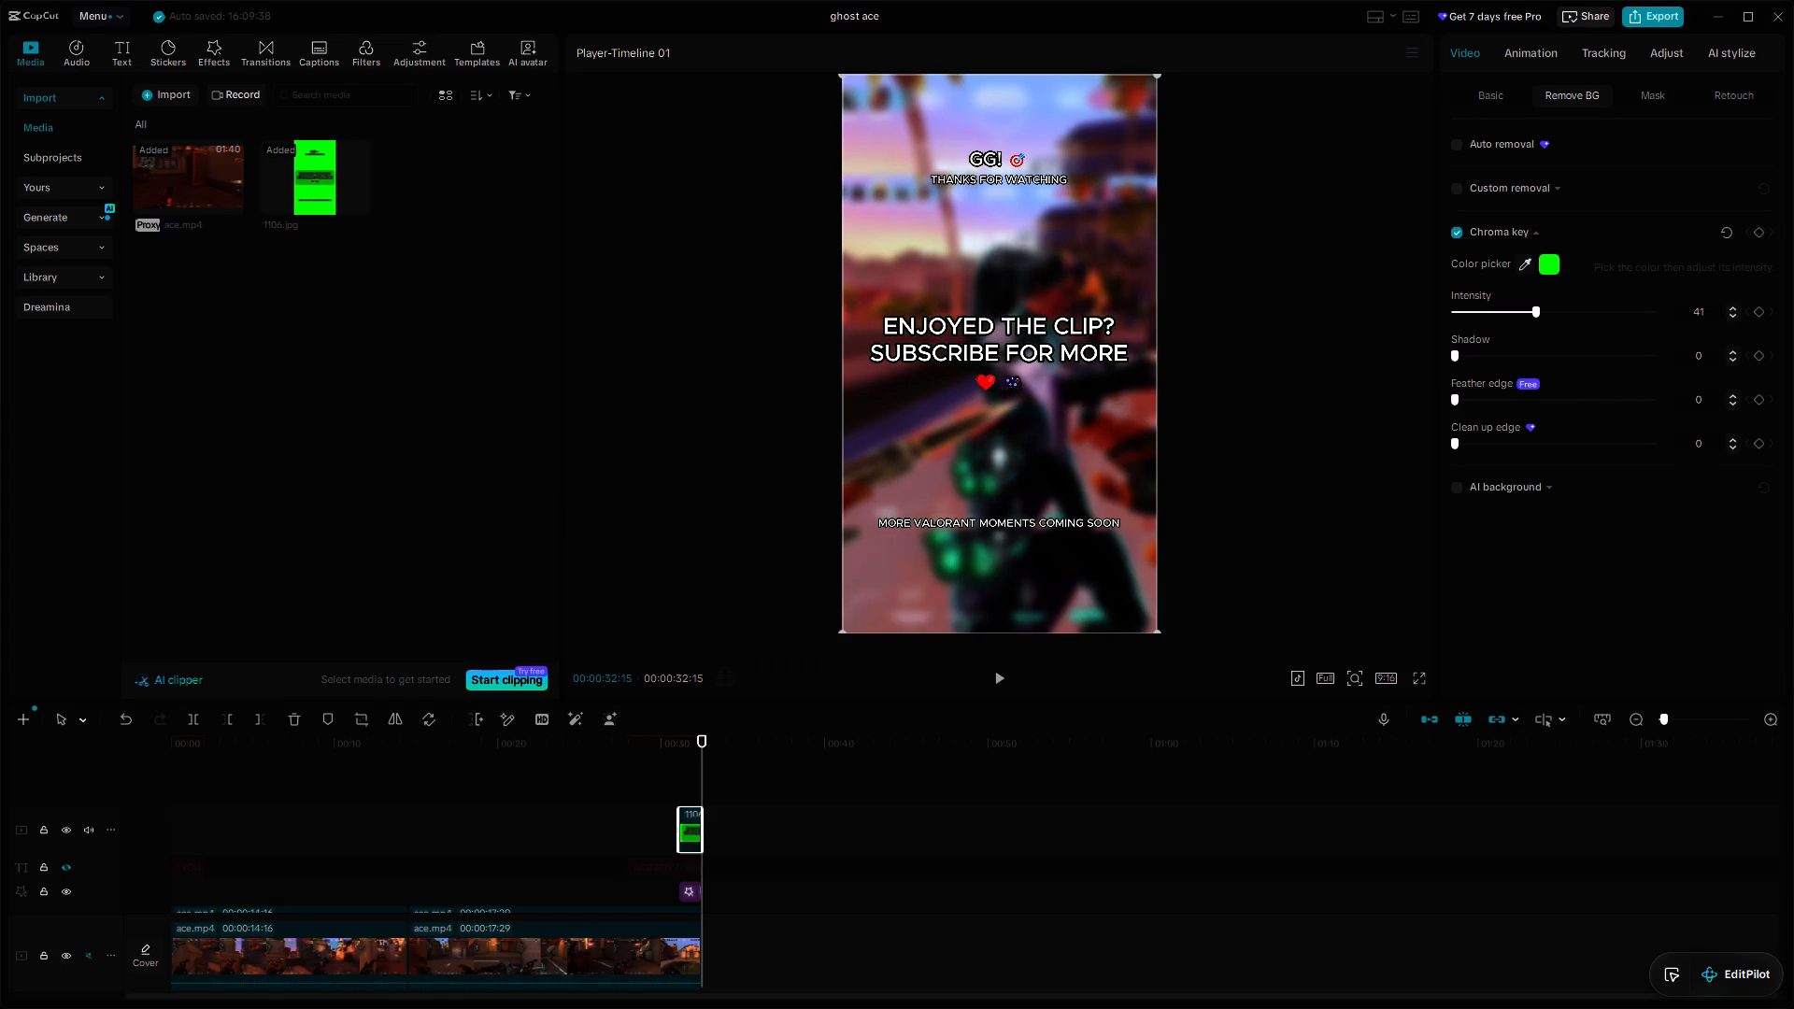
pyautogui.moveTo(1708, 307); pyautogui.dragTo(1669, 317)
pyautogui.write('50')
pyautogui.press('Return')
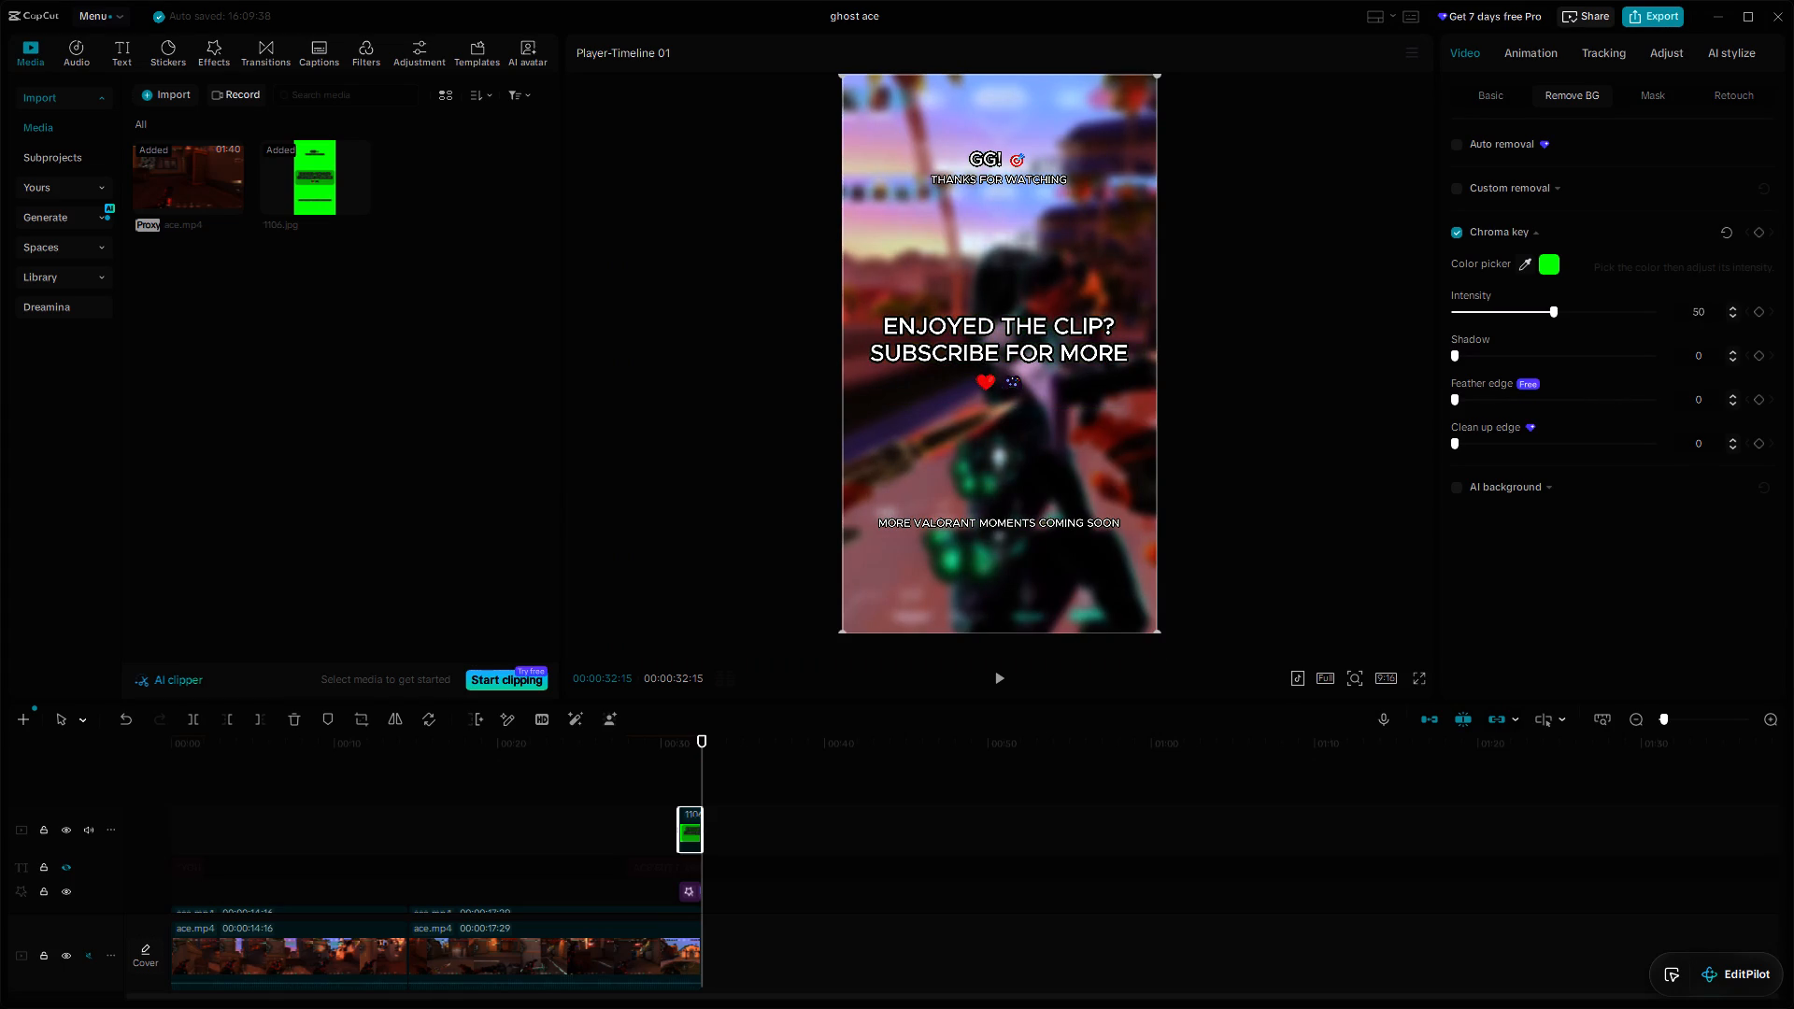
pyautogui.click(1420, 677)
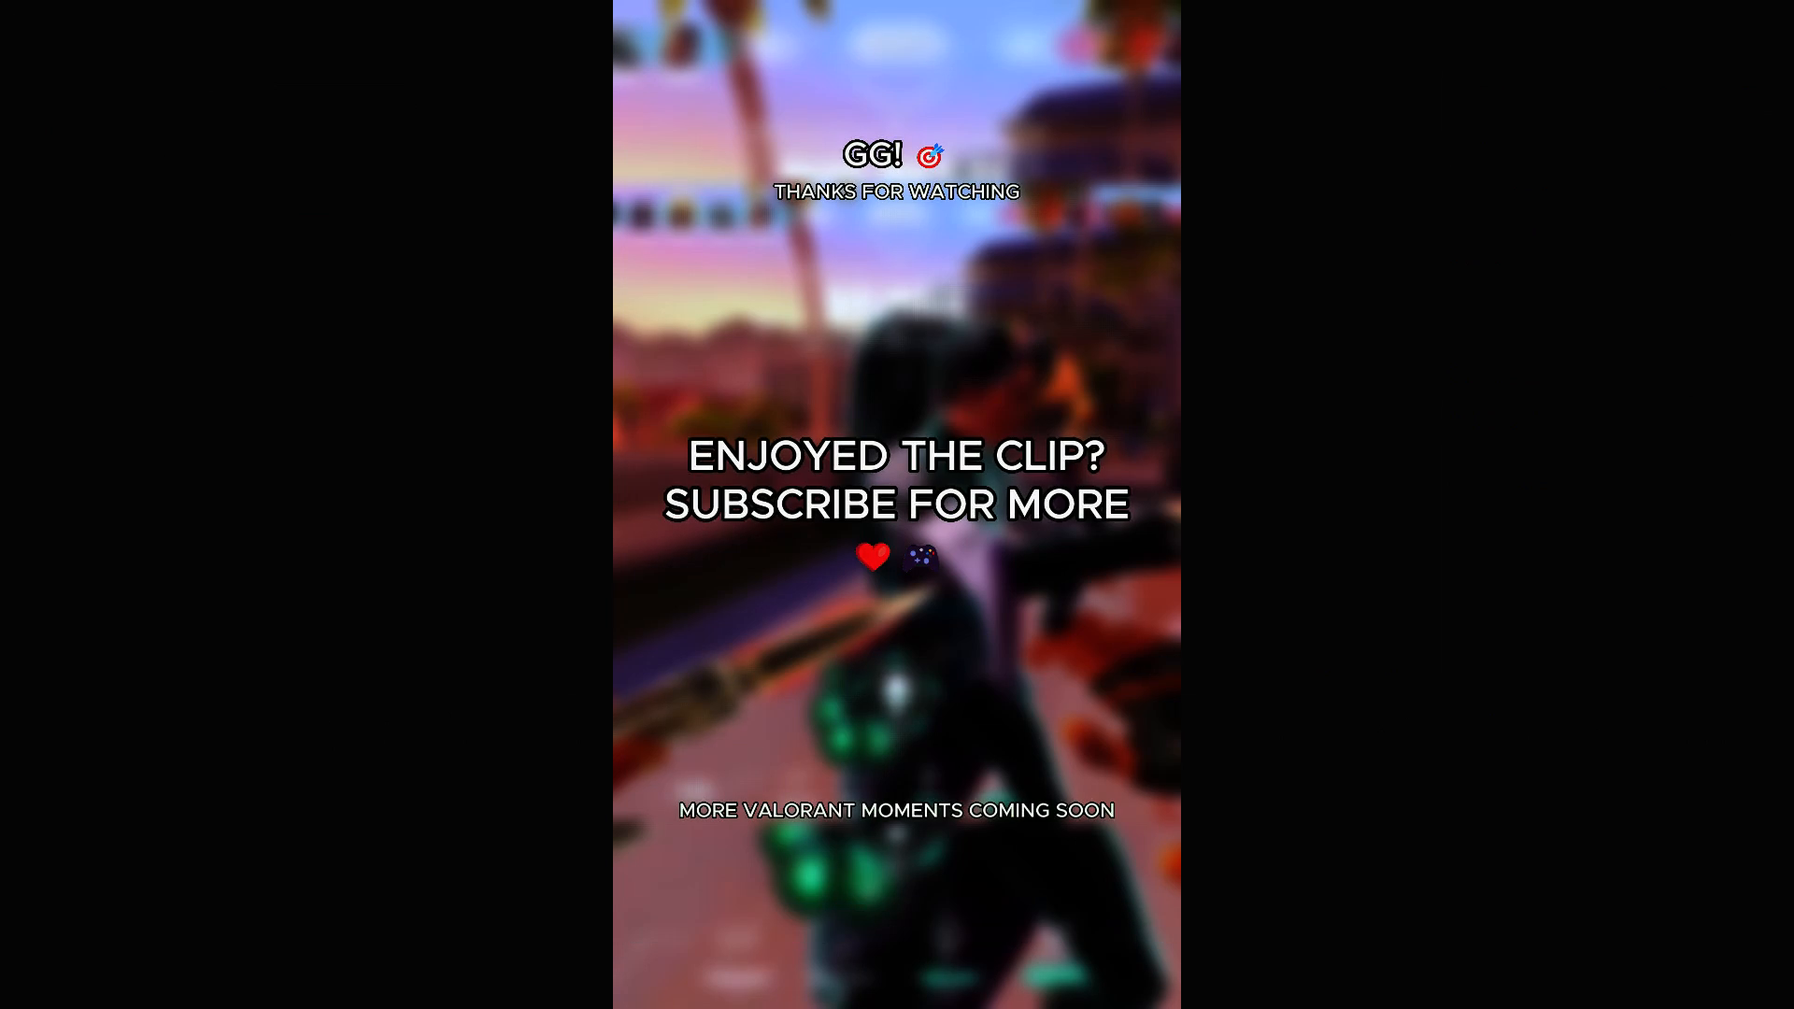
pyautogui.press('Escape')
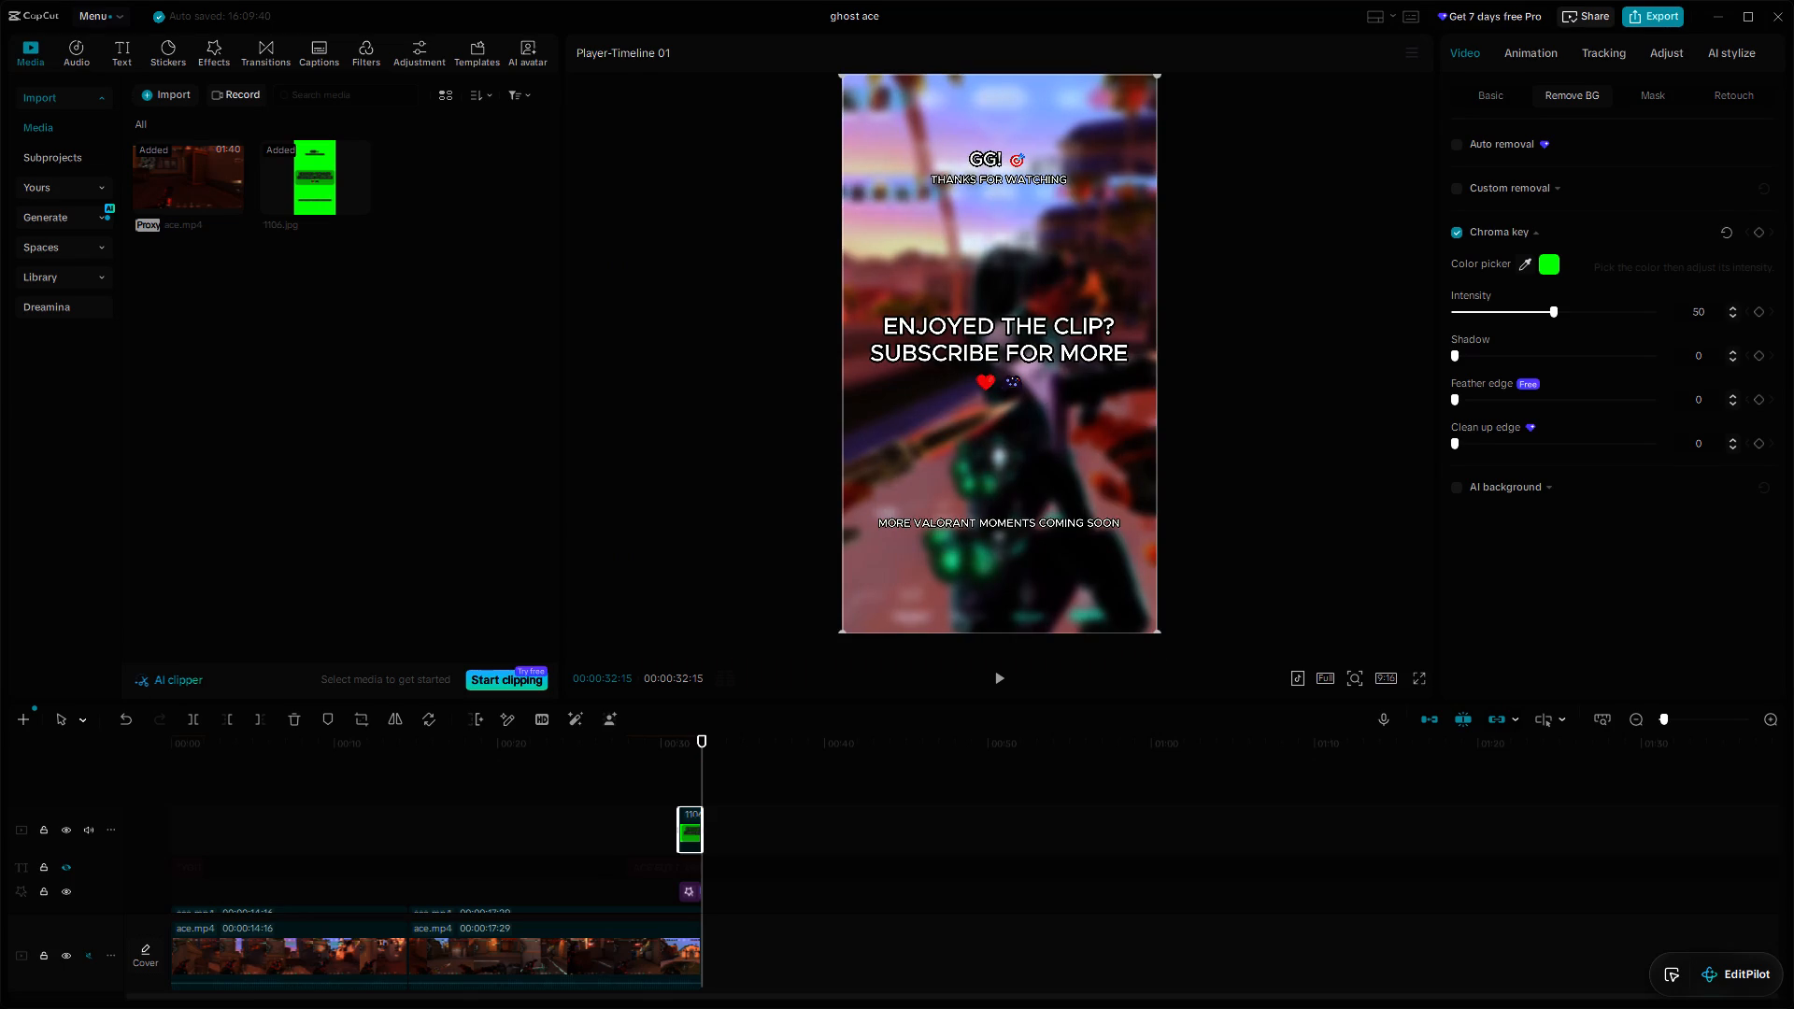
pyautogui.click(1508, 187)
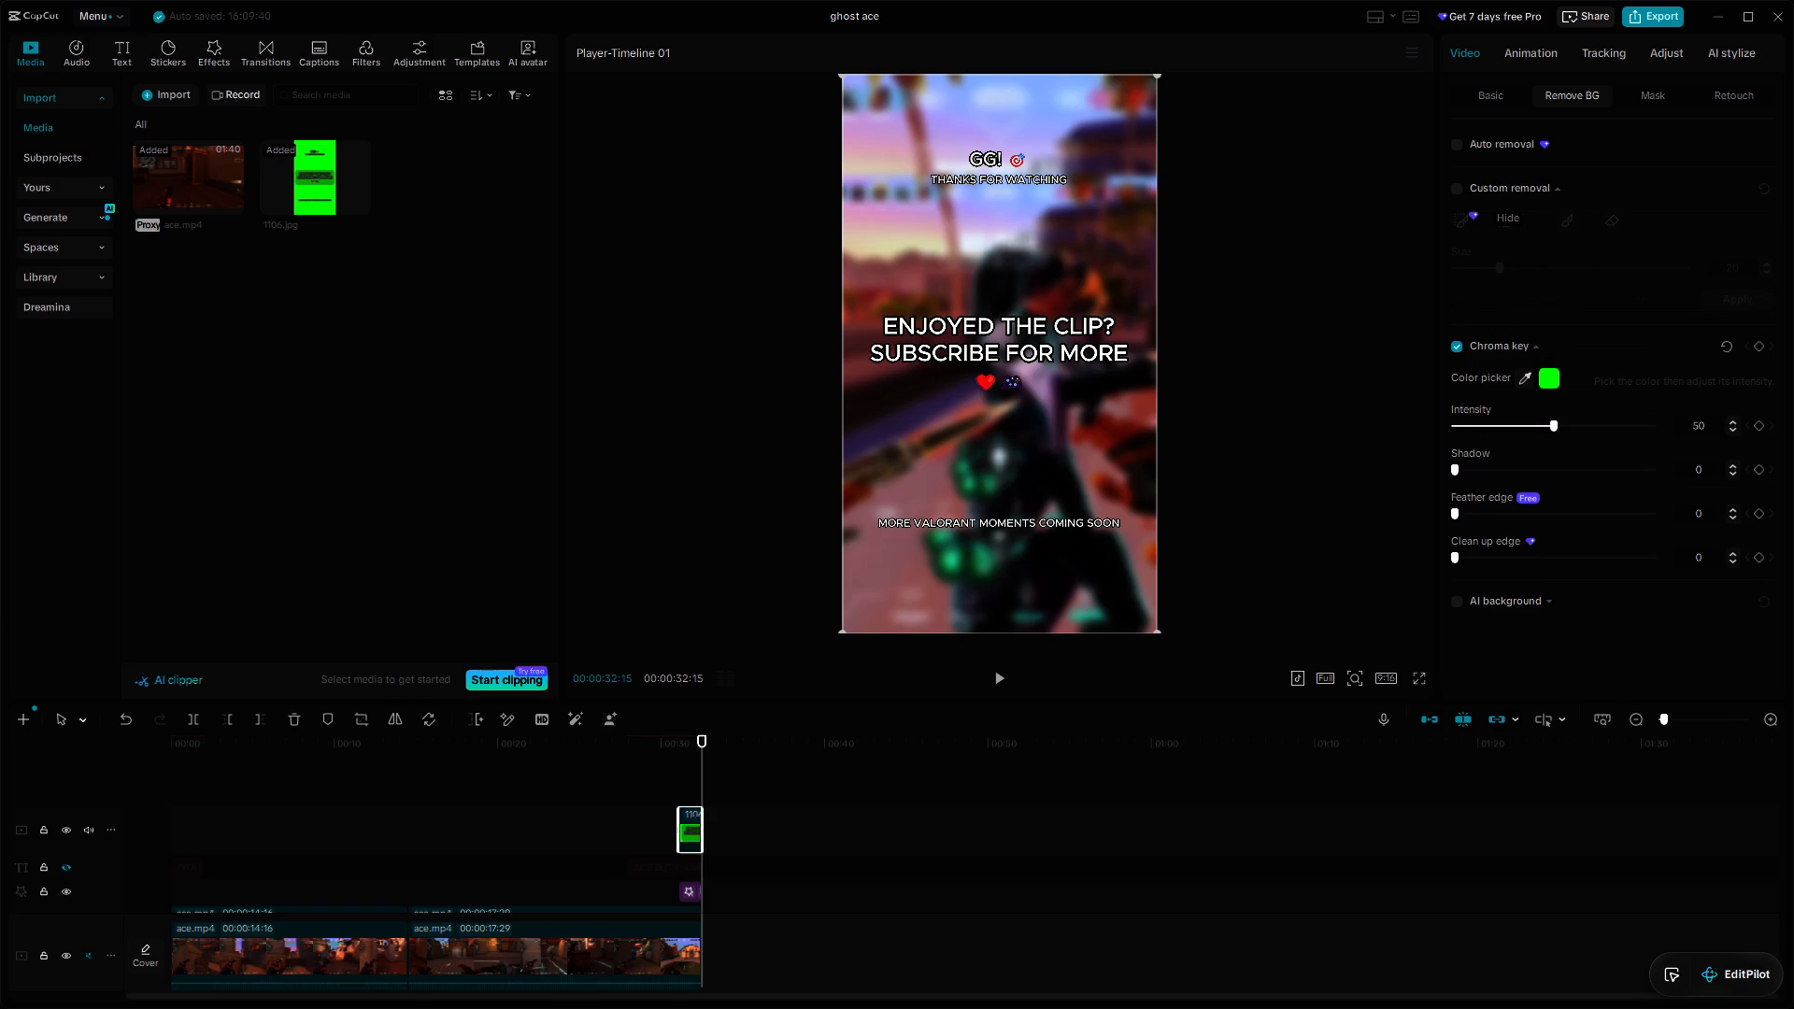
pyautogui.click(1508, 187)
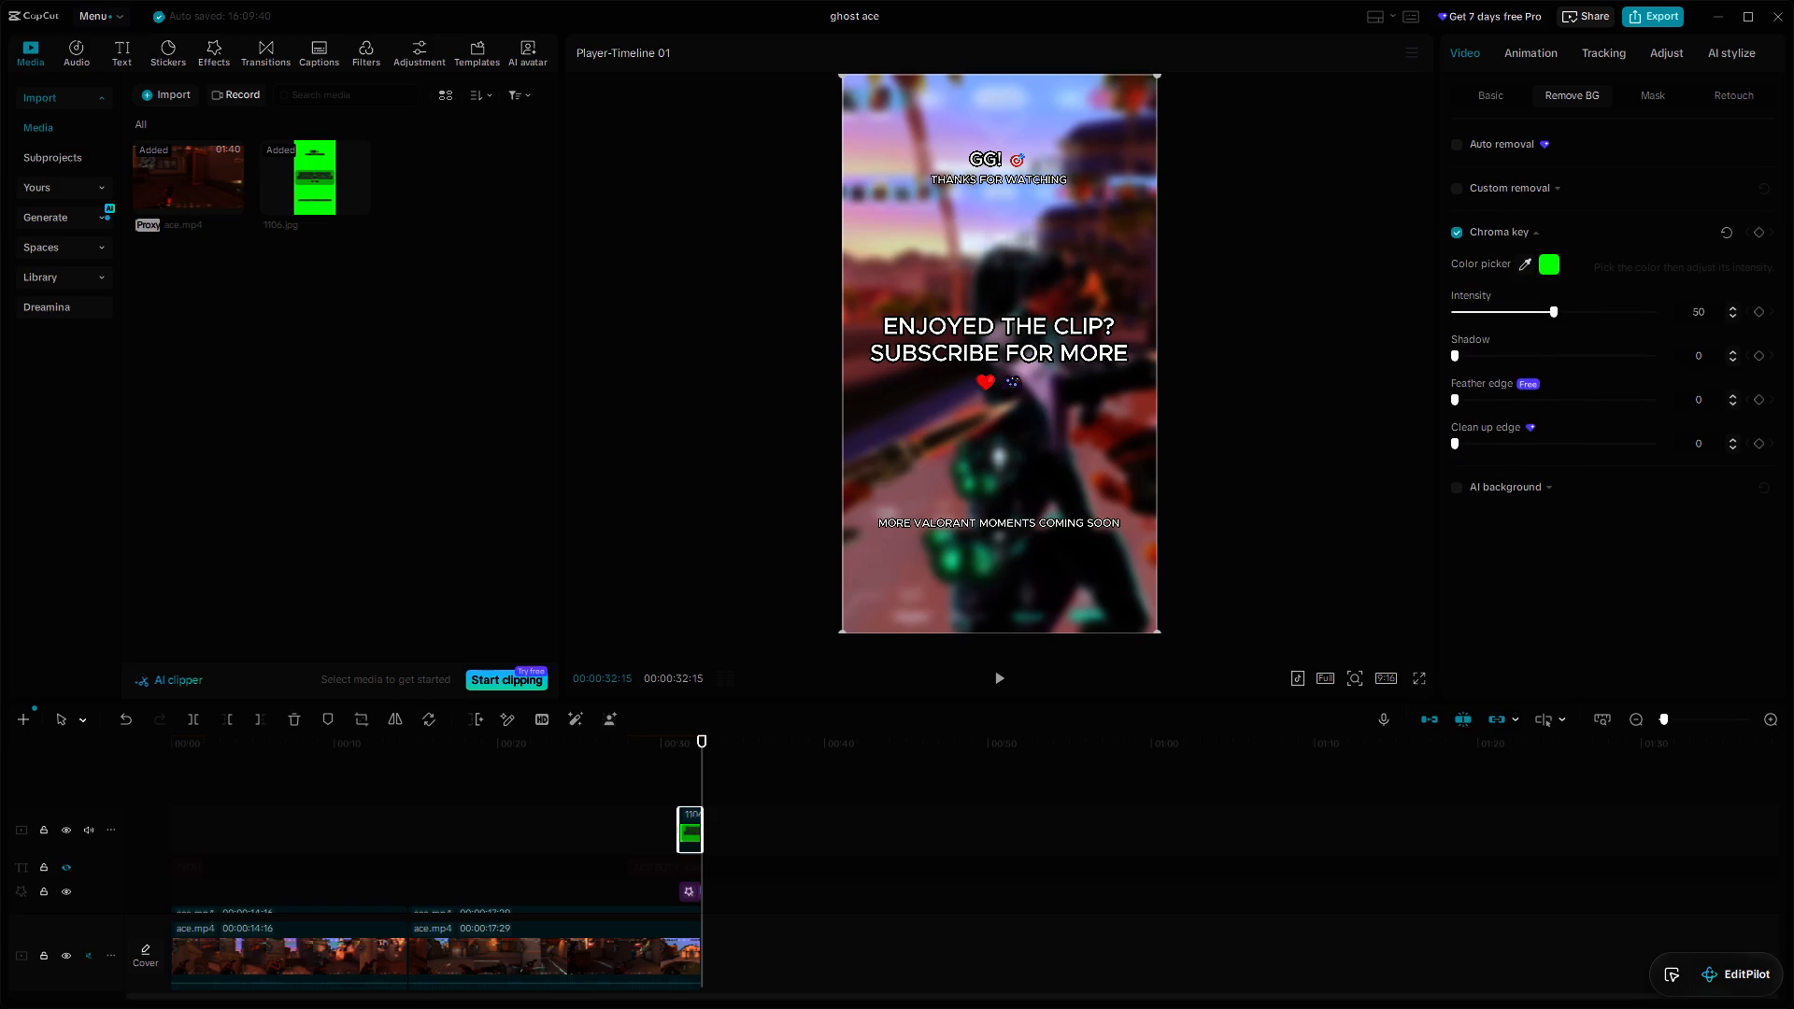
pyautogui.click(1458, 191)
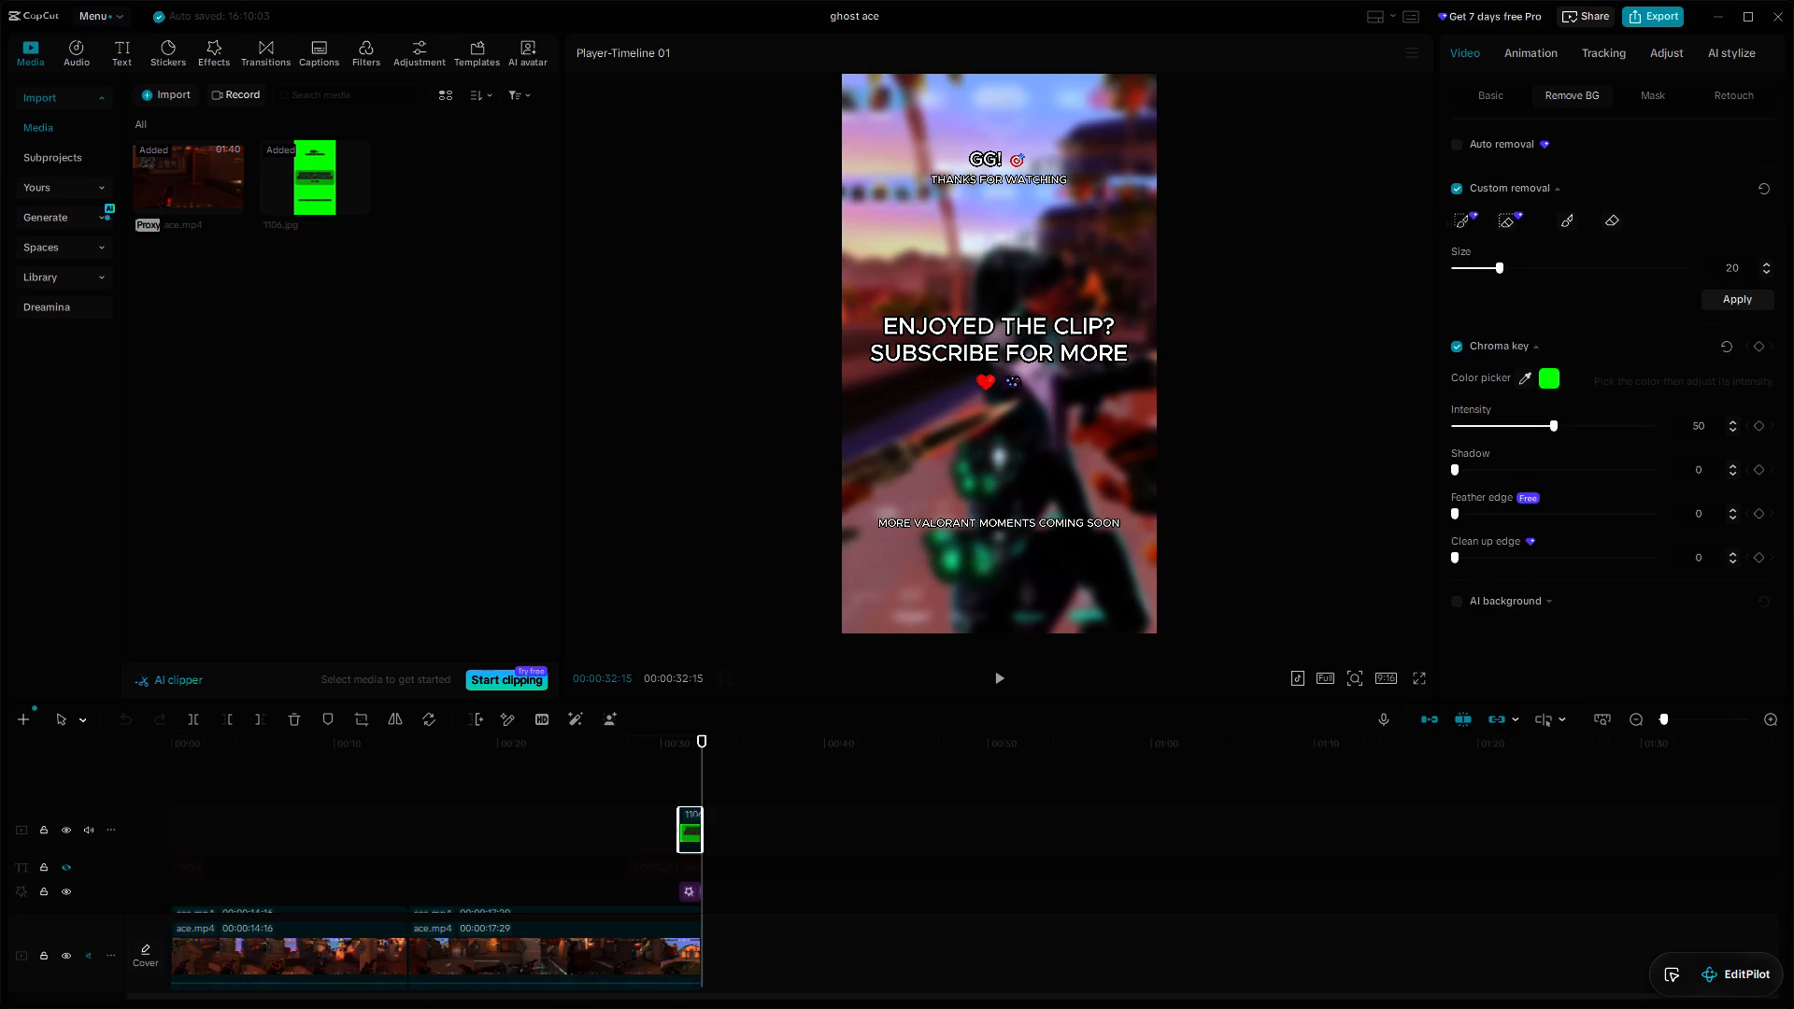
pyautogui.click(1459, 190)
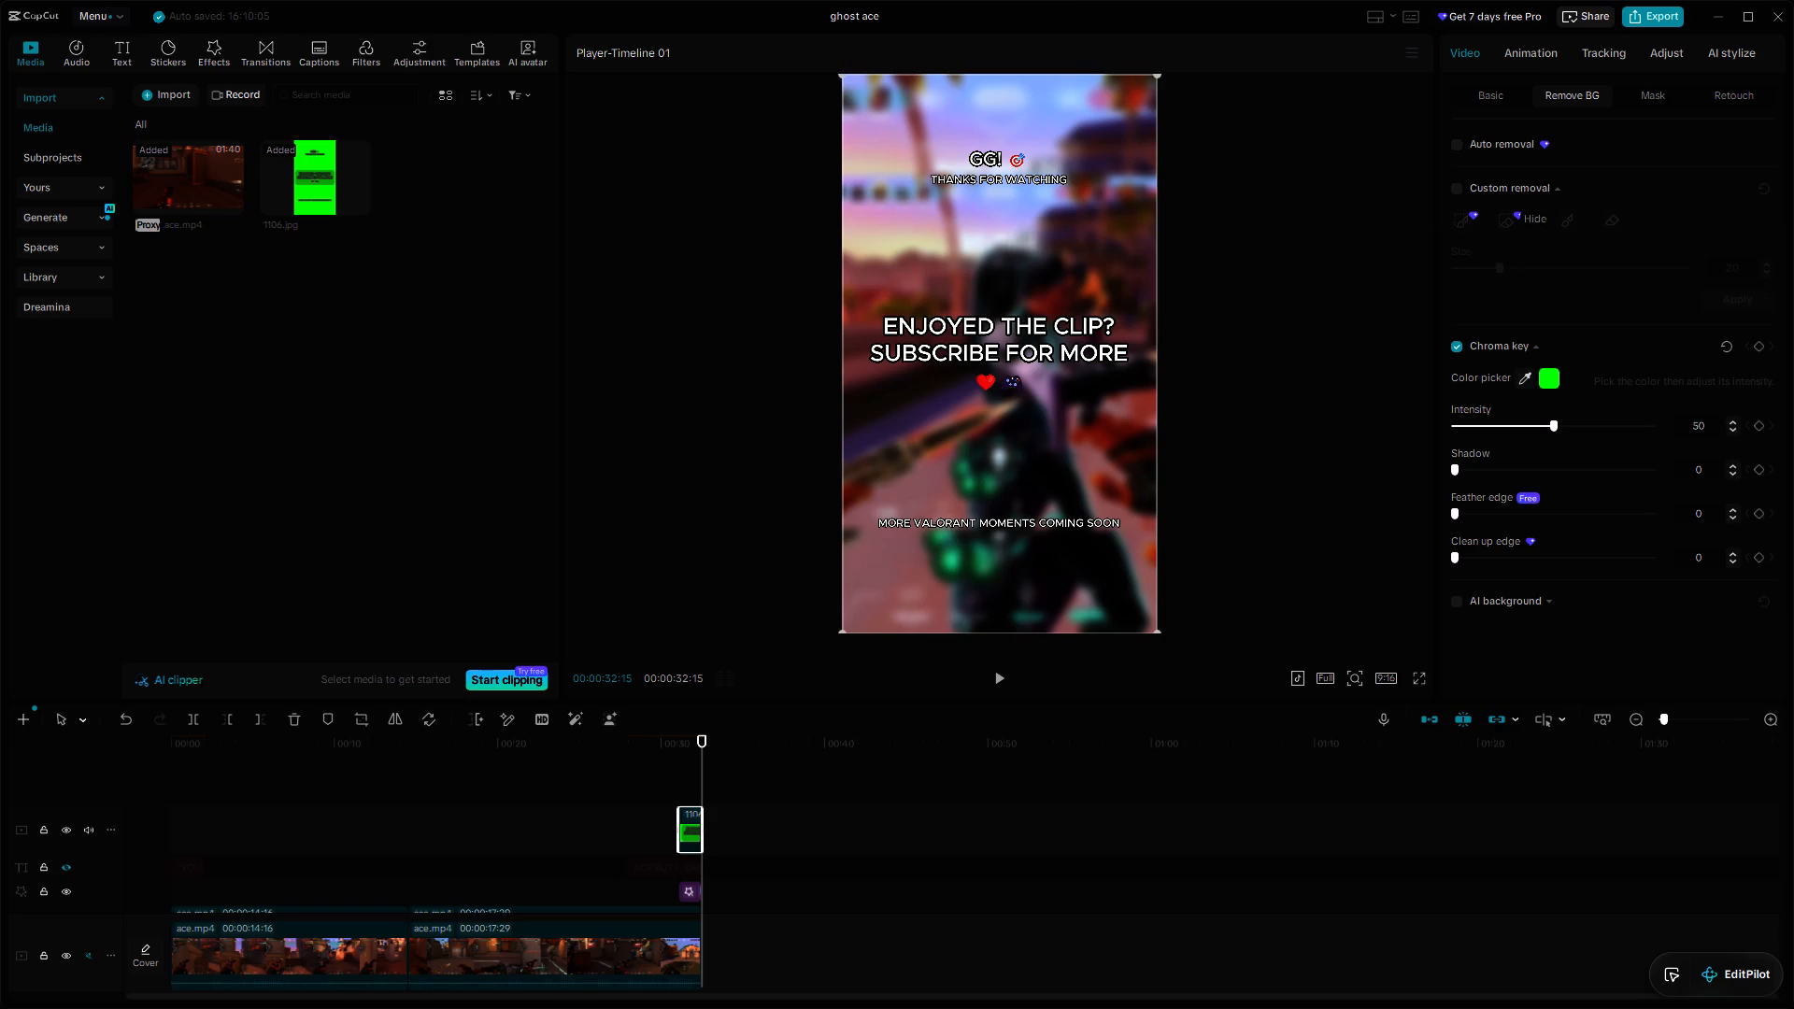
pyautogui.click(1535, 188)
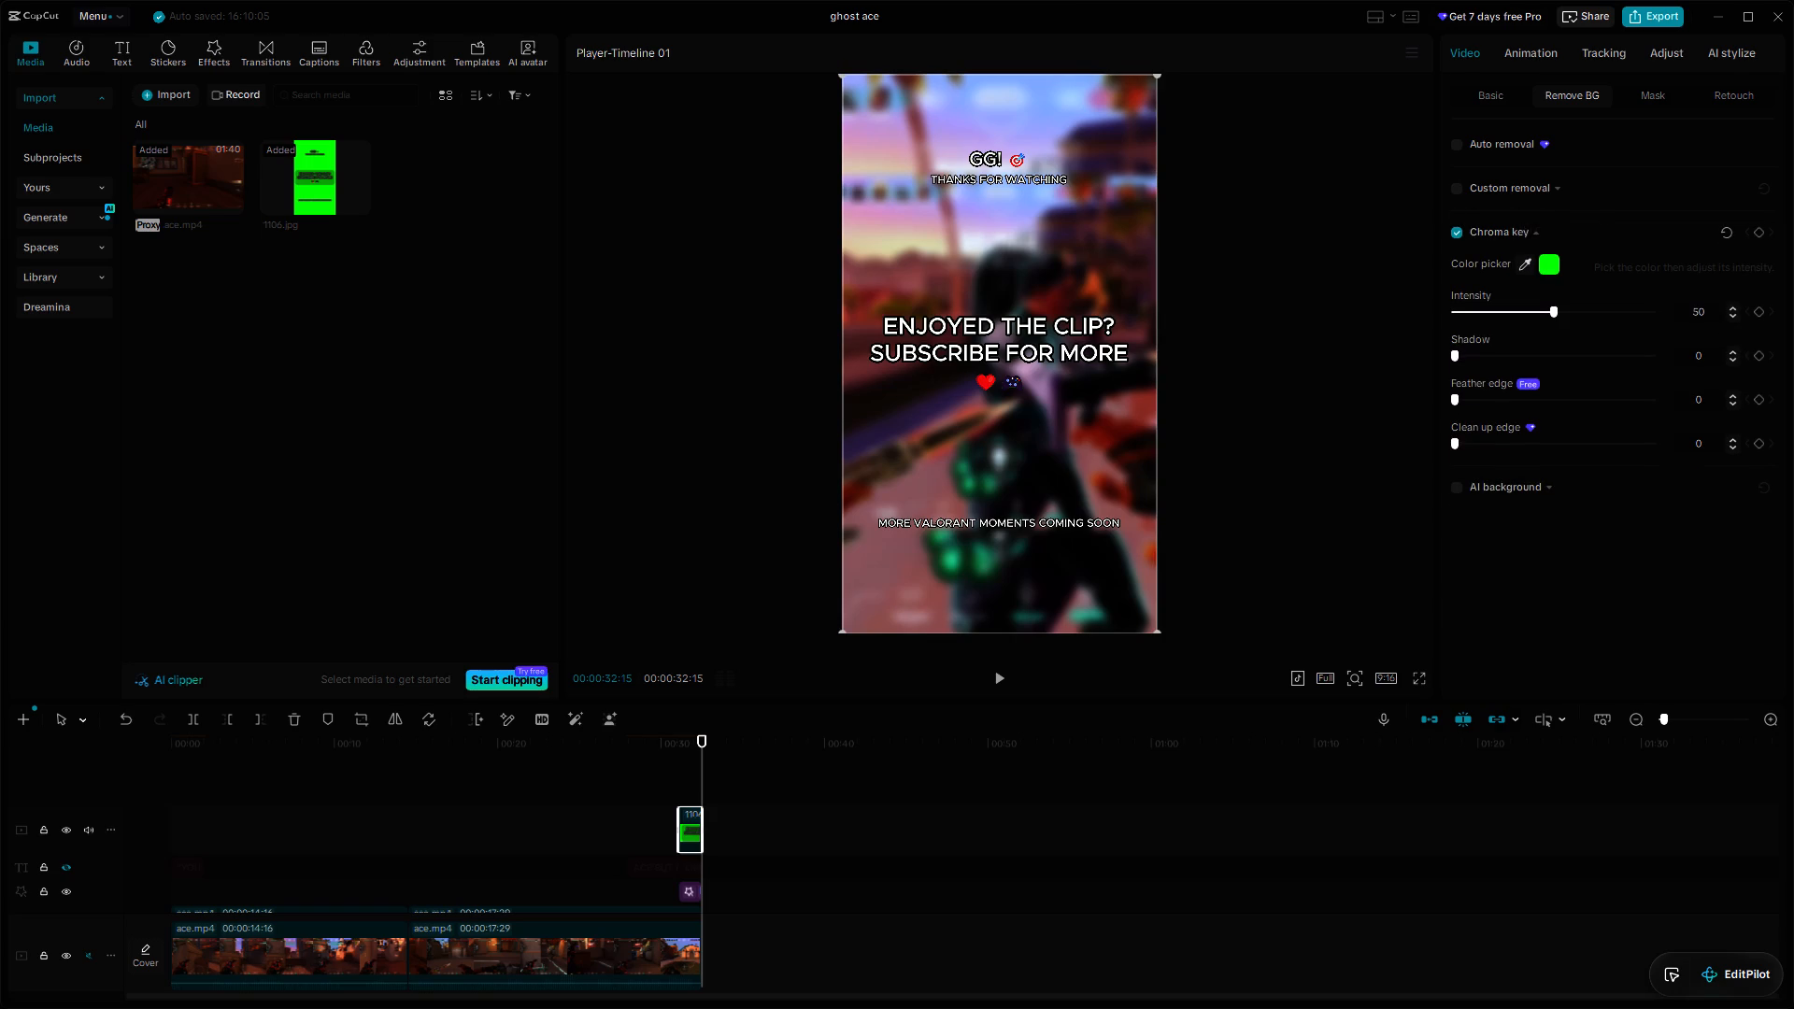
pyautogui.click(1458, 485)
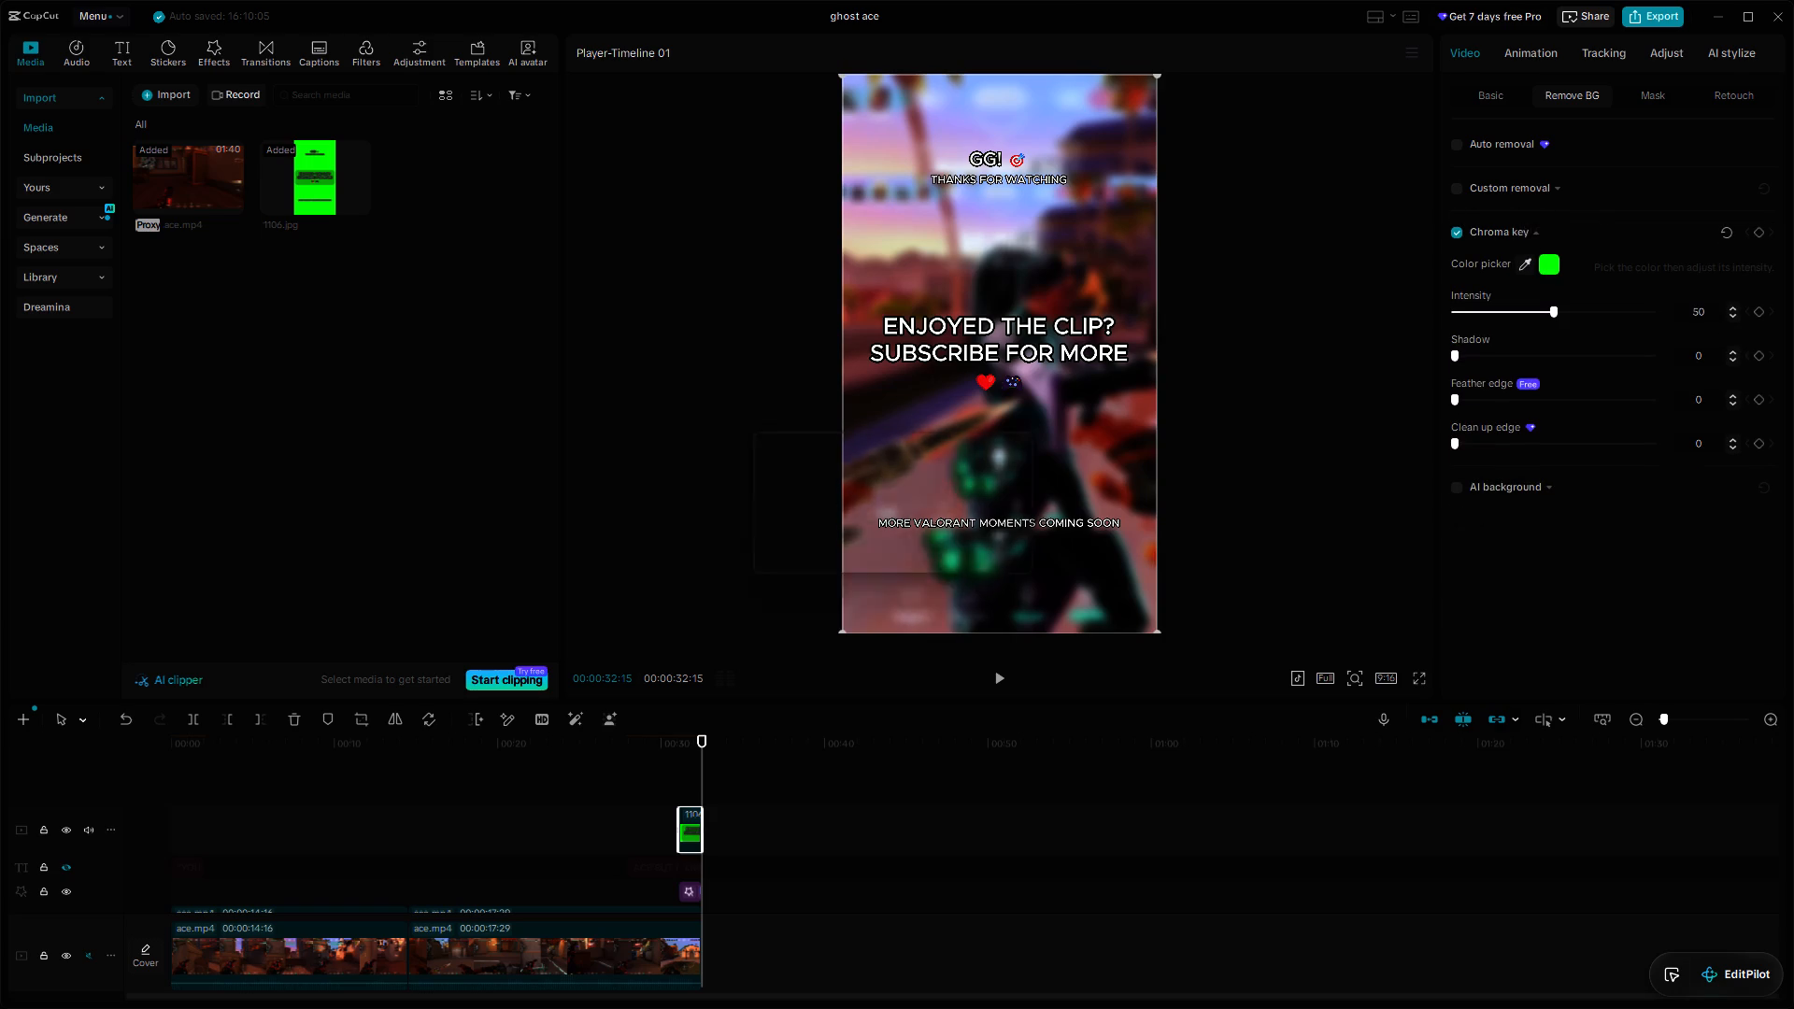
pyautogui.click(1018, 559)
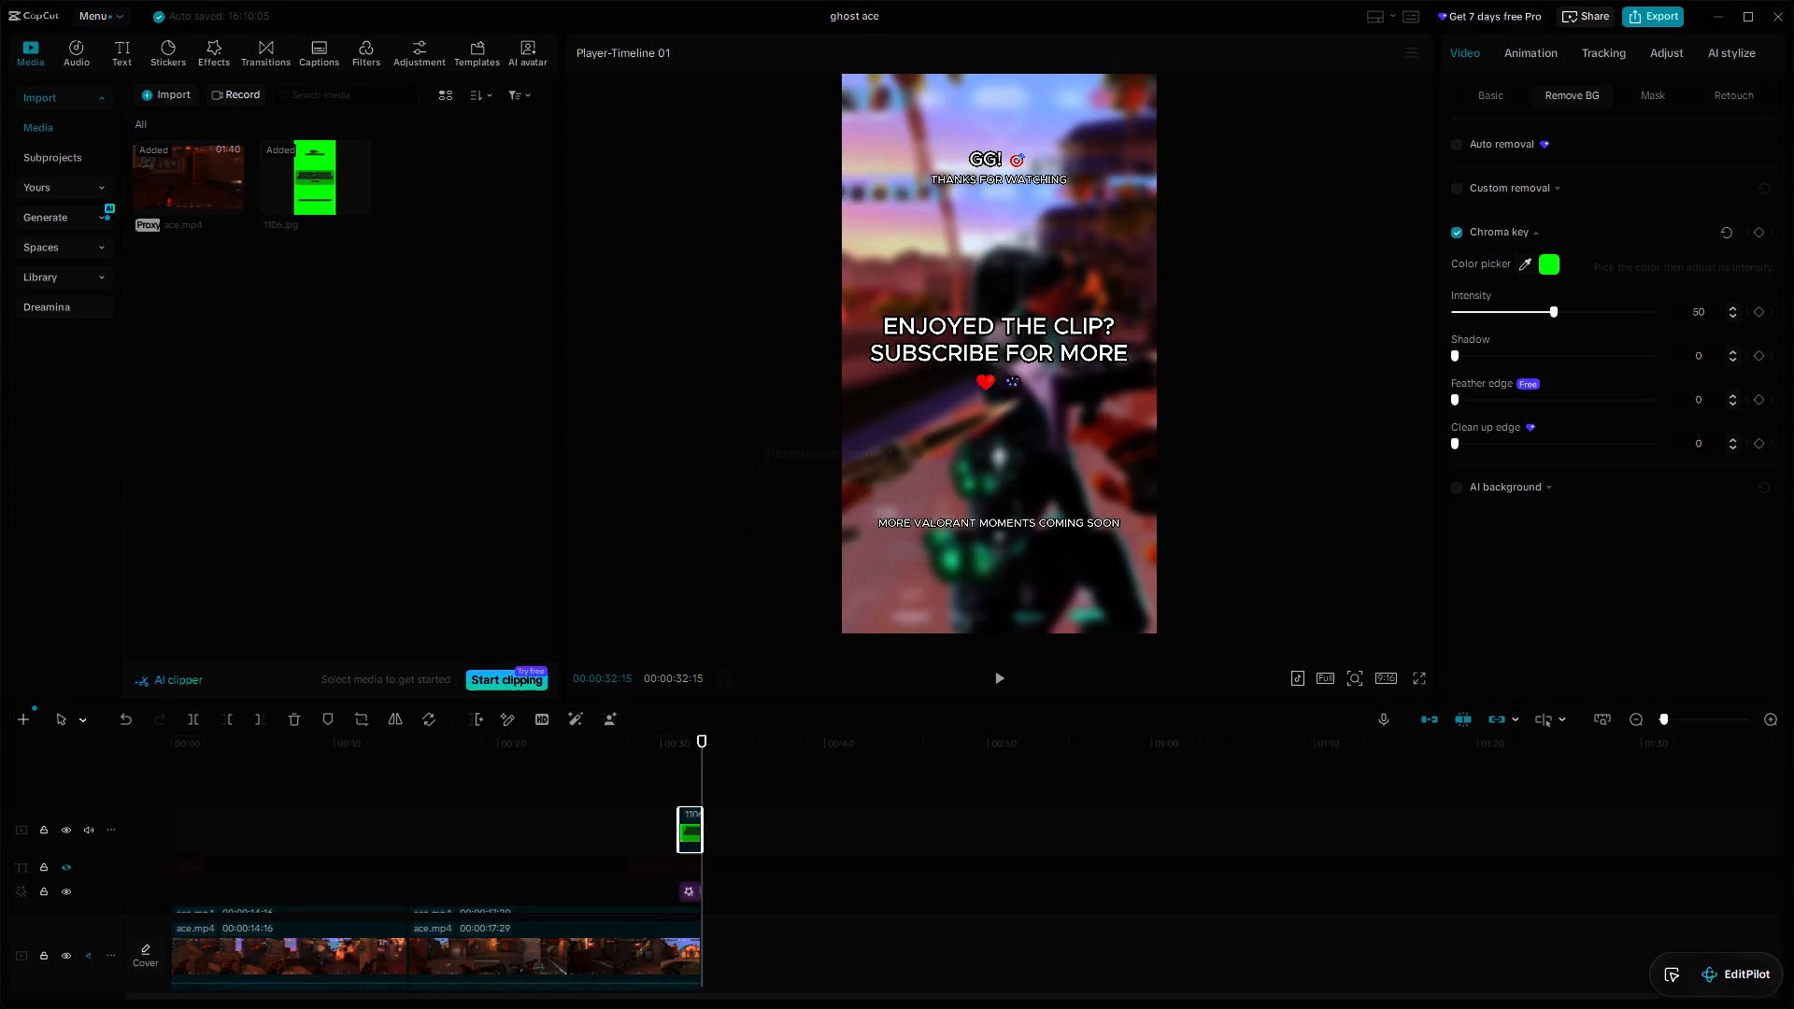
# Examine the keyed ending screen in full screen and across the overlay's span from about 00:00:31 to the Short's end.
pyautogui.click(1415, 687)
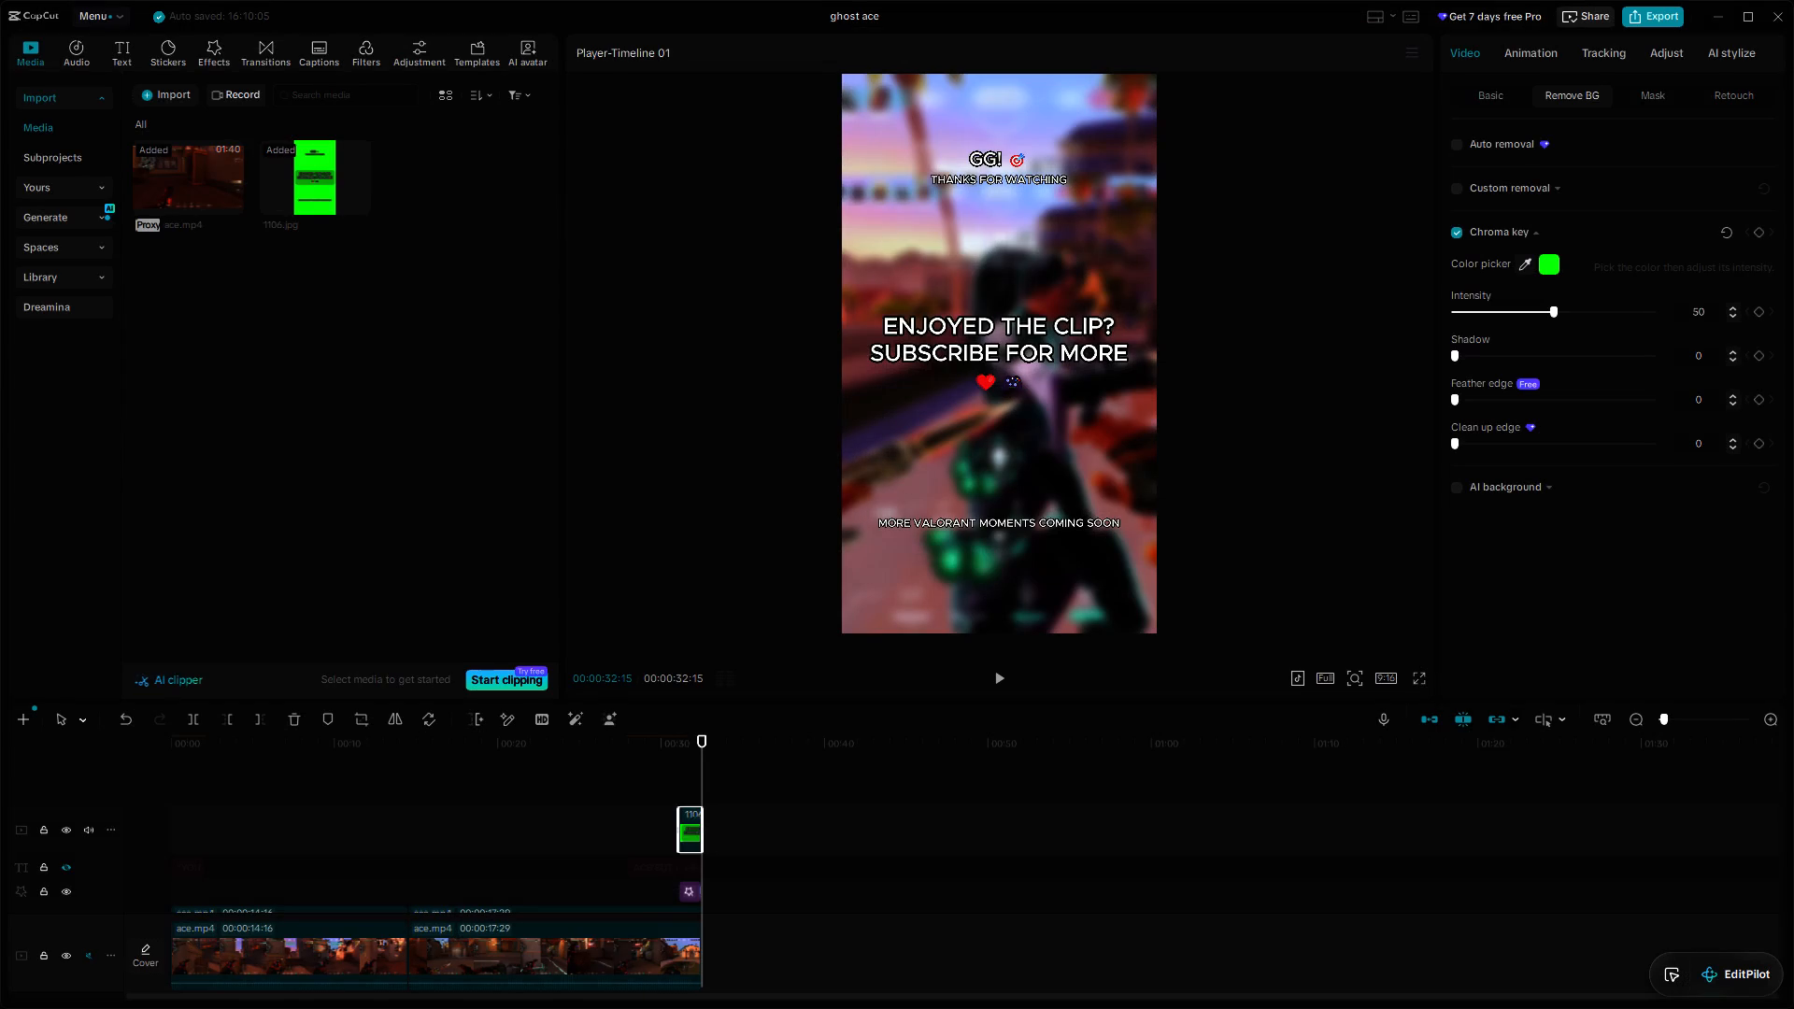
pyautogui.click(1417, 679)
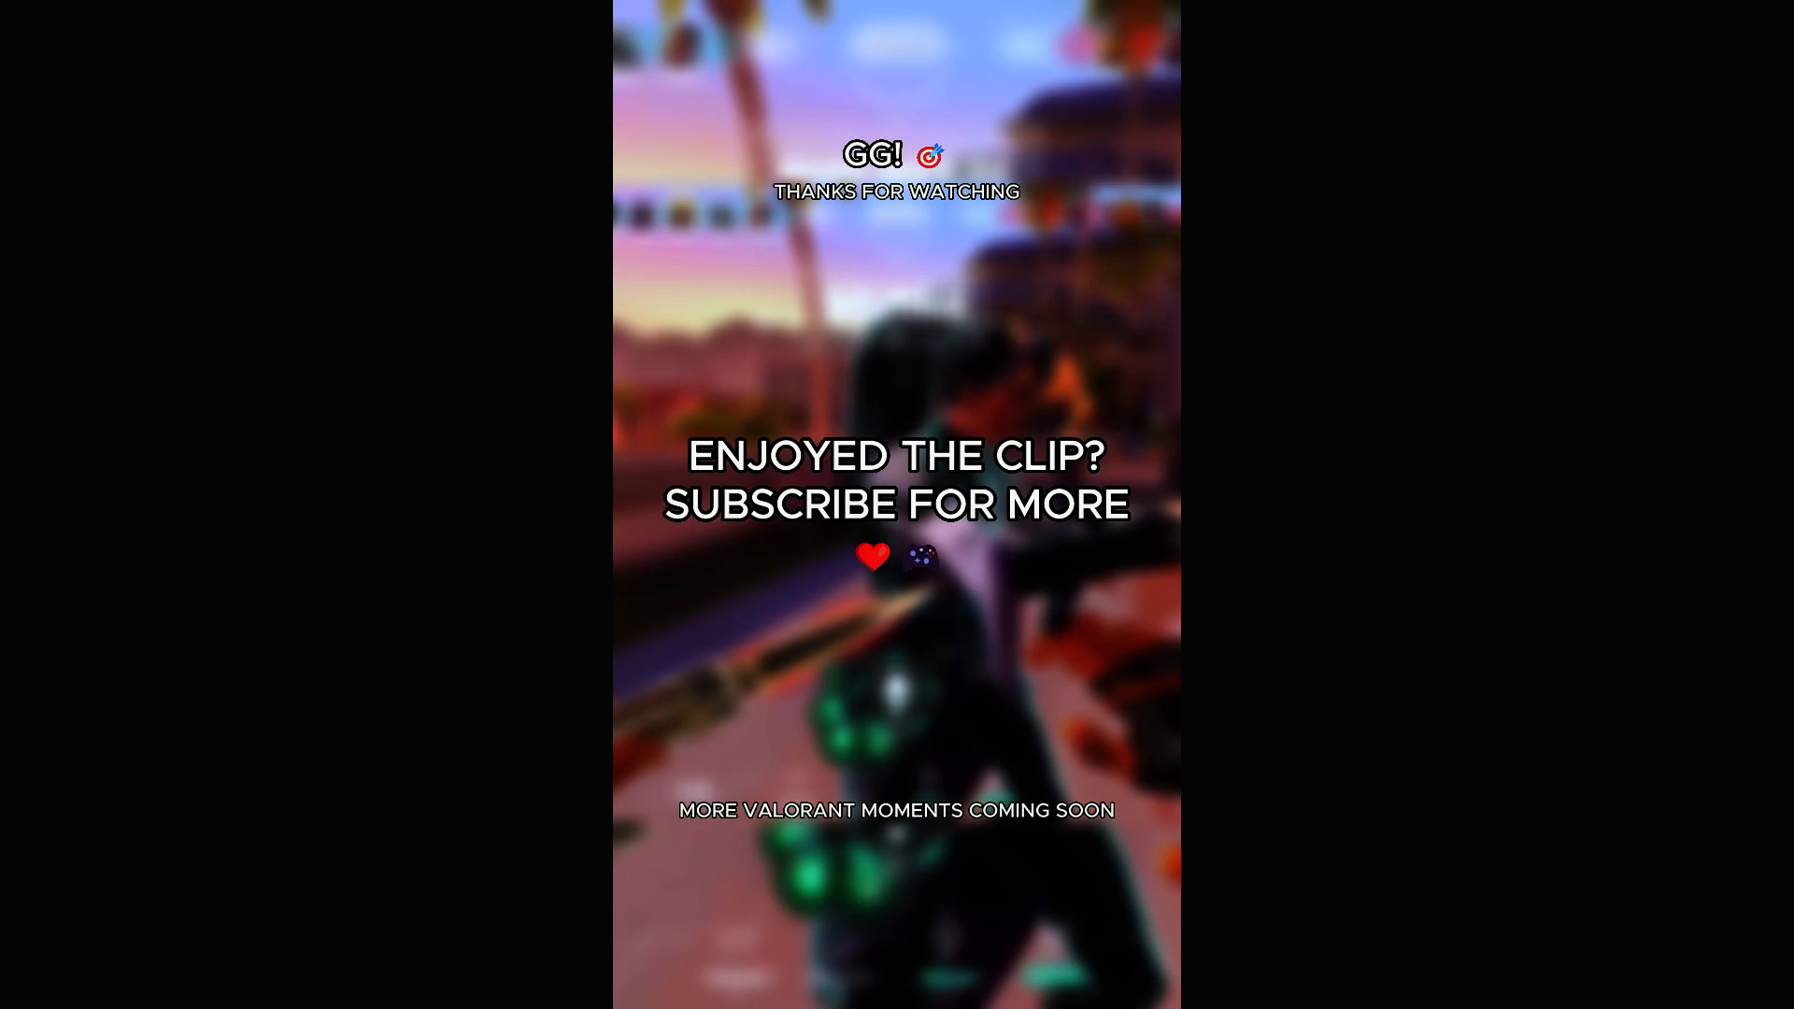
pyautogui.press('Escape')
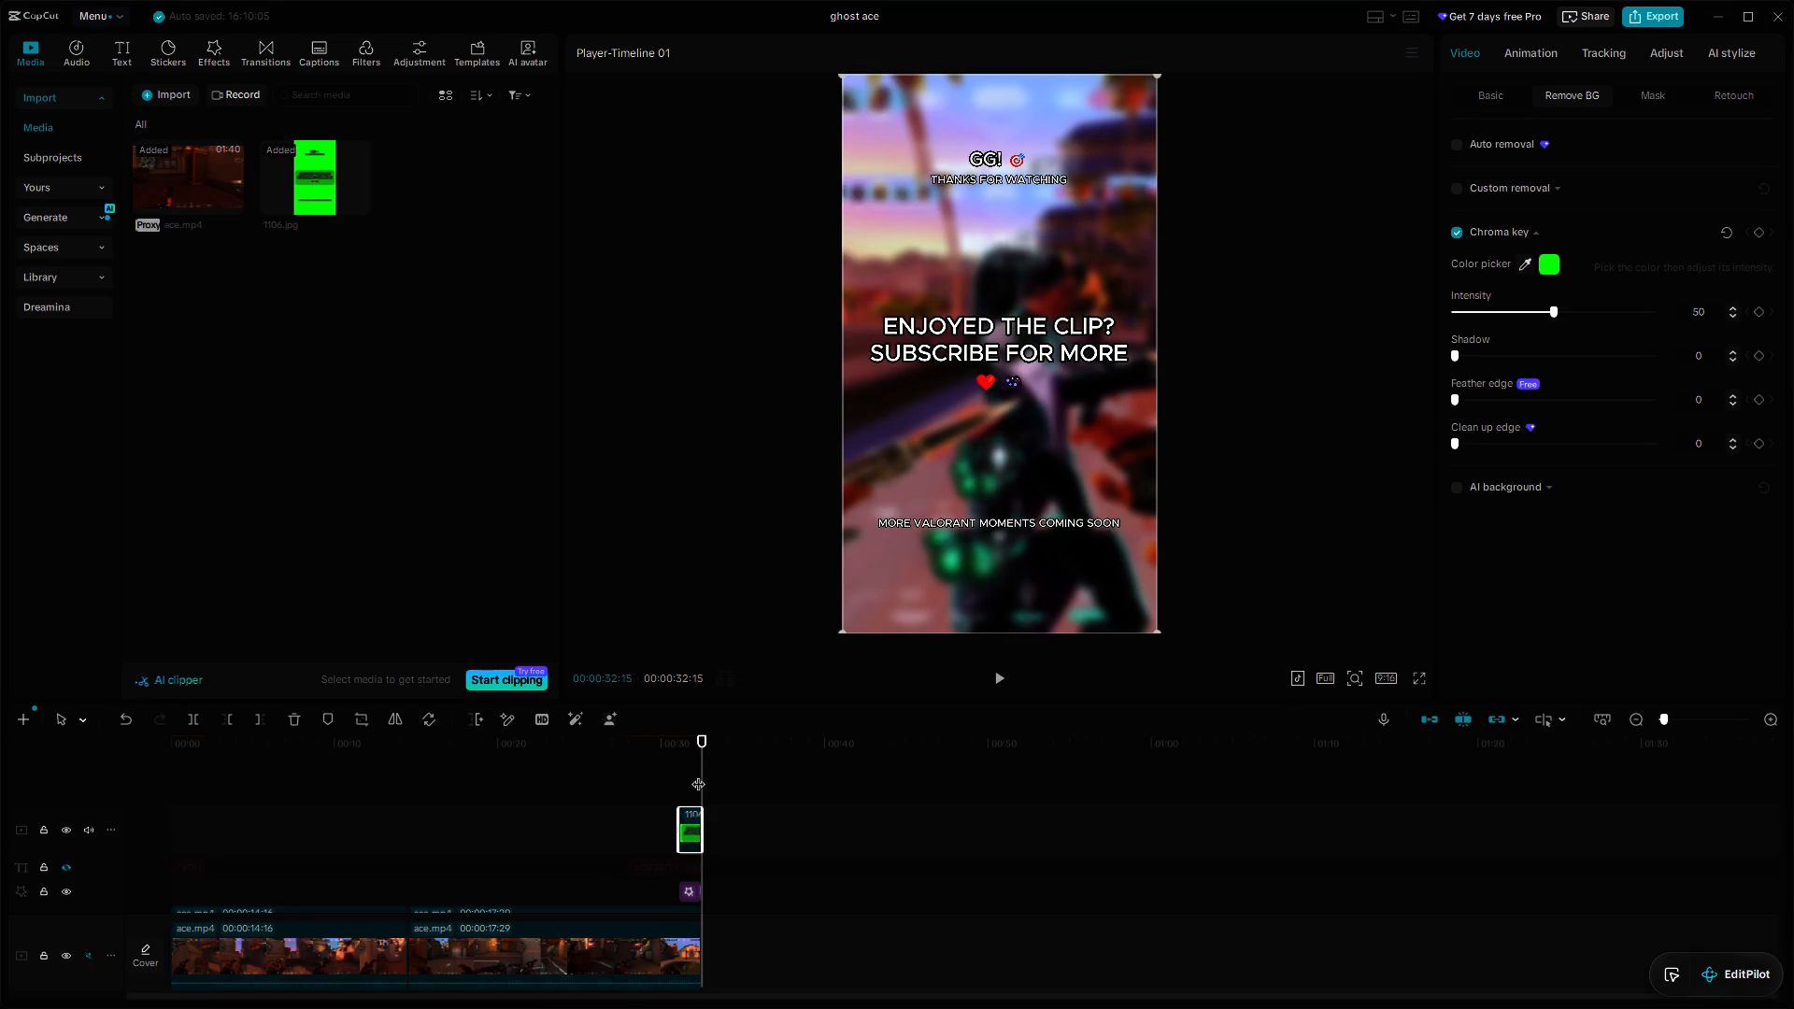
pyautogui.moveTo(698, 775); pyautogui.dragTo(682, 774)
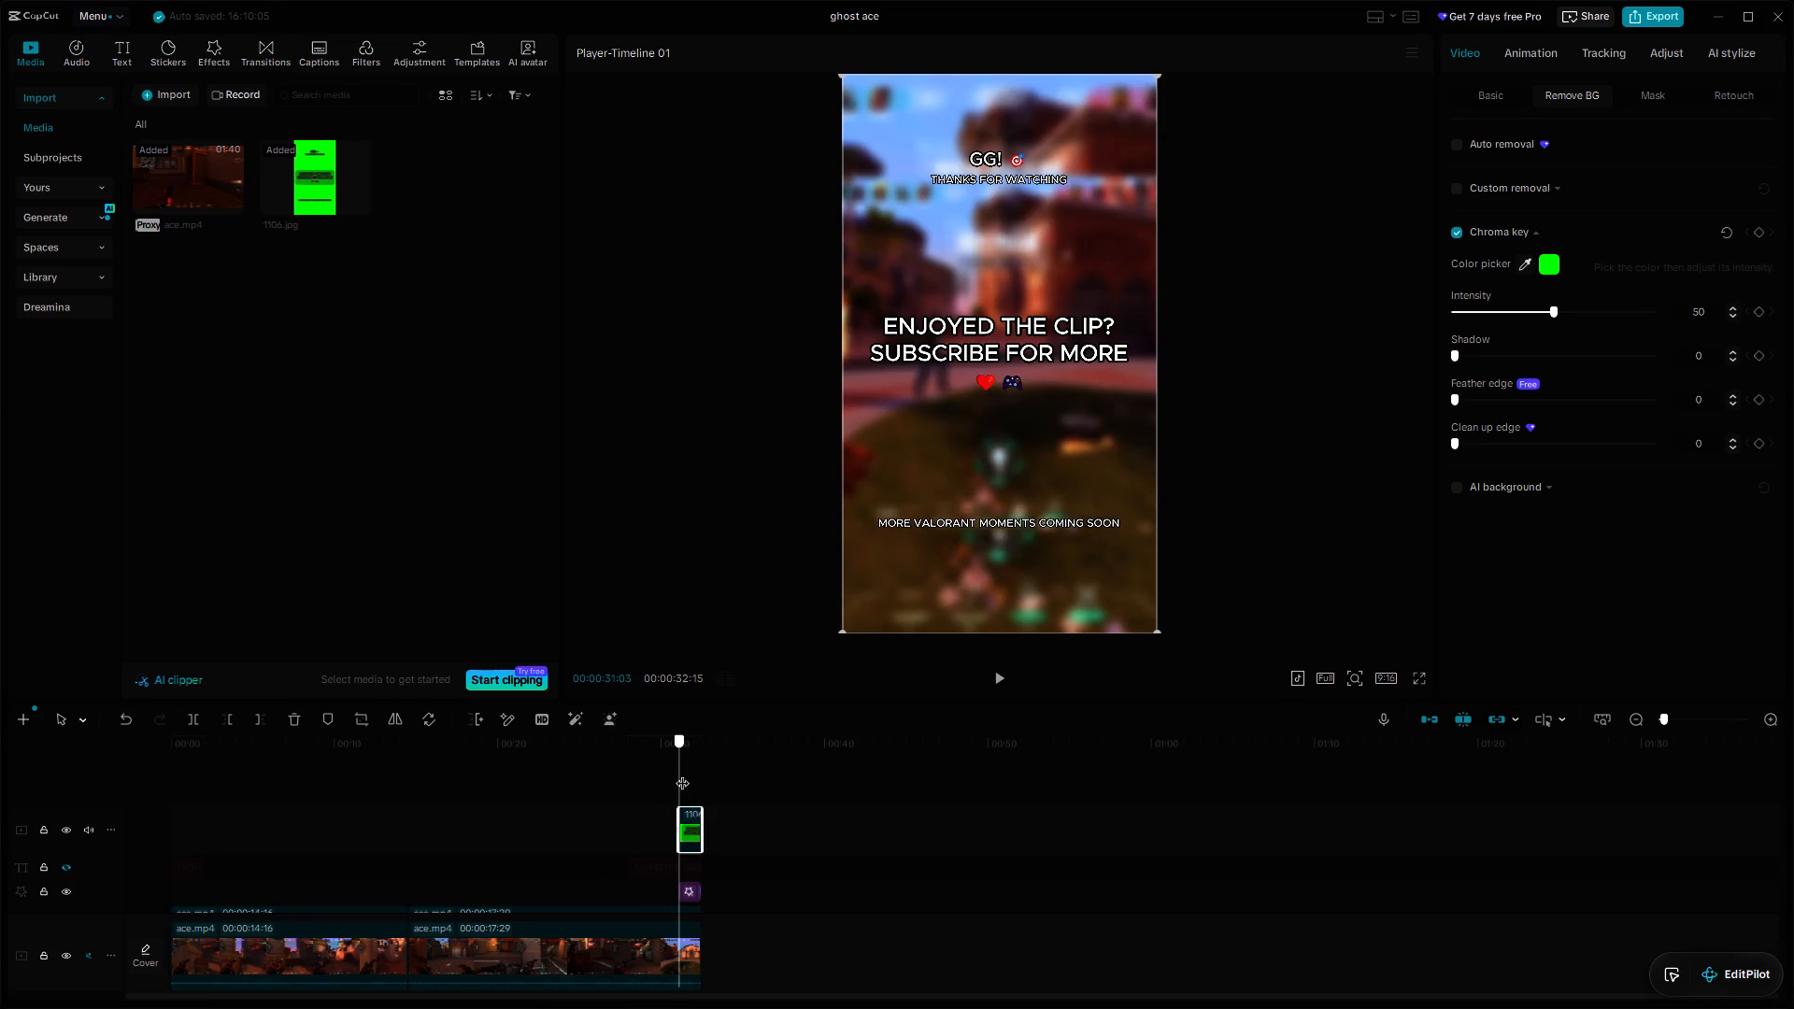
pyautogui.moveTo(682, 774); pyautogui.dragTo(715, 764)
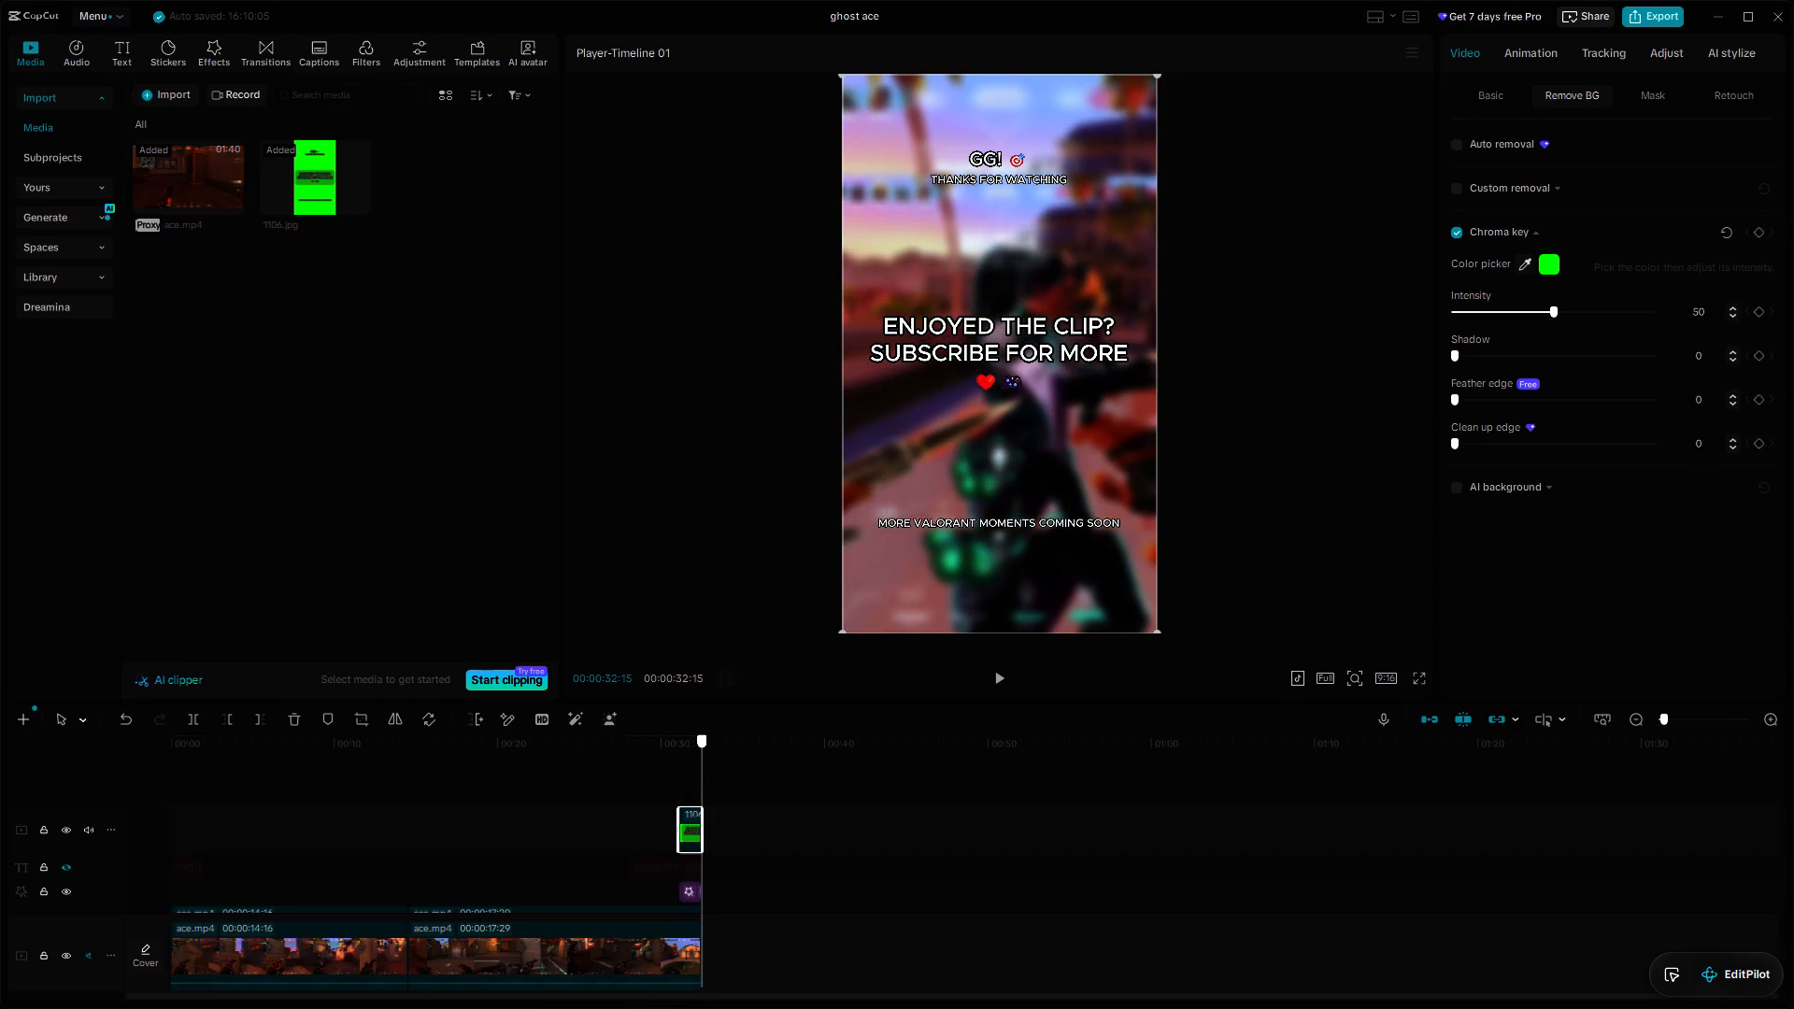
pyautogui.moveTo(715, 764); pyautogui.dragTo(749, 761)
pyautogui.click(878, 782)
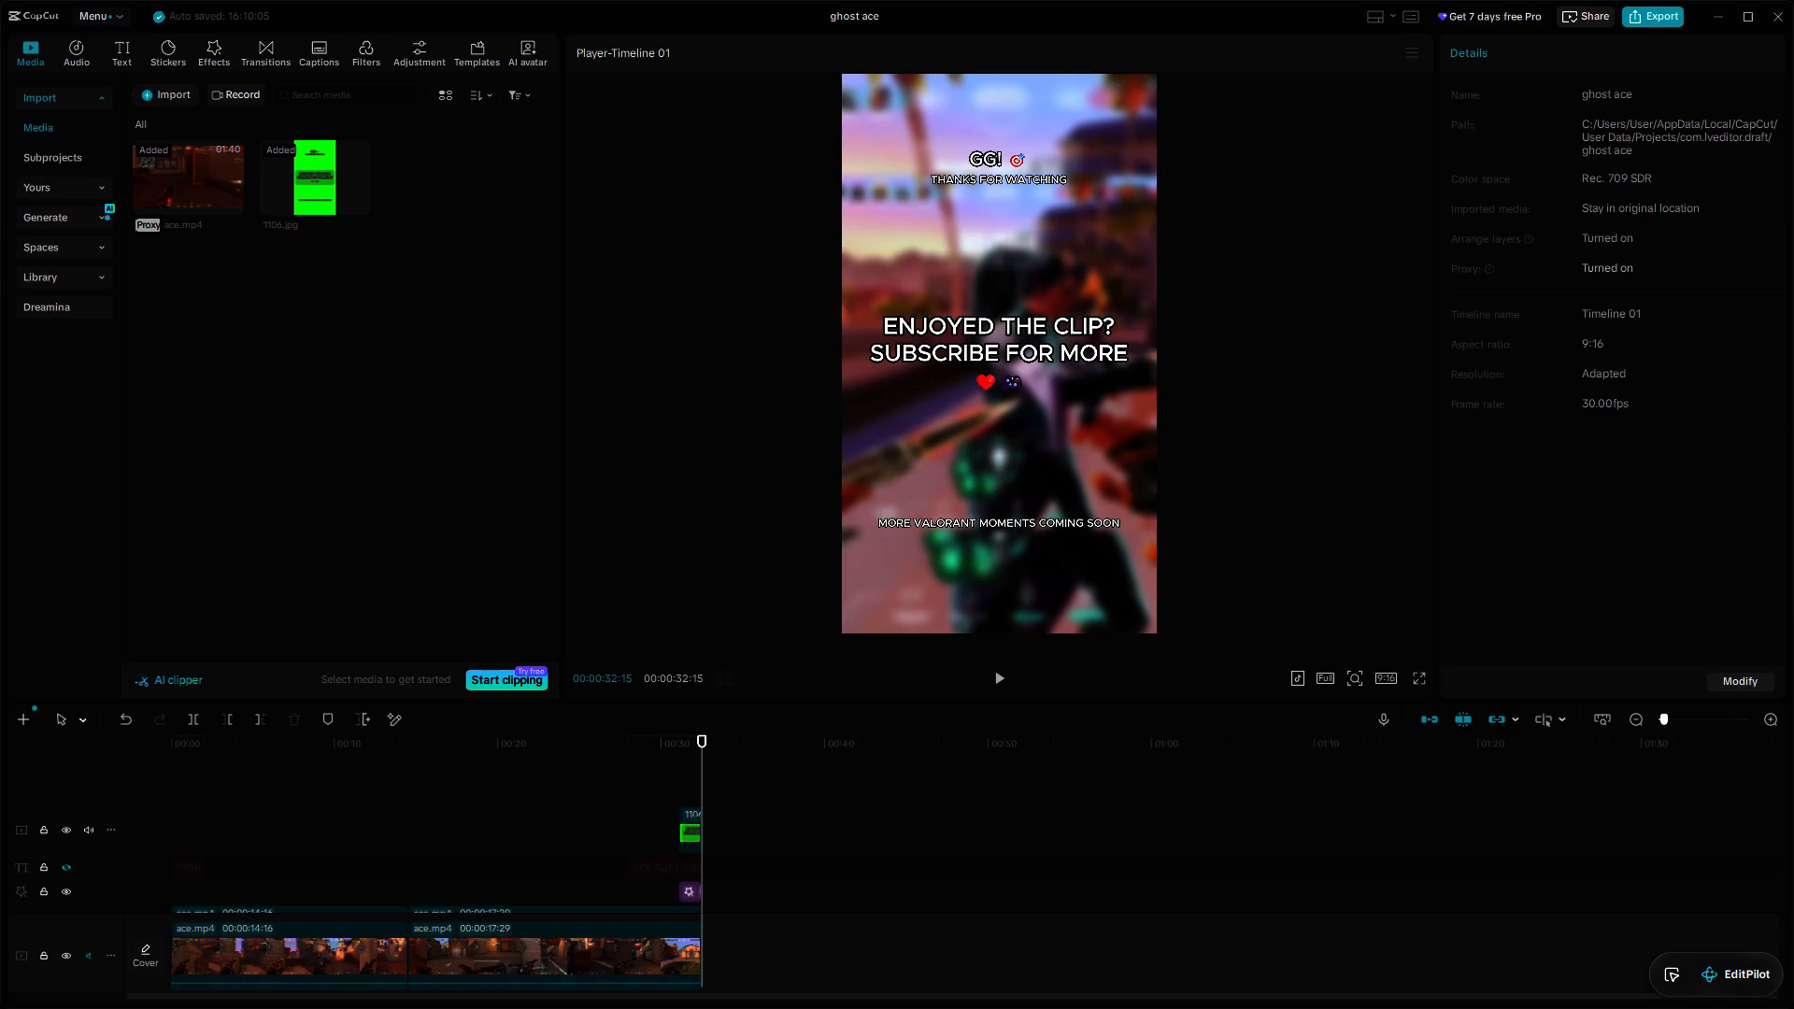
pyautogui.scroll(2, 1087, 436)
pyautogui.click(1417, 671)
pyautogui.click(1418, 679)
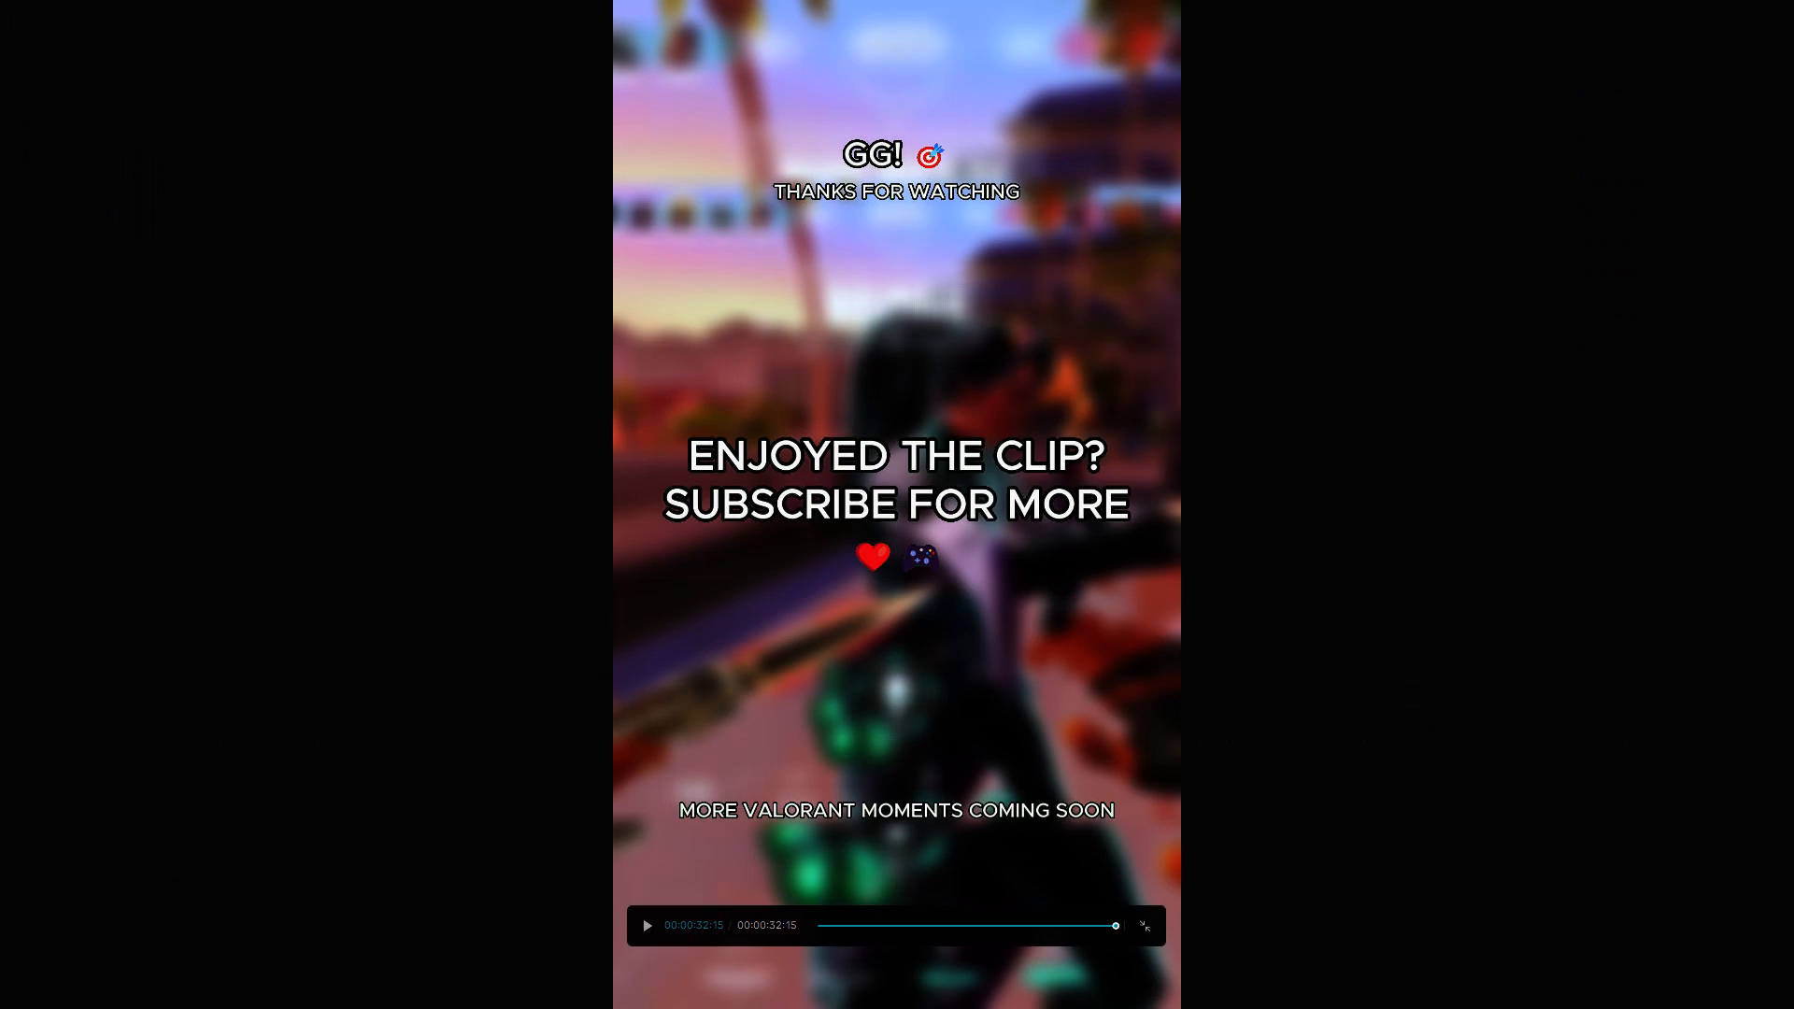
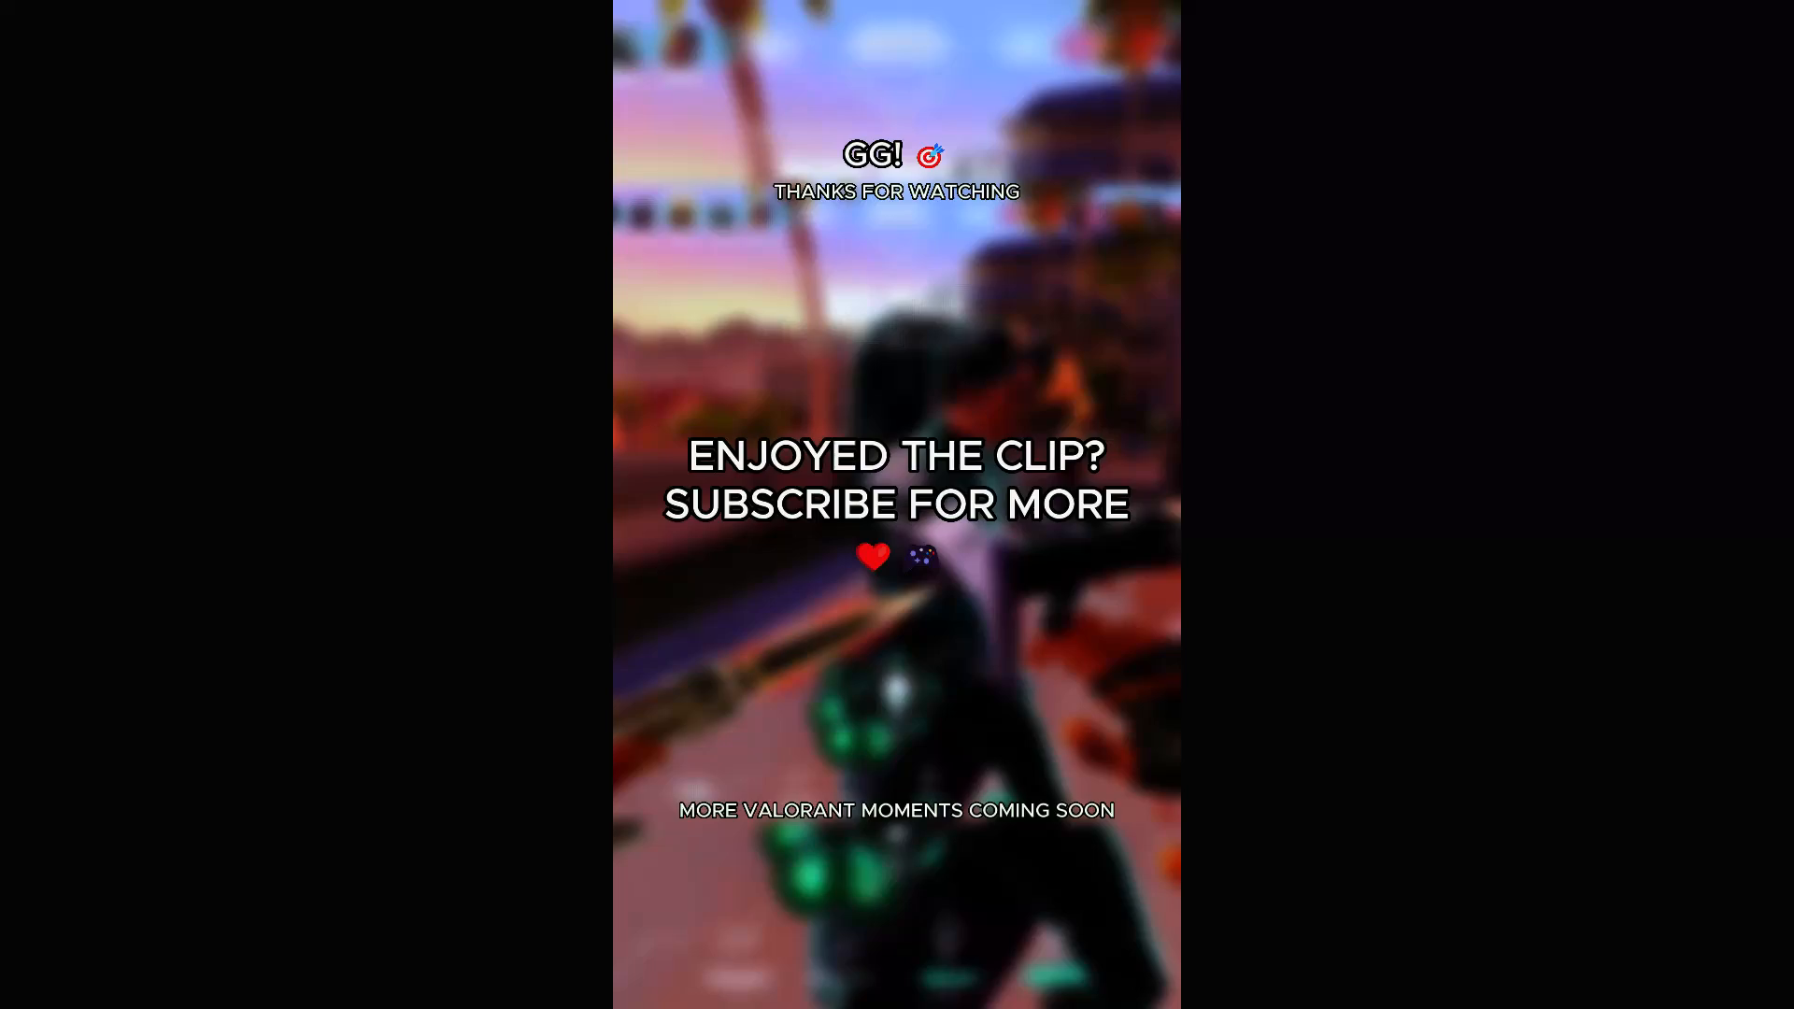
# Set the outro overlay's Temp colour adjustment to -11, trying warmer values up to 50 first.
pyautogui.press('Escape')
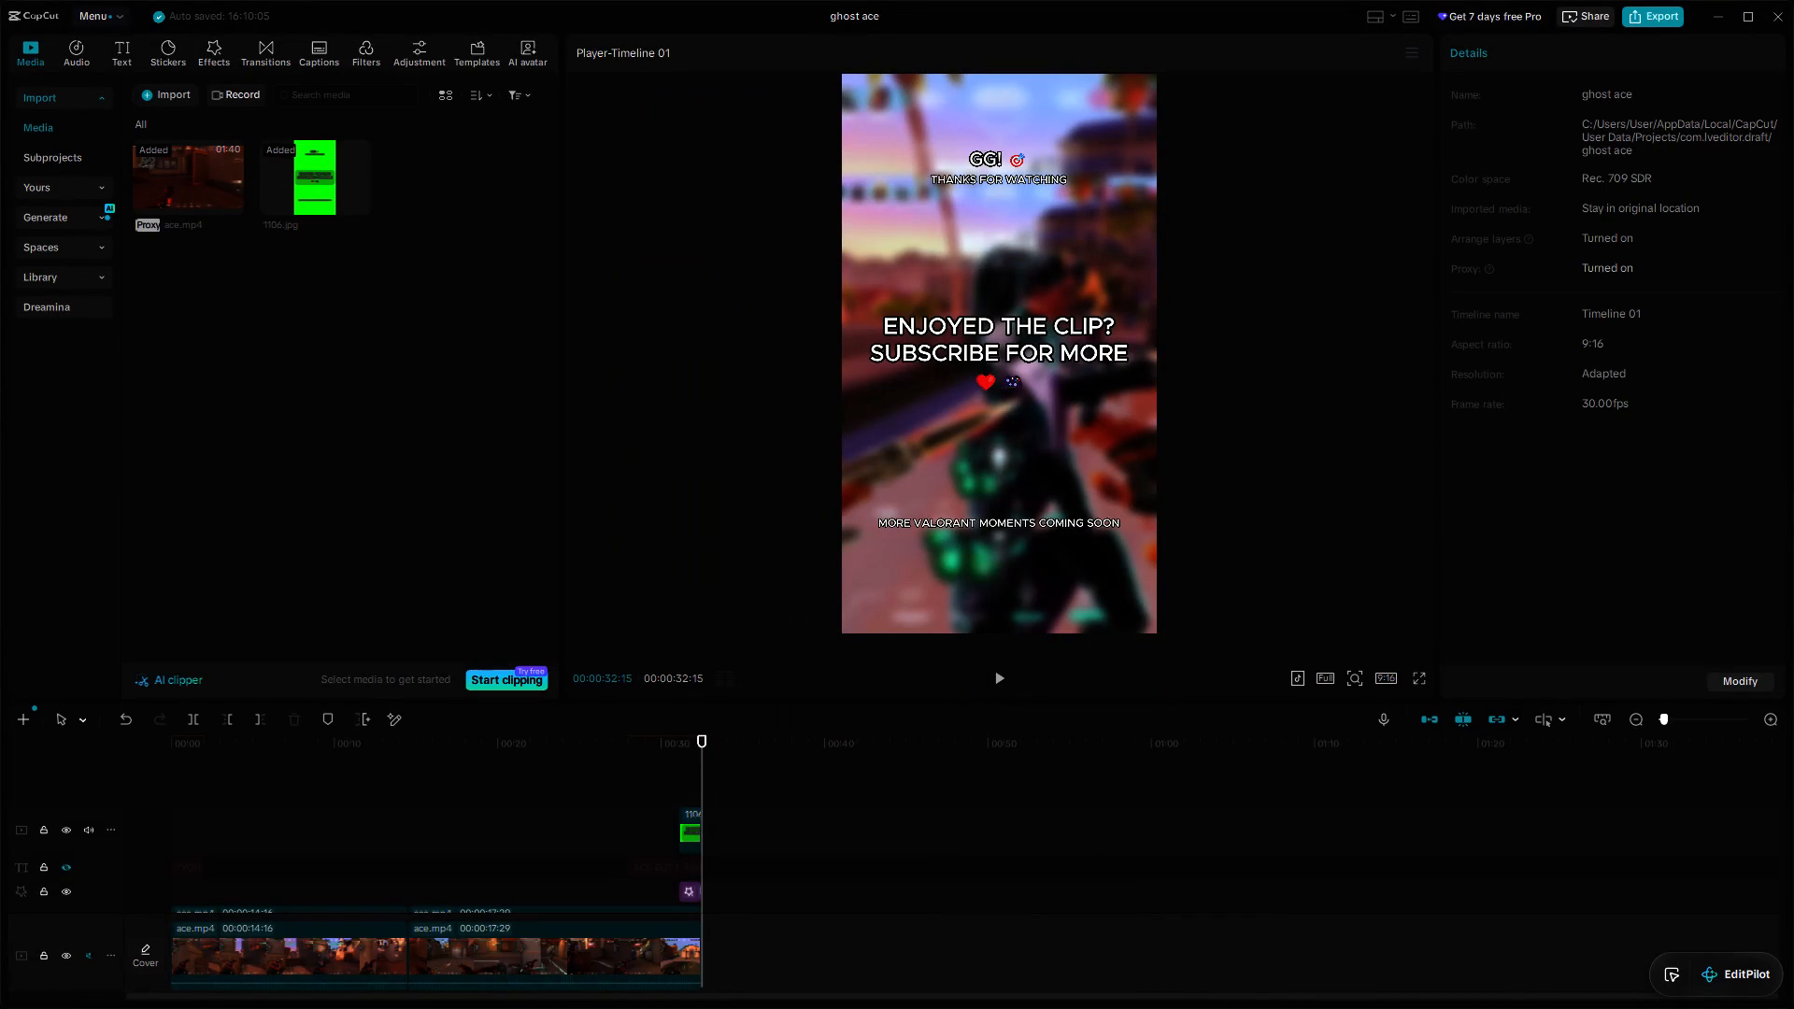
pyautogui.click(691, 832)
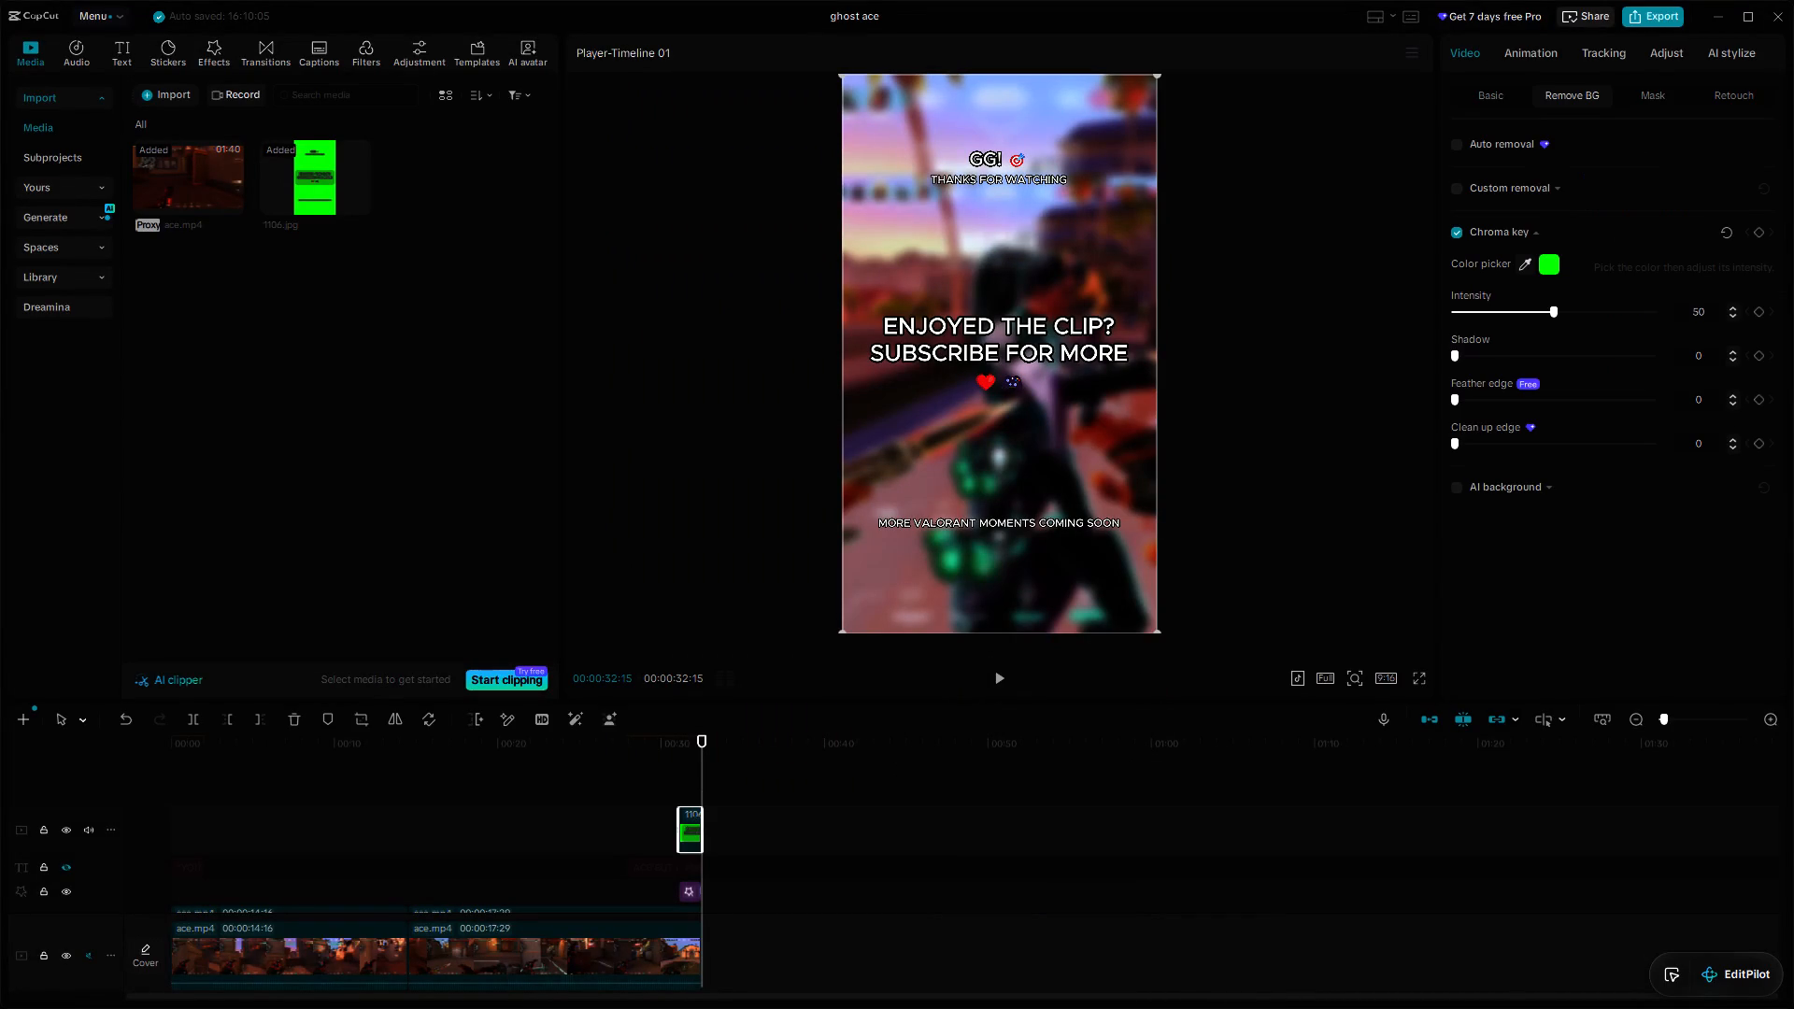
pyautogui.click(1669, 55)
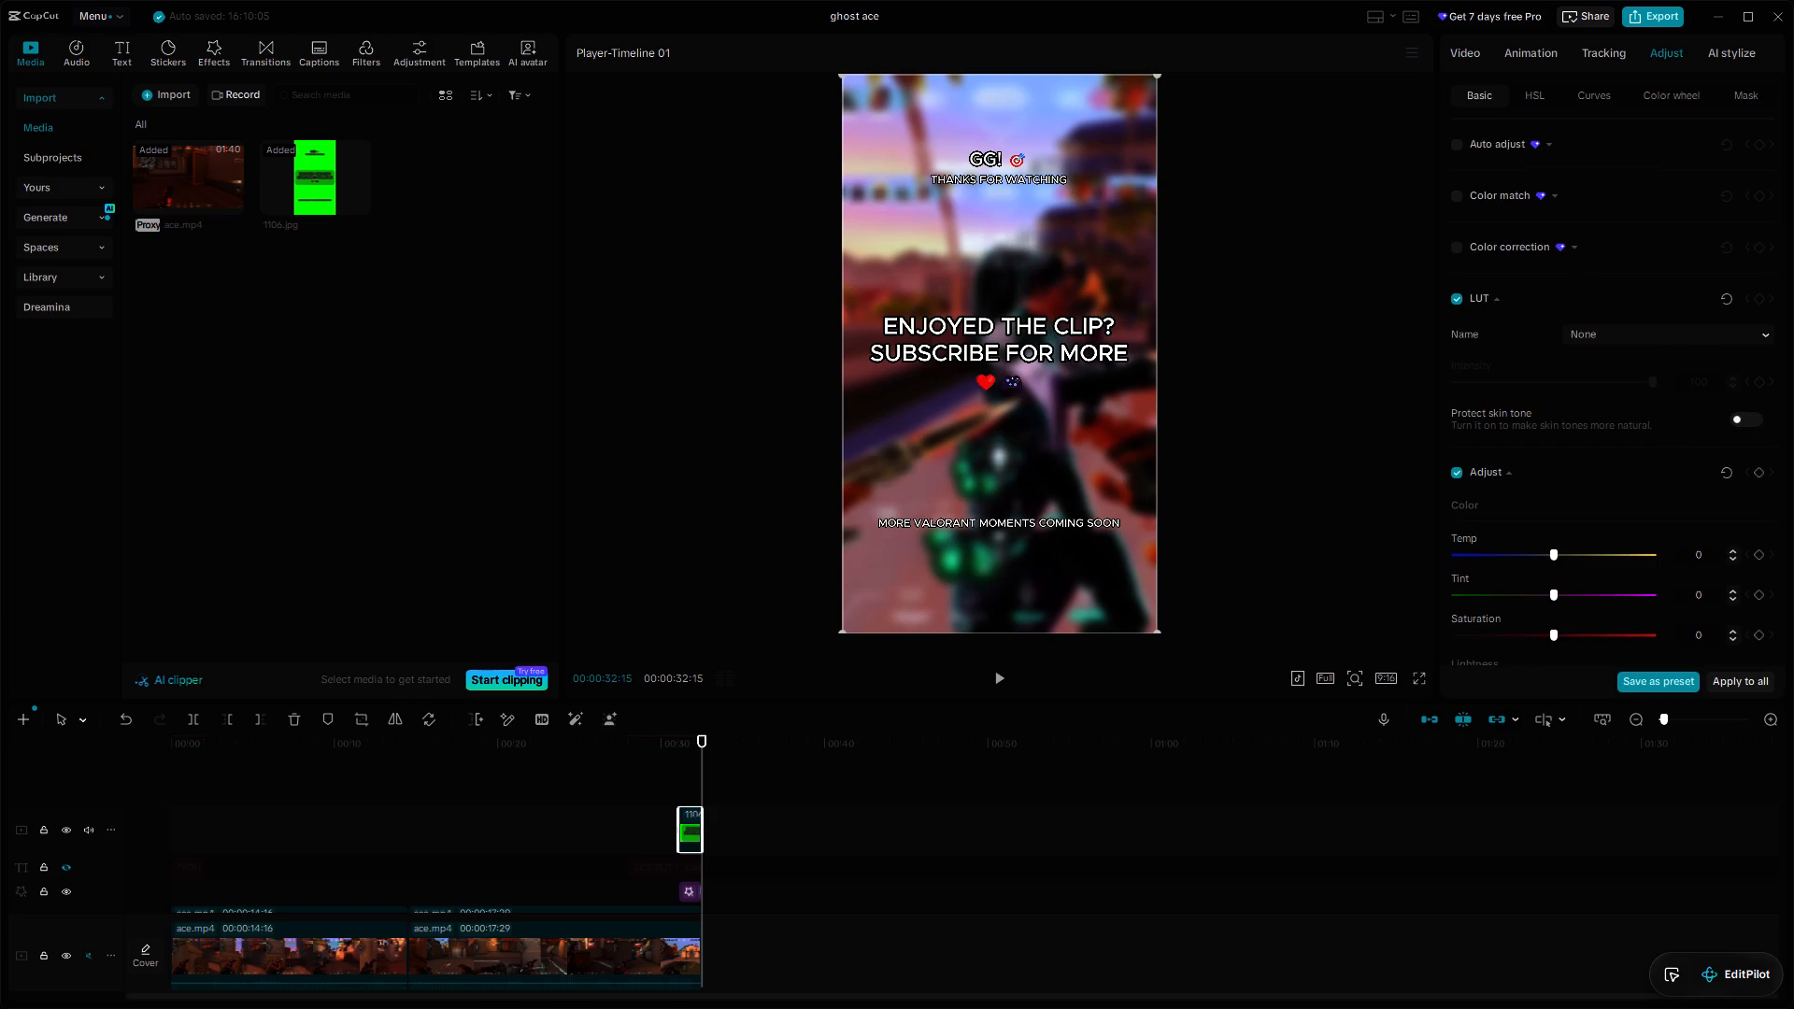
pyautogui.moveTo(1552, 550); pyautogui.dragTo(1648, 555)
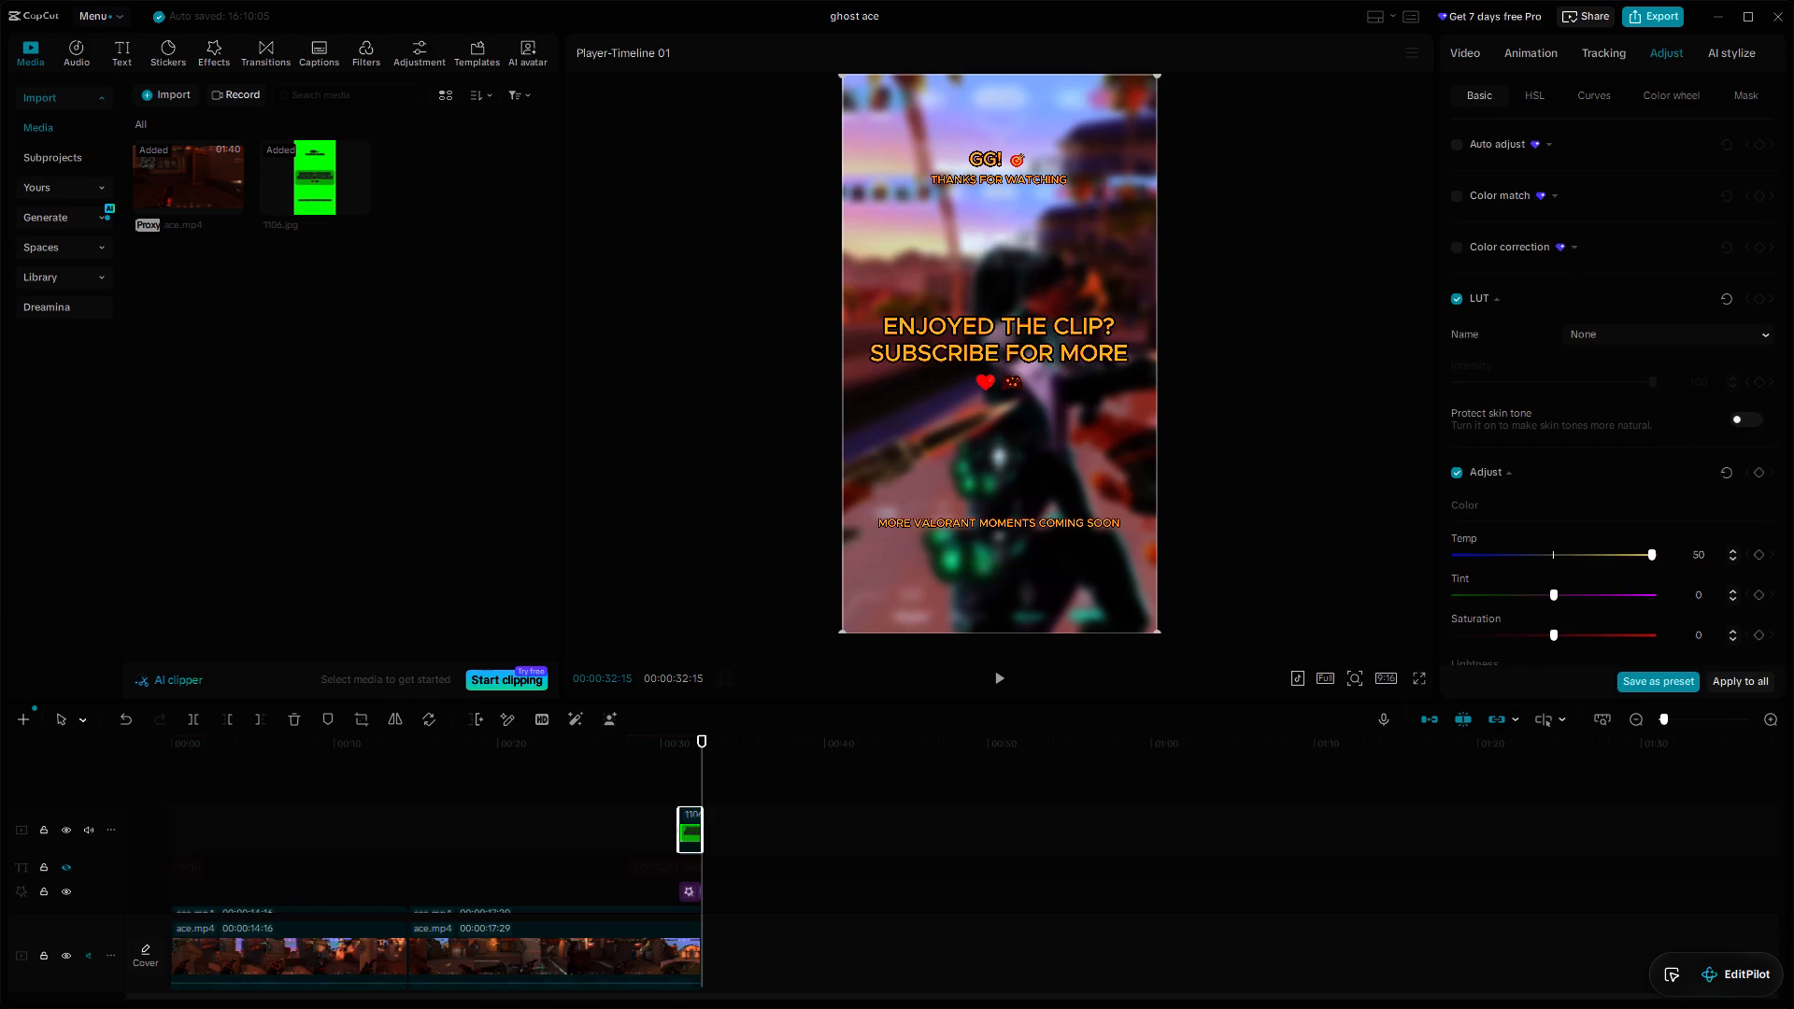
pyautogui.moveTo(1648, 555); pyautogui.dragTo(1657, 555)
pyautogui.moveTo(1657, 555); pyautogui.dragTo(1510, 561)
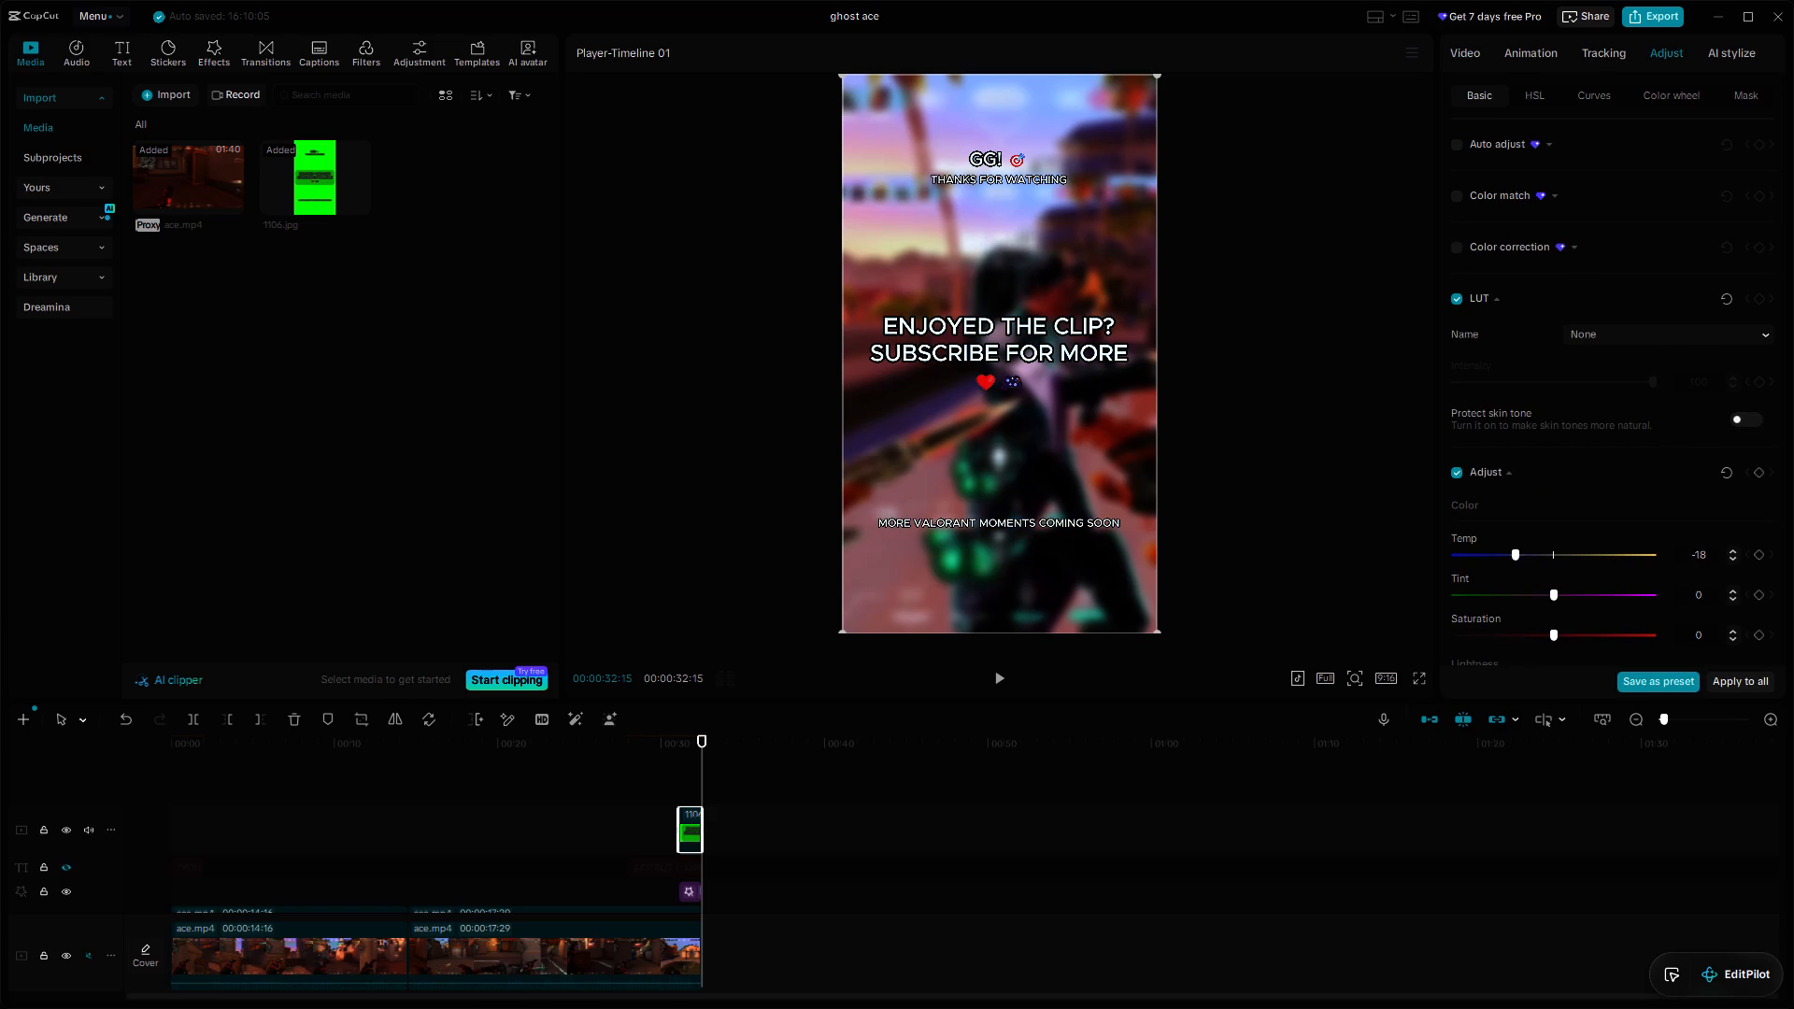
pyautogui.moveTo(1510, 561); pyautogui.dragTo(1516, 554)
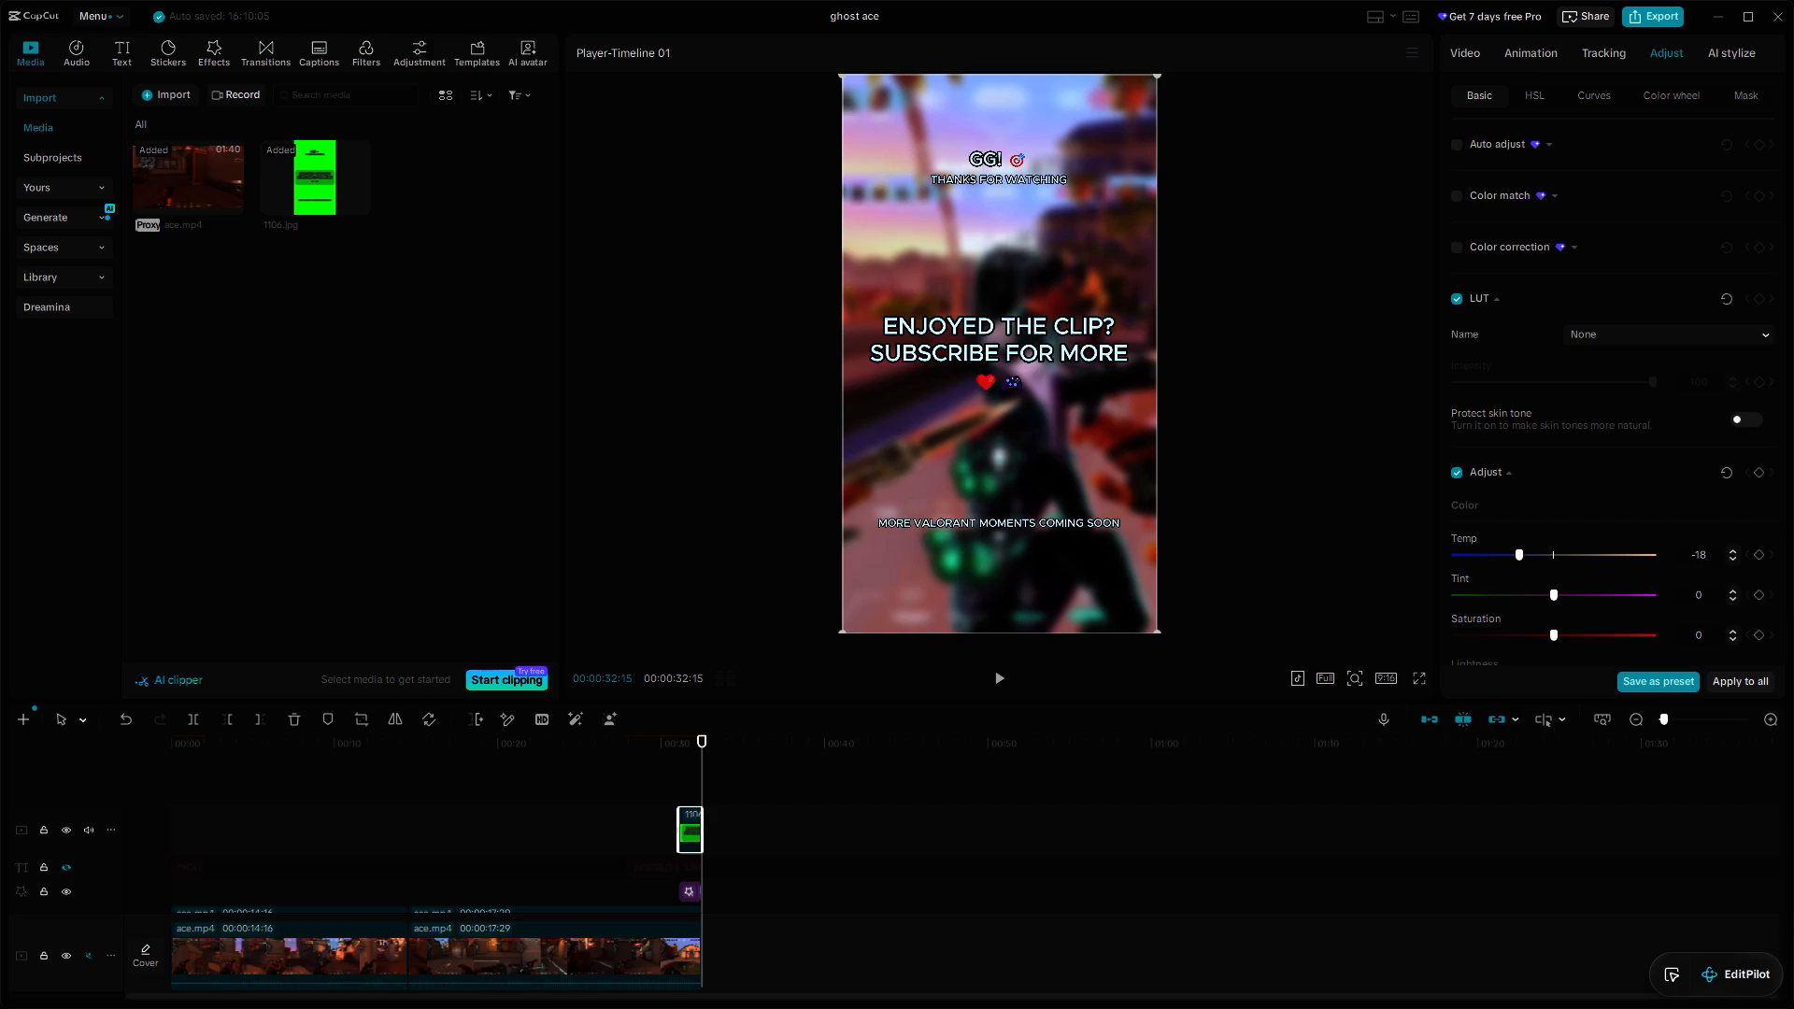
pyautogui.moveTo(1516, 554); pyautogui.dragTo(1527, 551)
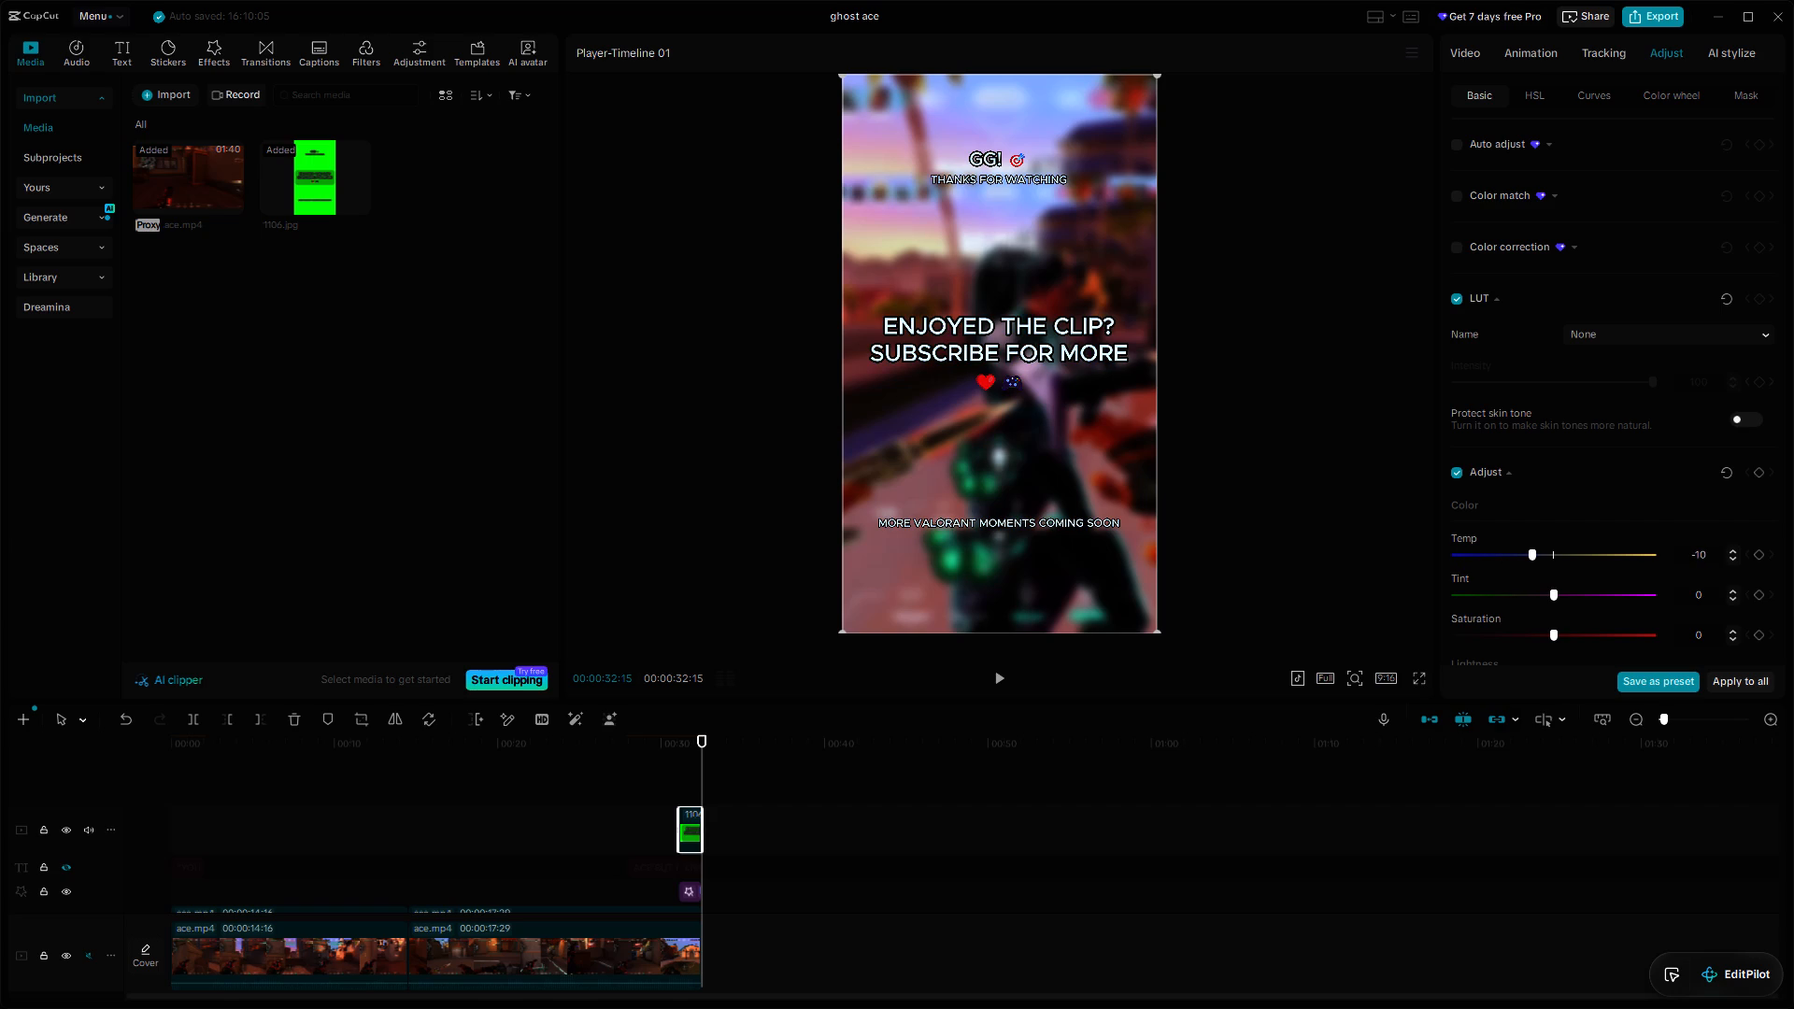
pyautogui.moveTo(1527, 551); pyautogui.dragTo(1529, 550)
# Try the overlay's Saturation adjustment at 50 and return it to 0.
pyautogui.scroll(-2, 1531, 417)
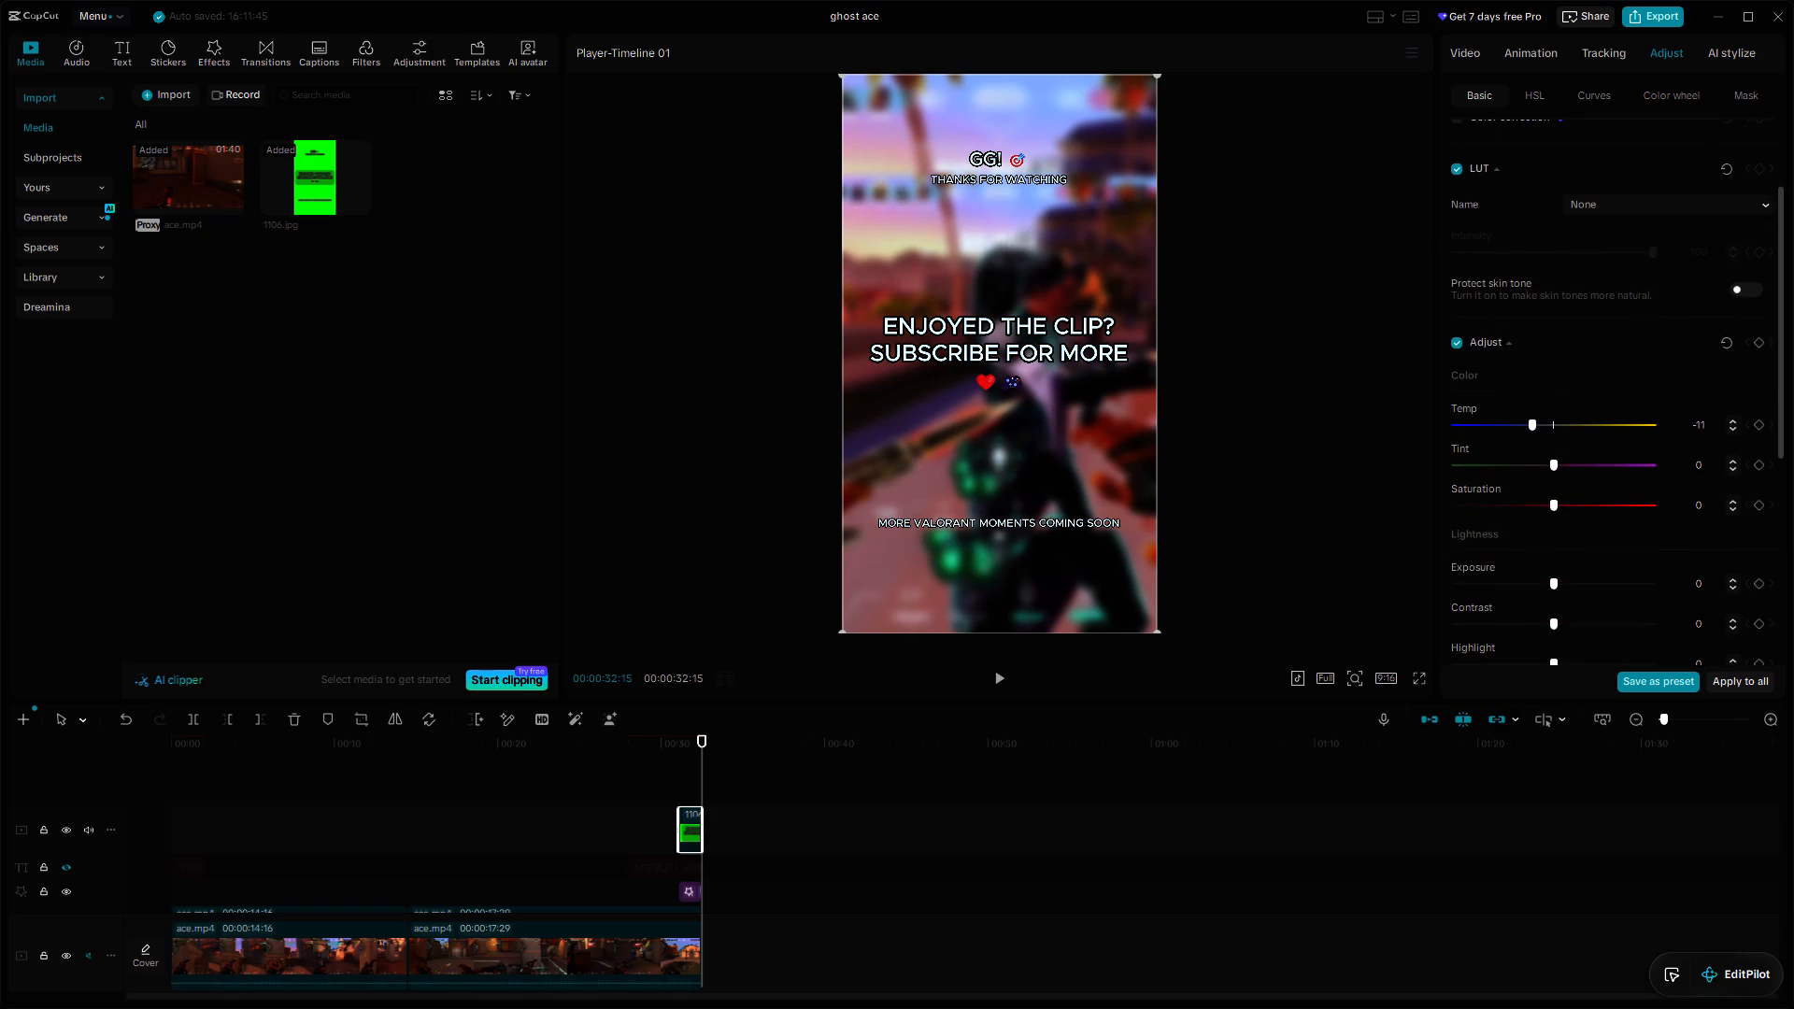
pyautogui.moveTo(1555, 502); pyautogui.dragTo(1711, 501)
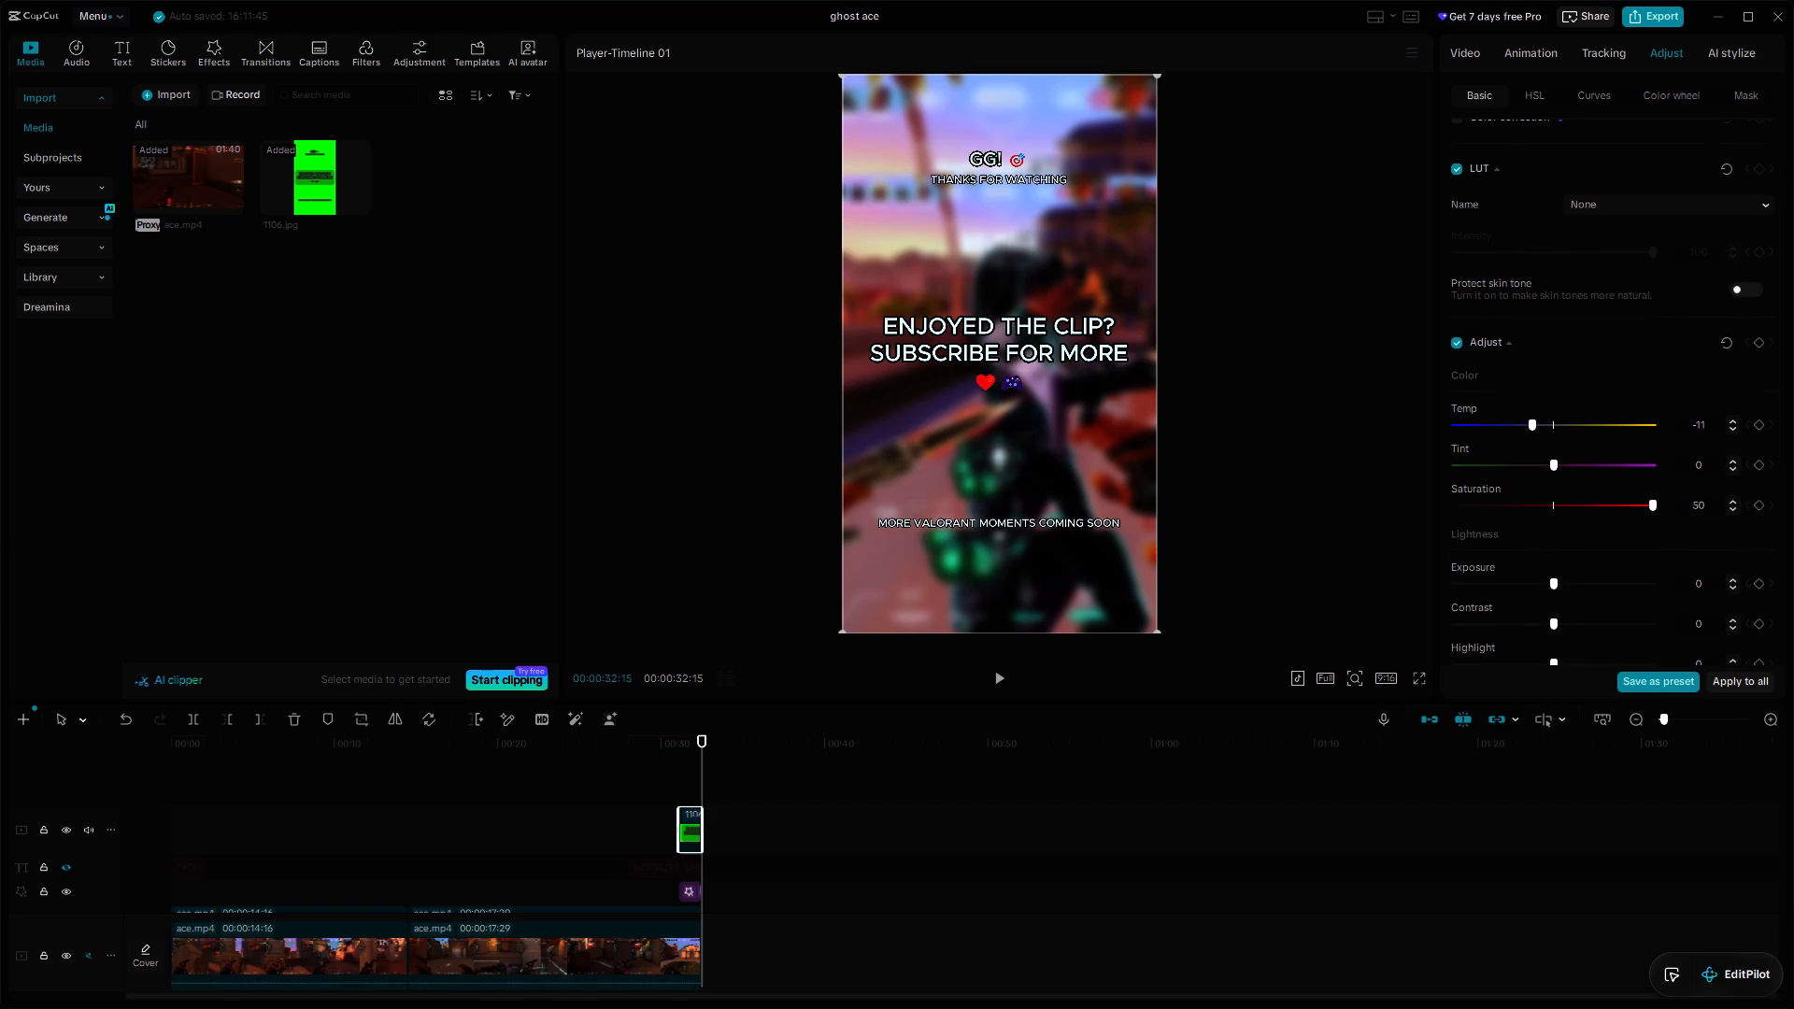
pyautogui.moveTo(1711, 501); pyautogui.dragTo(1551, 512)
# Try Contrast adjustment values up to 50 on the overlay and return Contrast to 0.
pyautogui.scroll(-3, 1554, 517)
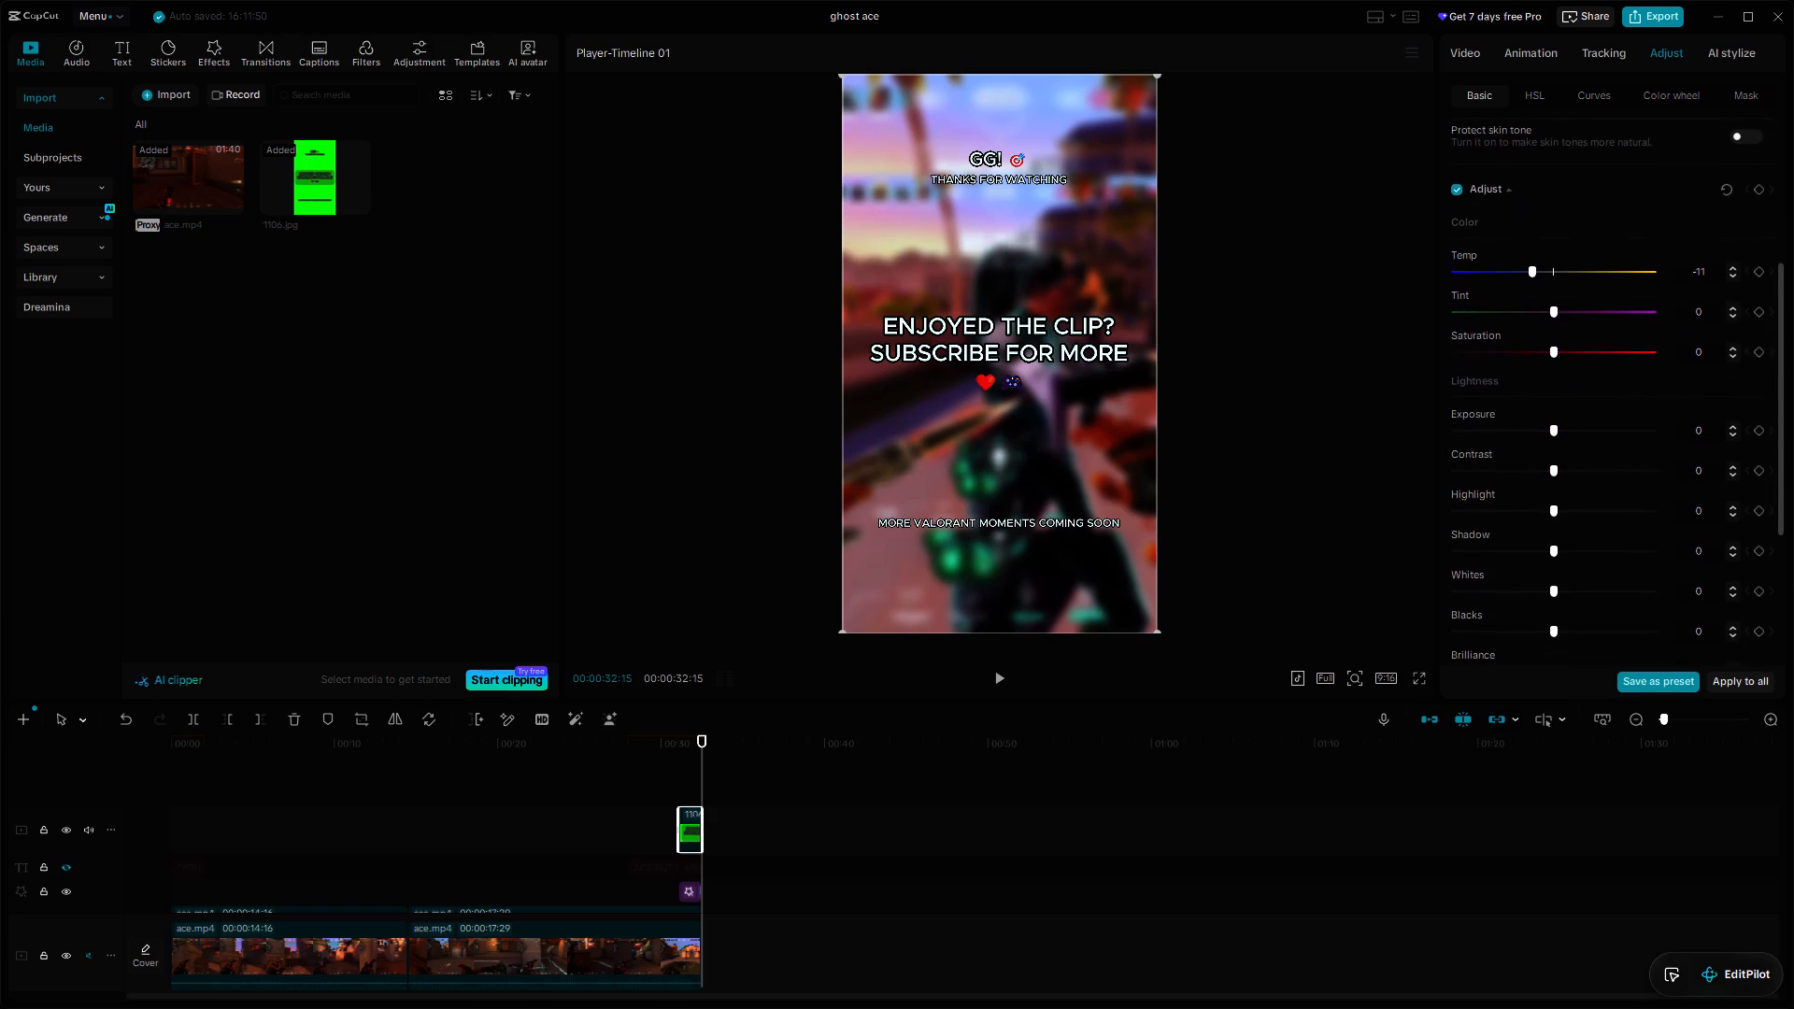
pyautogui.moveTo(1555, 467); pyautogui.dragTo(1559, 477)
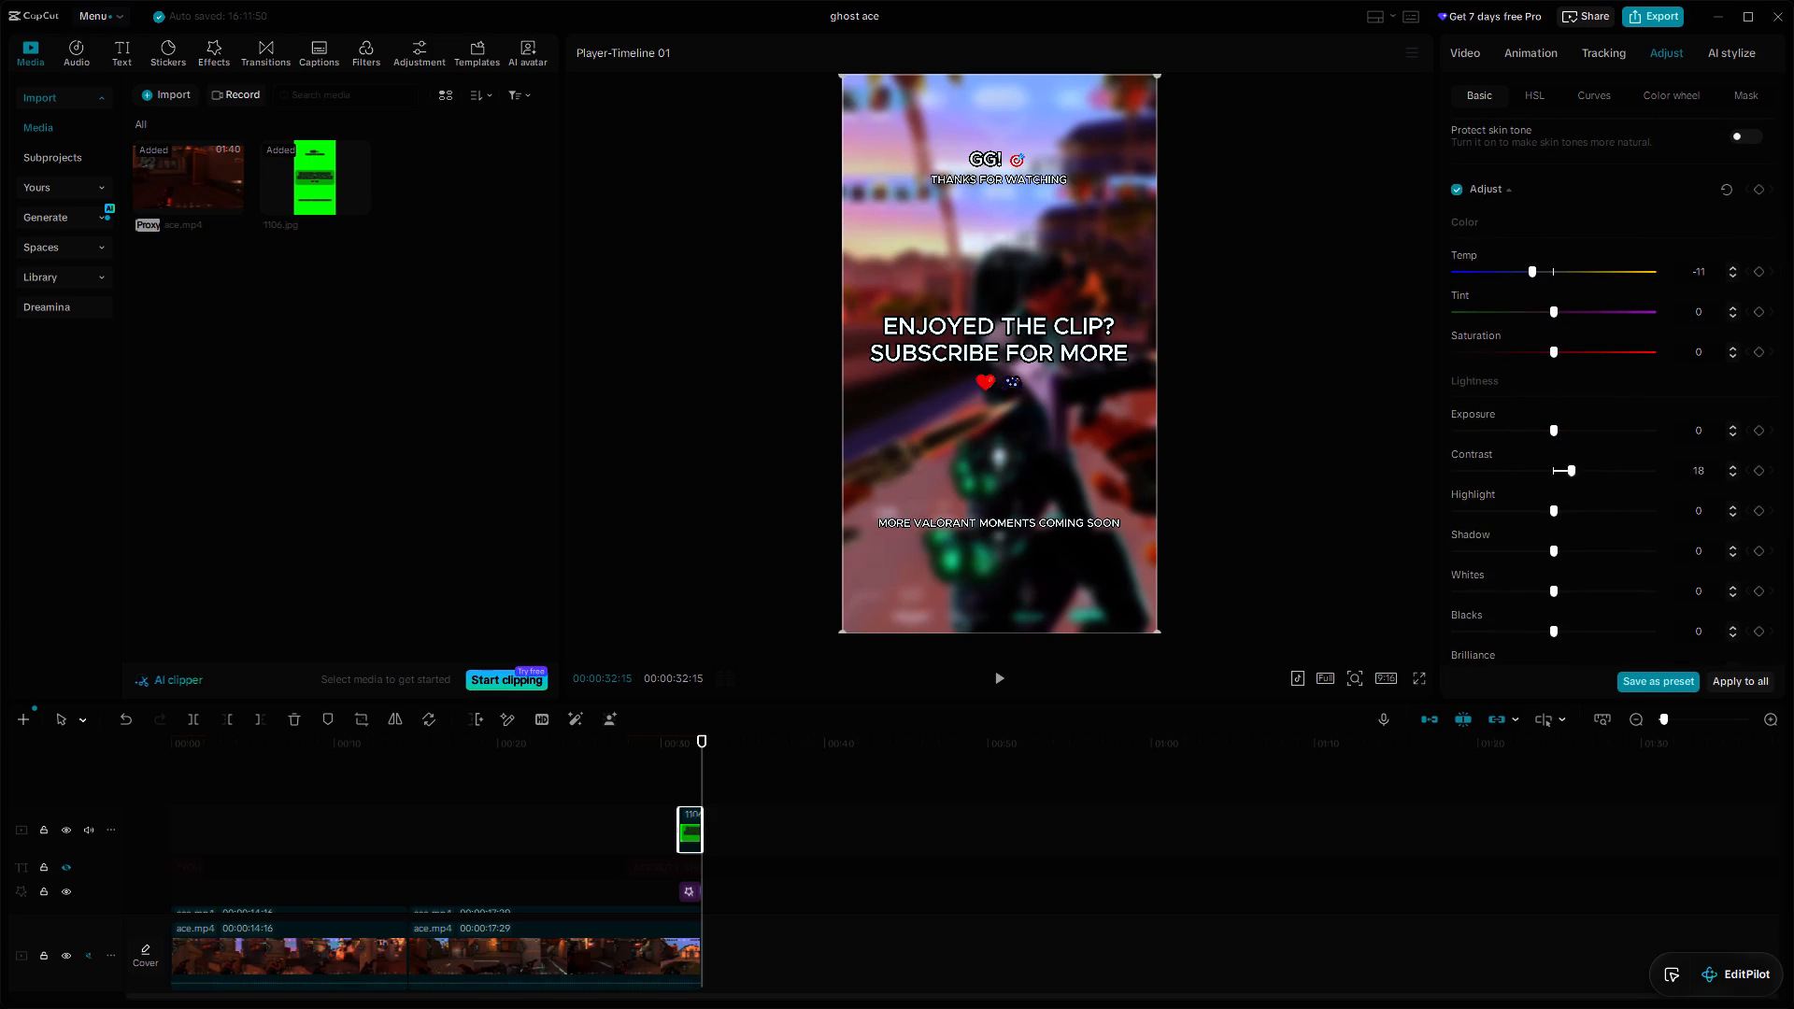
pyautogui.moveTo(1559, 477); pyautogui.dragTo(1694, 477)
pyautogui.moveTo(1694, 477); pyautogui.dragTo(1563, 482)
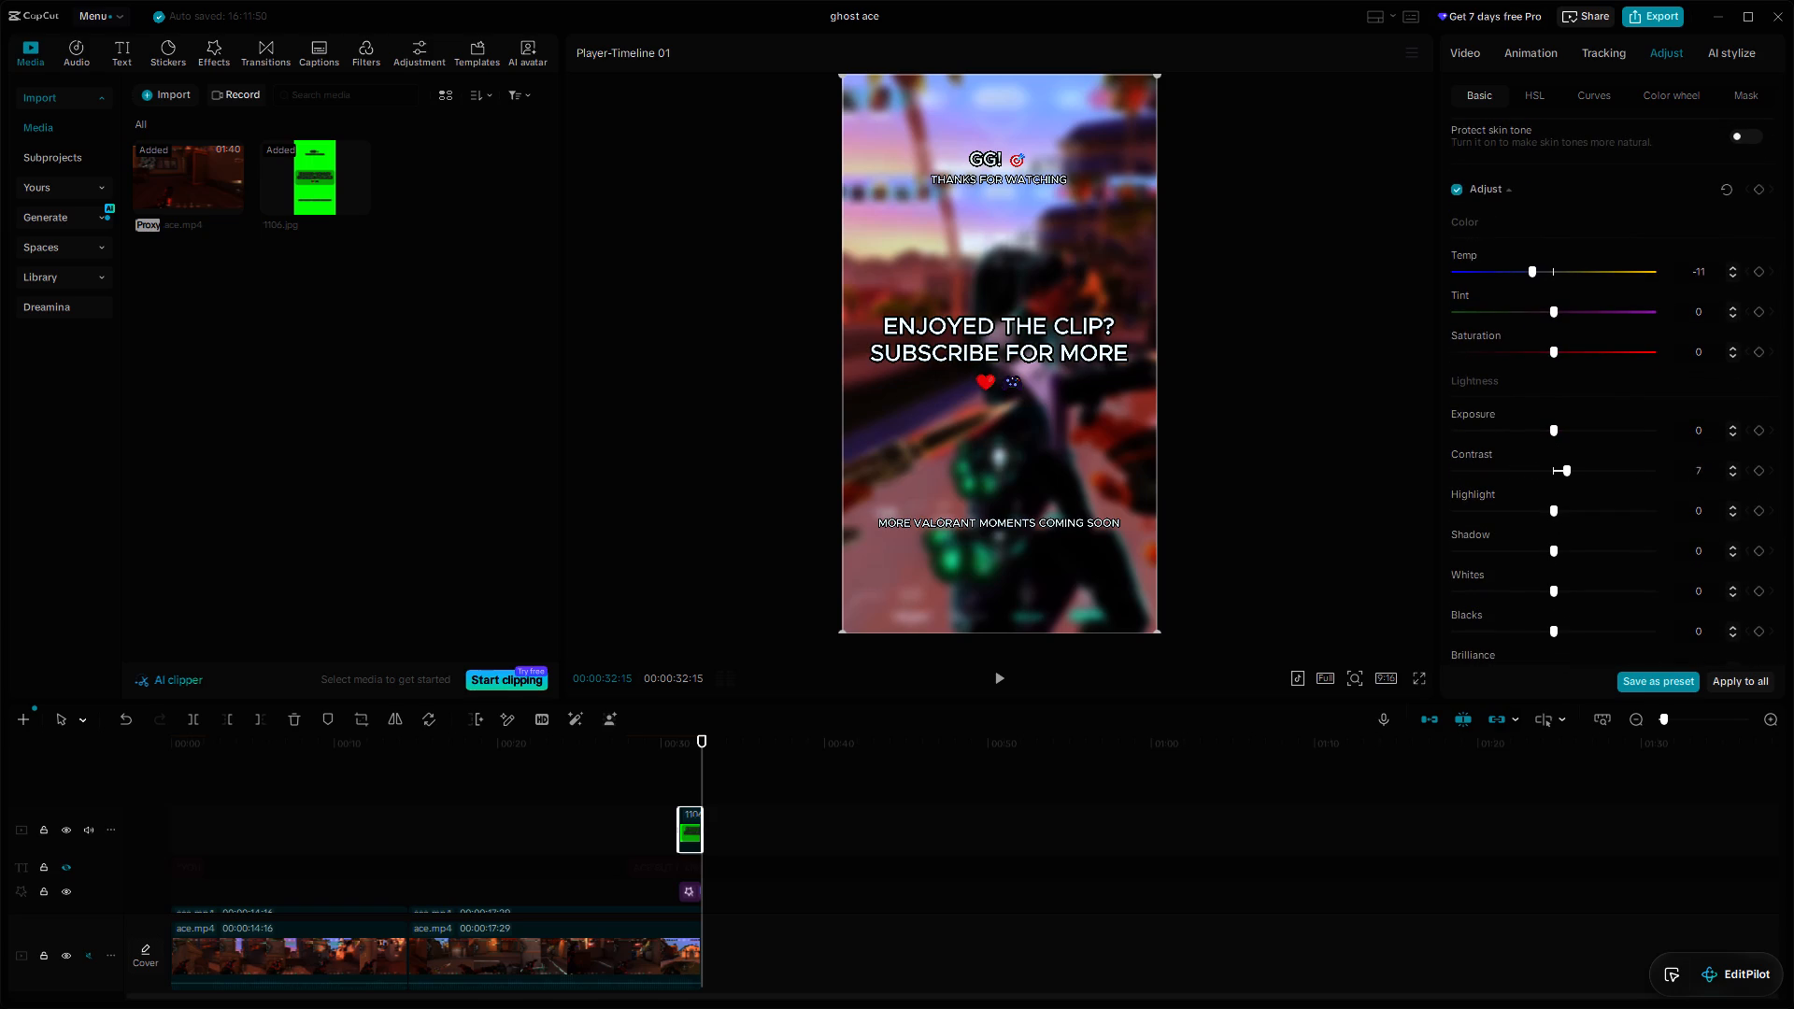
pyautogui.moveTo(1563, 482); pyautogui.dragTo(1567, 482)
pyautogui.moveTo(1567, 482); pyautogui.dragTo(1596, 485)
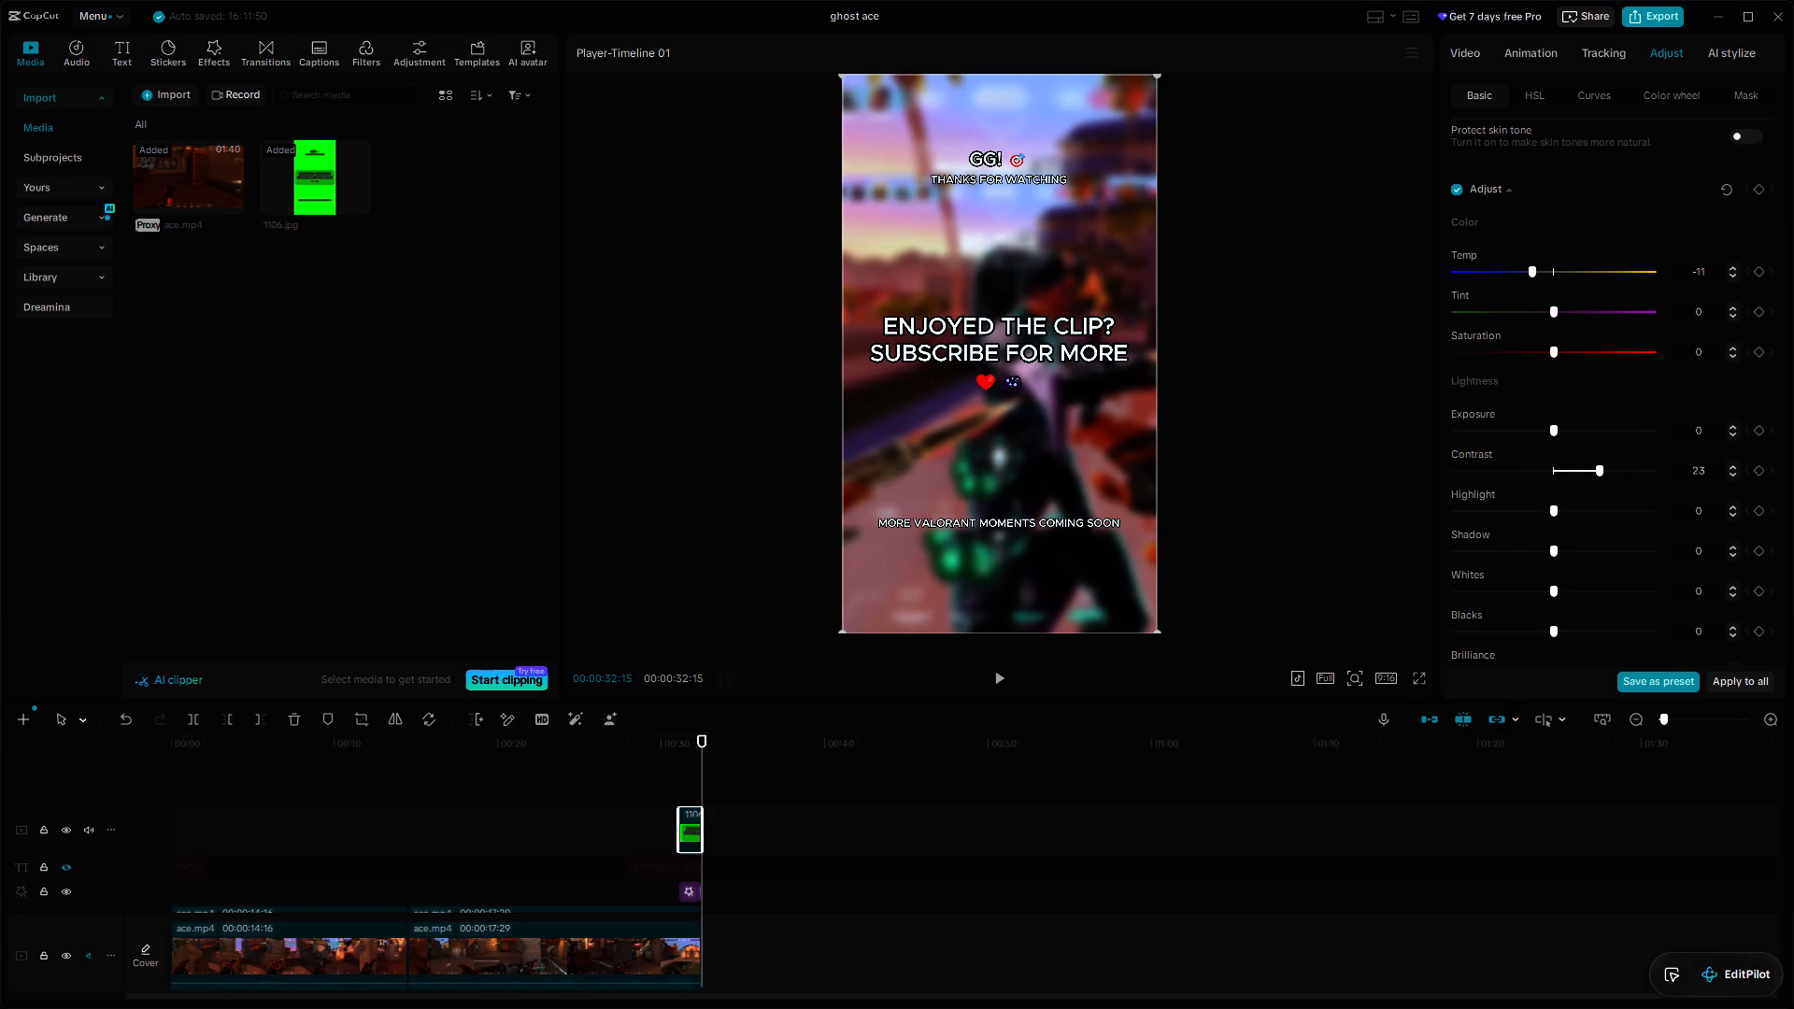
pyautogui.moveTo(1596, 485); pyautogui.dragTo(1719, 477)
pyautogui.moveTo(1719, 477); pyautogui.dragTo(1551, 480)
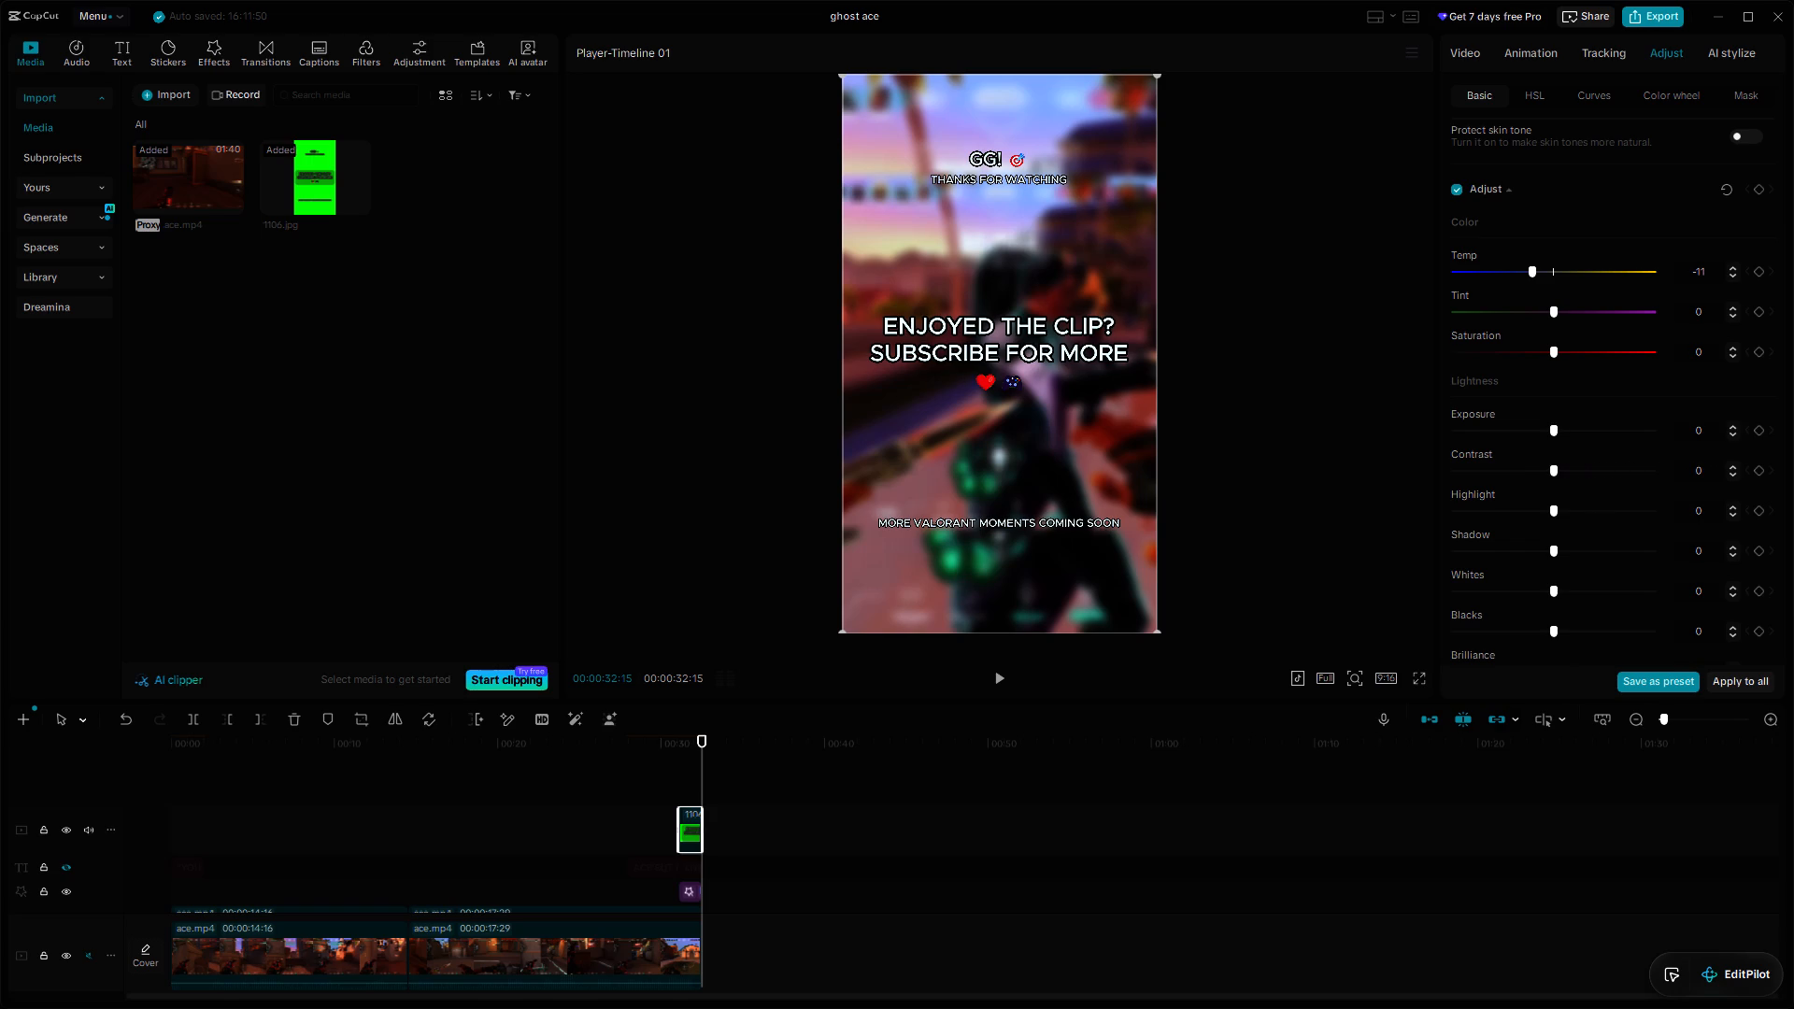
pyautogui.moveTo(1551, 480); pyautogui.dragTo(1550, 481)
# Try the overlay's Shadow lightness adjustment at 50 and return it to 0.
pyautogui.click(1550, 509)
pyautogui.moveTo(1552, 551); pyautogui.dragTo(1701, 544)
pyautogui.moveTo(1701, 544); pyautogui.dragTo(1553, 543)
# Set the overlay's Sharpen effect to 20, comparing it with 0 and checking the ending screen in full screen.
pyautogui.scroll(-5, 1594, 524)
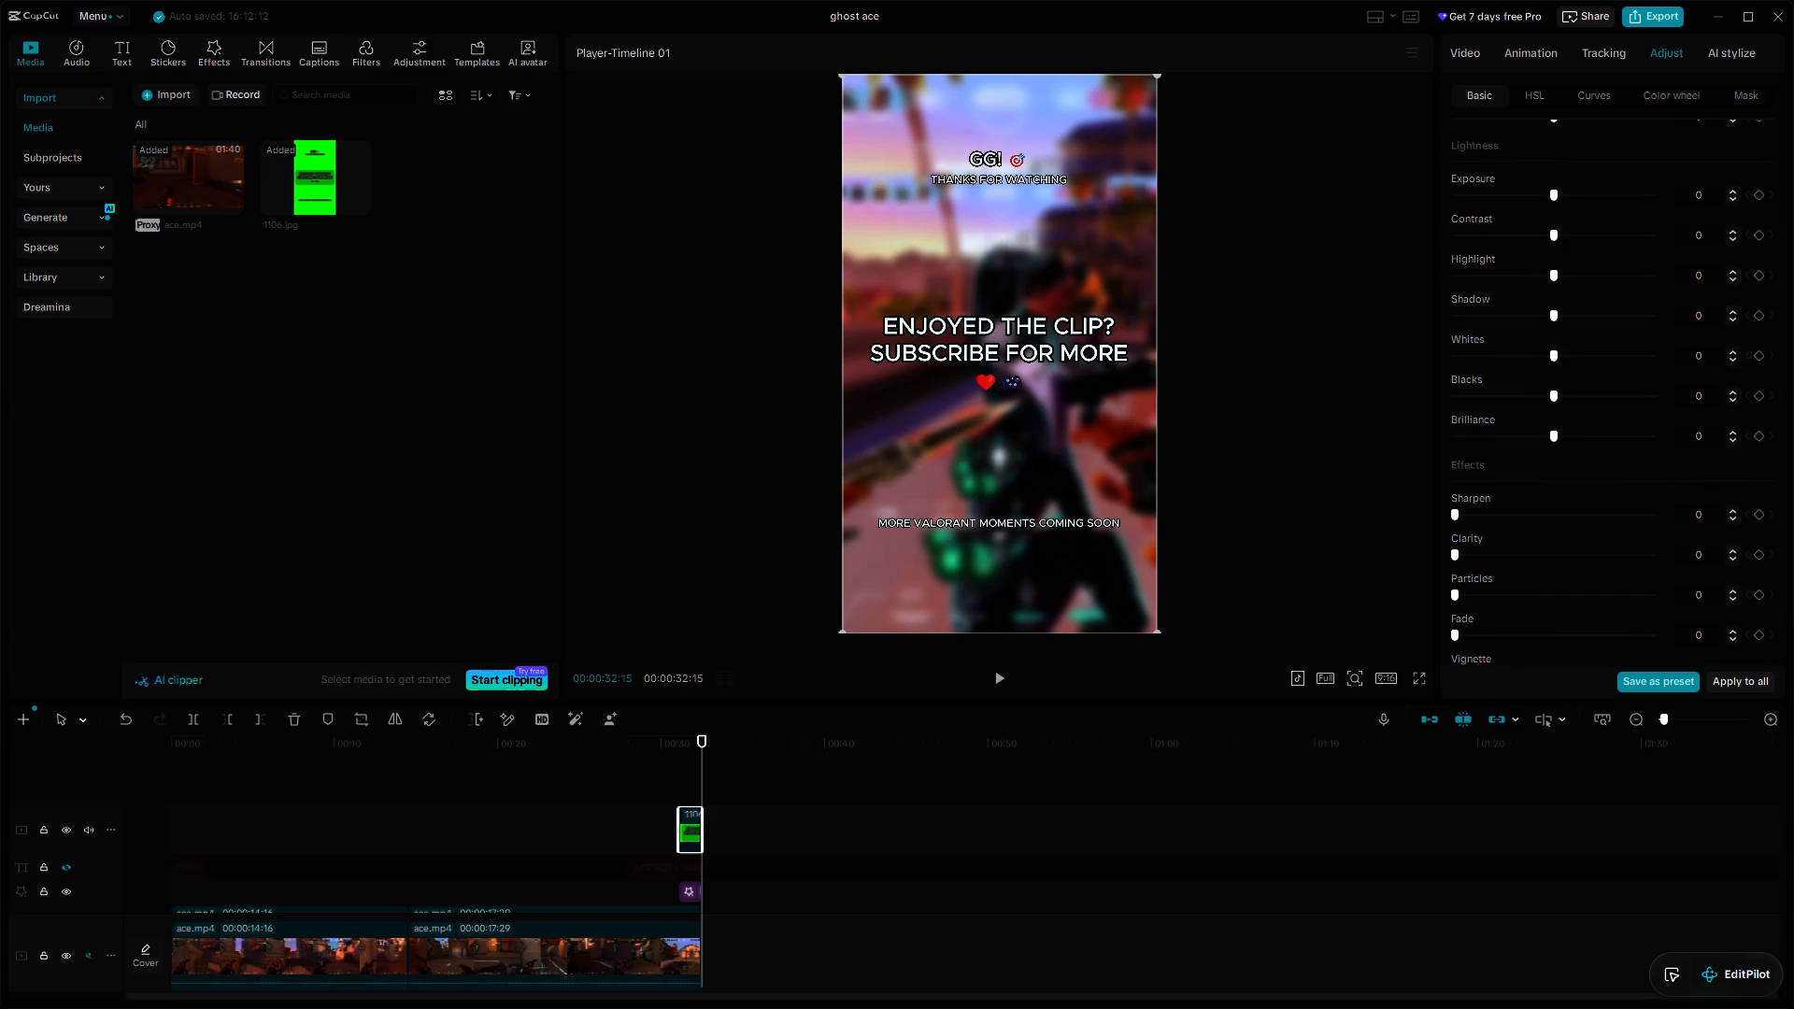
pyautogui.moveTo(1459, 513); pyautogui.dragTo(1501, 517)
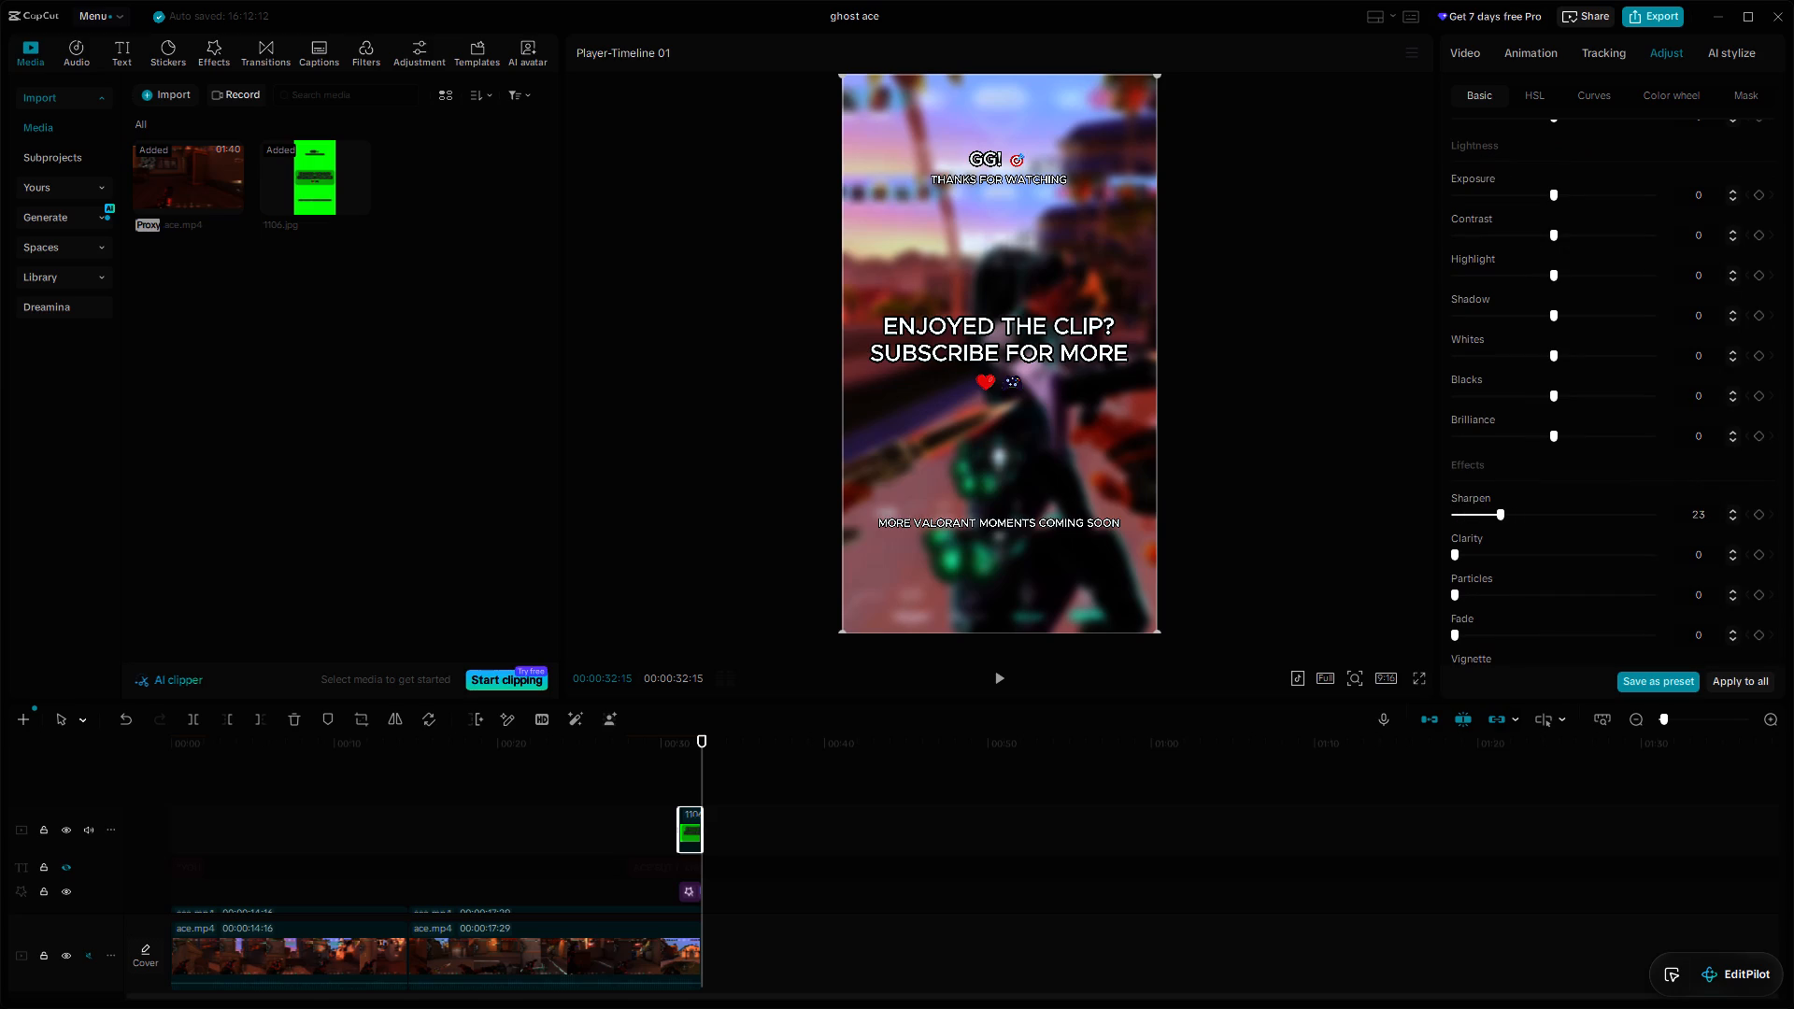
pyautogui.moveTo(1501, 517); pyautogui.dragTo(1495, 518)
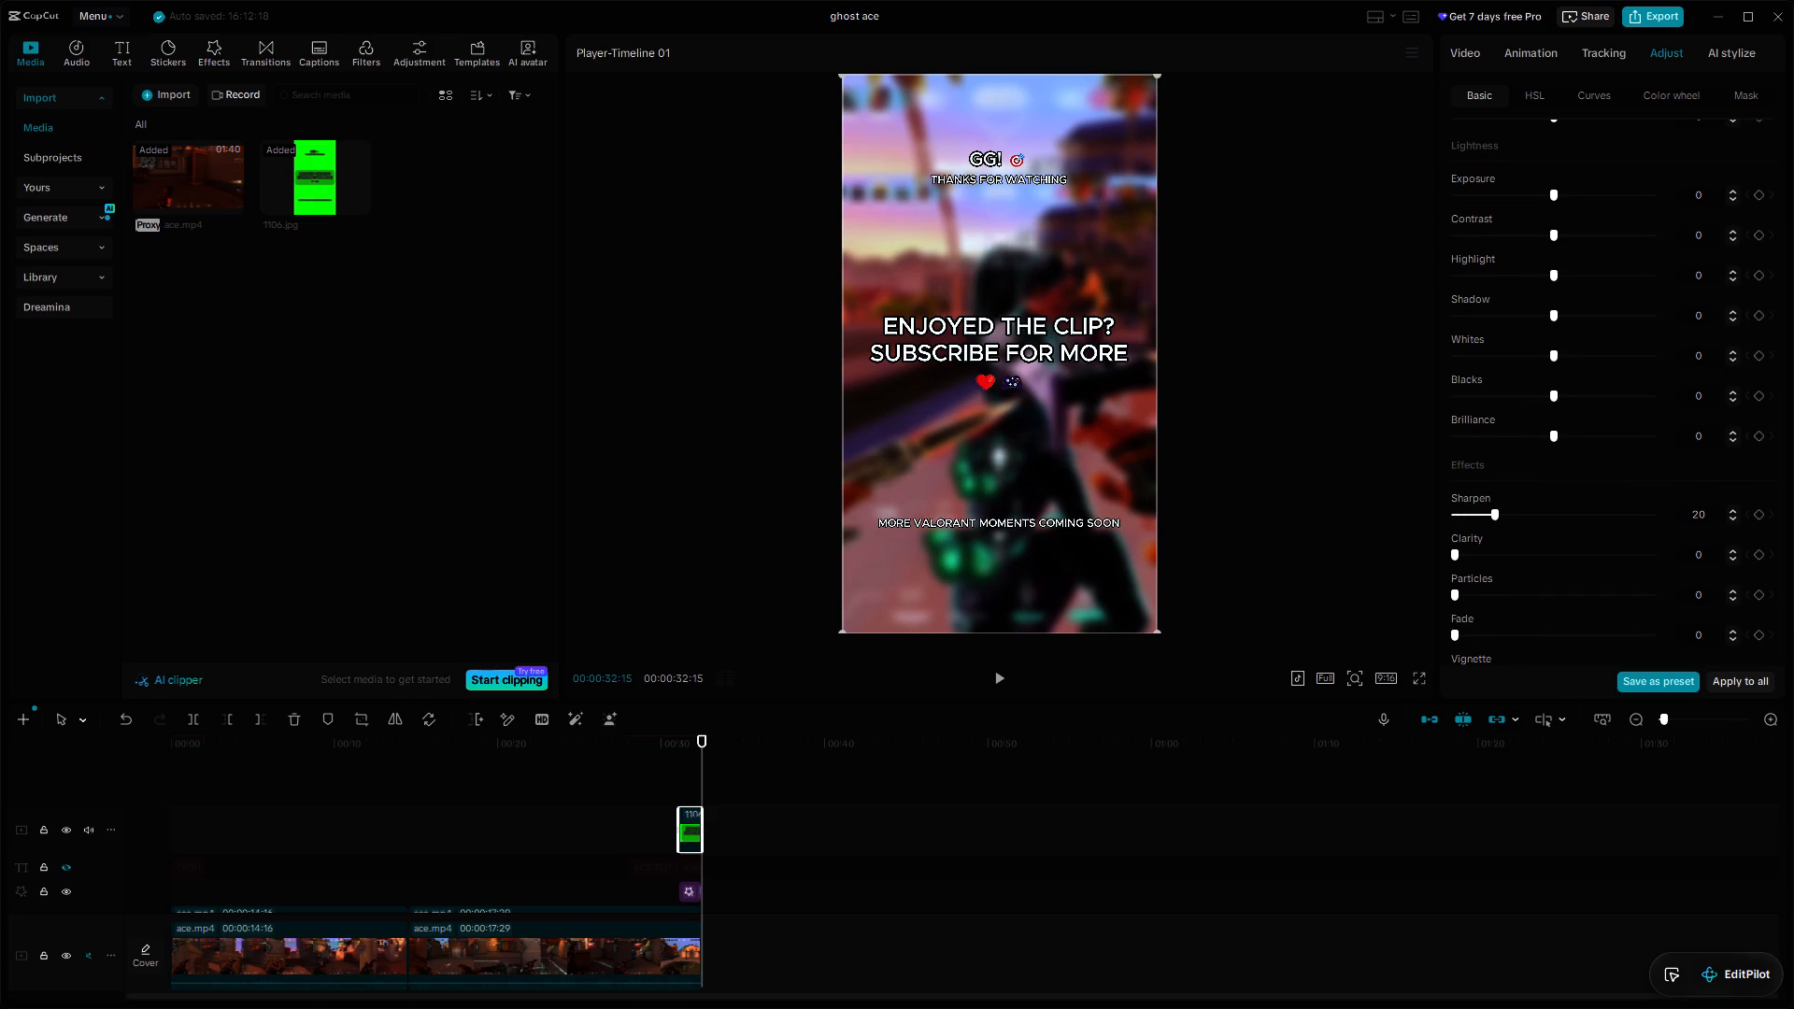
pyautogui.click(1413, 675)
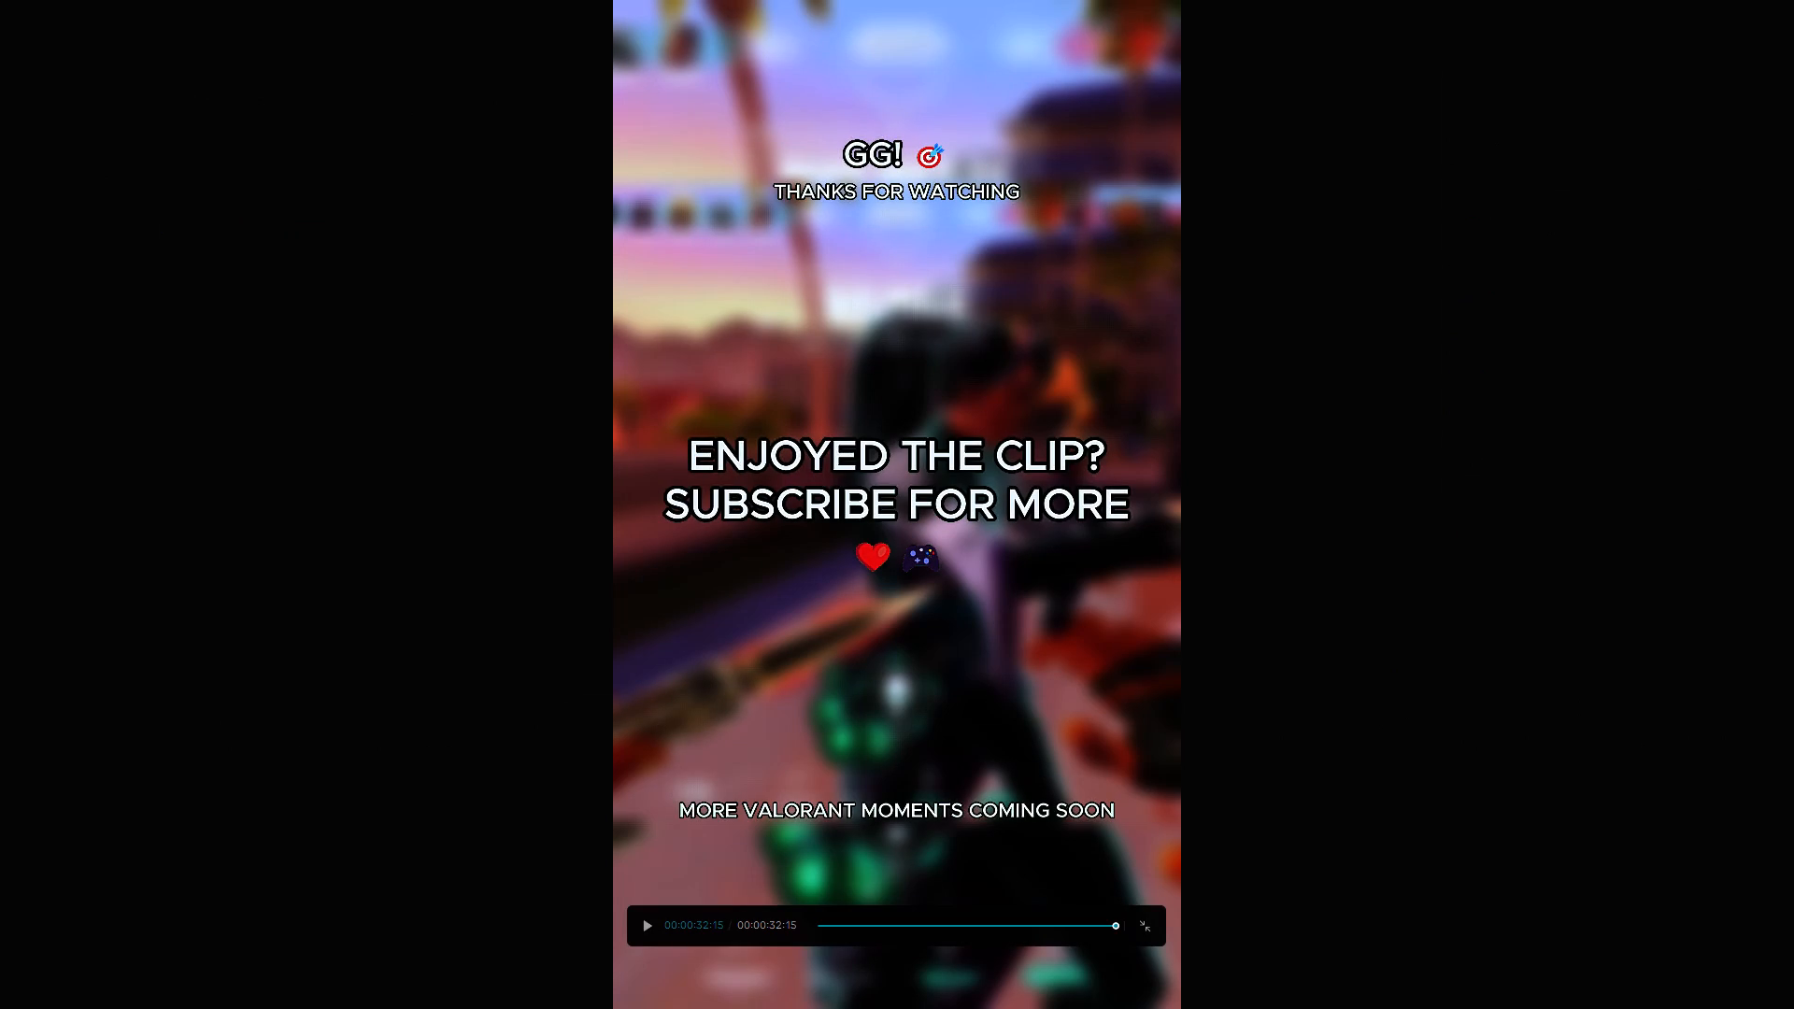
pyautogui.press('Escape')
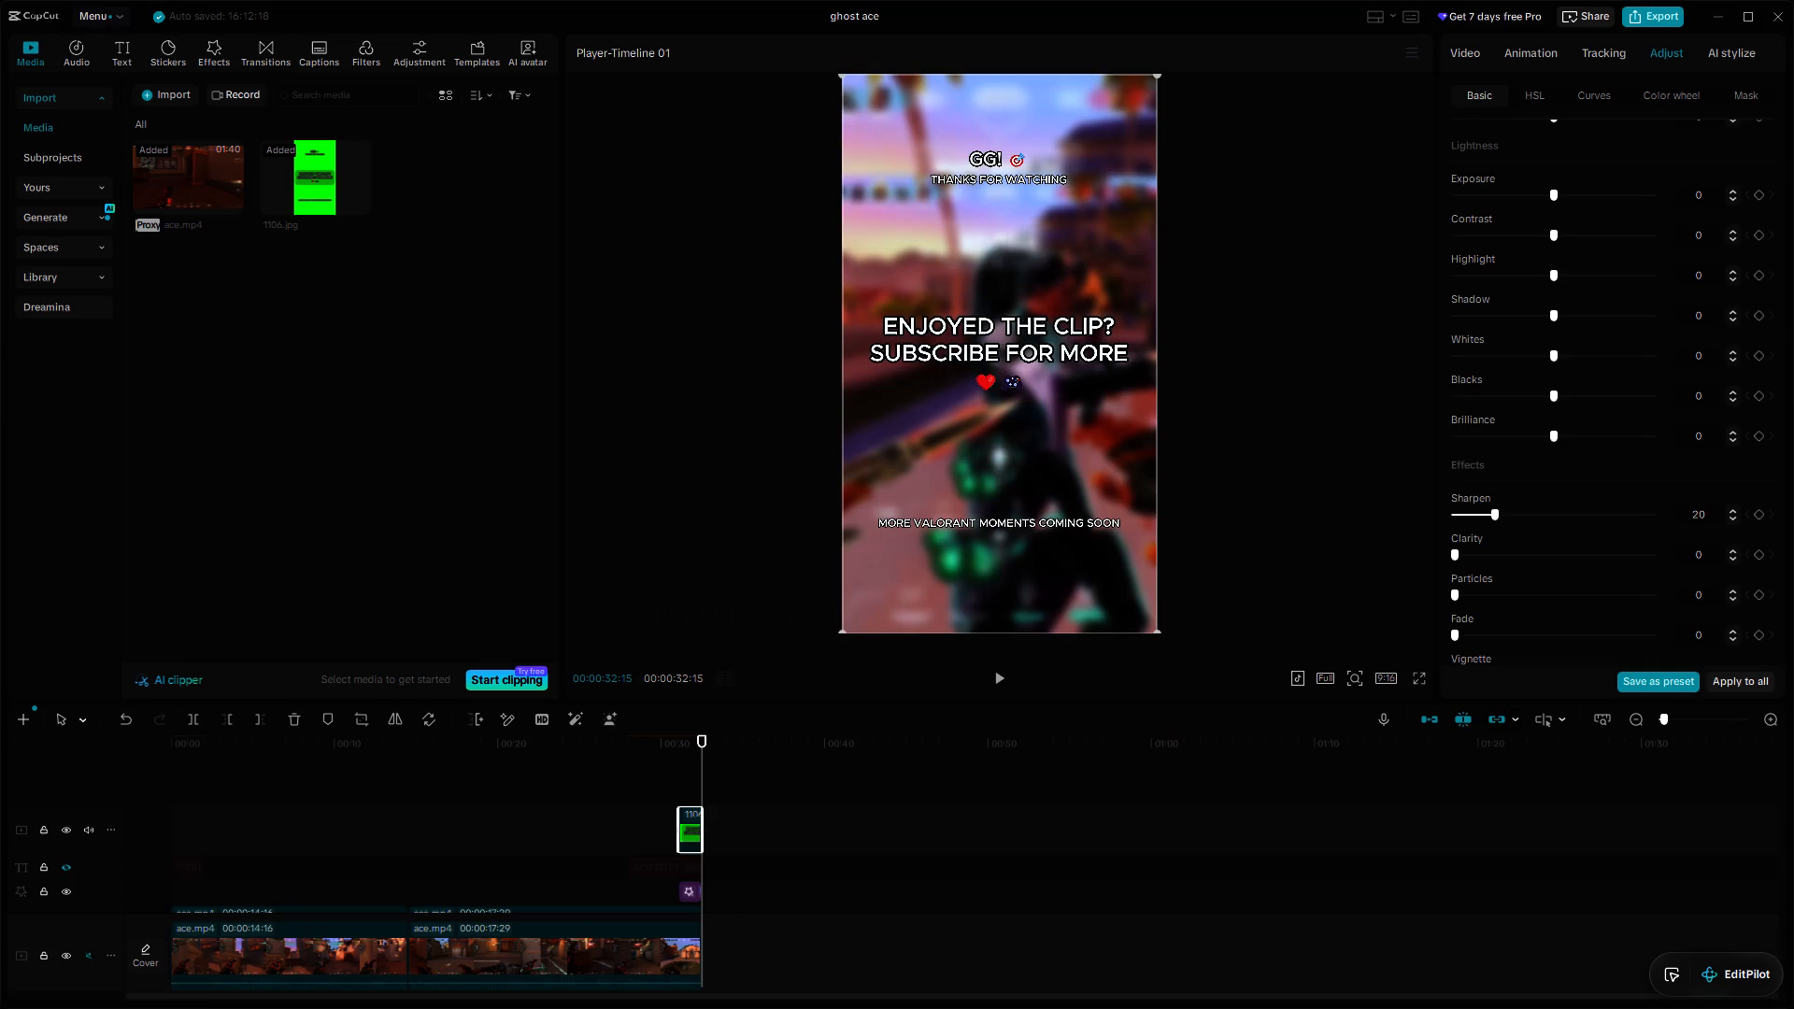
pyautogui.moveTo(1496, 516); pyautogui.dragTo(1410, 525)
pyautogui.moveTo(1710, 514); pyautogui.dragTo(1654, 513)
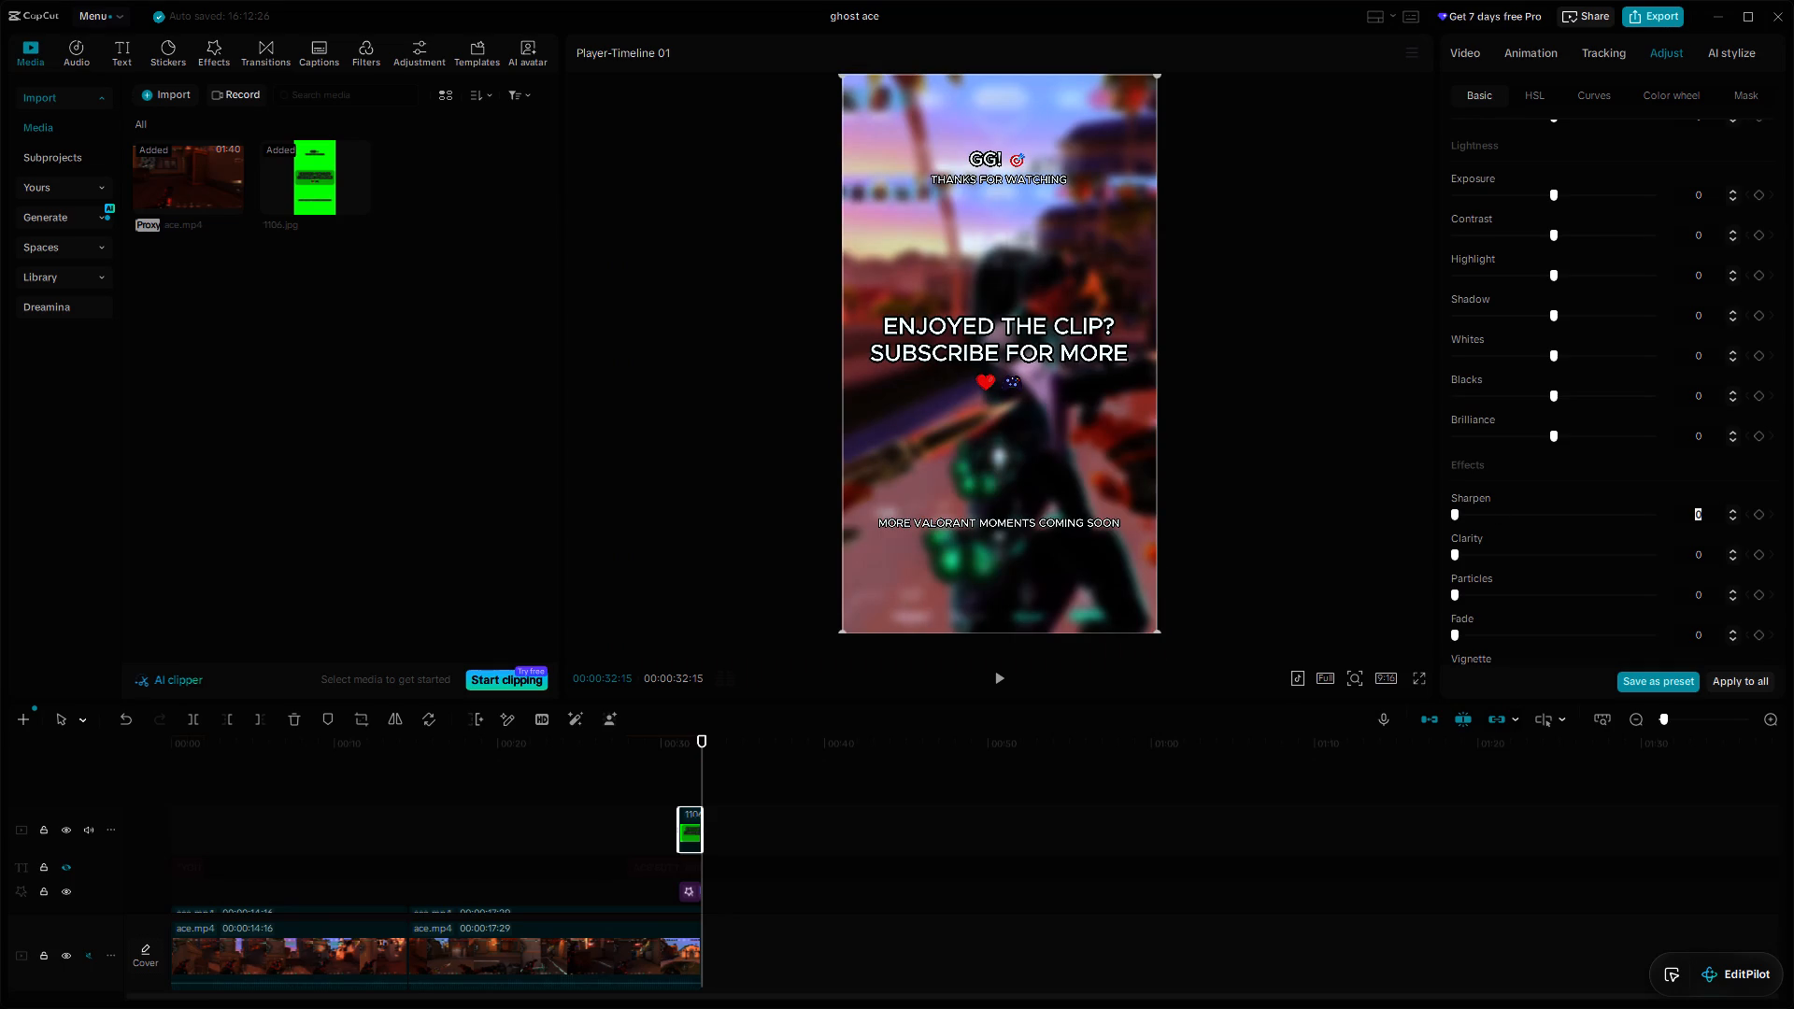
pyautogui.write('20')
pyautogui.press('Return')
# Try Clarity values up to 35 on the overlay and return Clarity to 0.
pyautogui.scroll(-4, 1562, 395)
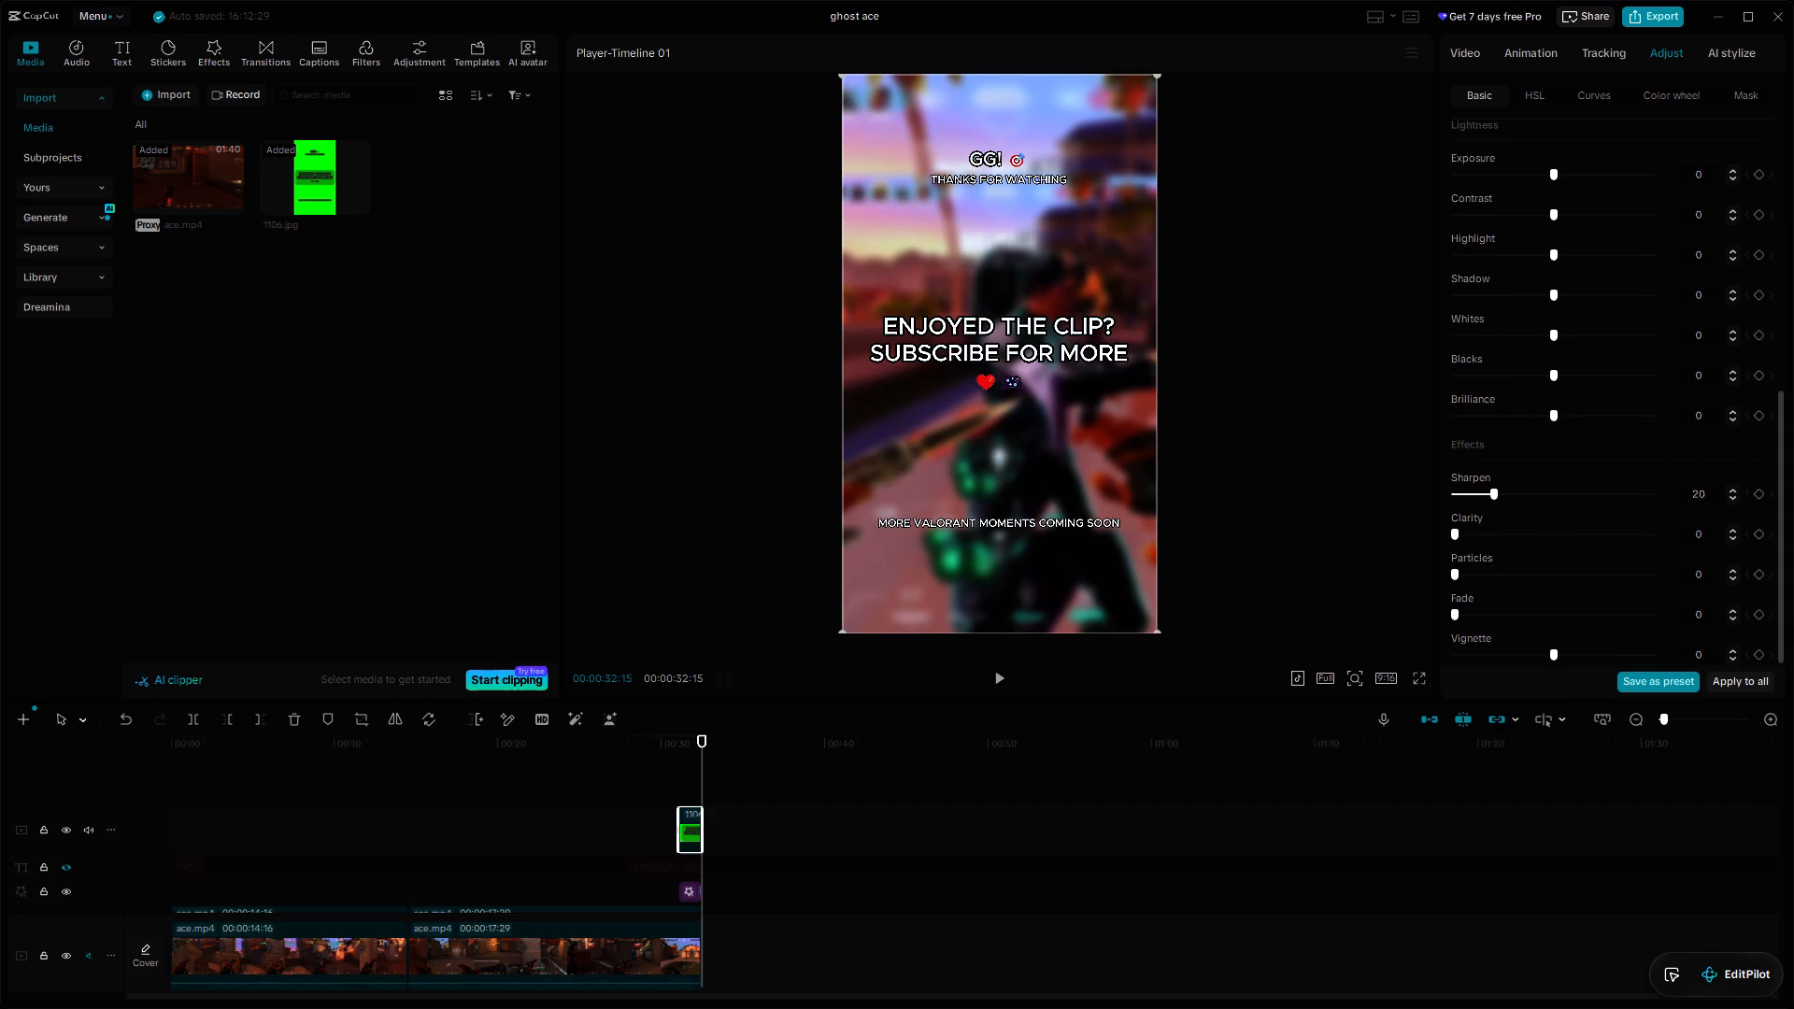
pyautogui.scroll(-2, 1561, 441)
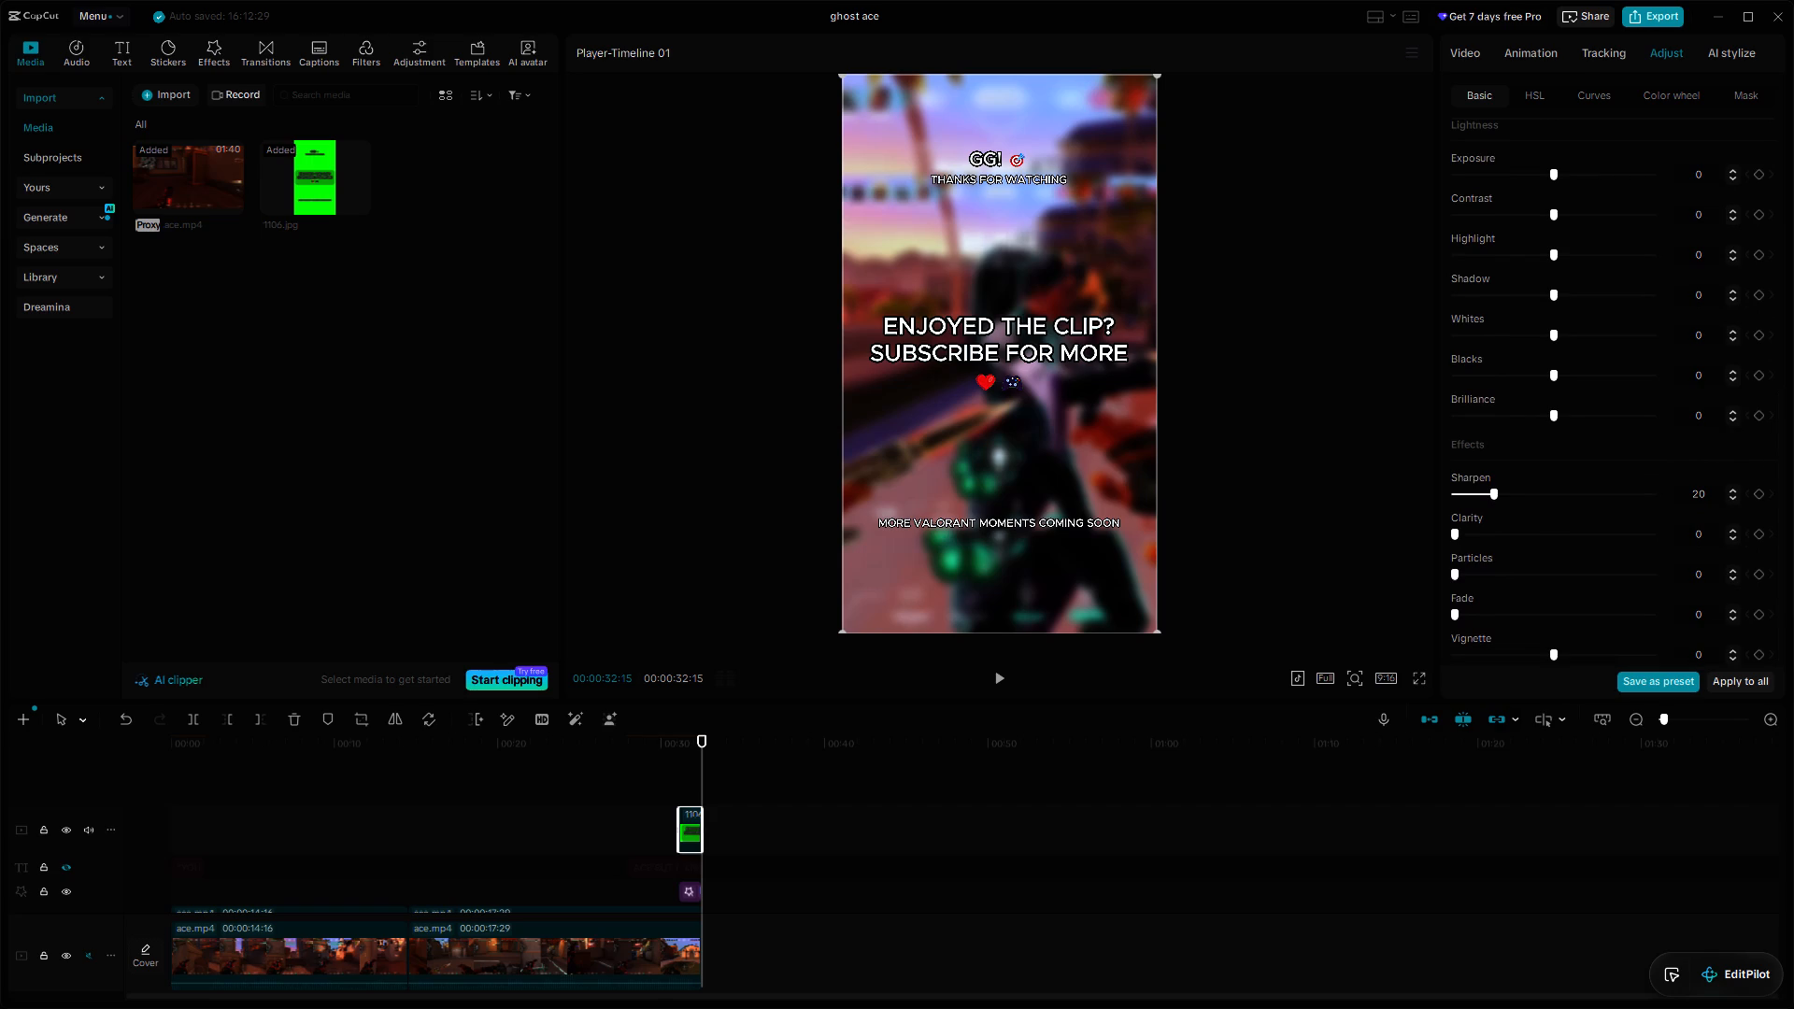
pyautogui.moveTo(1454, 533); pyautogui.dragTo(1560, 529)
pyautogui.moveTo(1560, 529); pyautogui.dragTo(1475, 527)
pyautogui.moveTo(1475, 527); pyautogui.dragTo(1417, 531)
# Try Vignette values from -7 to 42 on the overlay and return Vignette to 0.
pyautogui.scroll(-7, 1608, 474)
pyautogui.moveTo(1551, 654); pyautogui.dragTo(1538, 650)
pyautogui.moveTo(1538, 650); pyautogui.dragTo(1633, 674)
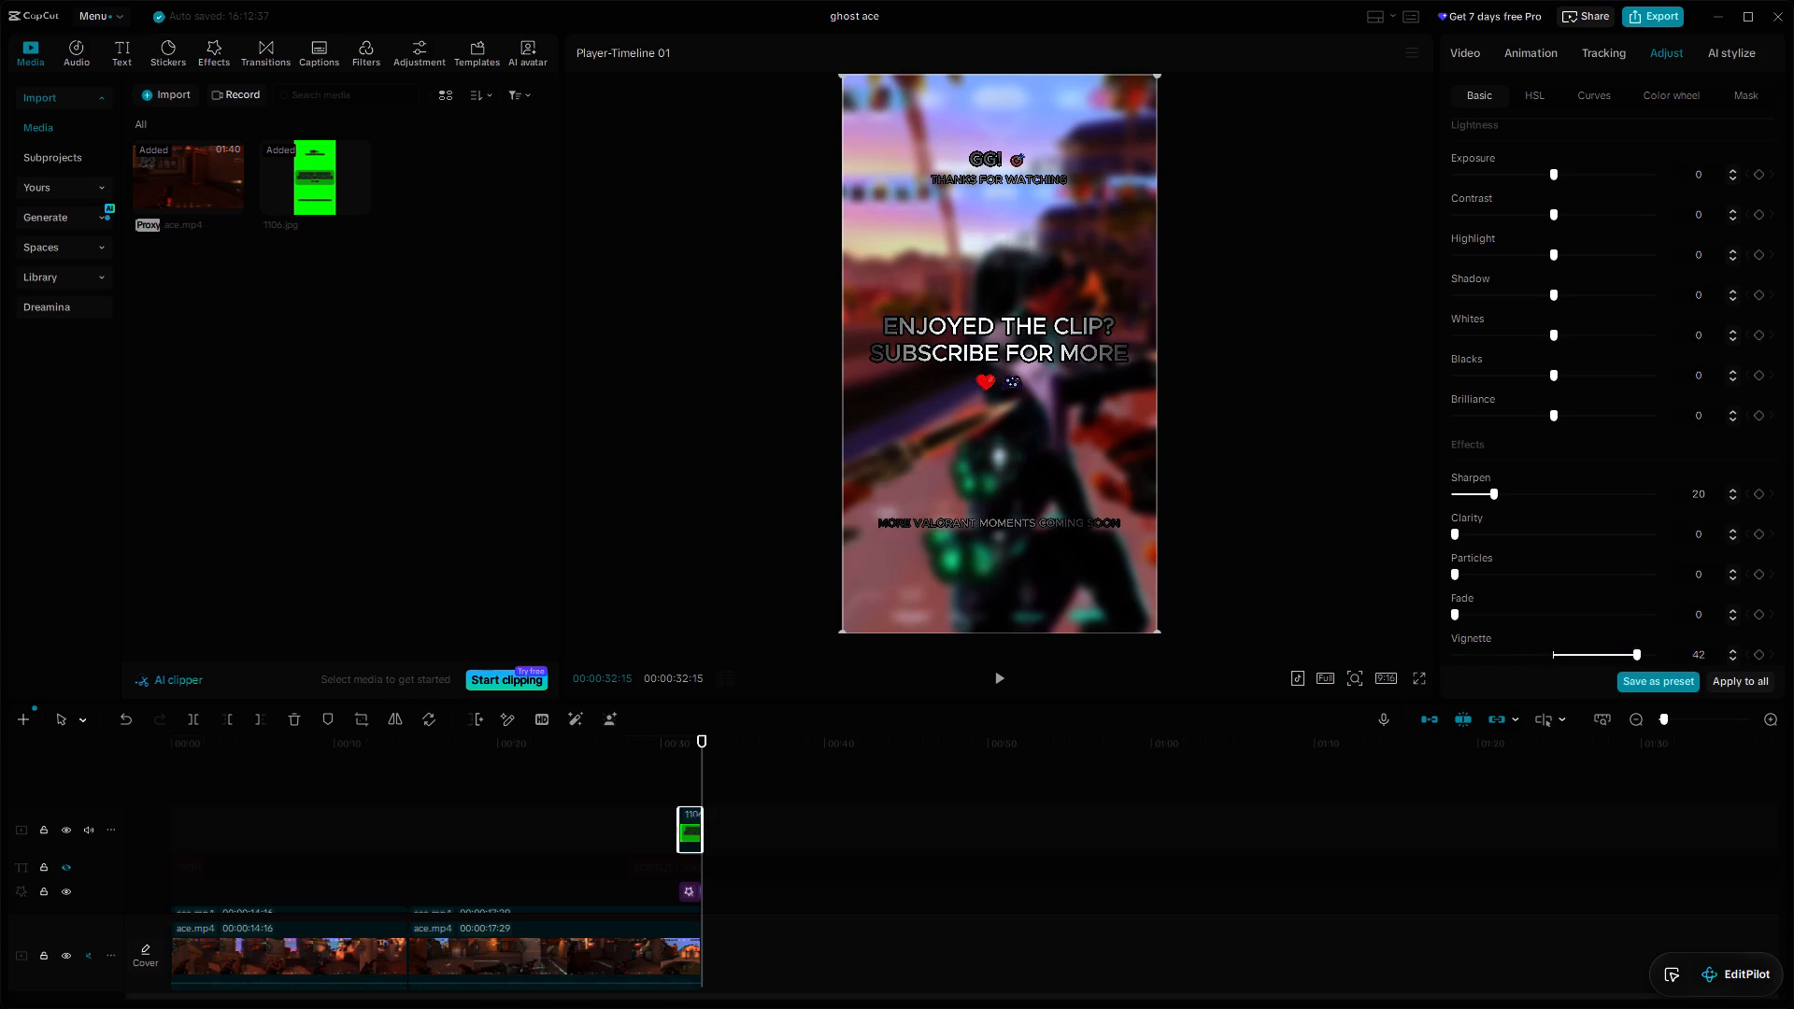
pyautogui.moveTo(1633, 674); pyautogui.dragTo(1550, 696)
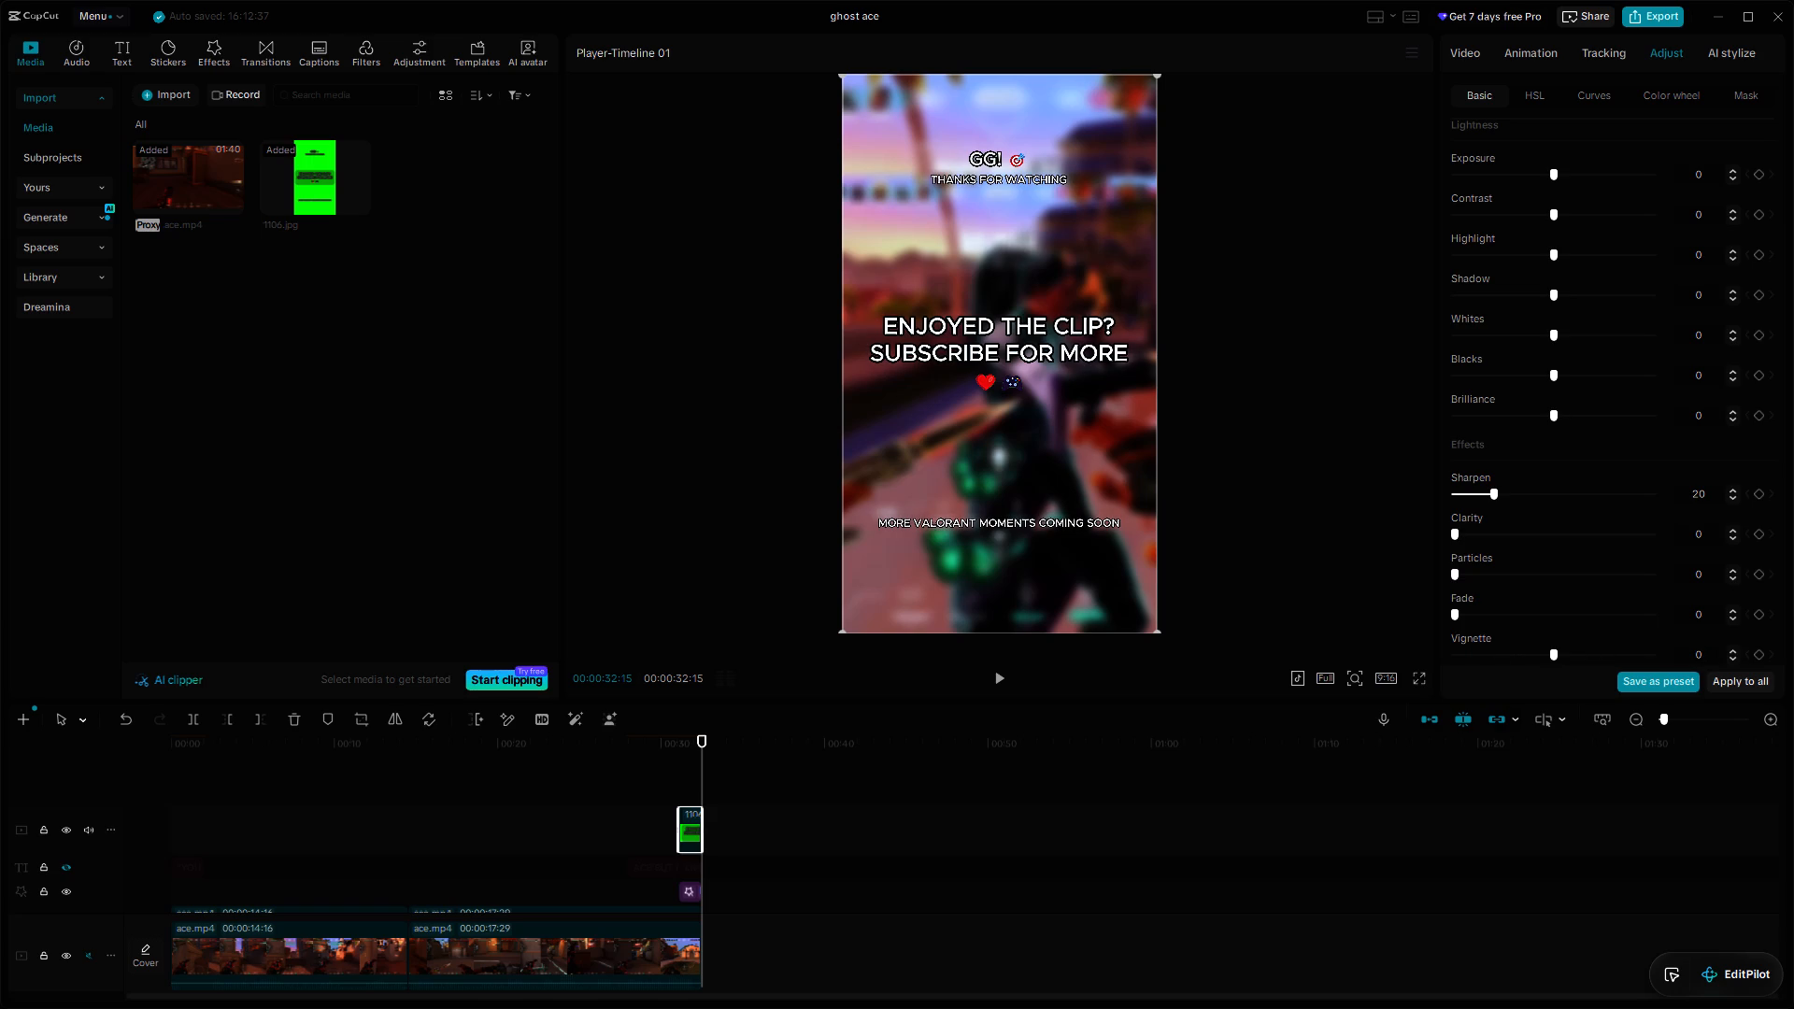
# Try the overlay's Fade effect at 100 and bring it back down close to 0.
pyautogui.moveTo(1453, 609); pyautogui.dragTo(1671, 619)
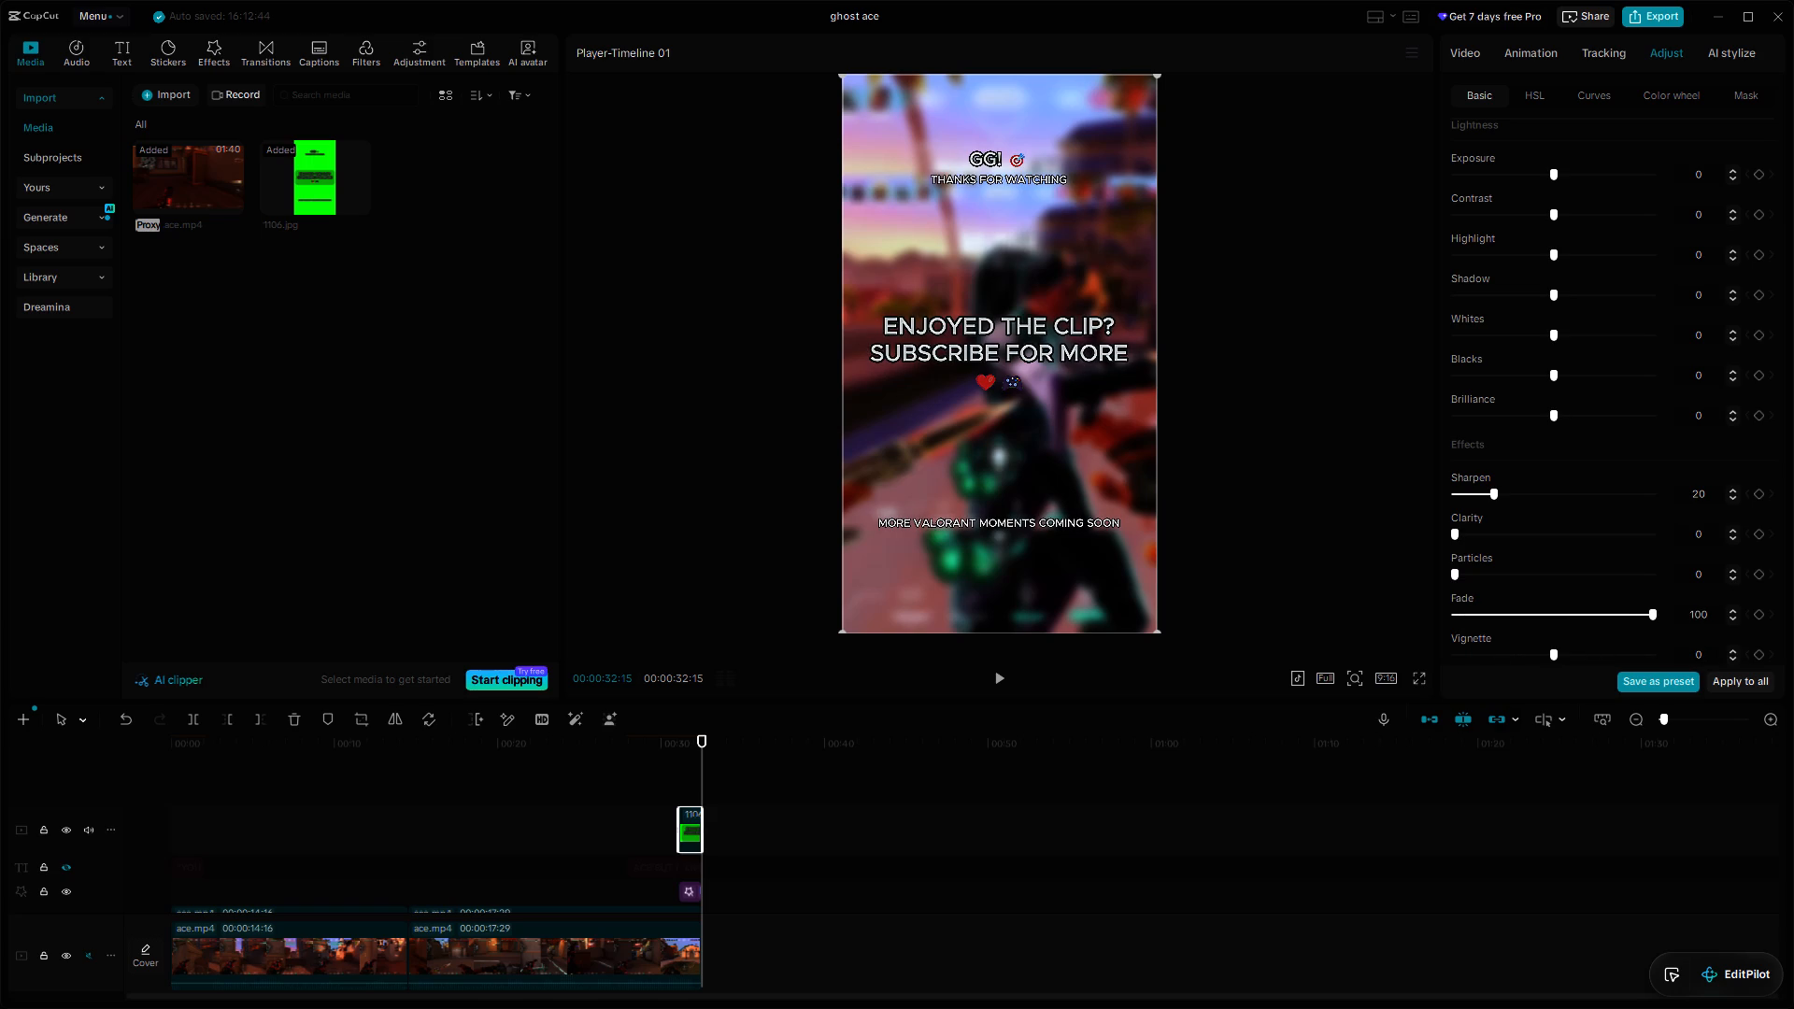
pyautogui.moveTo(1671, 619); pyautogui.dragTo(1463, 600)
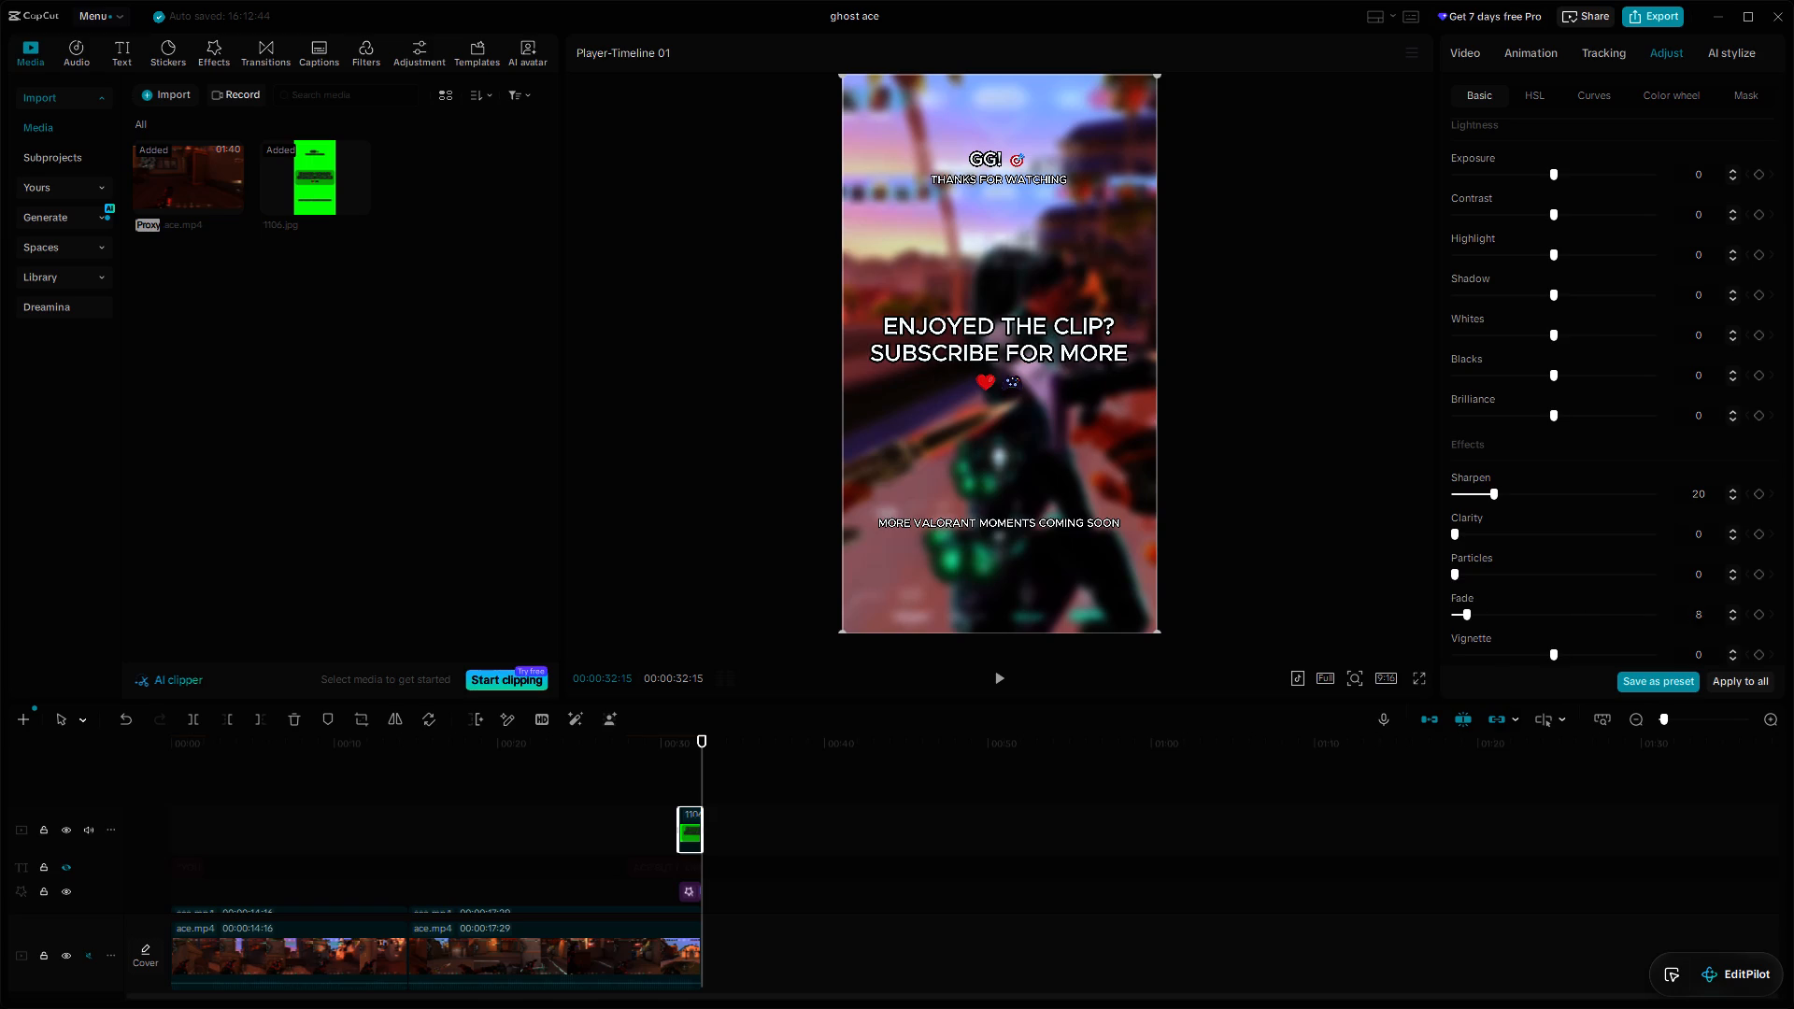
pyautogui.moveTo(1463, 600); pyautogui.dragTo(1459, 601)
# Review the overlay's adjustments and play the whole Short in full screen from 00:00:00:00.
pyautogui.scroll(9, 1583, 451)
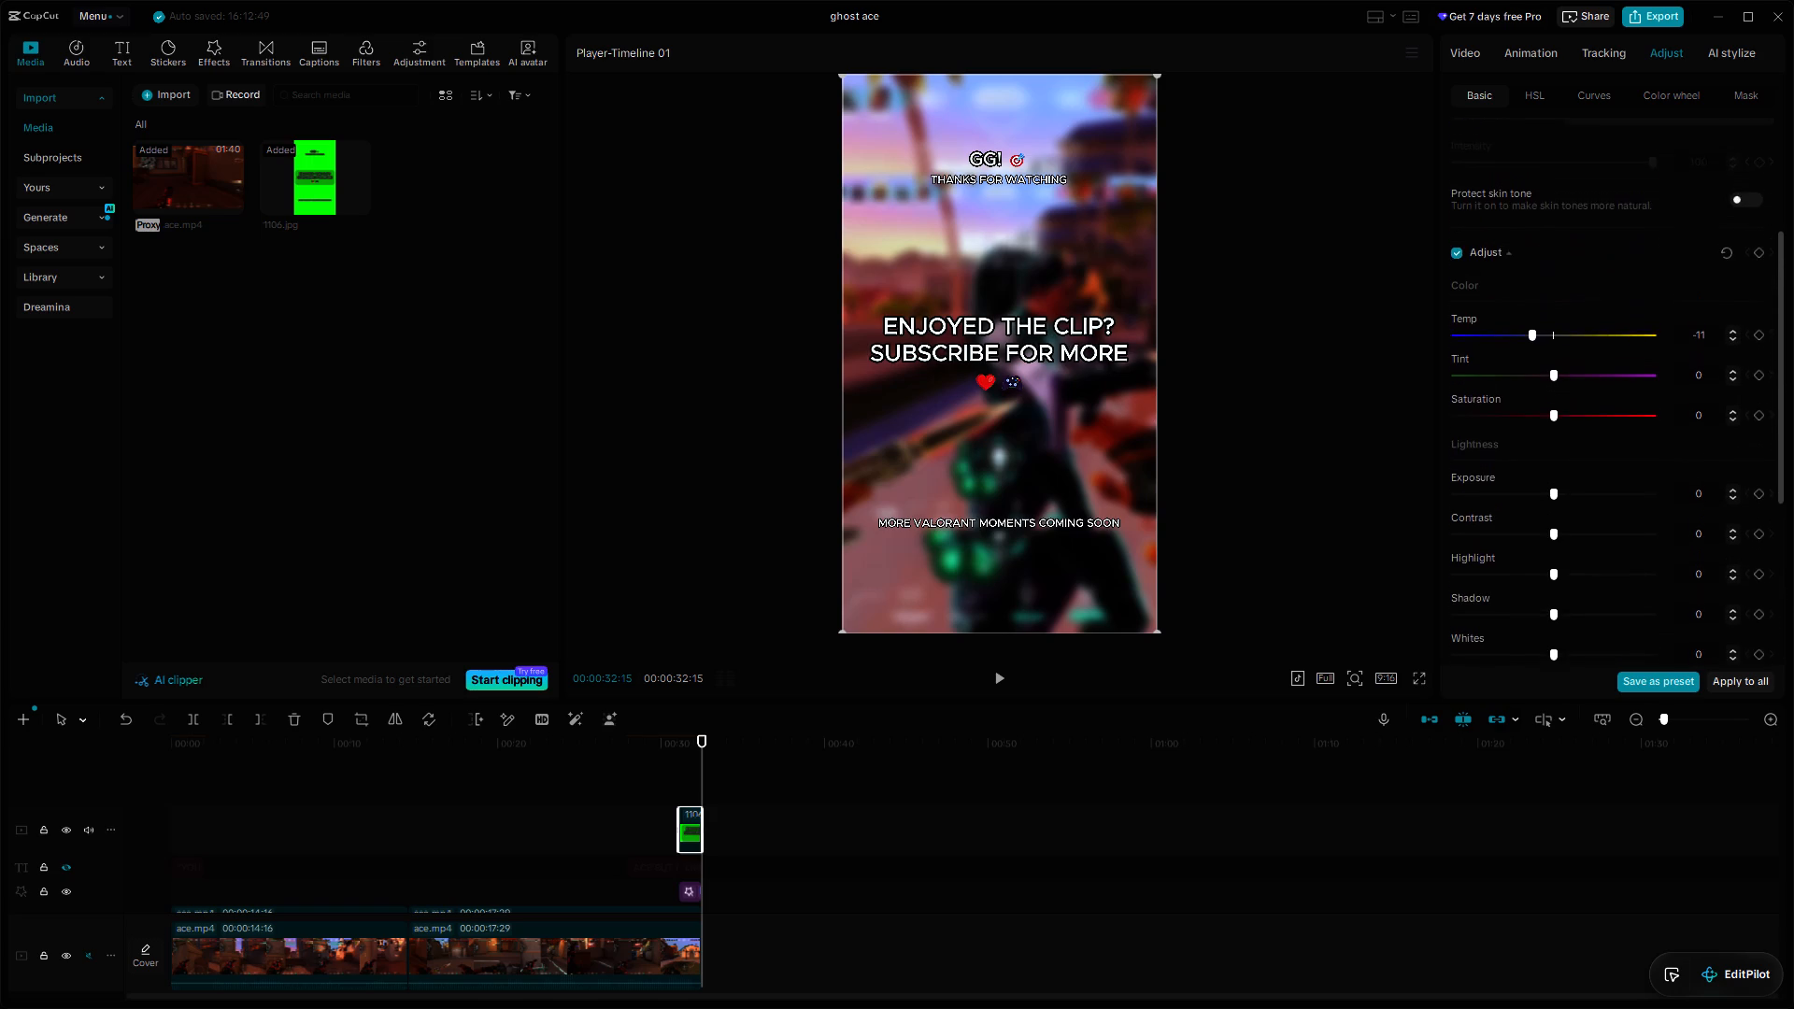
pyautogui.scroll(3, 1568, 283)
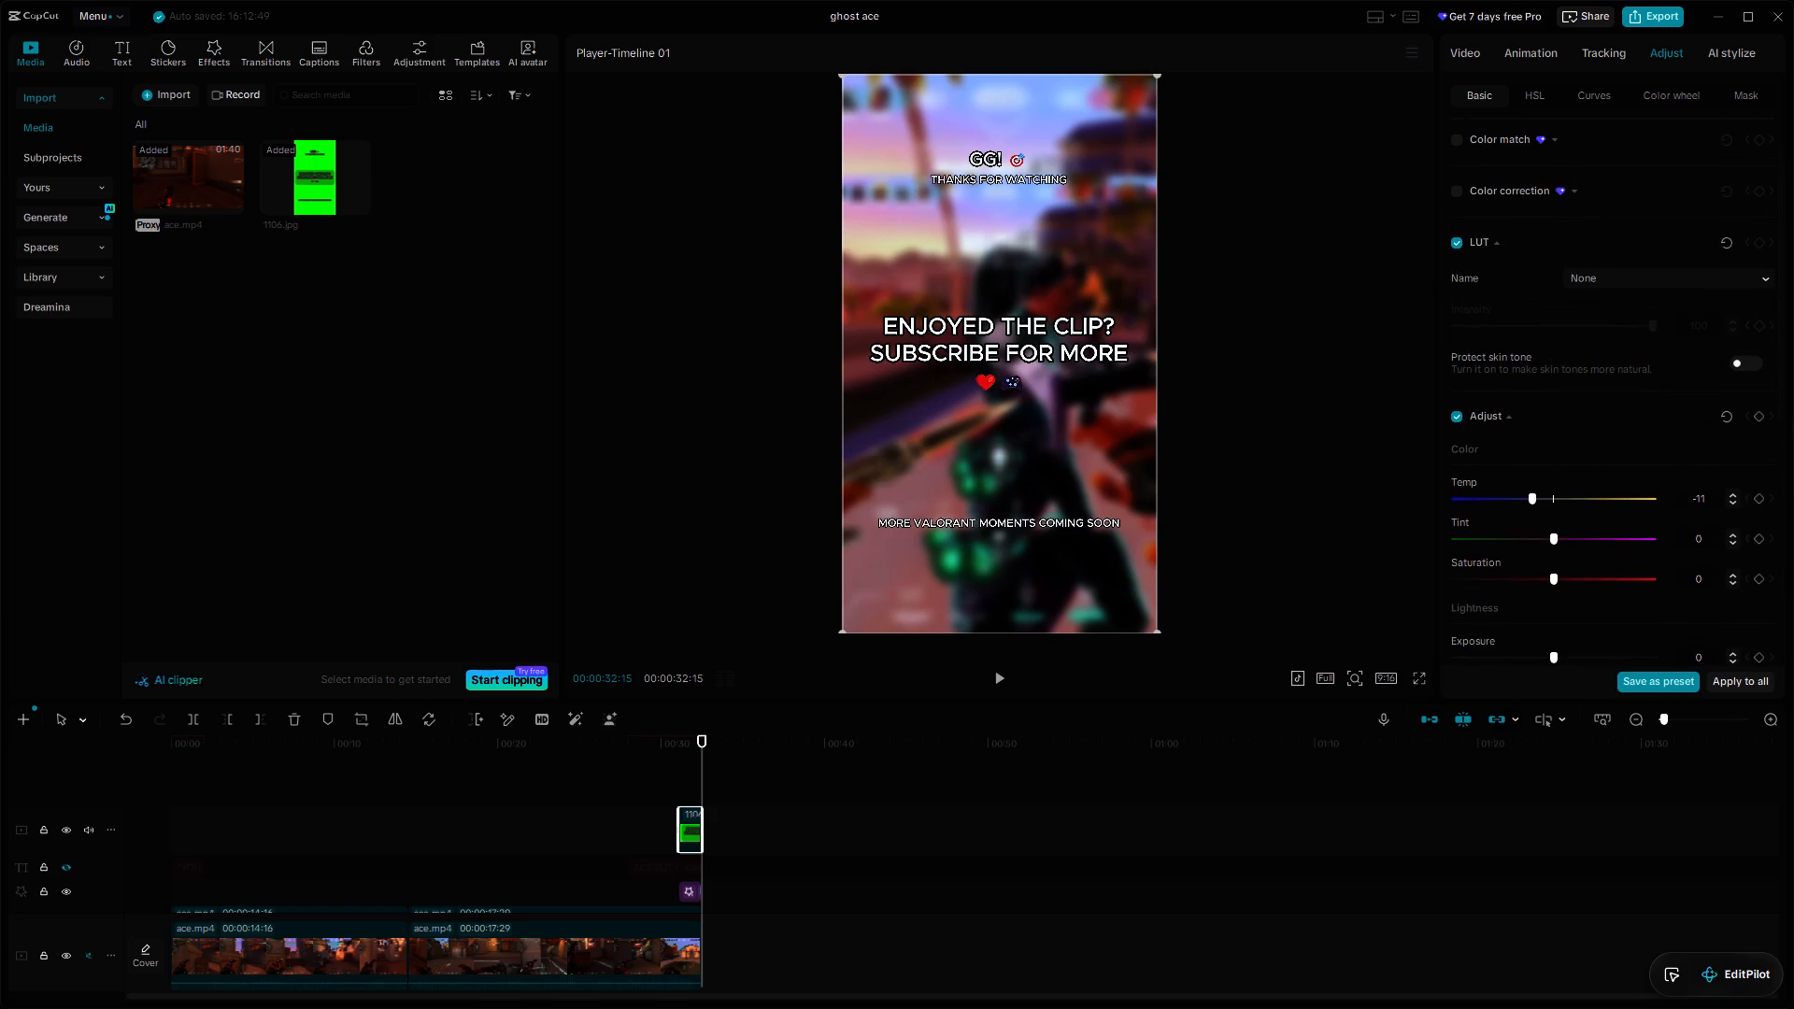
pyautogui.click(1416, 681)
pyautogui.moveTo(900, 926); pyautogui.dragTo(786, 919)
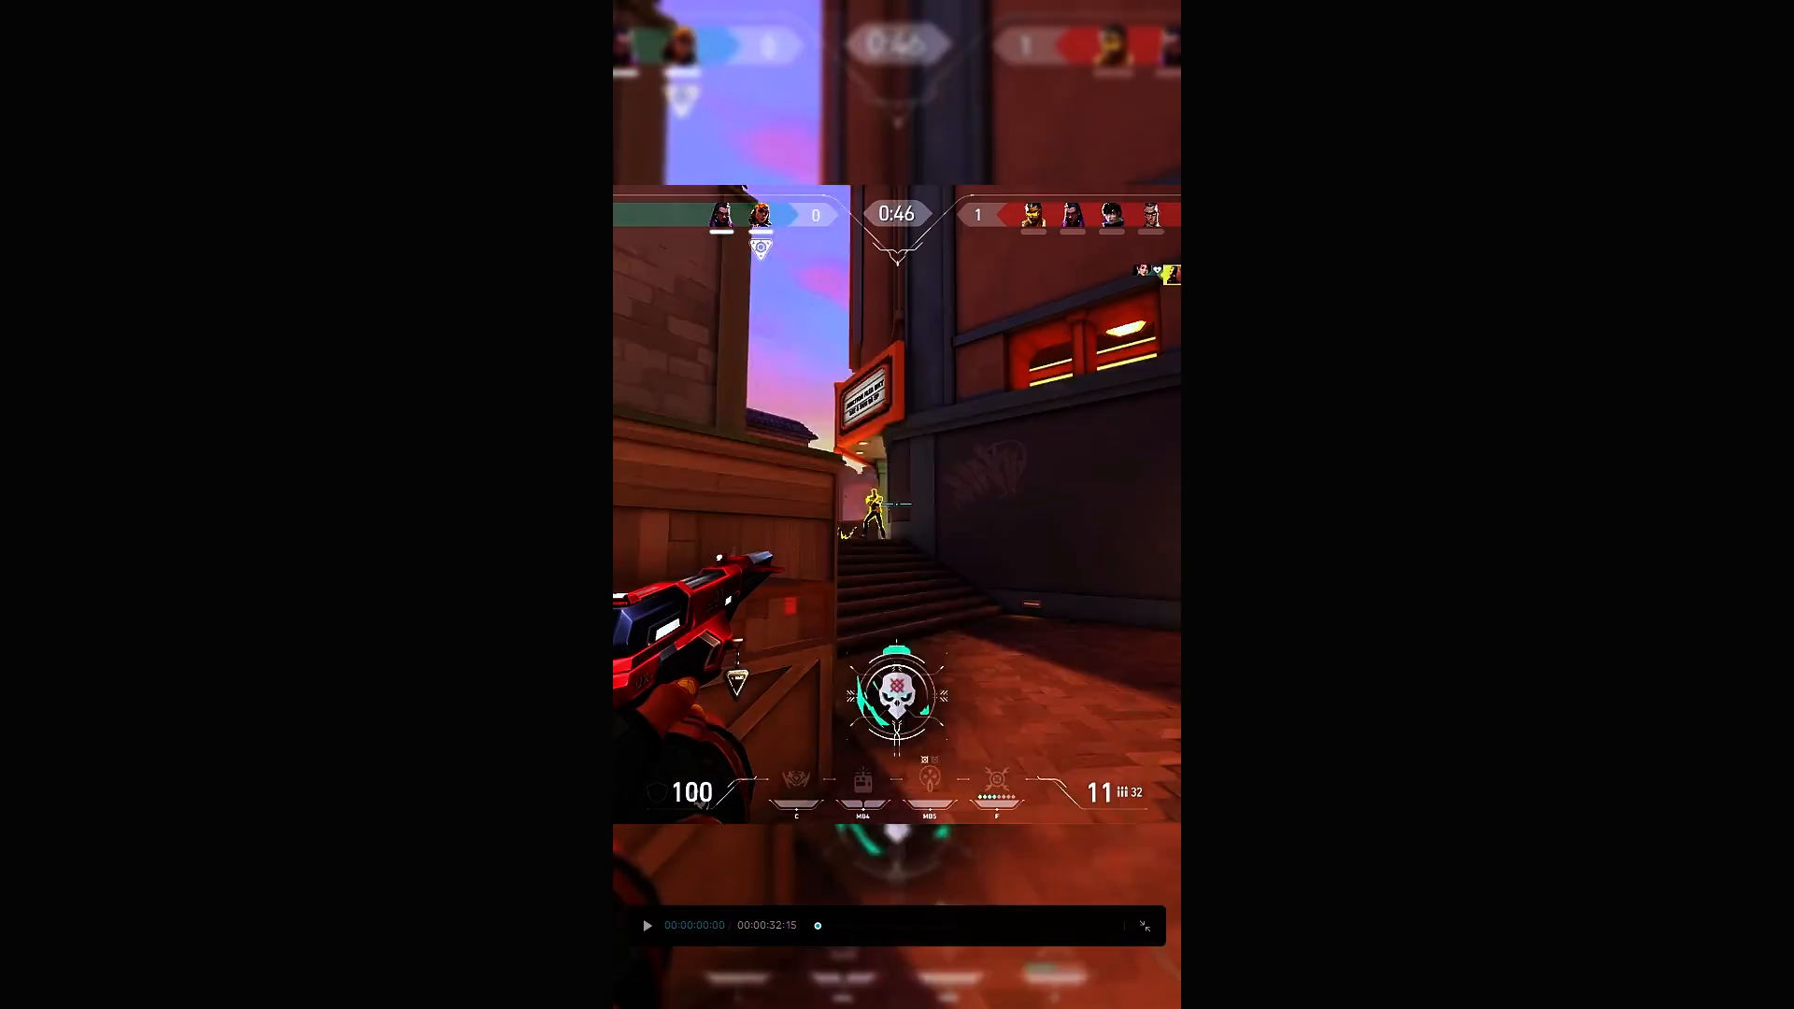
pyautogui.moveTo(786, 919); pyautogui.dragTo(757, 922)
pyautogui.click(638, 924)
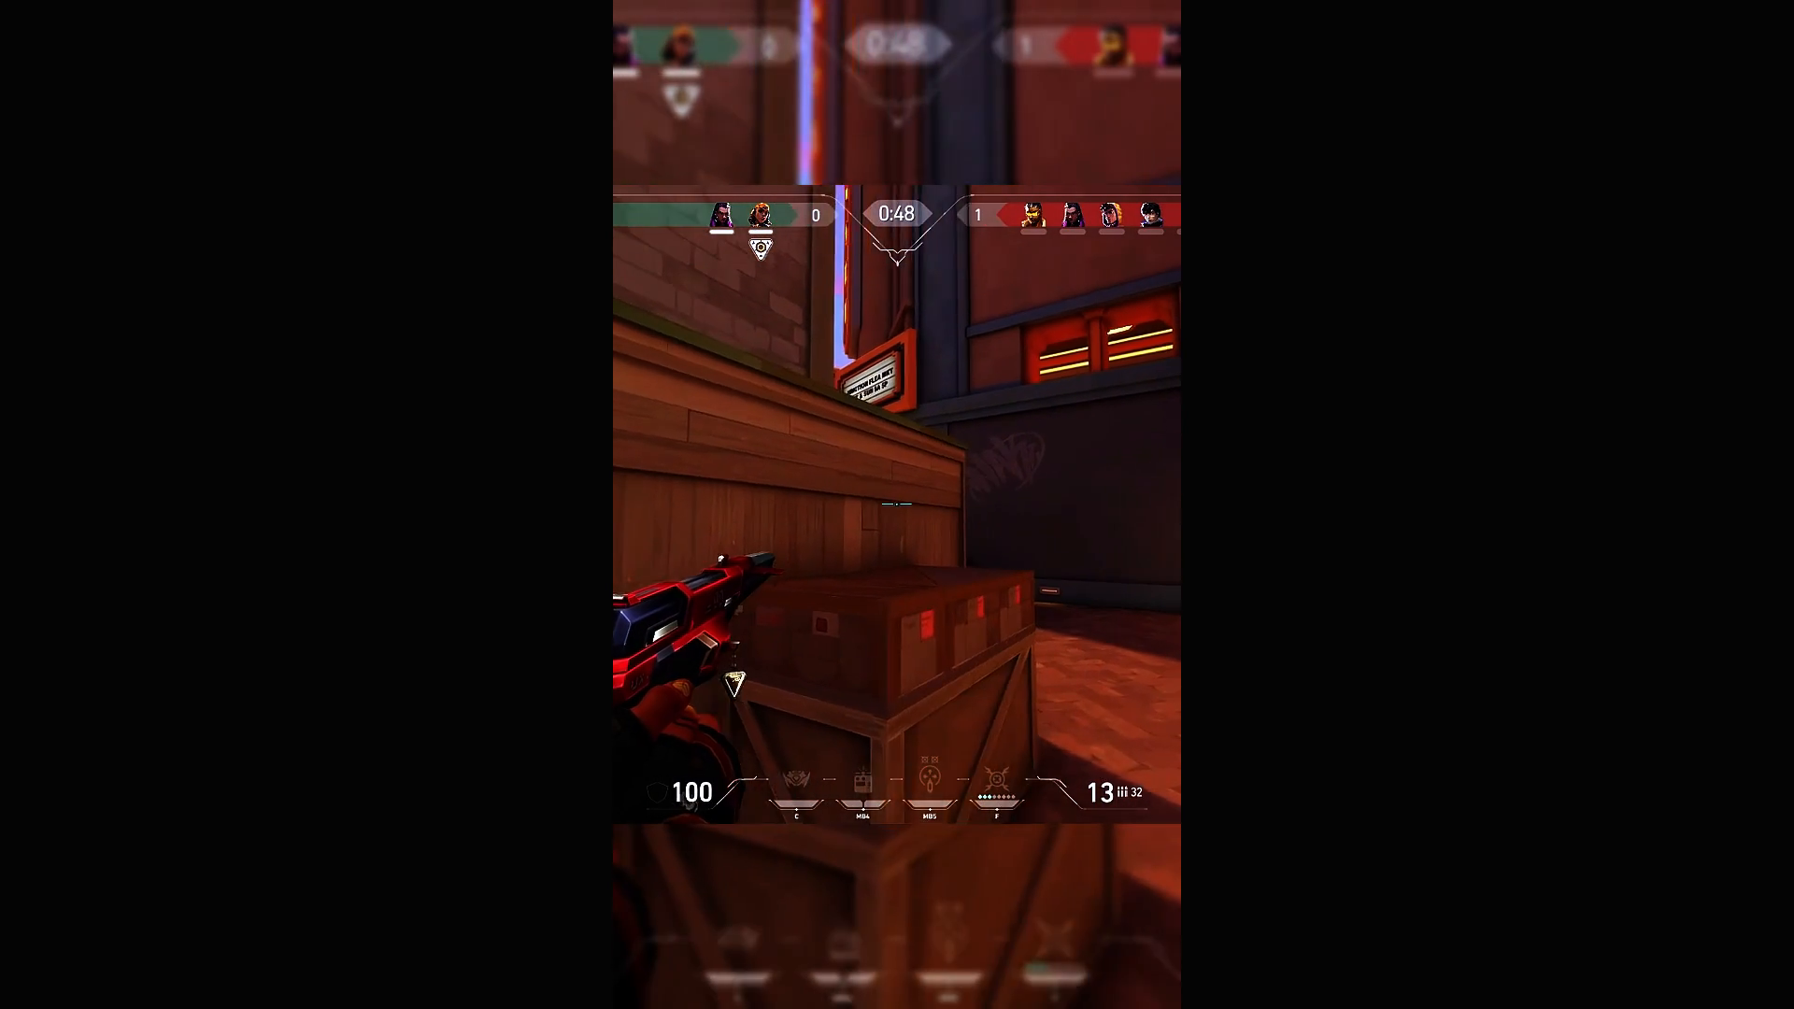
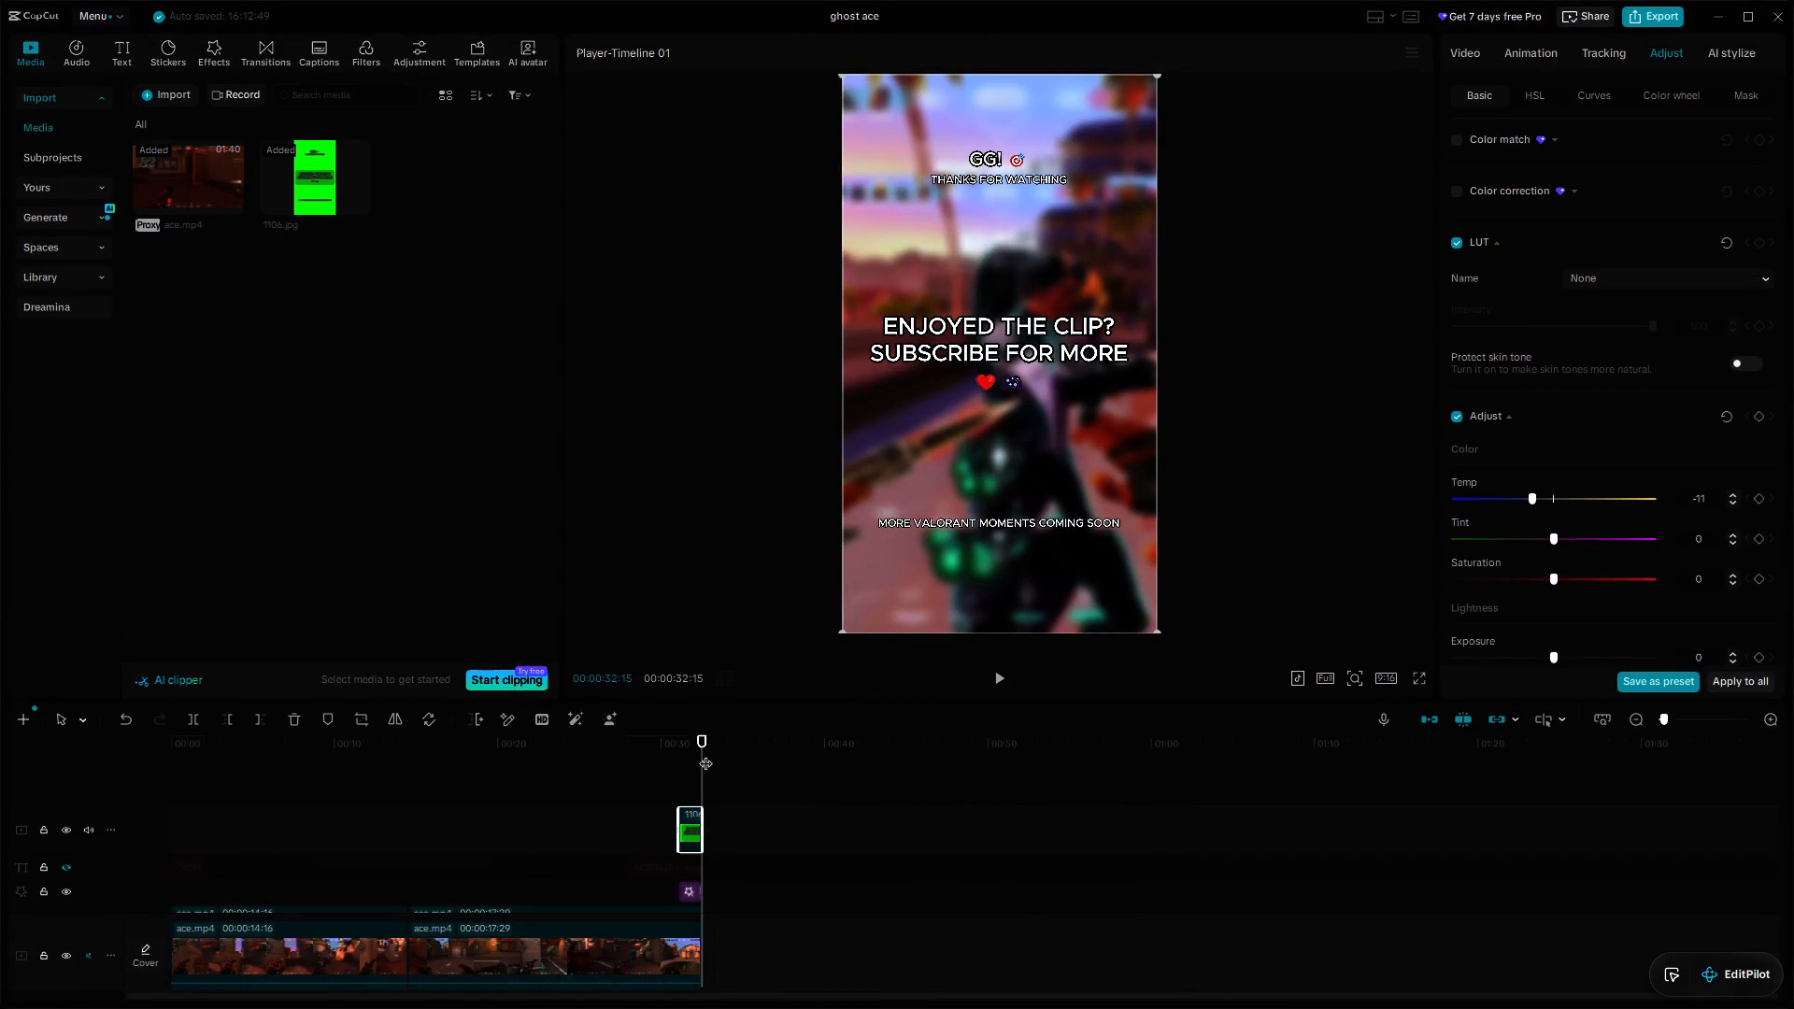
# Enlarge the timeline area so all tracks fit, and unhide the text track.
pyautogui.moveTo(702, 755); pyautogui.dragTo(606, 762)
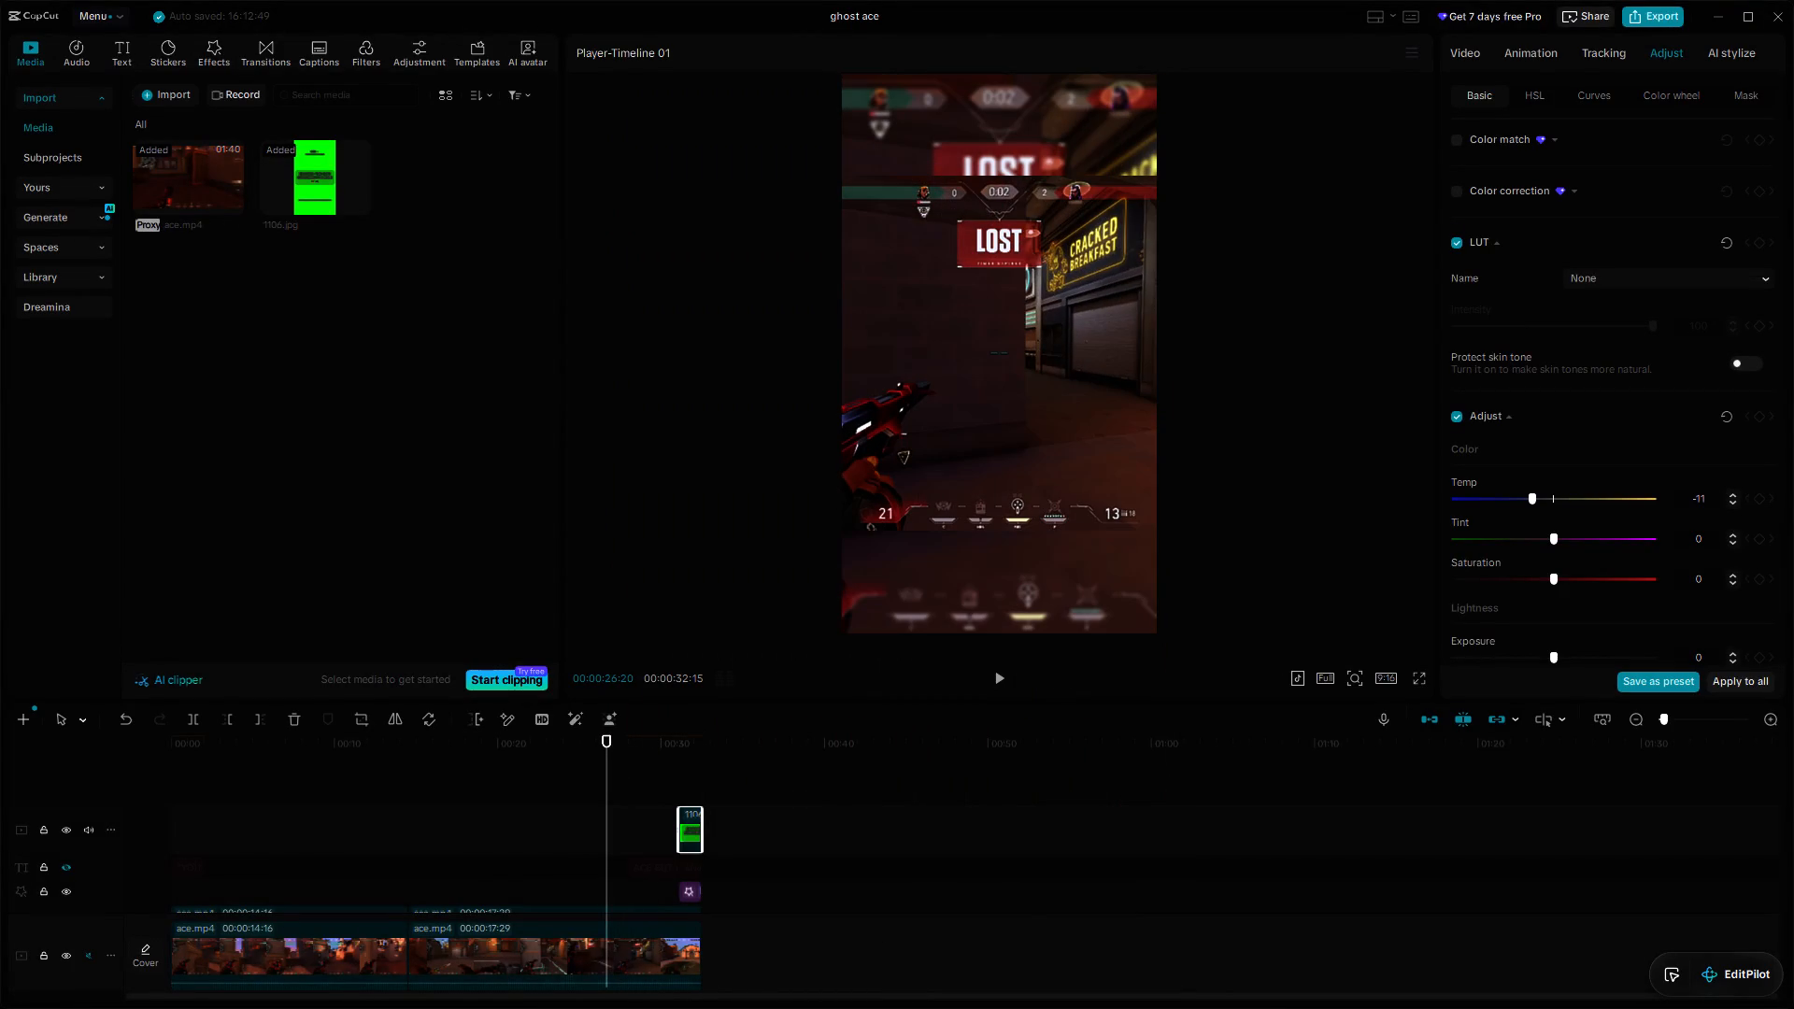
pyautogui.scroll(-7, 890, 755)
pyautogui.scroll(-6, 767, 888)
pyautogui.scroll(-3, 971, 866)
pyautogui.scroll(4, 968, 855)
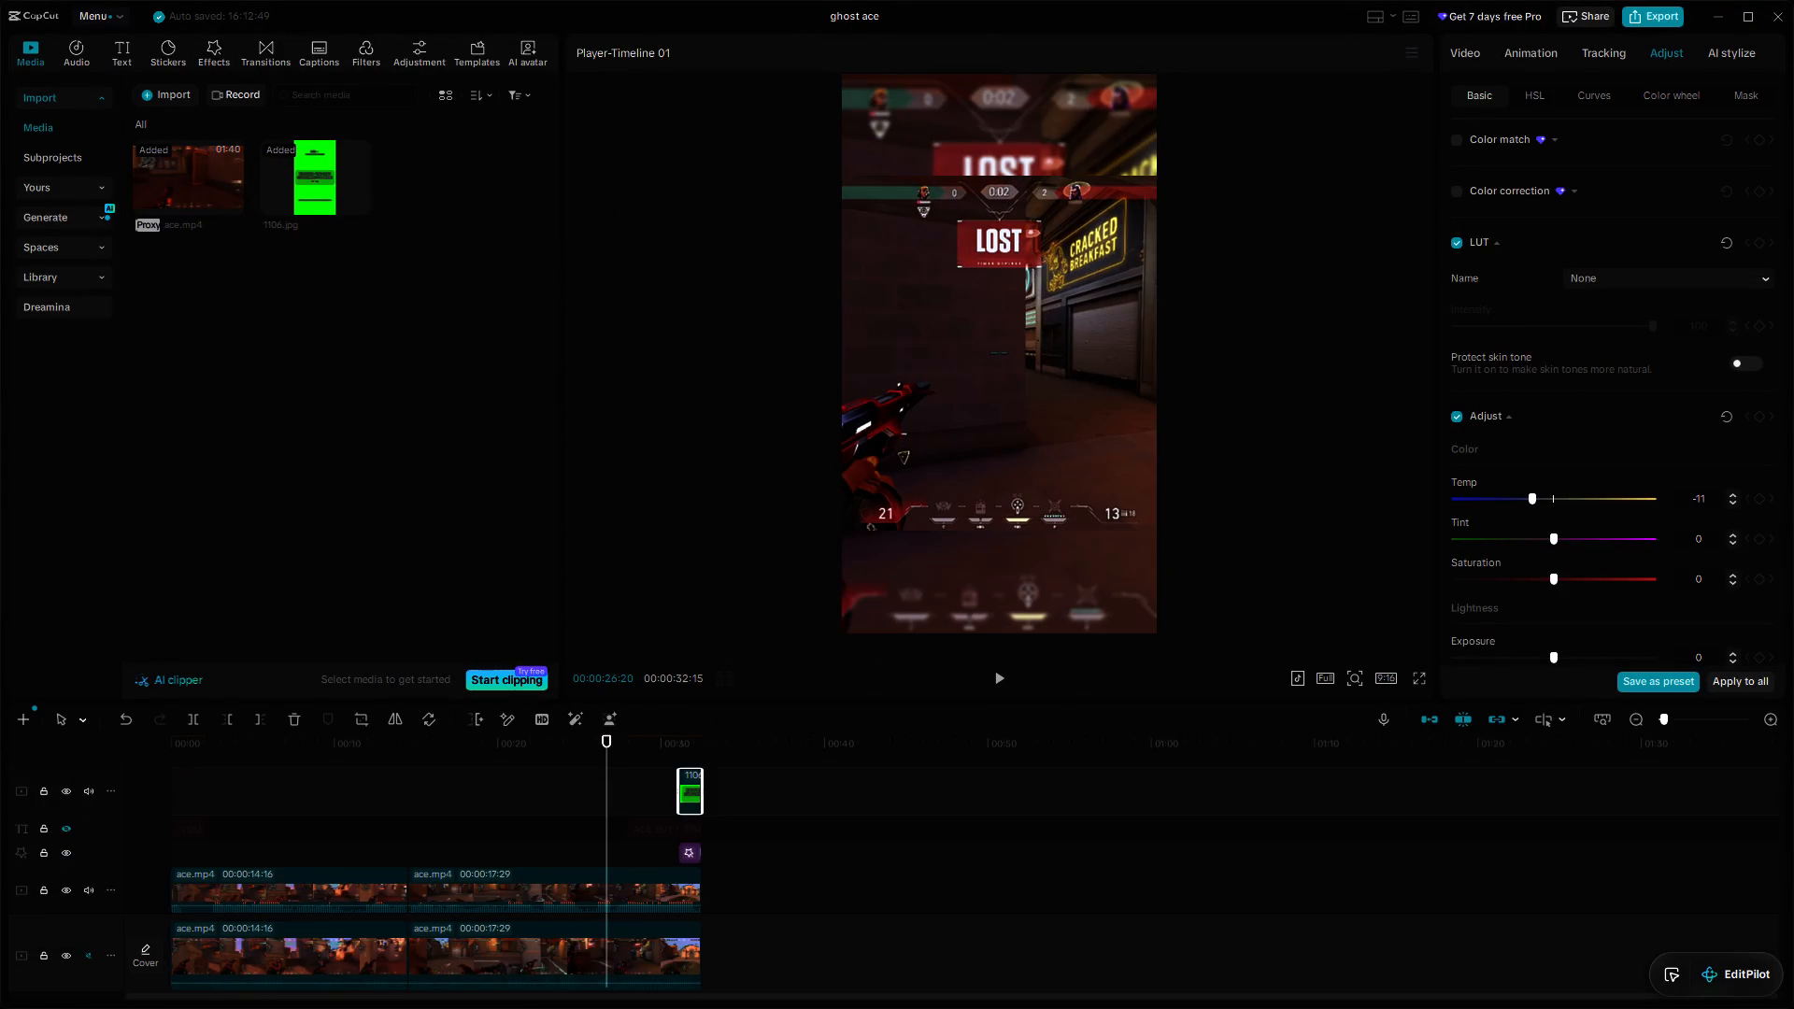
pyautogui.moveTo(998, 703); pyautogui.dragTo(1002, 618)
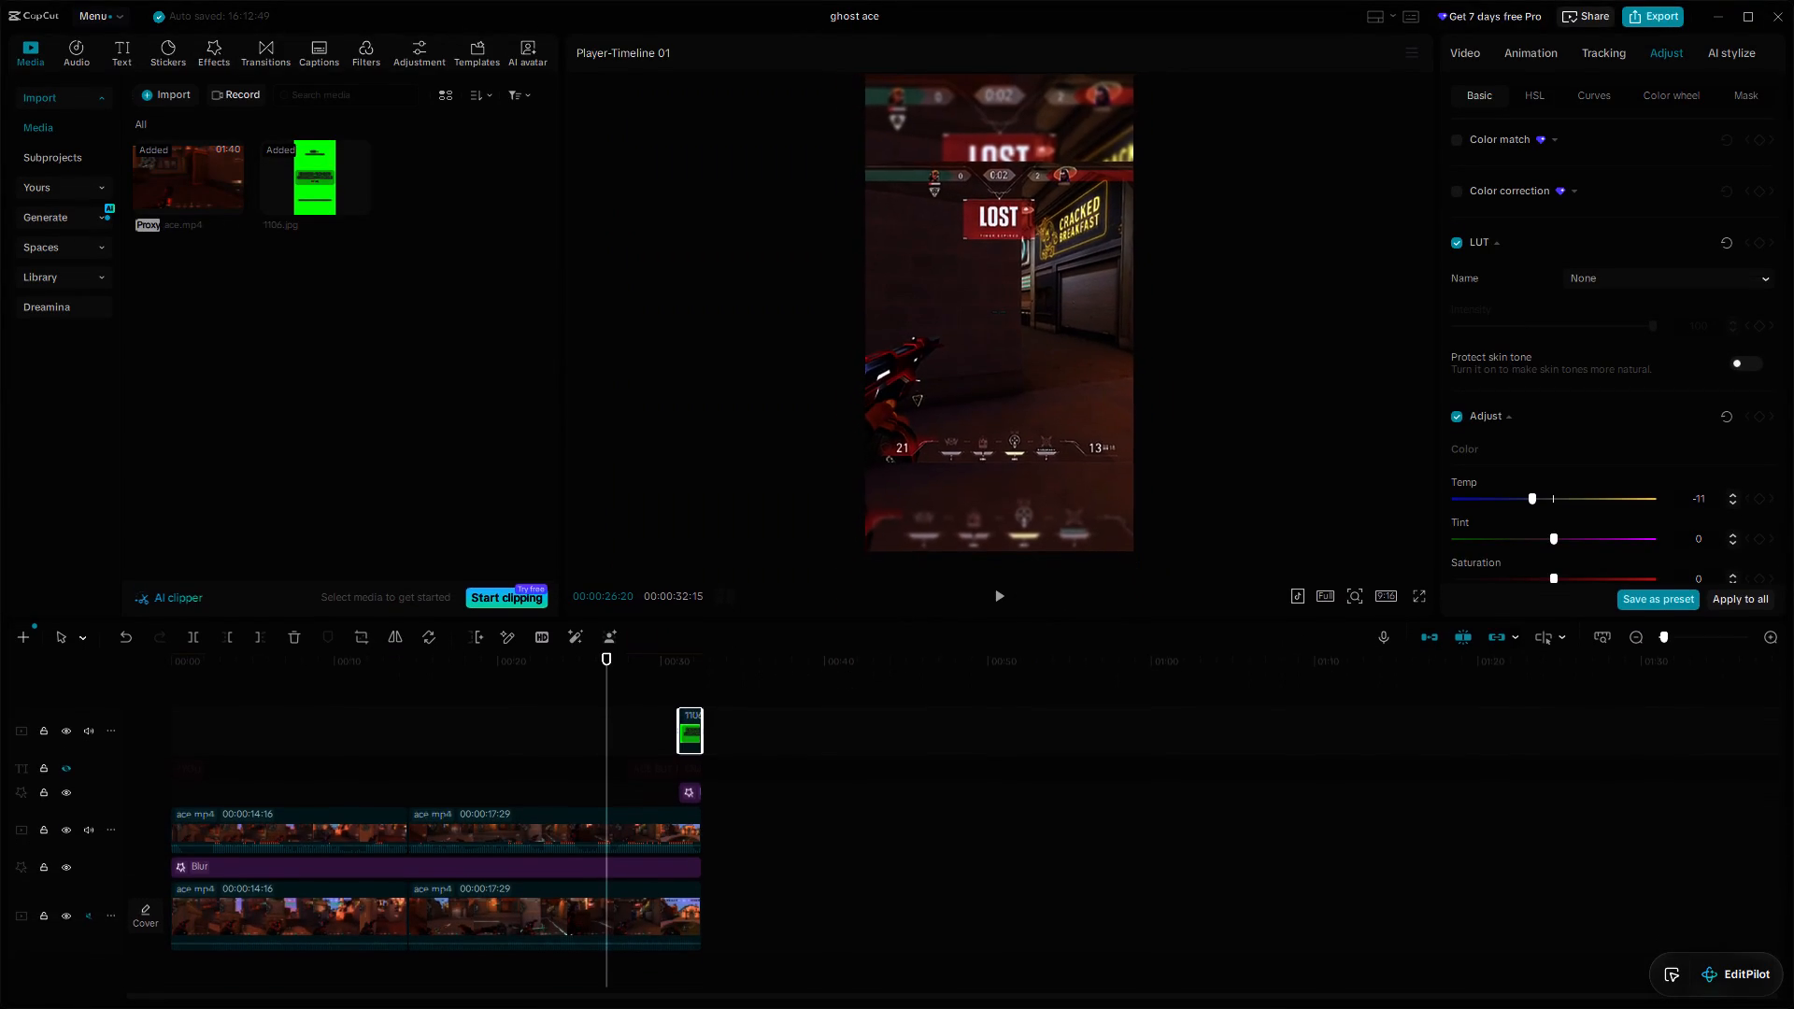
pyautogui.moveTo(1002, 618); pyautogui.dragTo(999, 627)
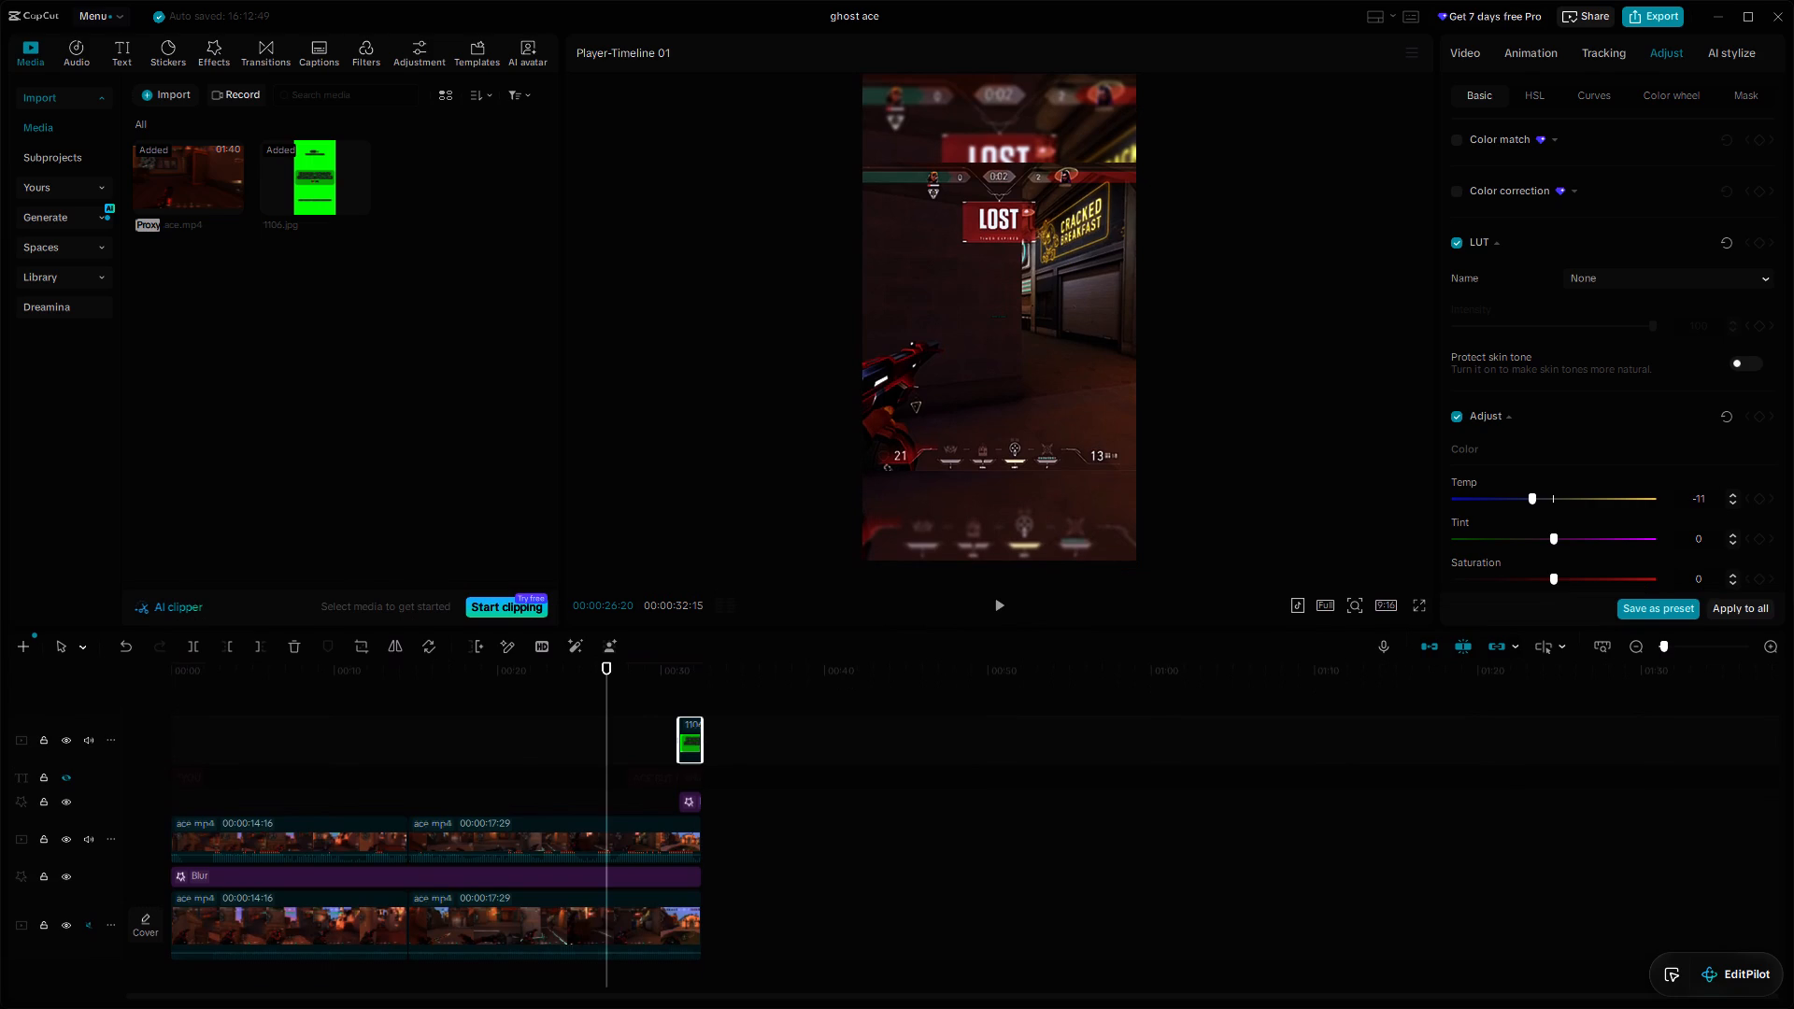
pyautogui.click(70, 778)
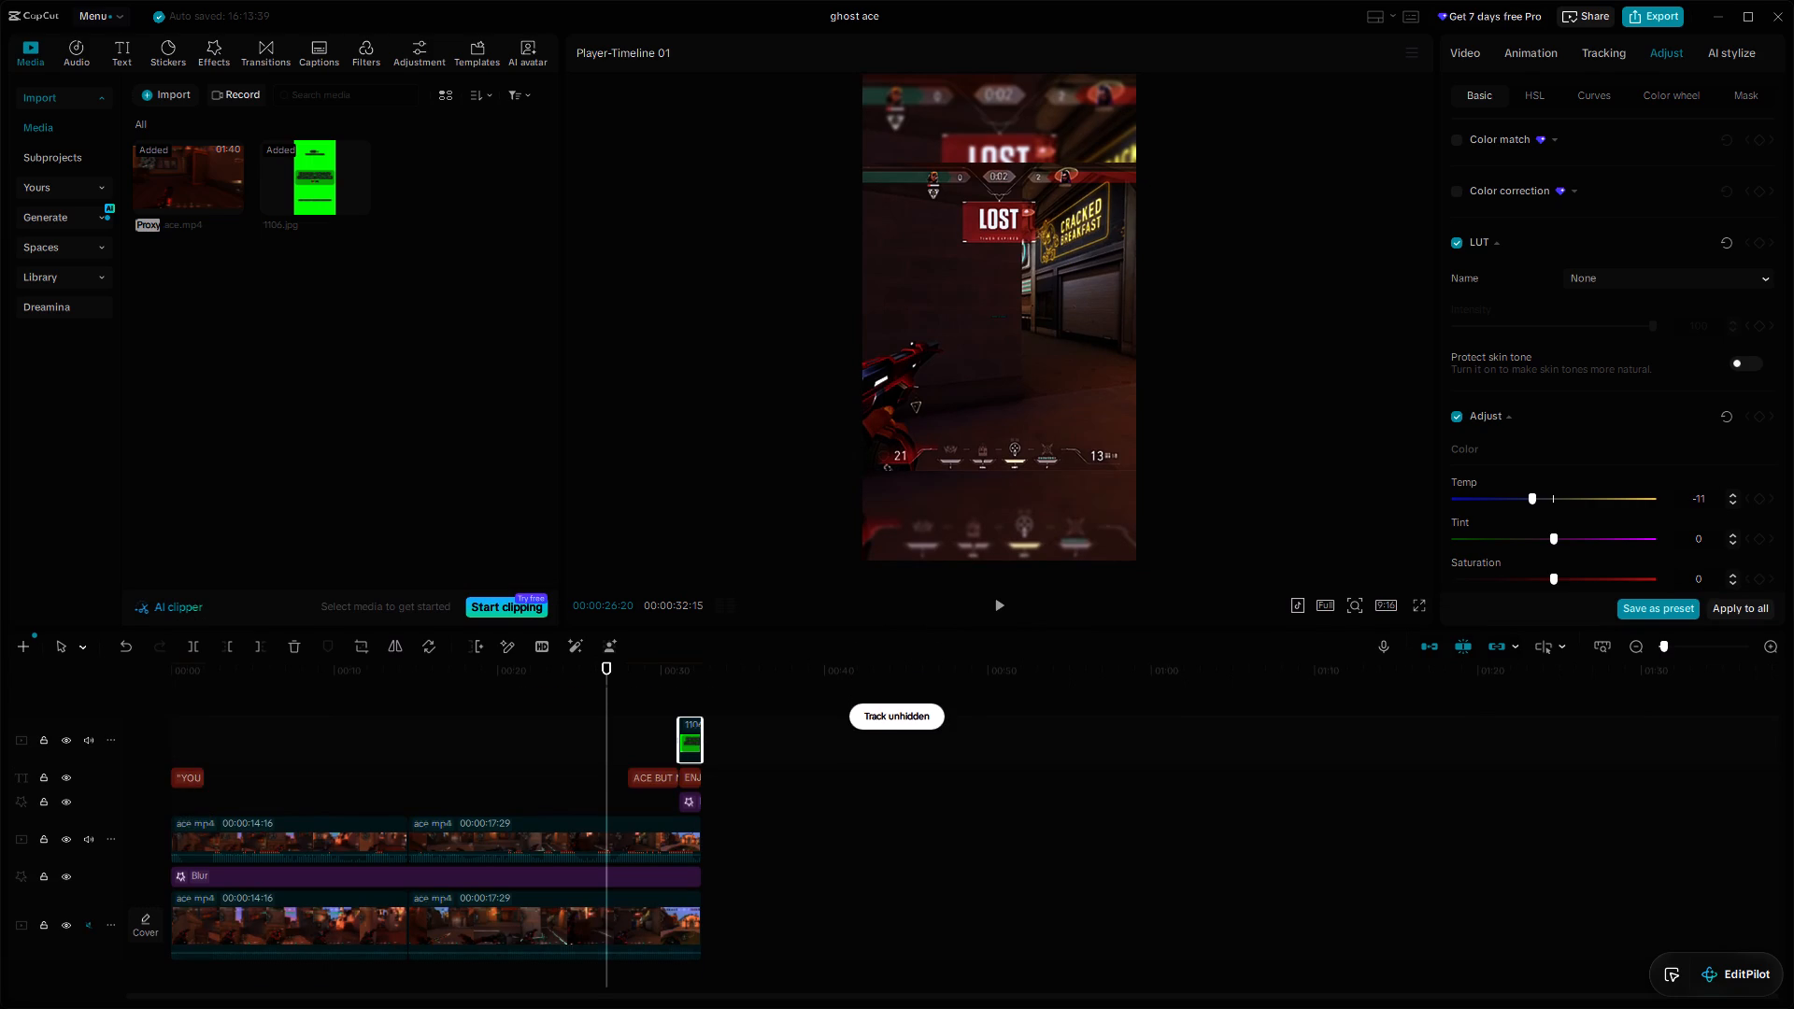
# Play the ending and delete the duplicate "ENJOYED THE CLIP? SUBSCRIBE FOR MORE!" text clip beneath the outro overlay.
pyautogui.moveTo(605, 715); pyautogui.dragTo(660, 714)
pyautogui.click(992, 603)
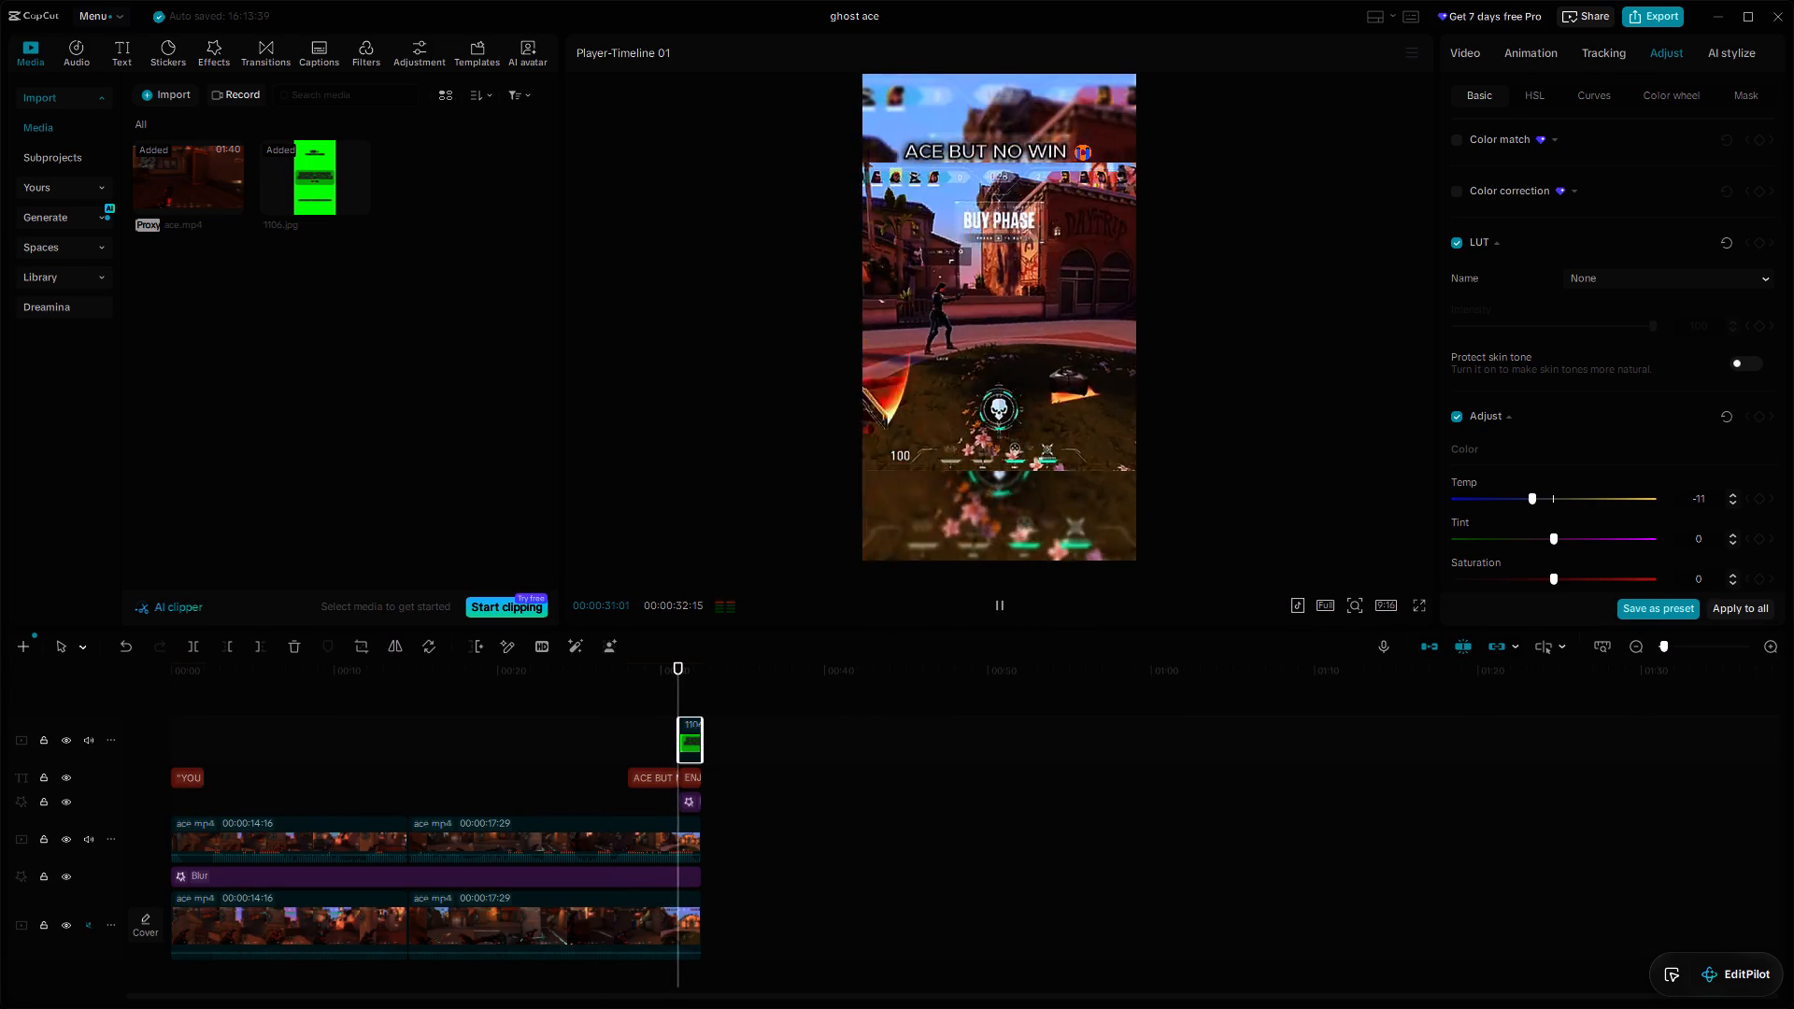
pyautogui.press('space')
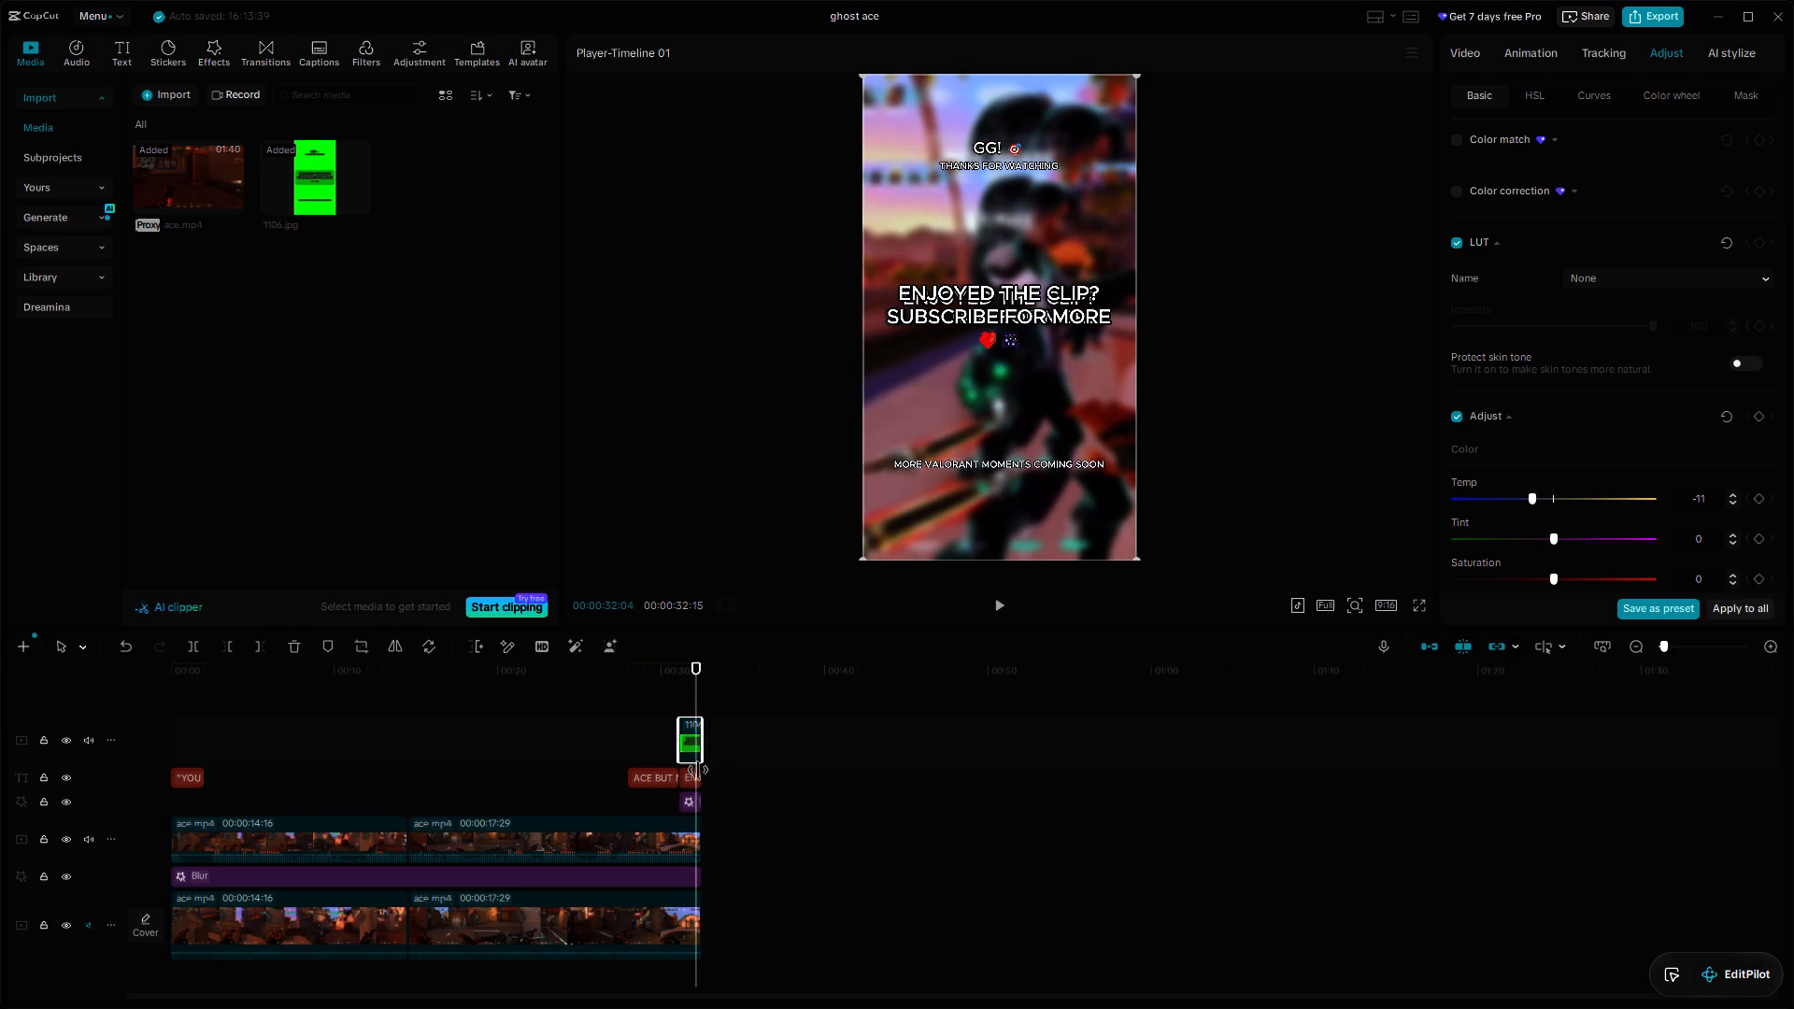
pyautogui.click(691, 773)
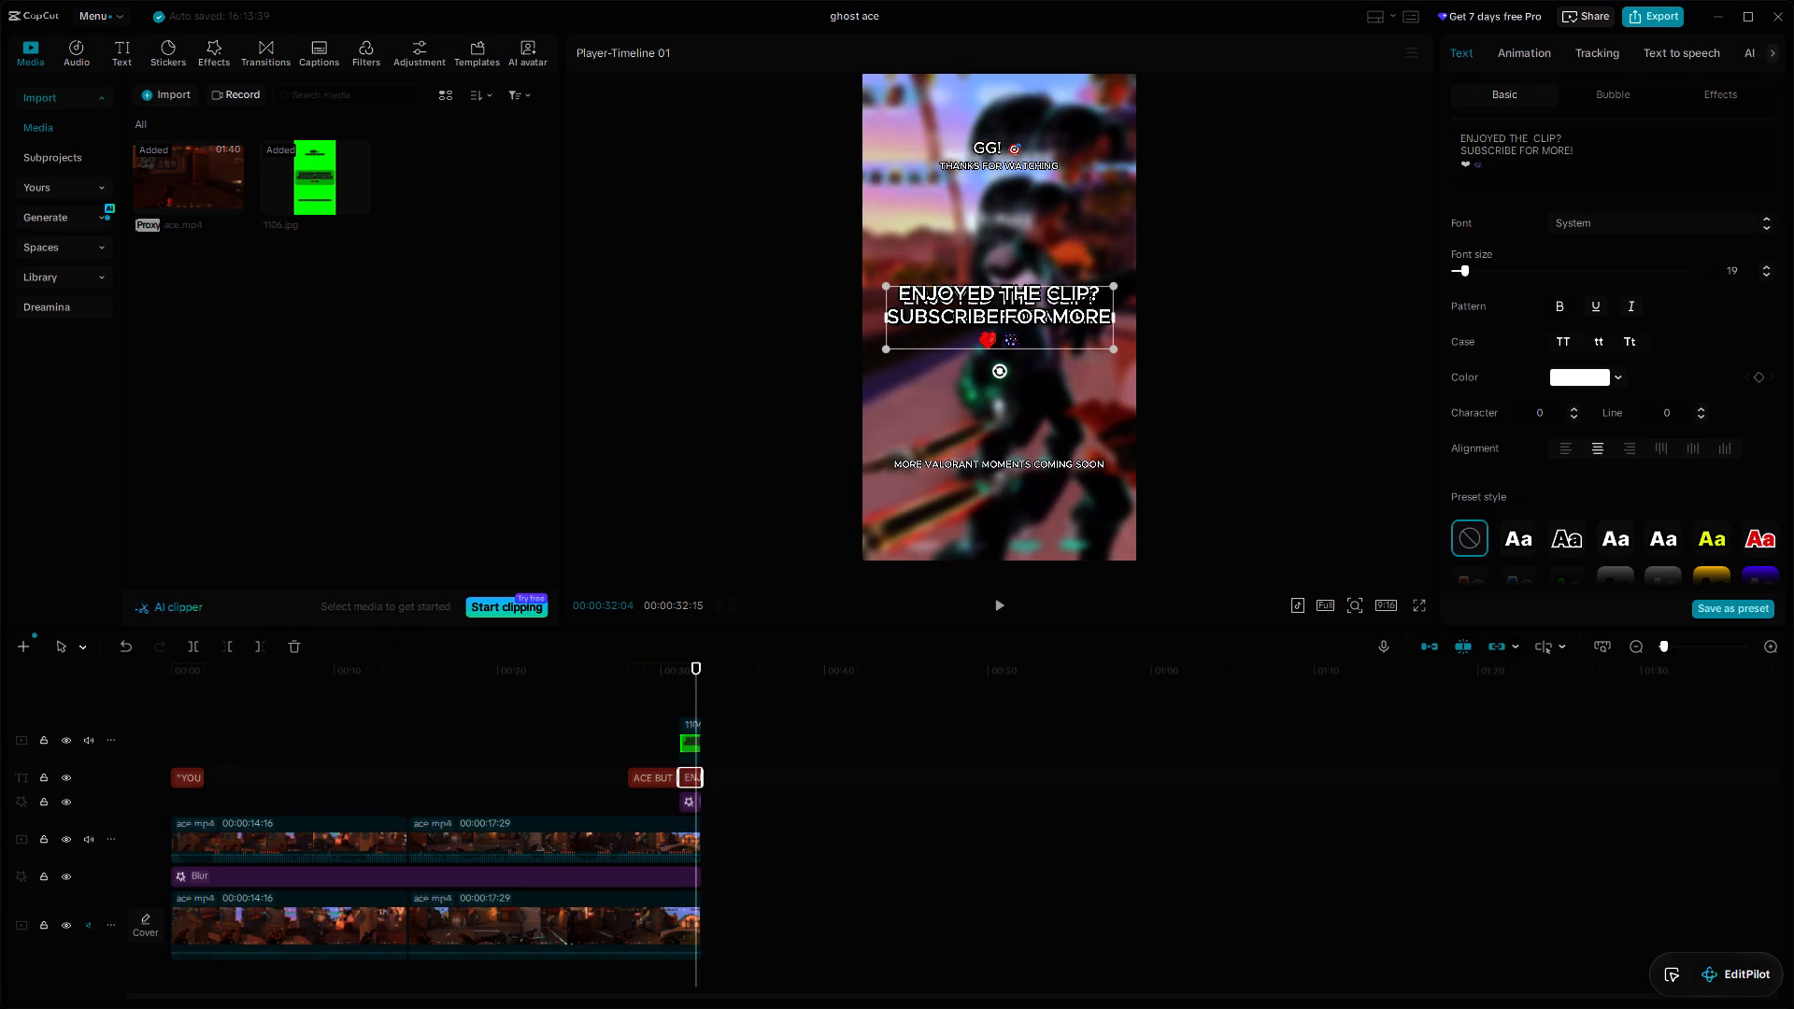
pyautogui.press('Delete')
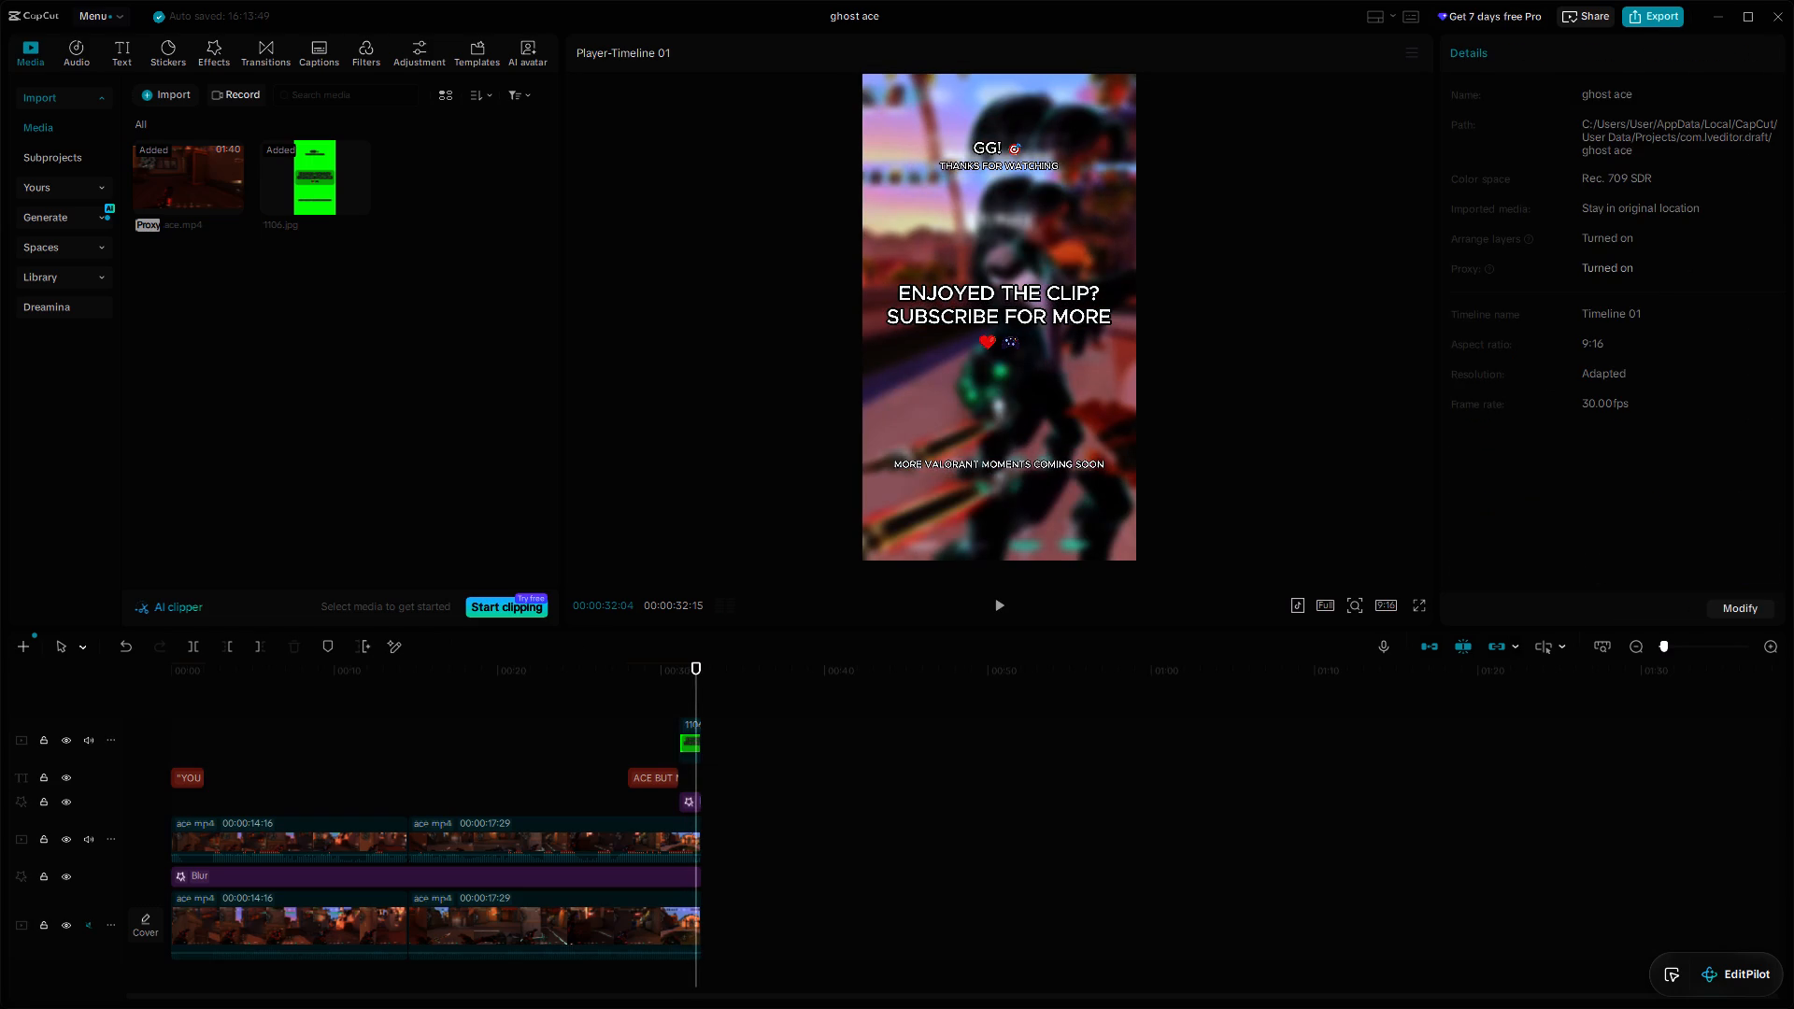
pyautogui.moveTo(693, 696); pyautogui.dragTo(681, 699)
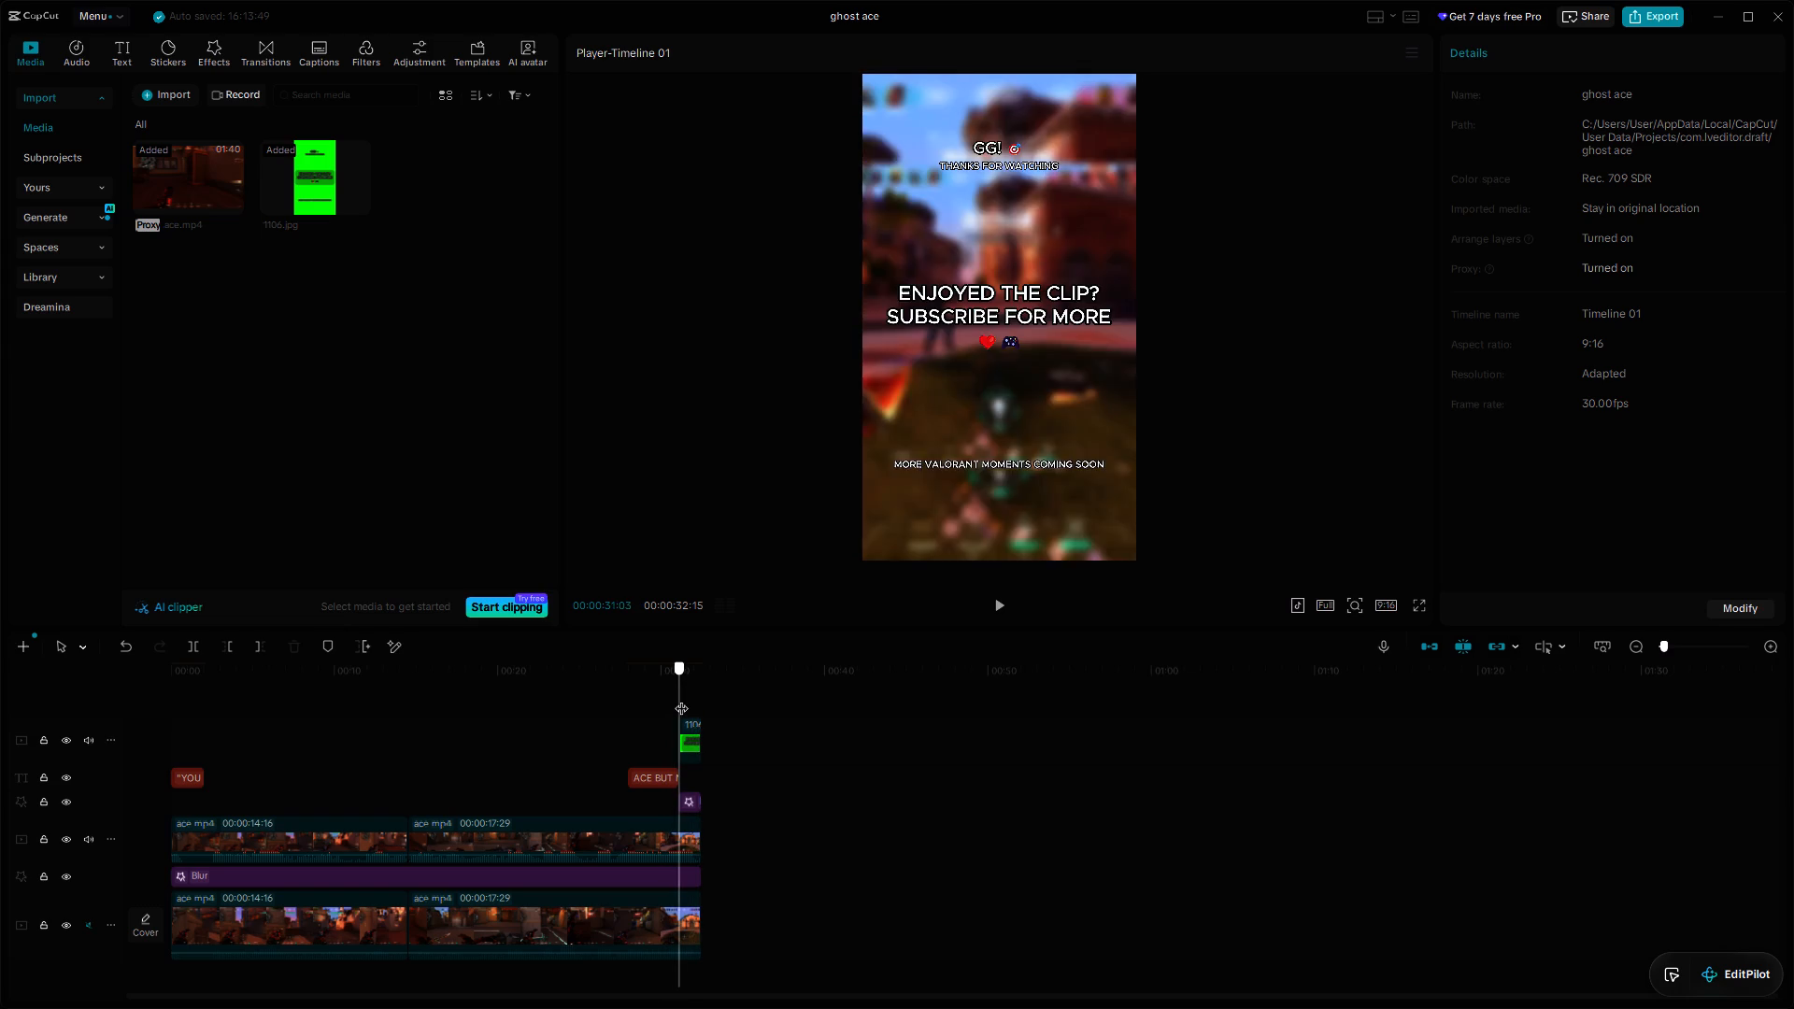
pyautogui.moveTo(681, 699); pyautogui.dragTo(692, 692)
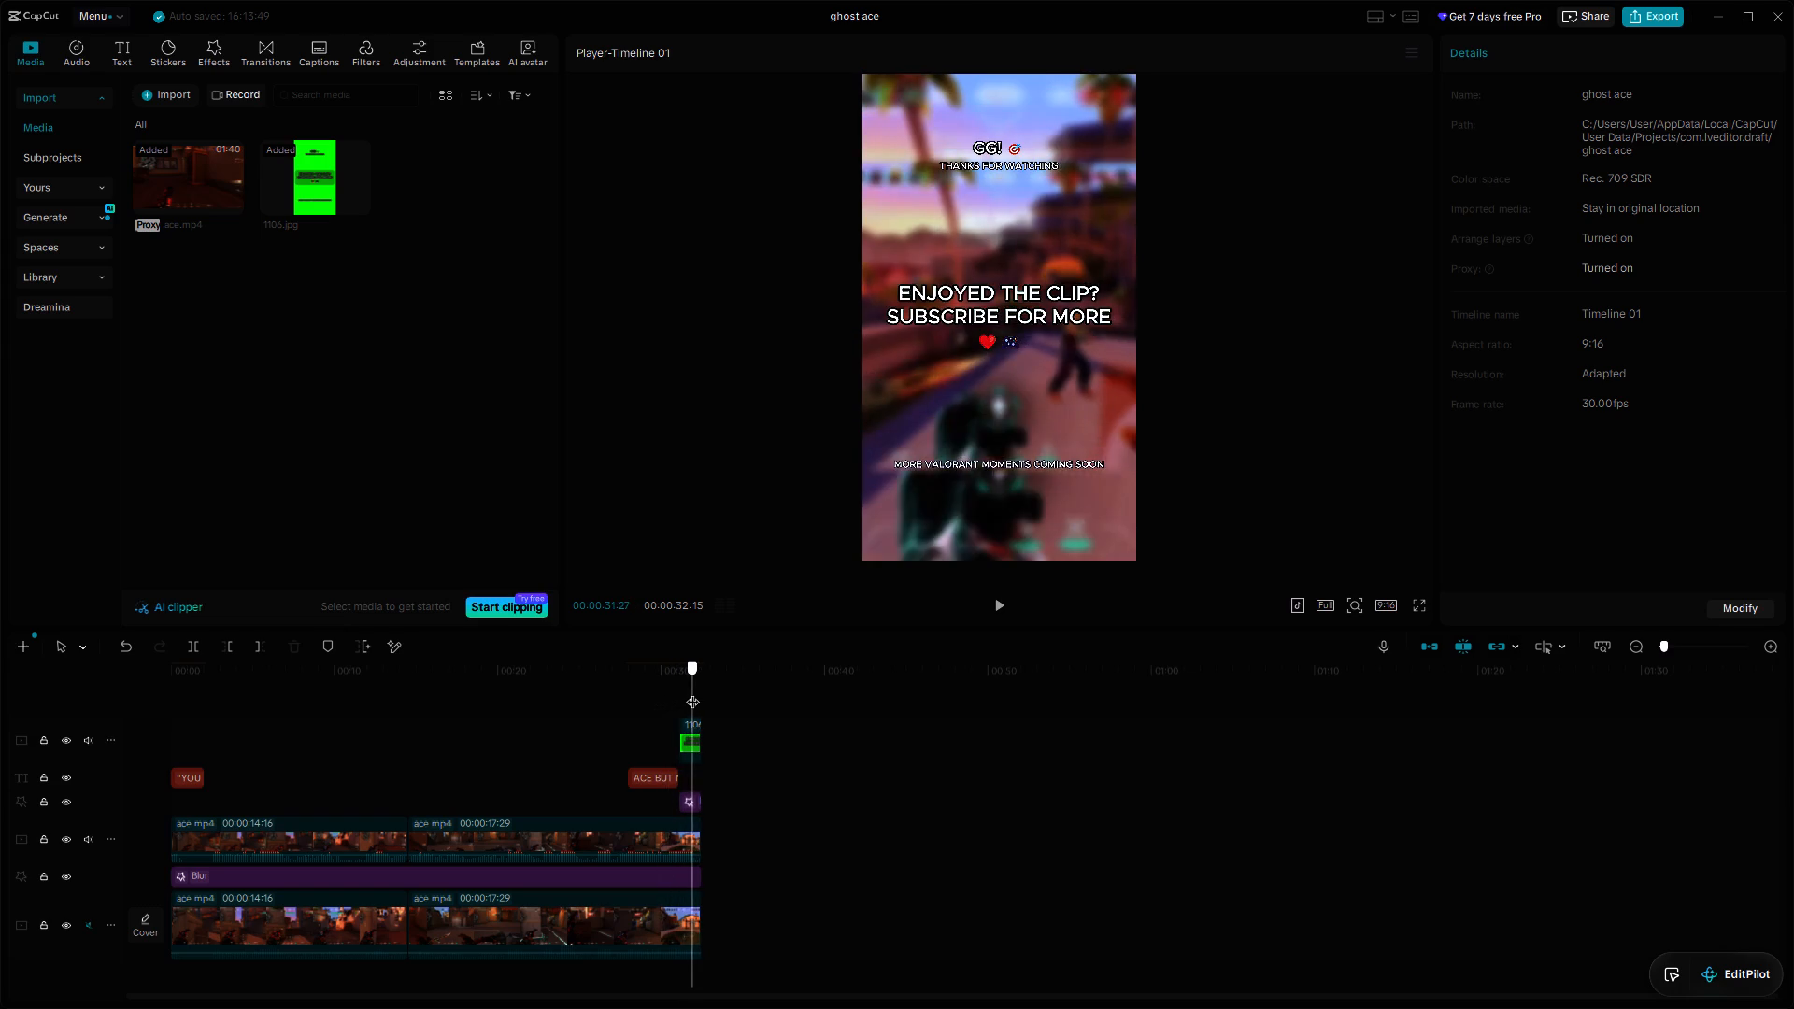
pyautogui.moveTo(692, 692); pyautogui.dragTo(719, 693)
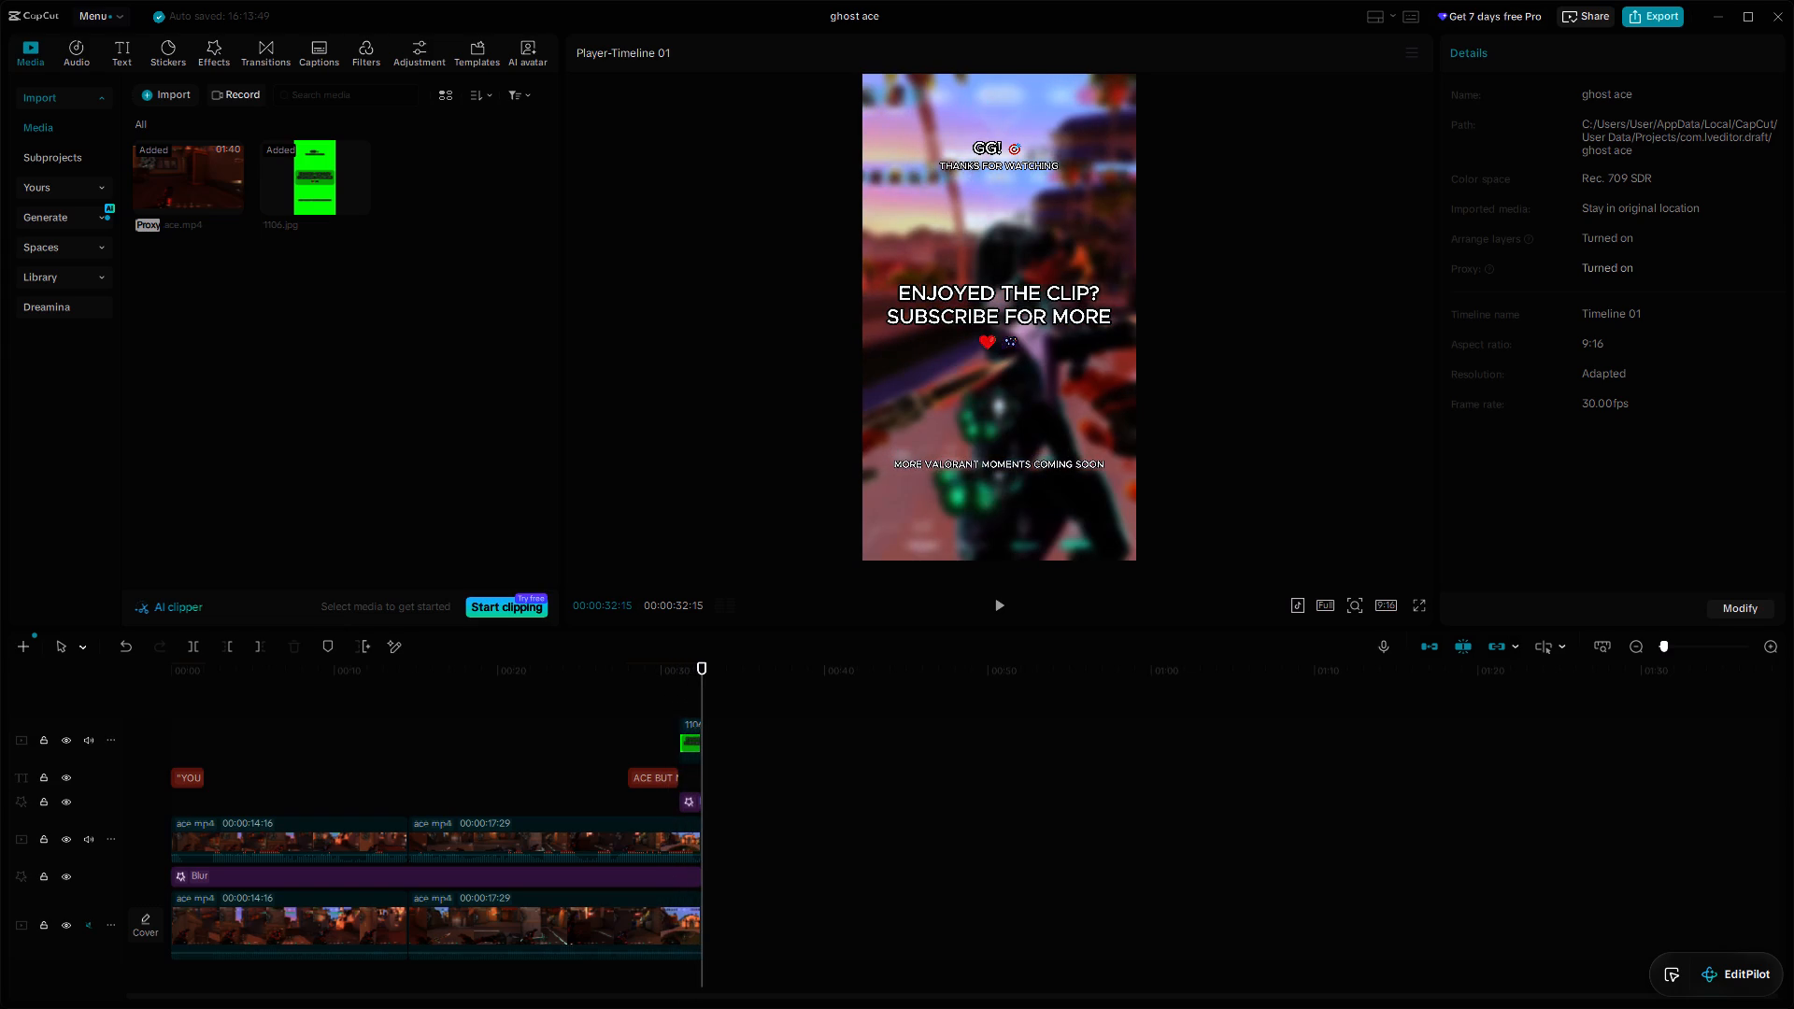
pyautogui.moveTo(703, 696); pyautogui.dragTo(174, 702)
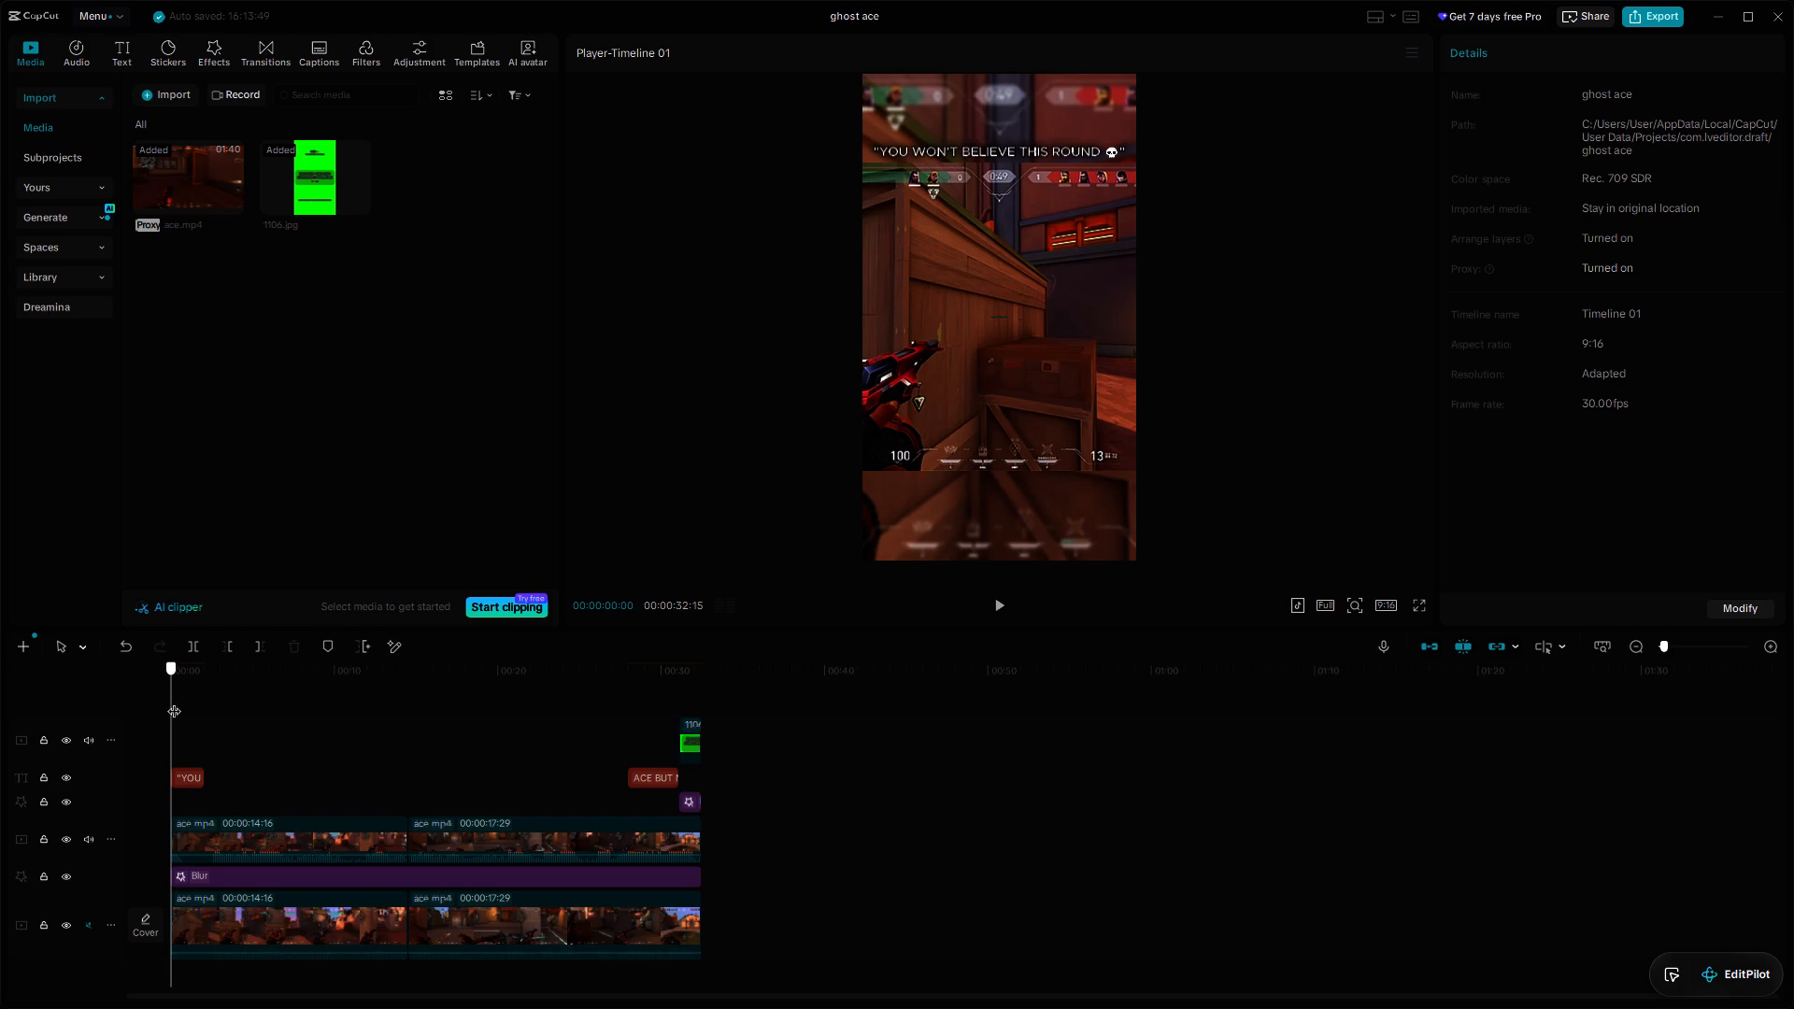
pyautogui.moveTo(174, 702); pyautogui.dragTo(689, 675)
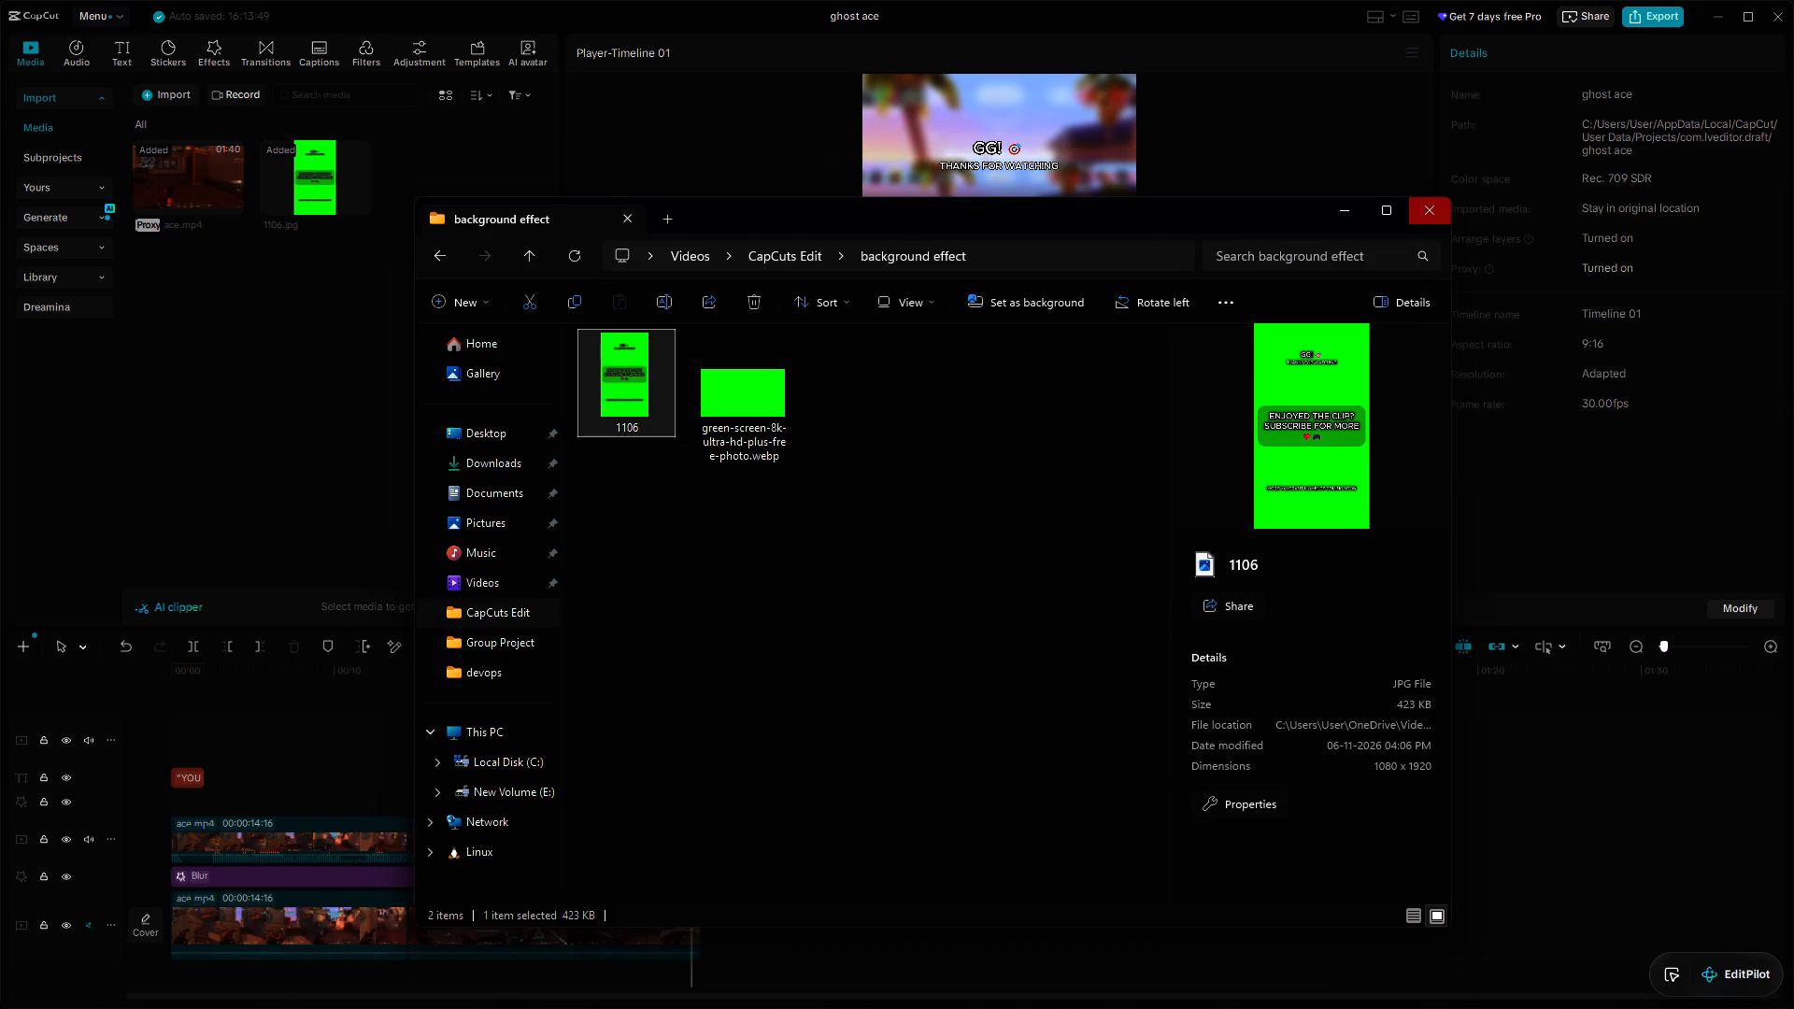
pyautogui.click(1437, 214)
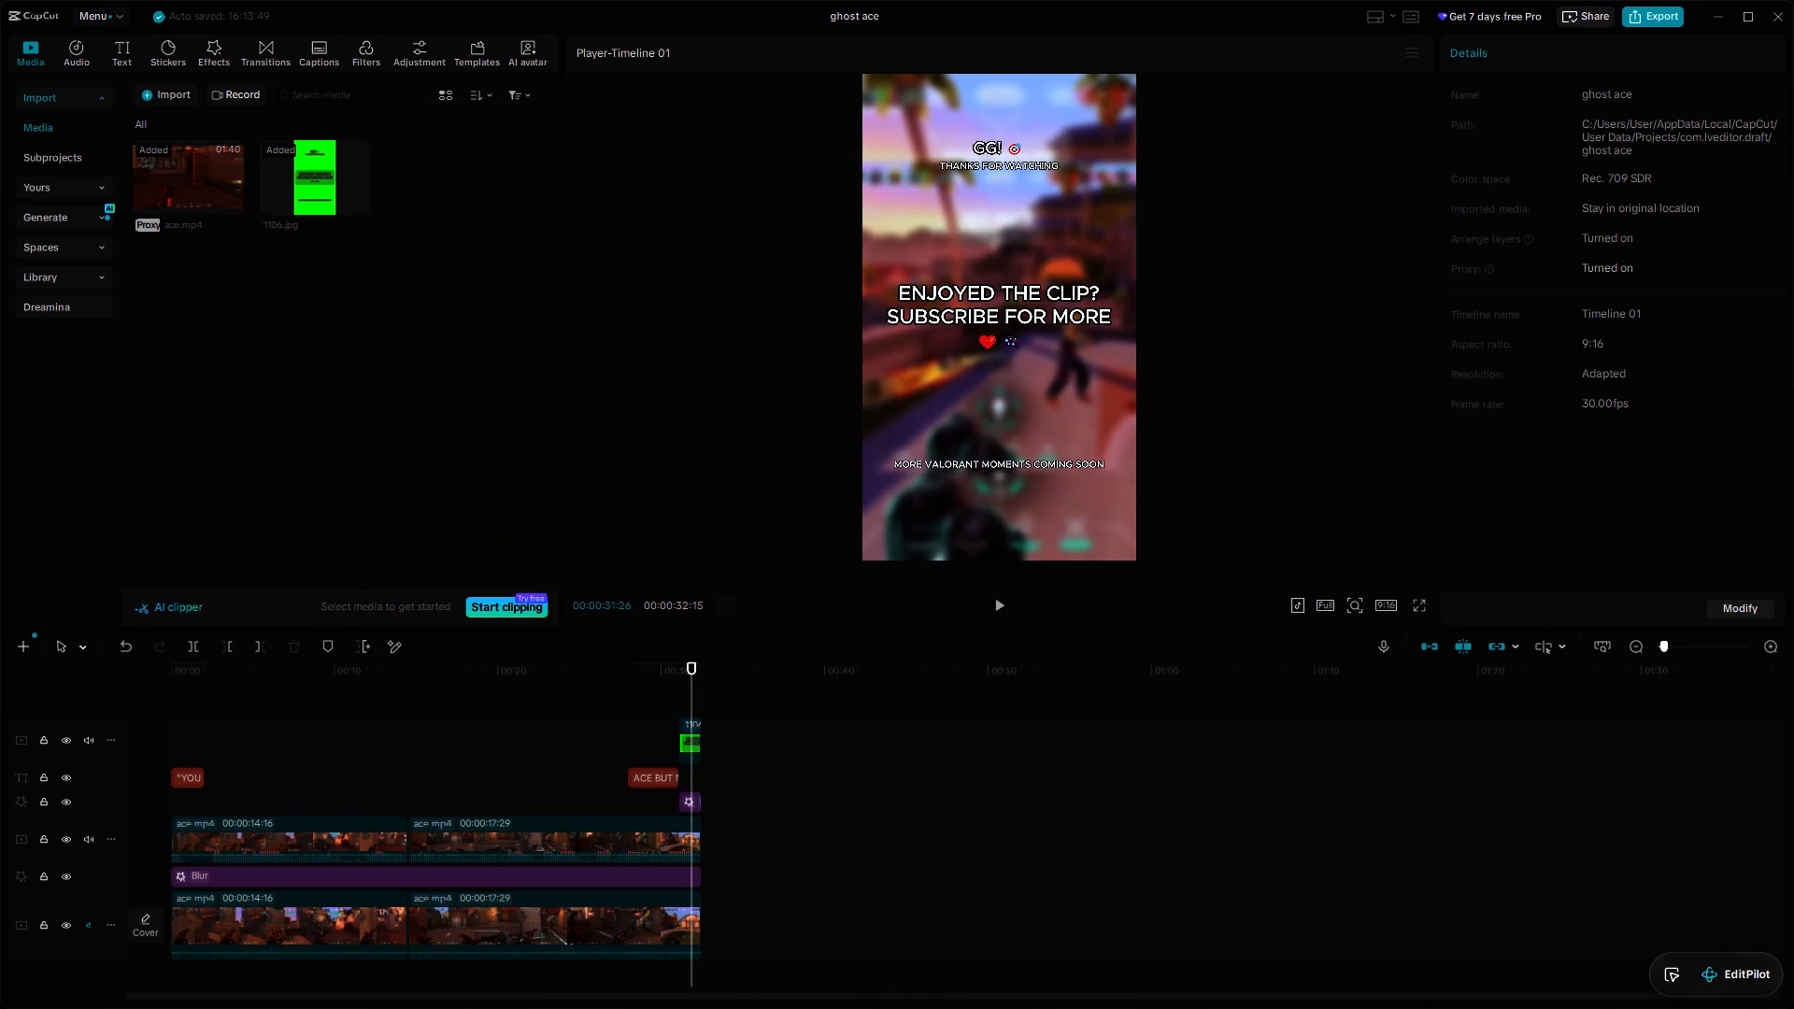
# Scrub through the second gameplay clip to the end of the timeline to check the outro once more.
pyautogui.moveTo(692, 692); pyautogui.dragTo(467, 700)
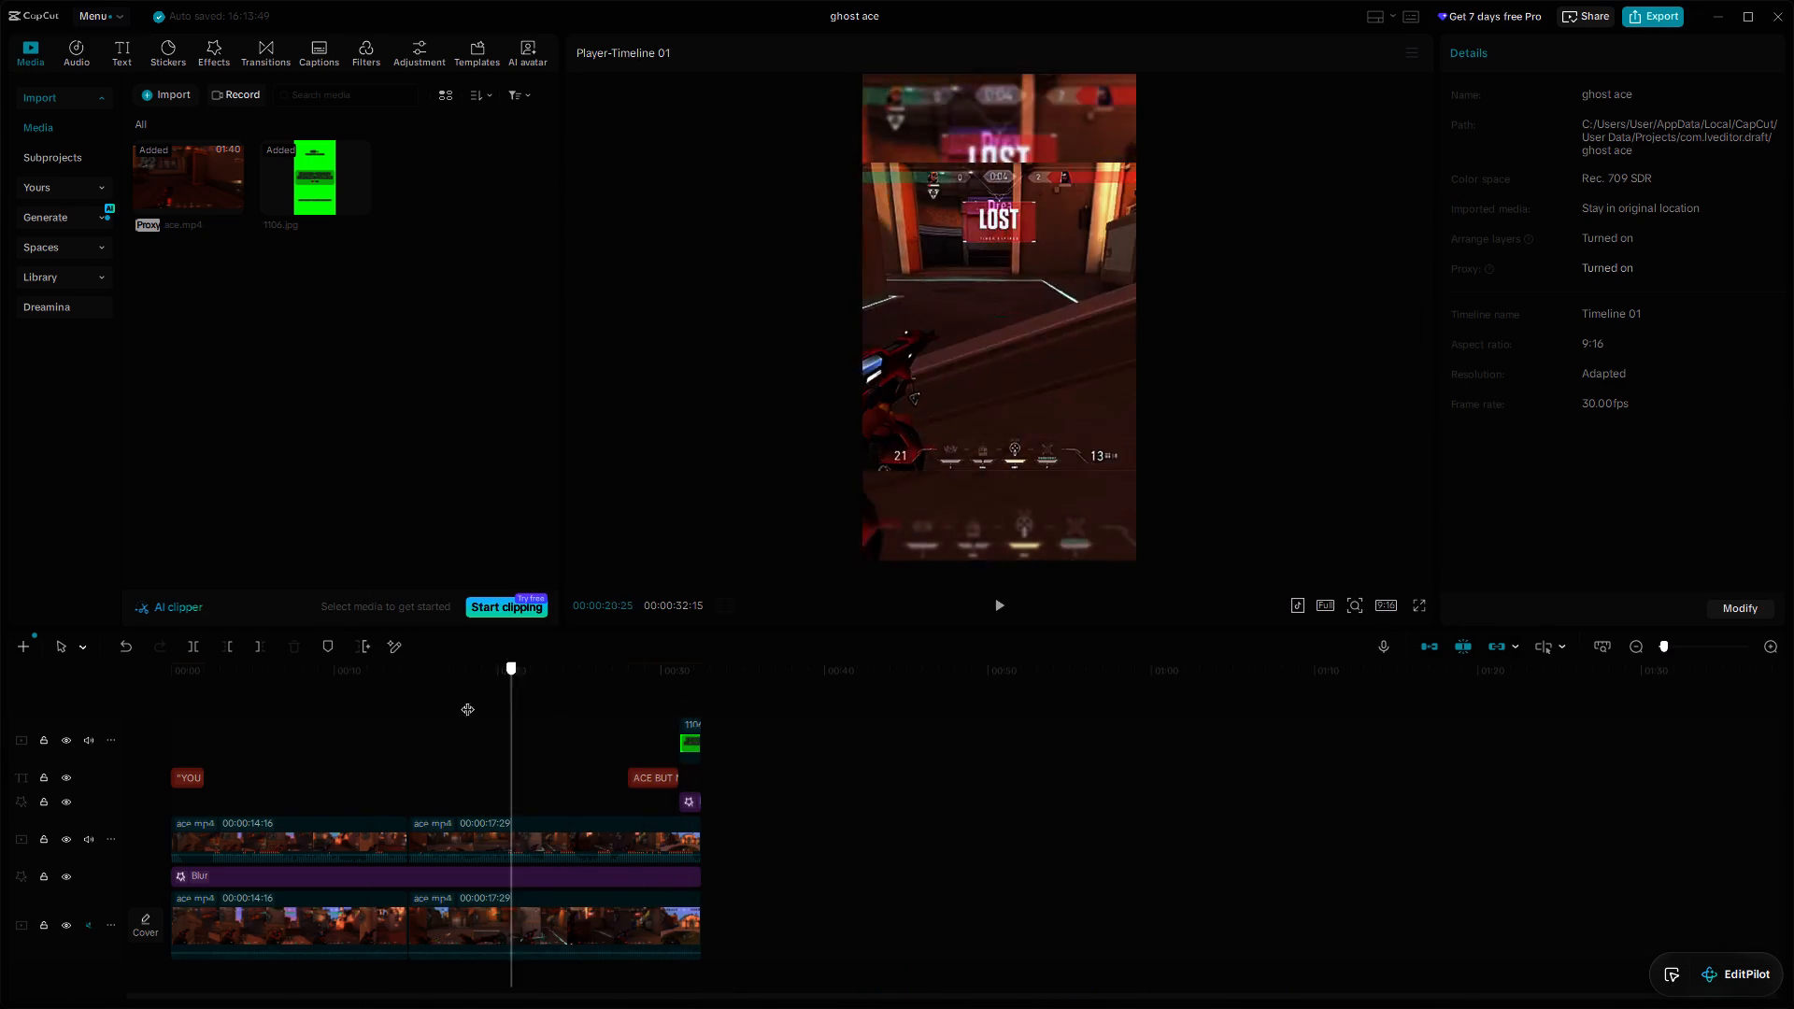
pyautogui.moveTo(467, 700); pyautogui.dragTo(595, 694)
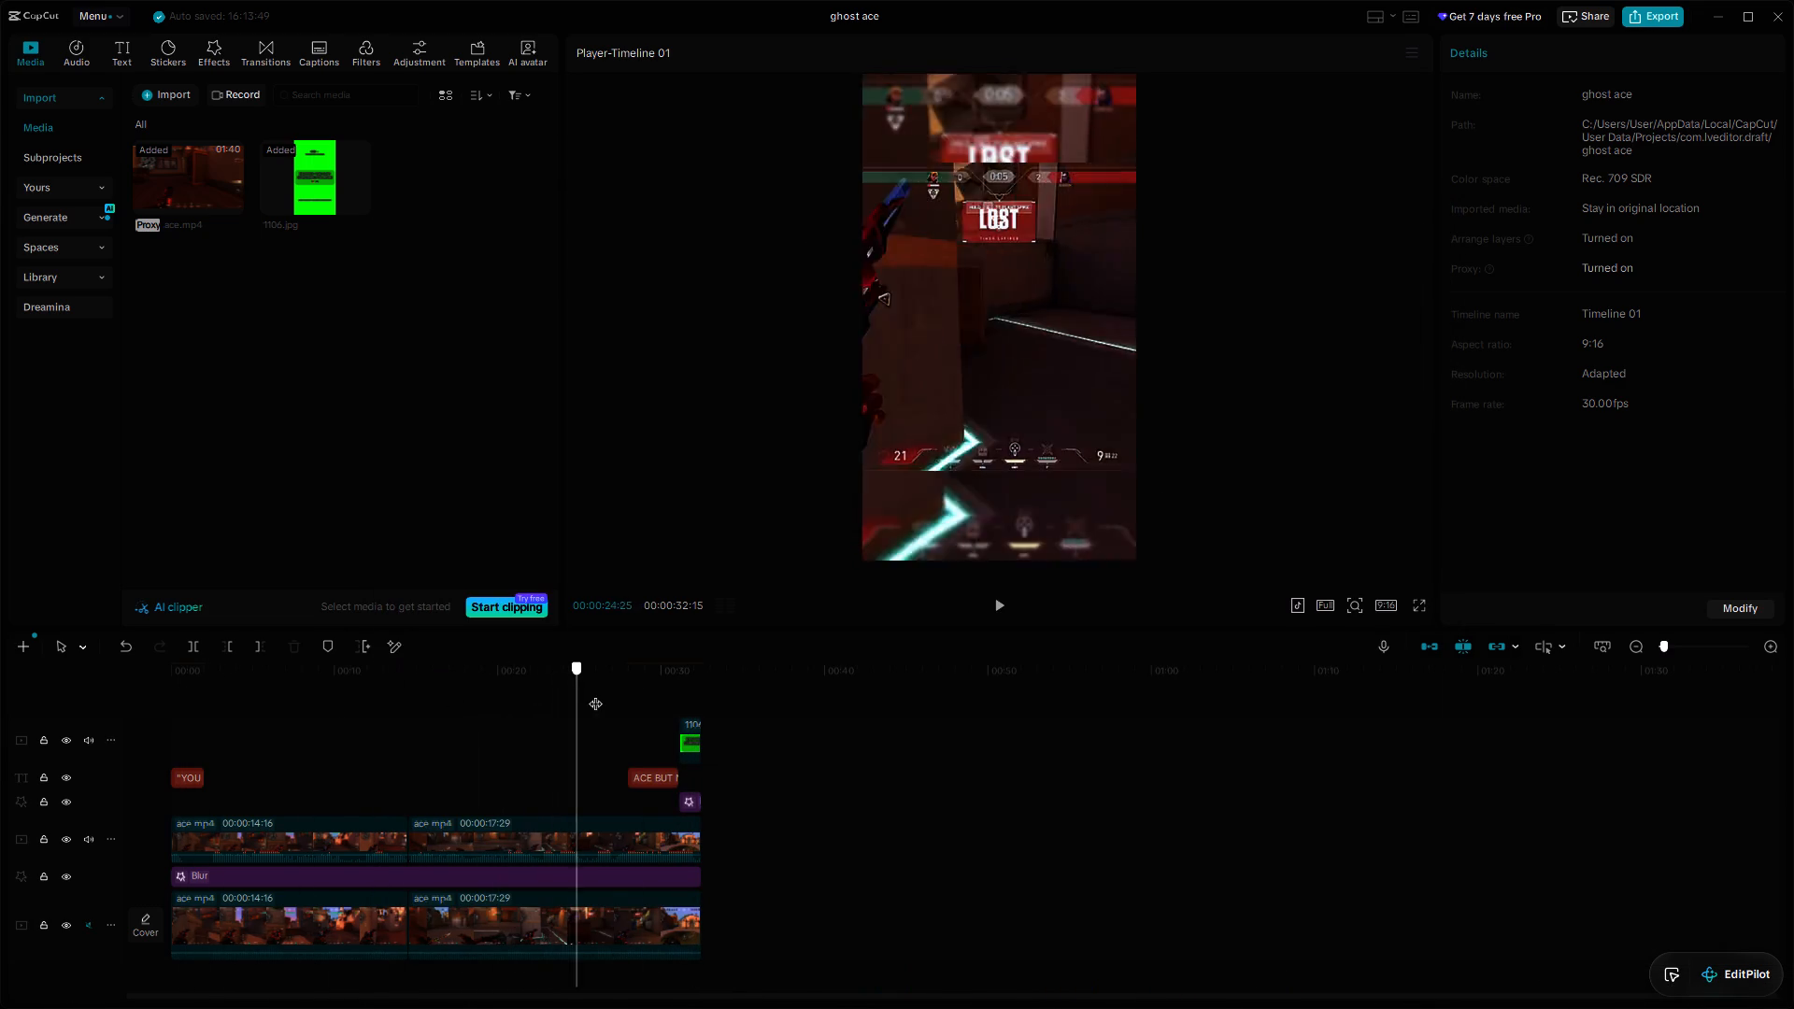
pyautogui.moveTo(595, 694); pyautogui.dragTo(713, 697)
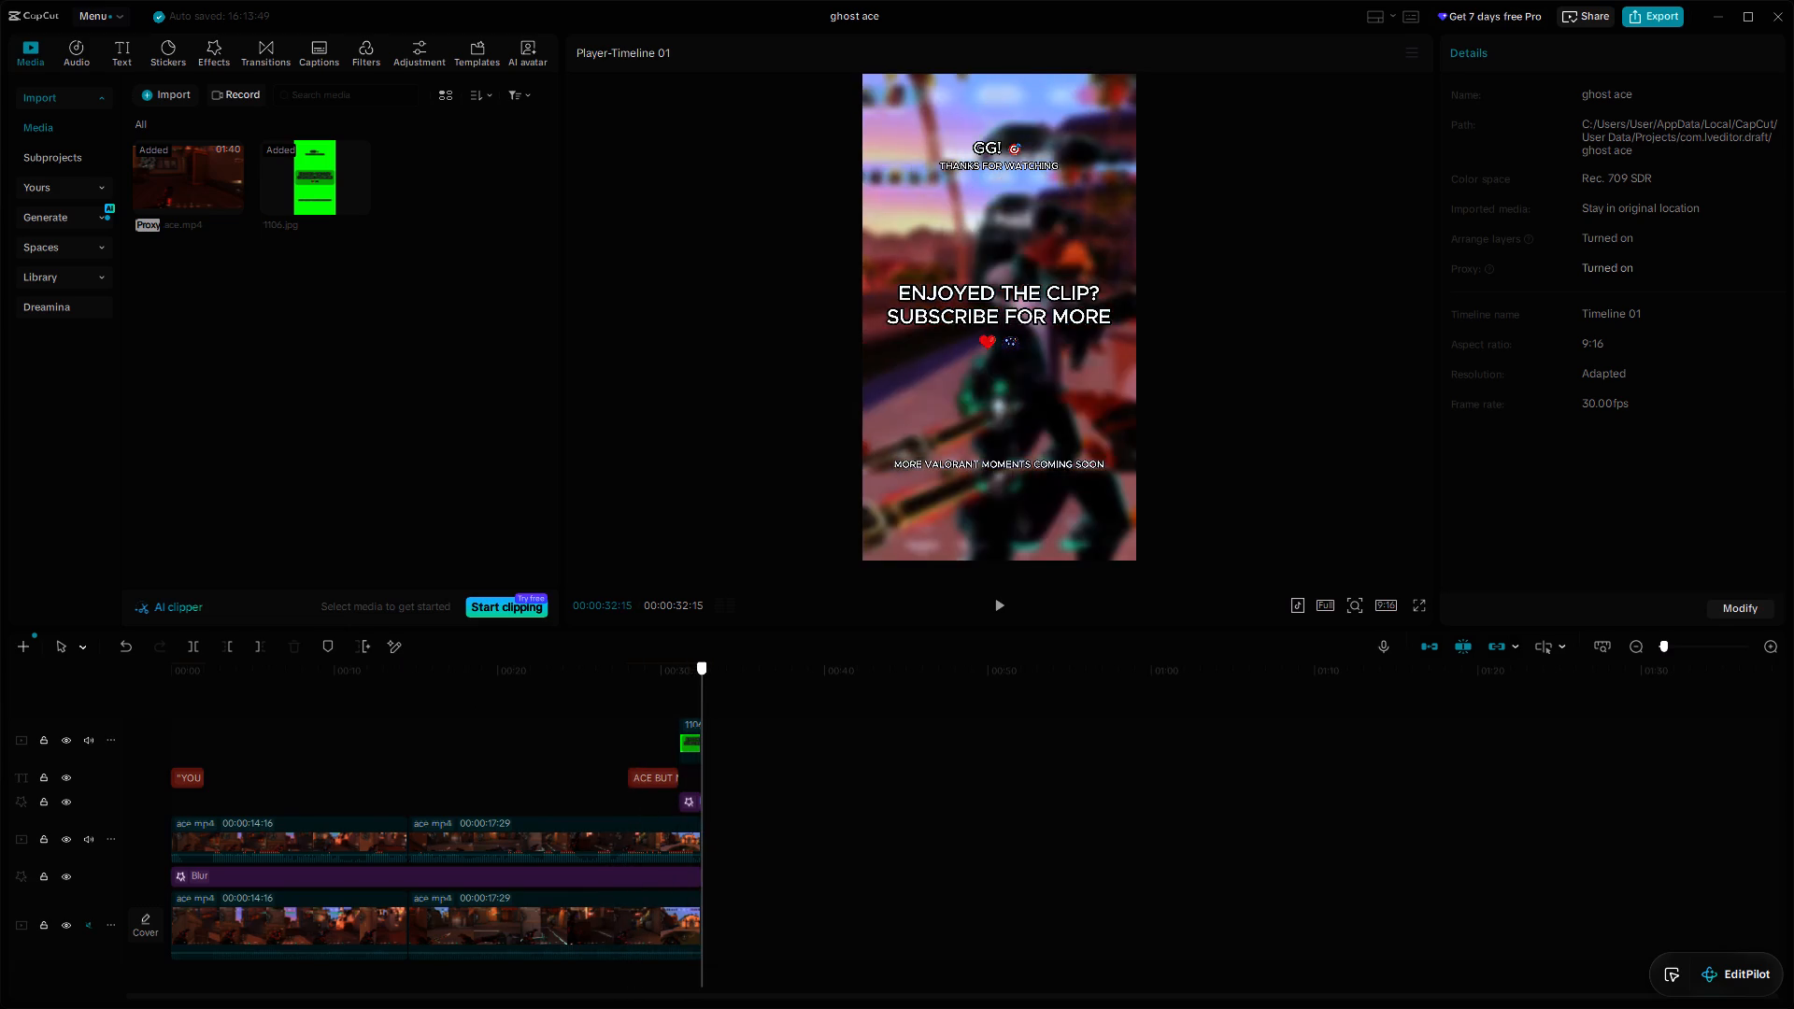
pyautogui.moveTo(713, 697); pyautogui.dragTo(792, 703)
pyautogui.scroll(5, 1000, 714)
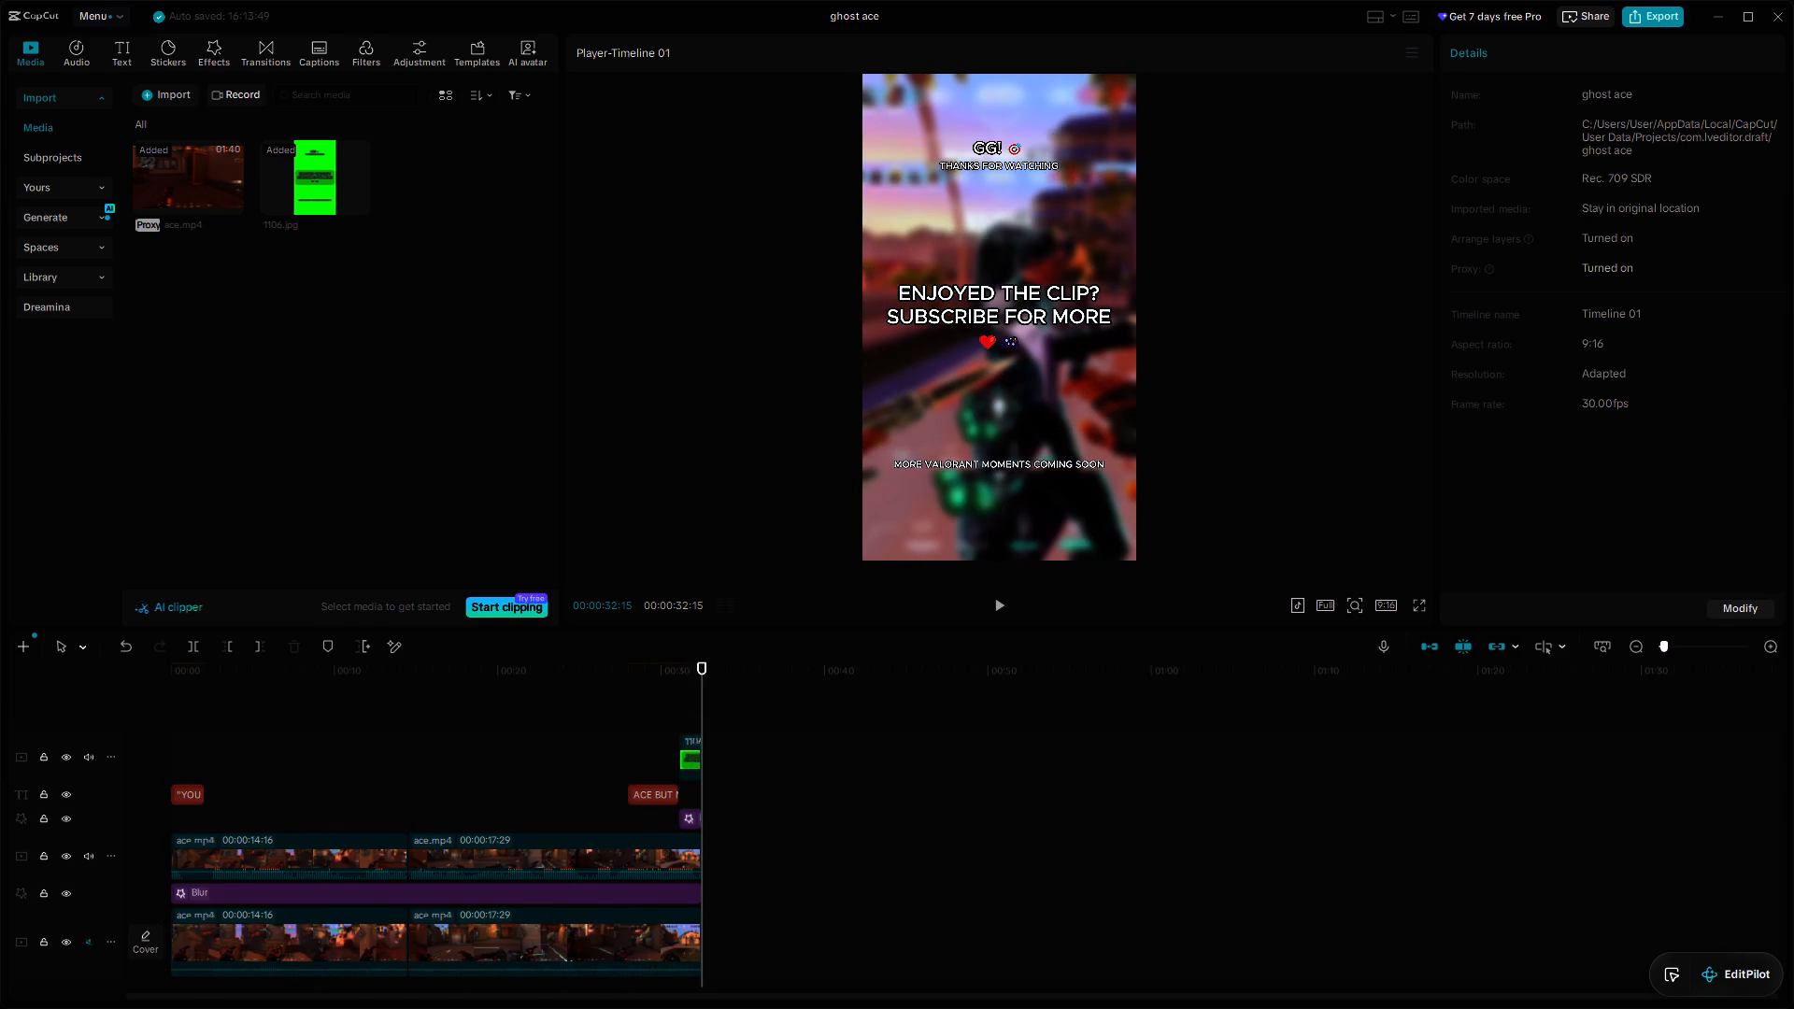
# Open the export settings for ghost ace and set the frame rate to 60fps.
pyautogui.click(1650, 10)
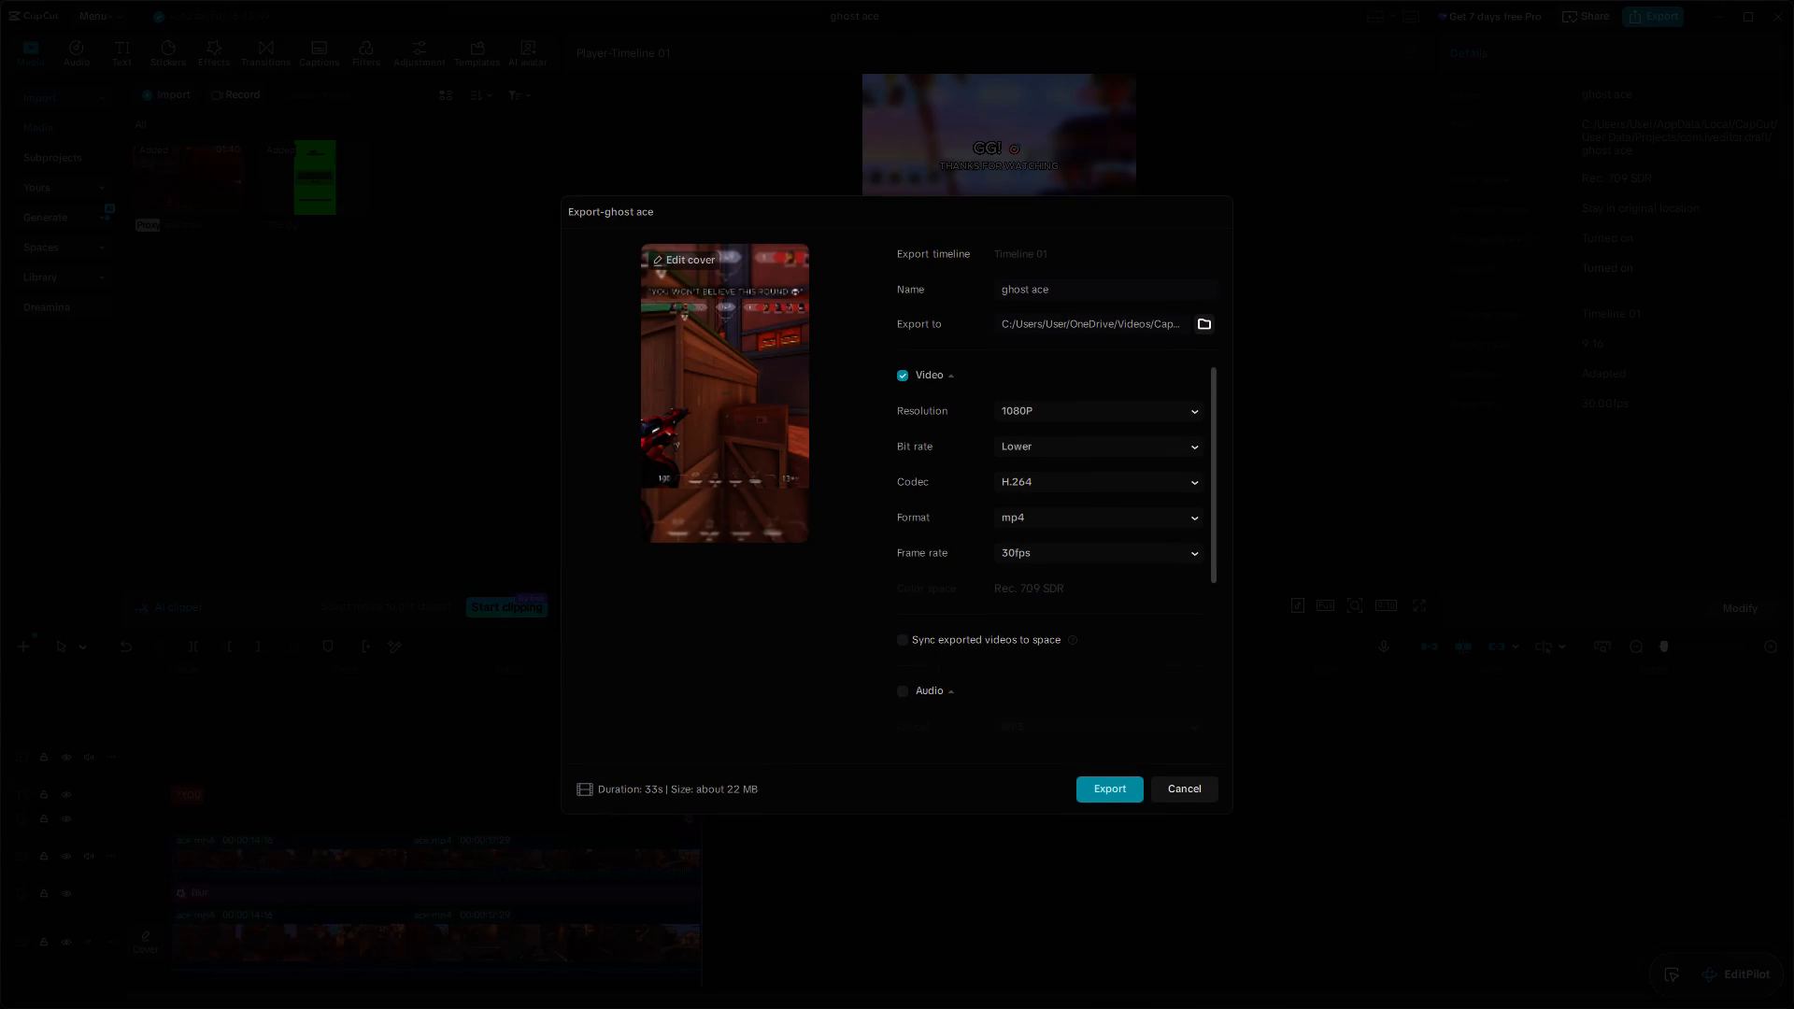
pyautogui.click(1042, 556)
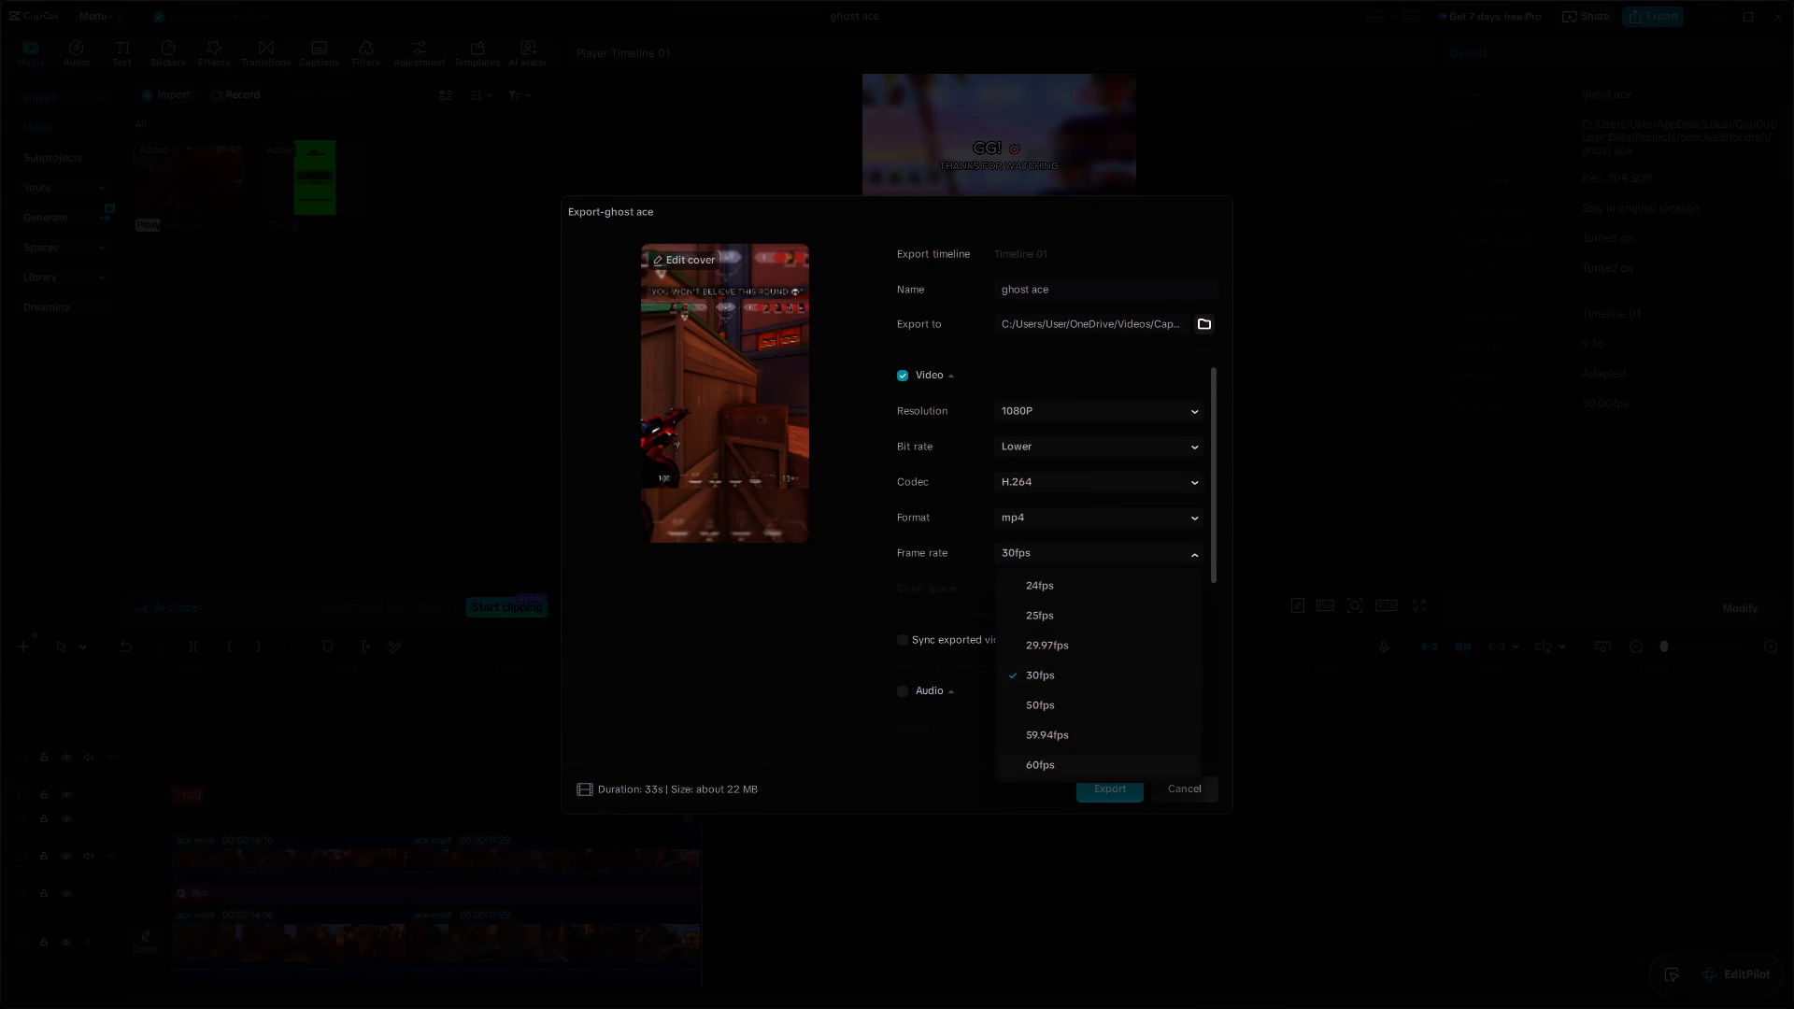
pyautogui.click(1038, 763)
pyautogui.click(1061, 487)
pyautogui.click(1064, 486)
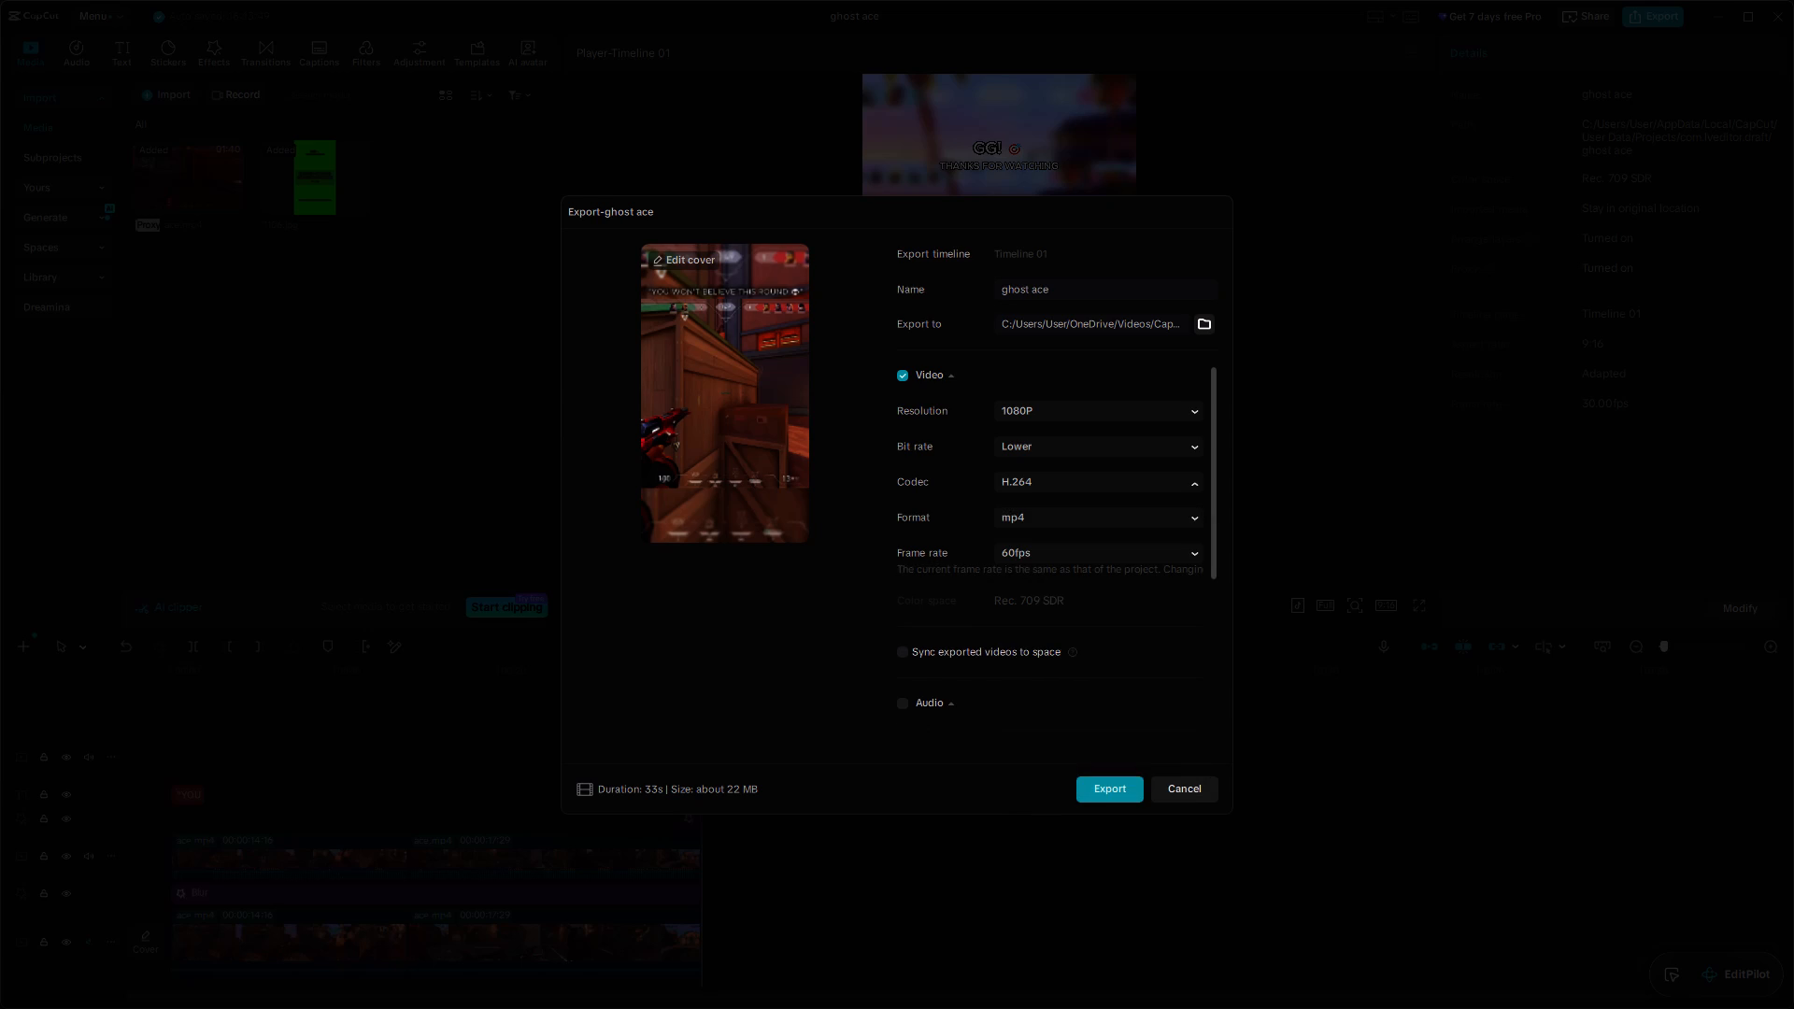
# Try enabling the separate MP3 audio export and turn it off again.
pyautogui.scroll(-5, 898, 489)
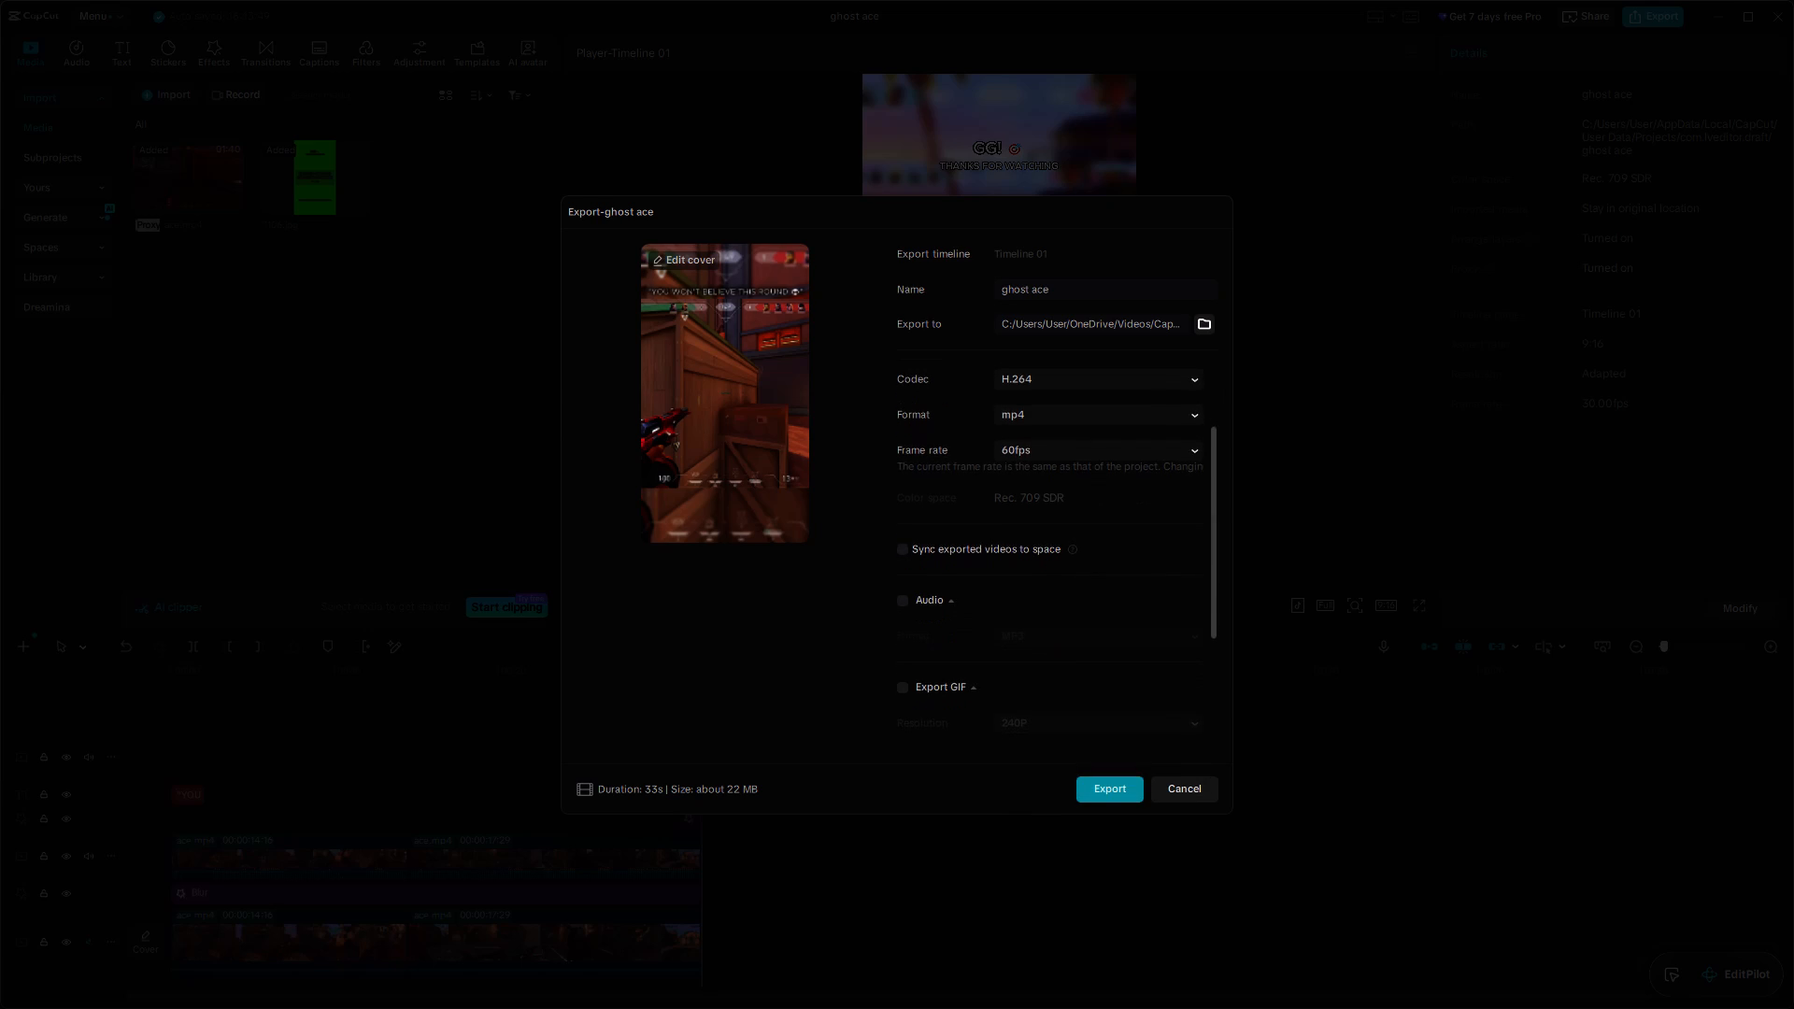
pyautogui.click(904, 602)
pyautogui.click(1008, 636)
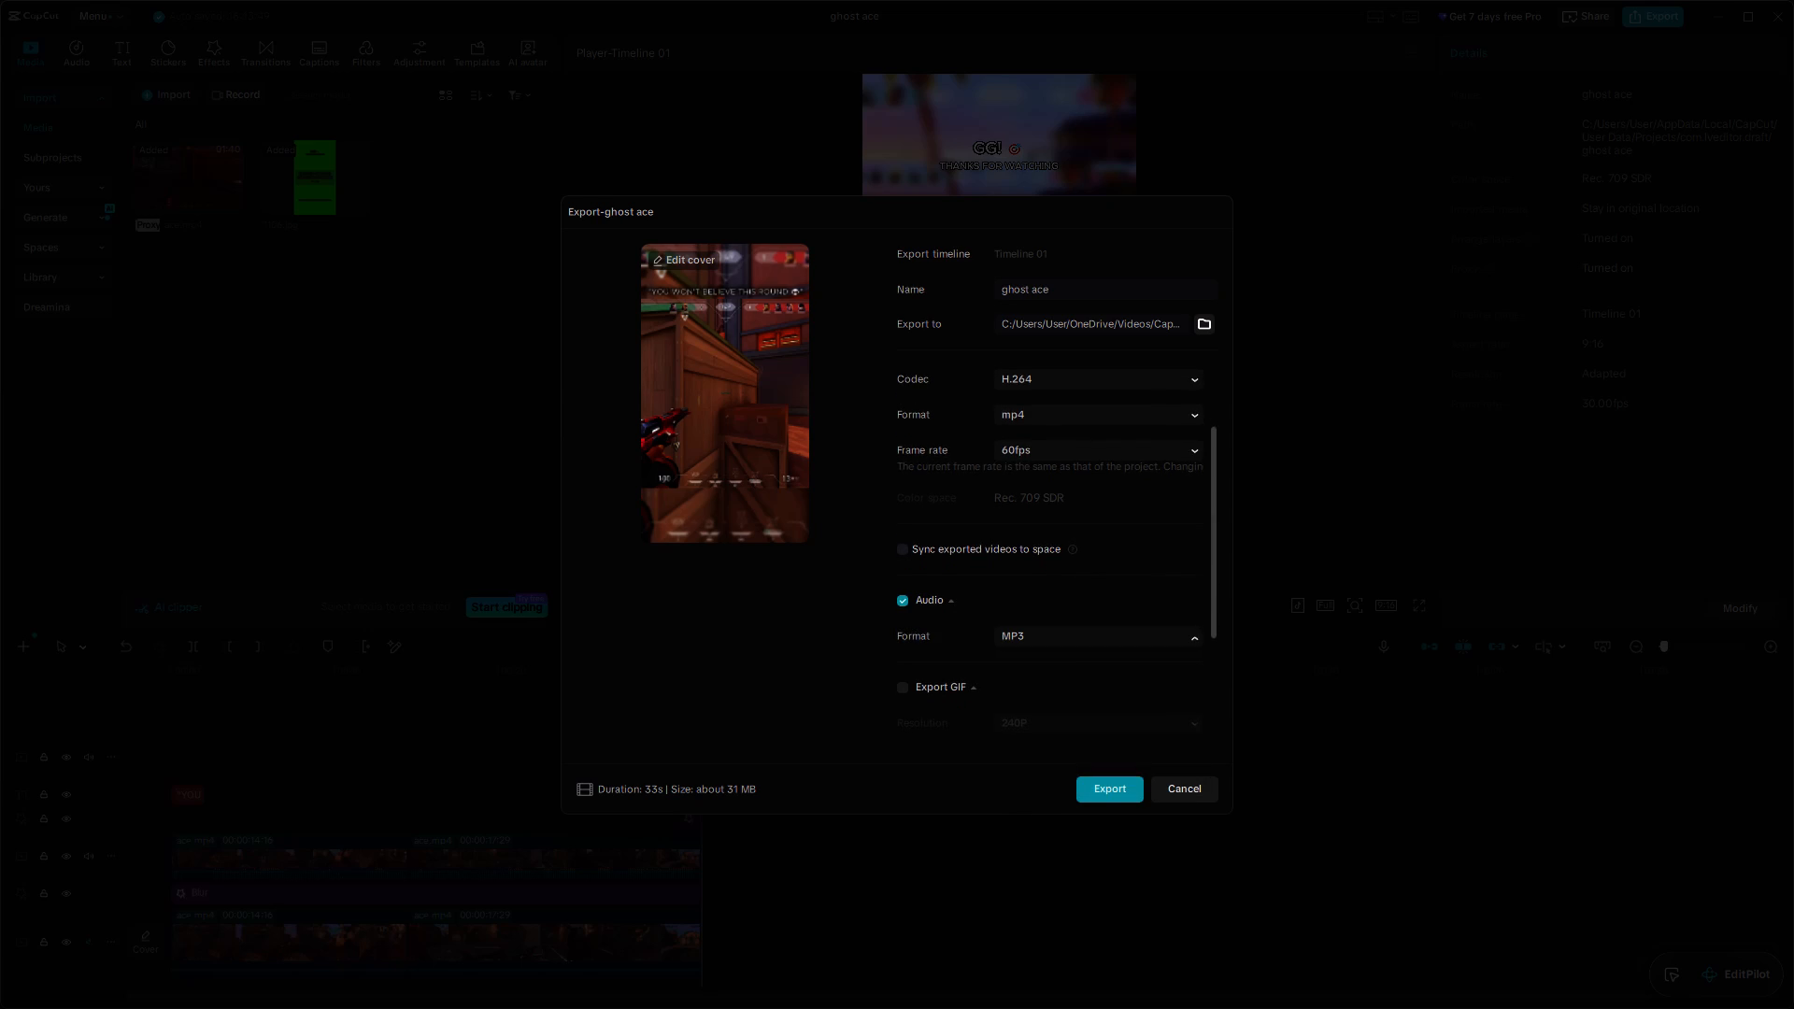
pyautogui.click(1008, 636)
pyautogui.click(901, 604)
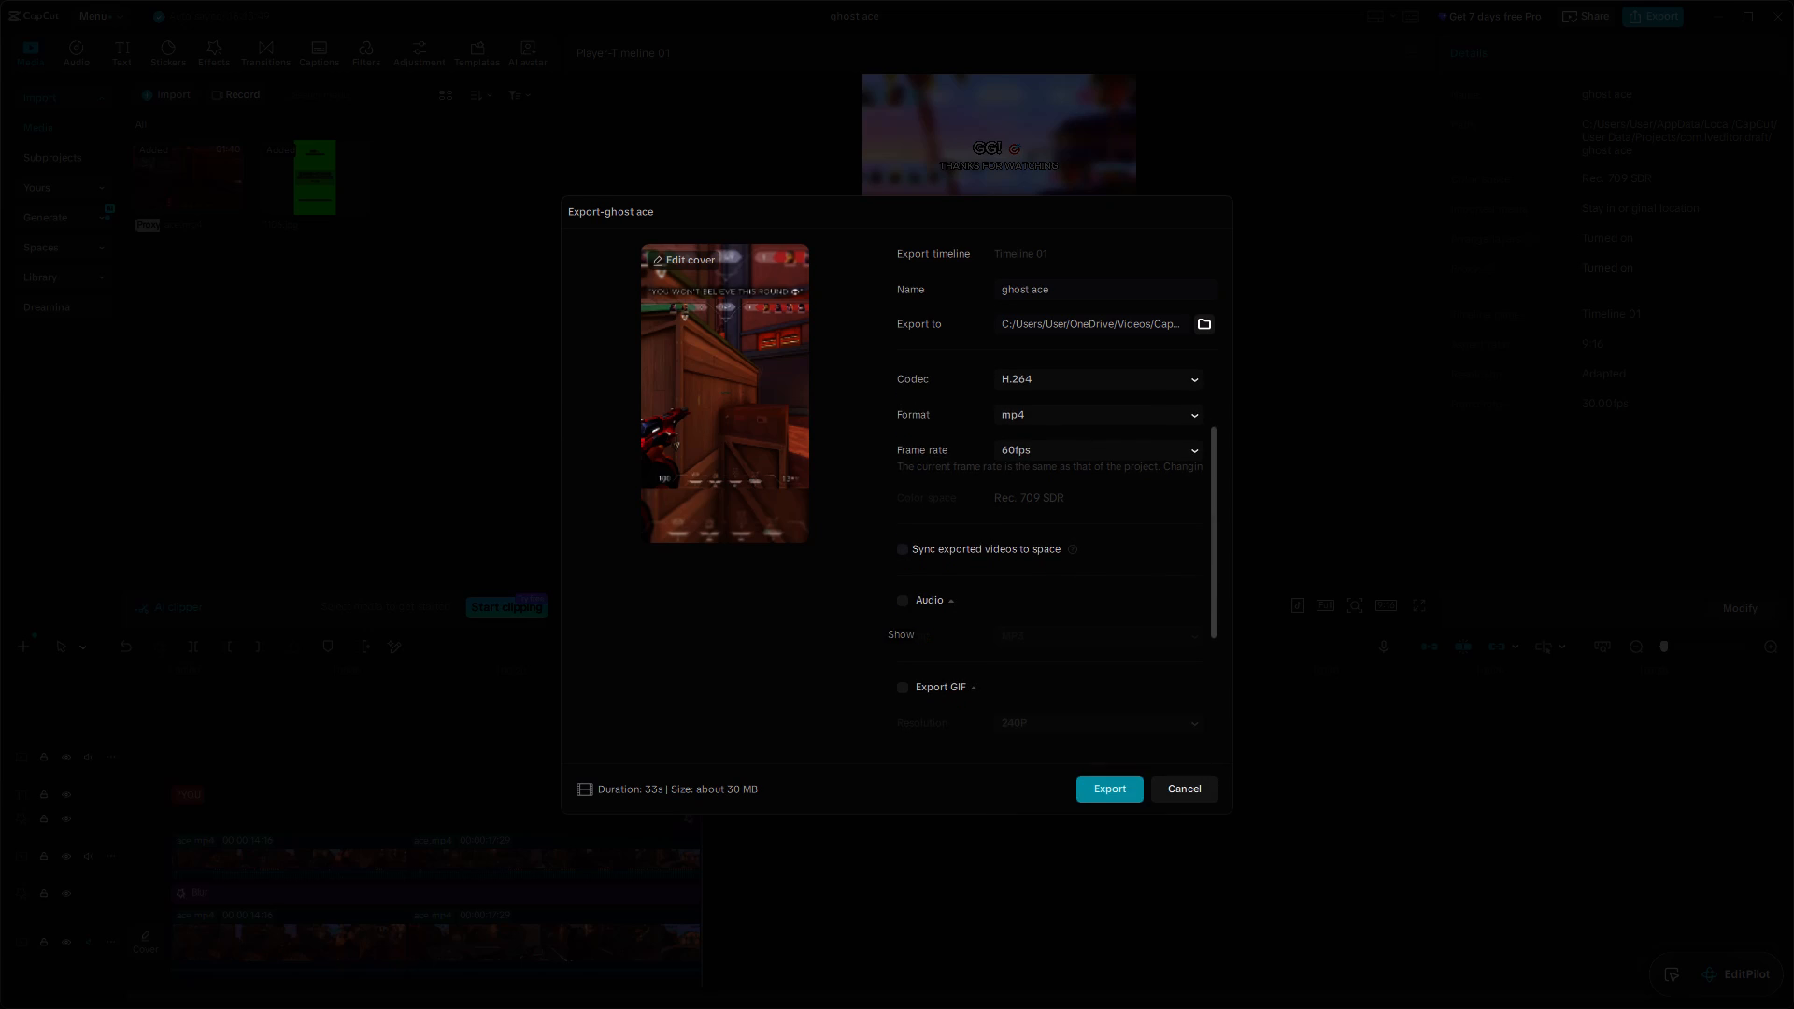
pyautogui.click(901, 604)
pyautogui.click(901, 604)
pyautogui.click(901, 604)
# Set the export destination to the CapCuts Edit folder in Videos.
pyautogui.scroll(10, 938, 599)
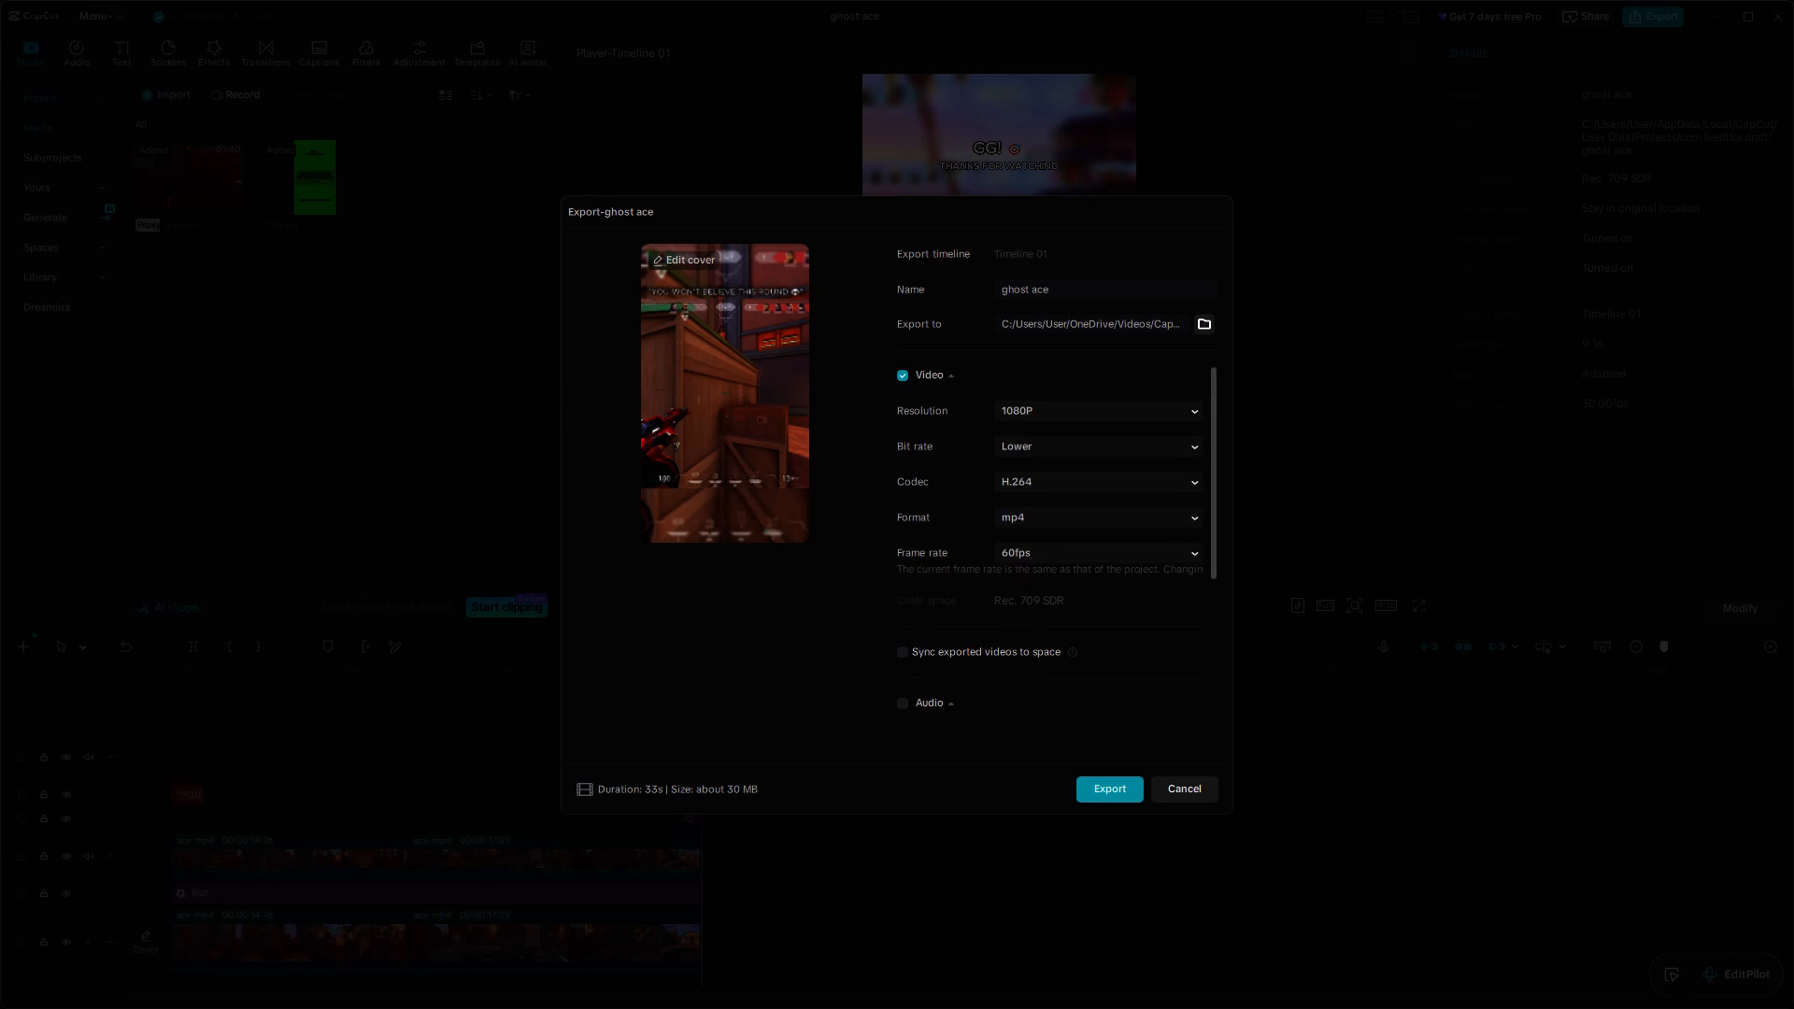
pyautogui.click(1196, 323)
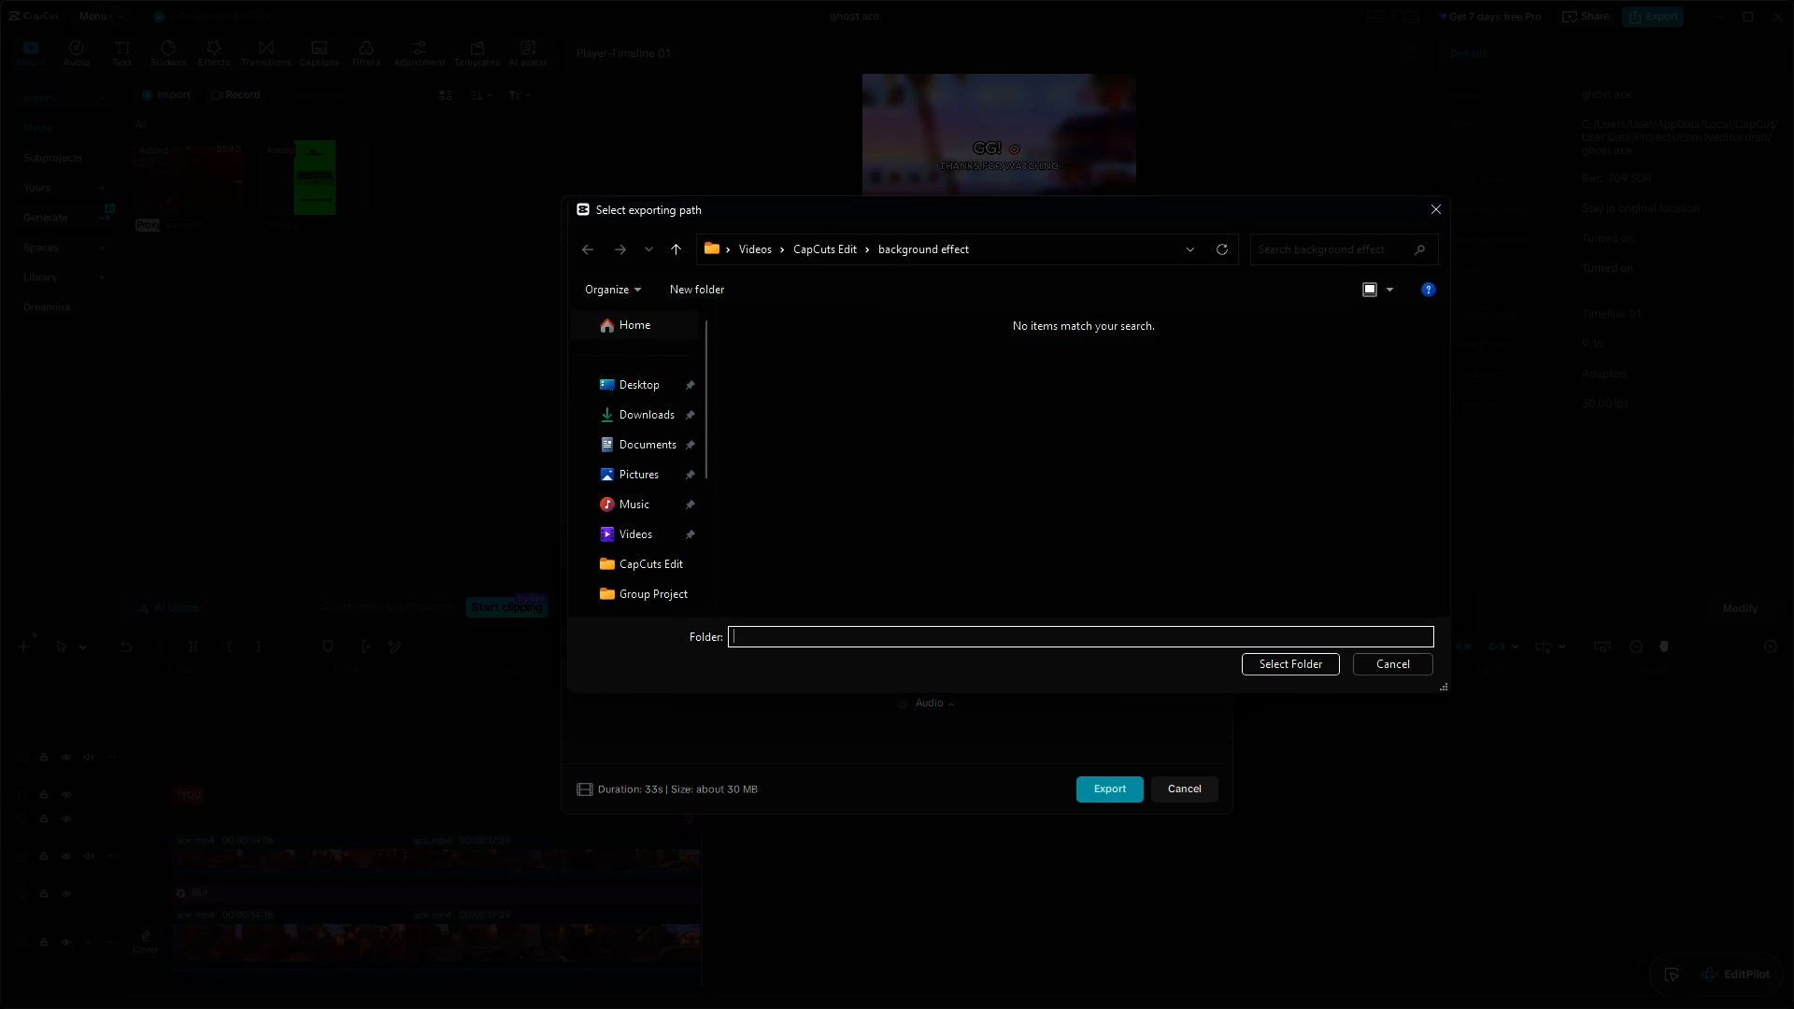
pyautogui.click(678, 567)
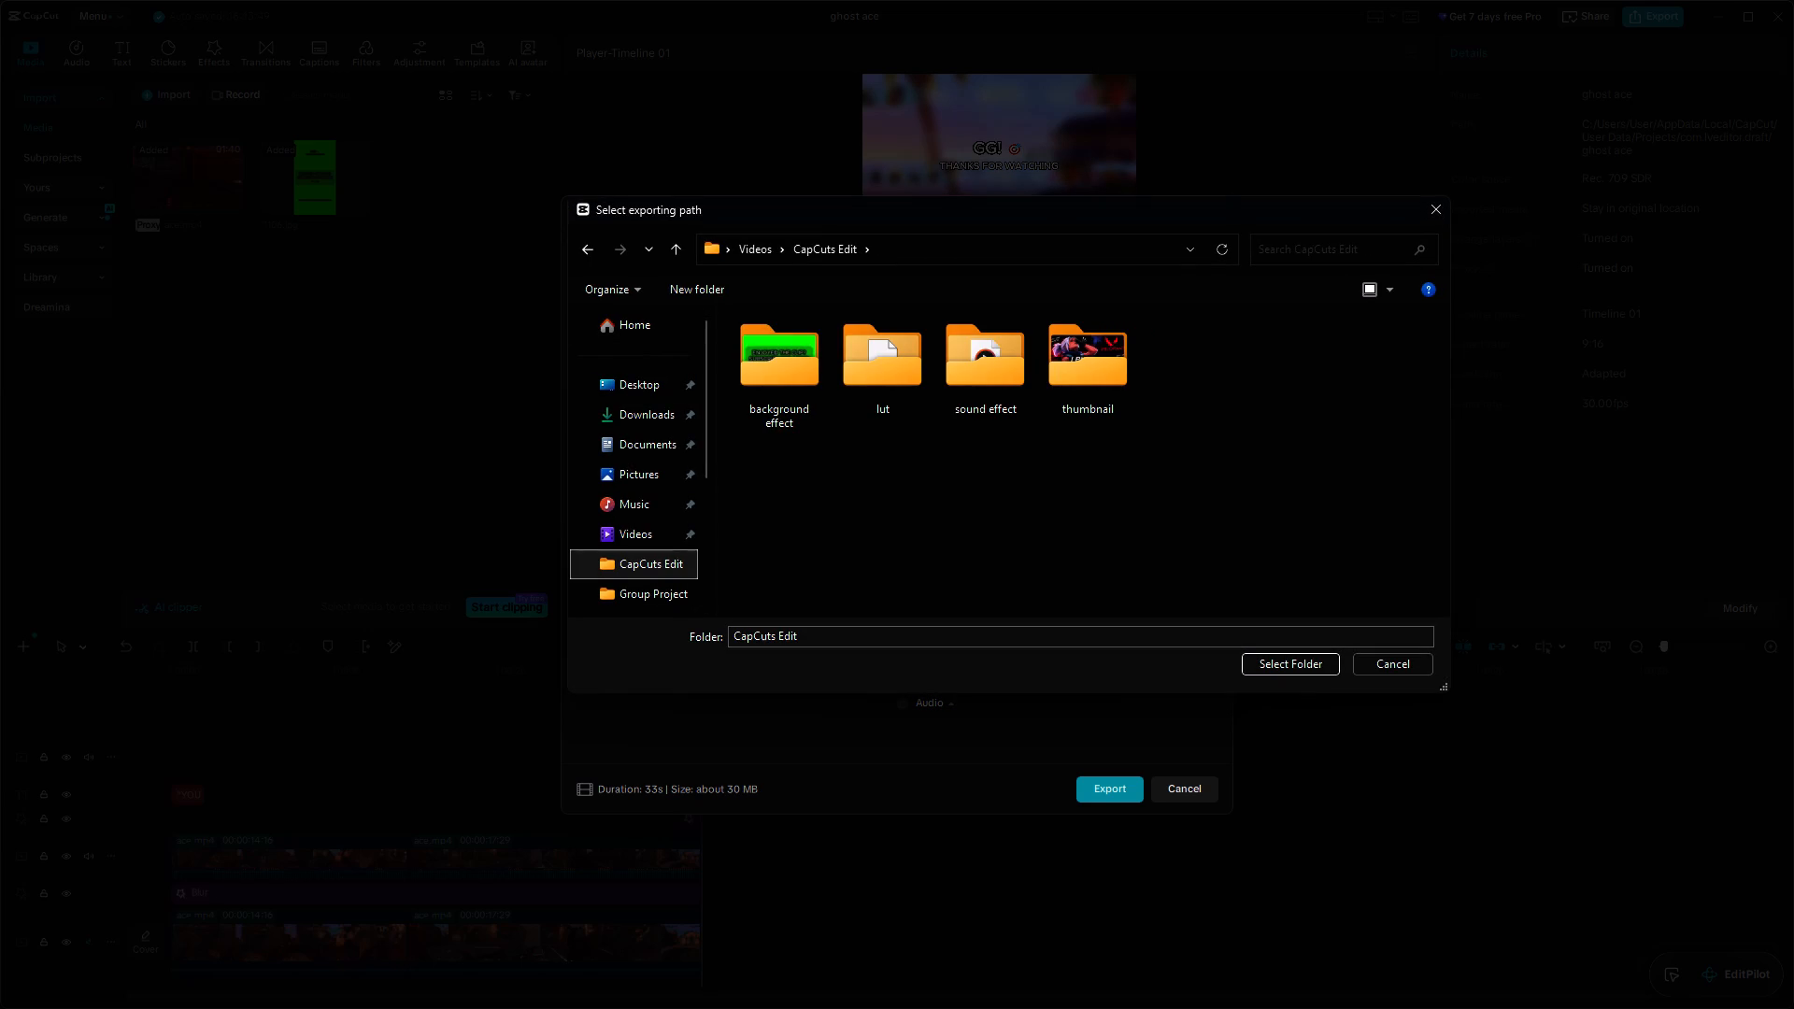
pyautogui.click(1282, 669)
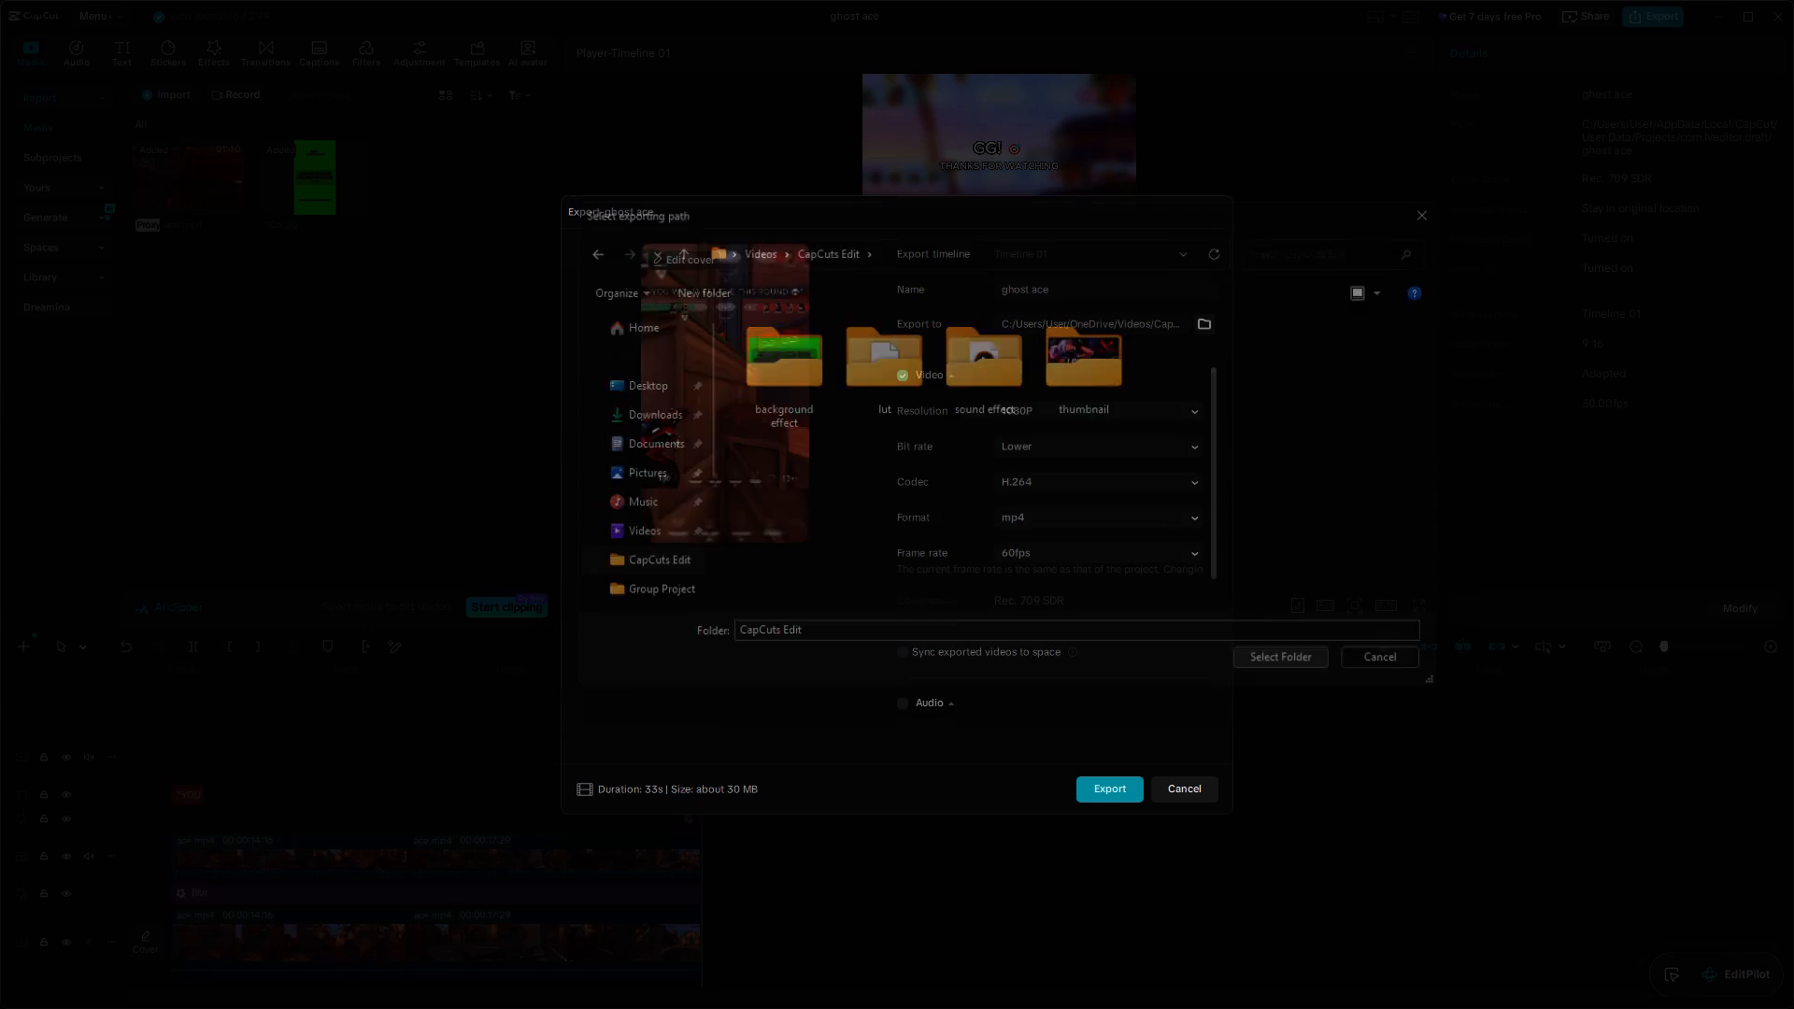
# Look over the remaining export settings, export ghost ace as a 1080P H.264 mp4 at 60fps, and close the export window without sharing.
pyautogui.scroll(-4, 844, 606)
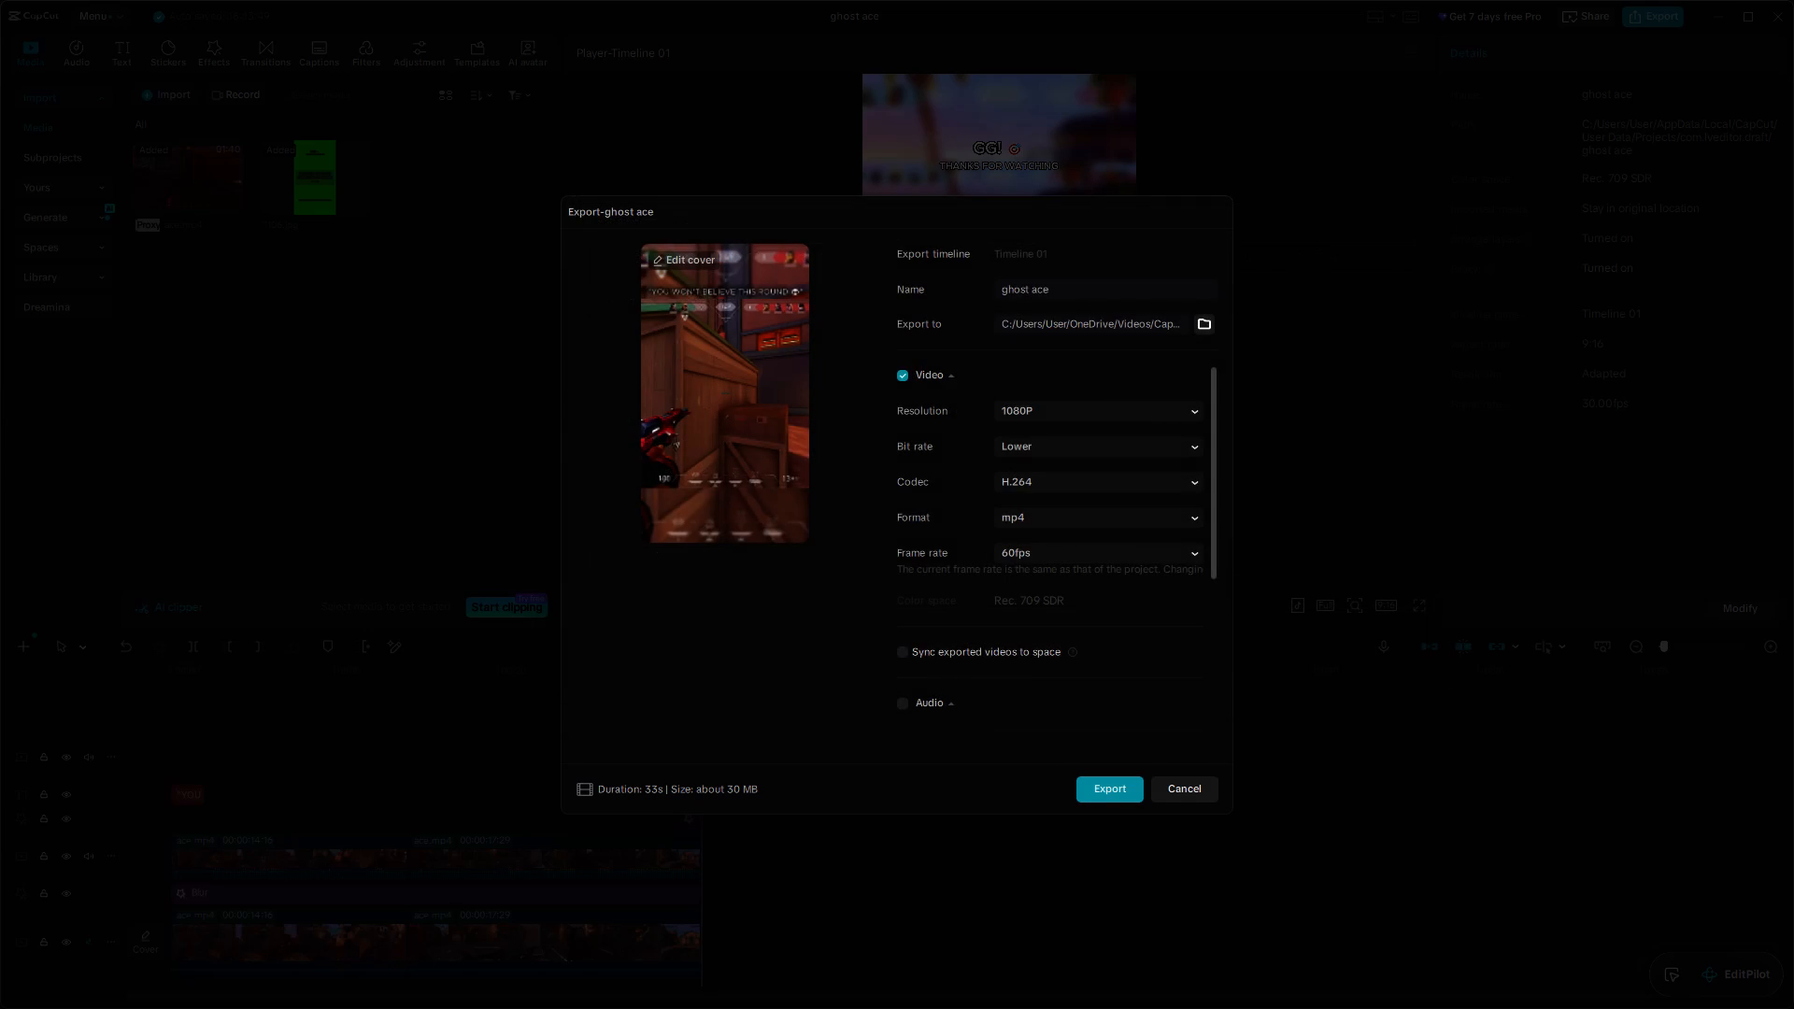
pyautogui.scroll(-6, 874, 688)
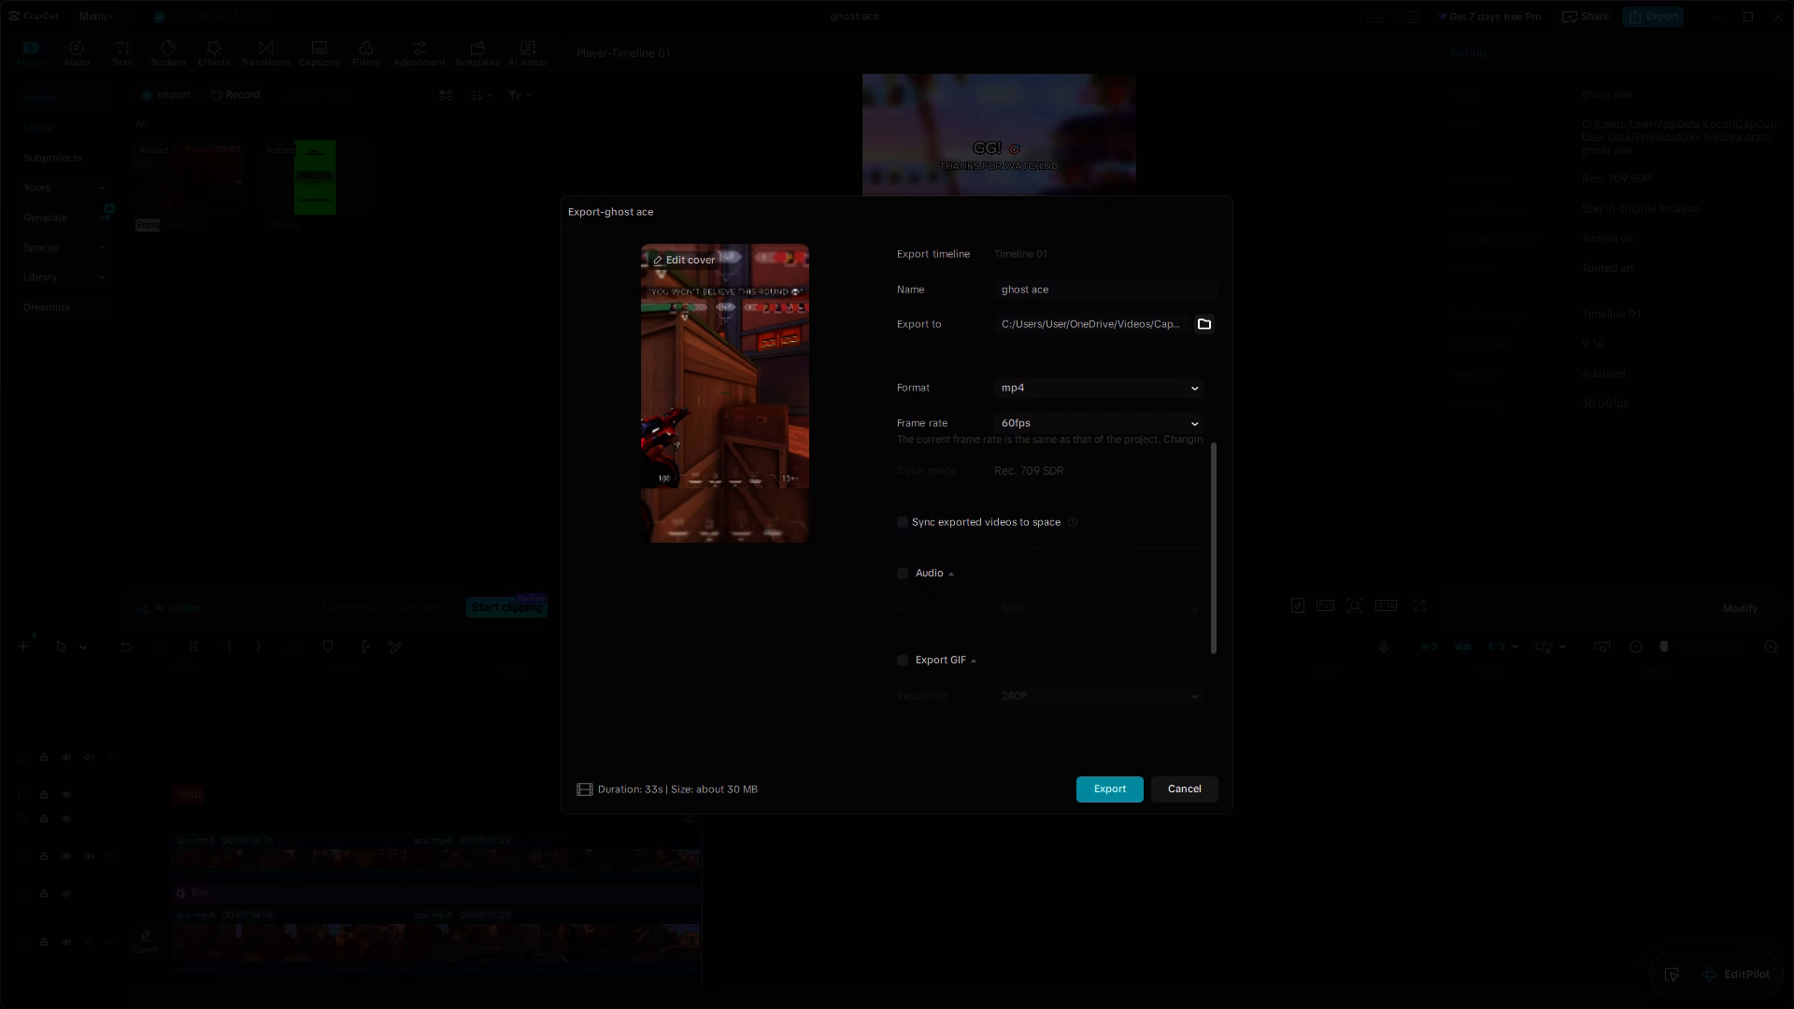
pyautogui.scroll(11, 930, 689)
pyautogui.scroll(3, 1055, 583)
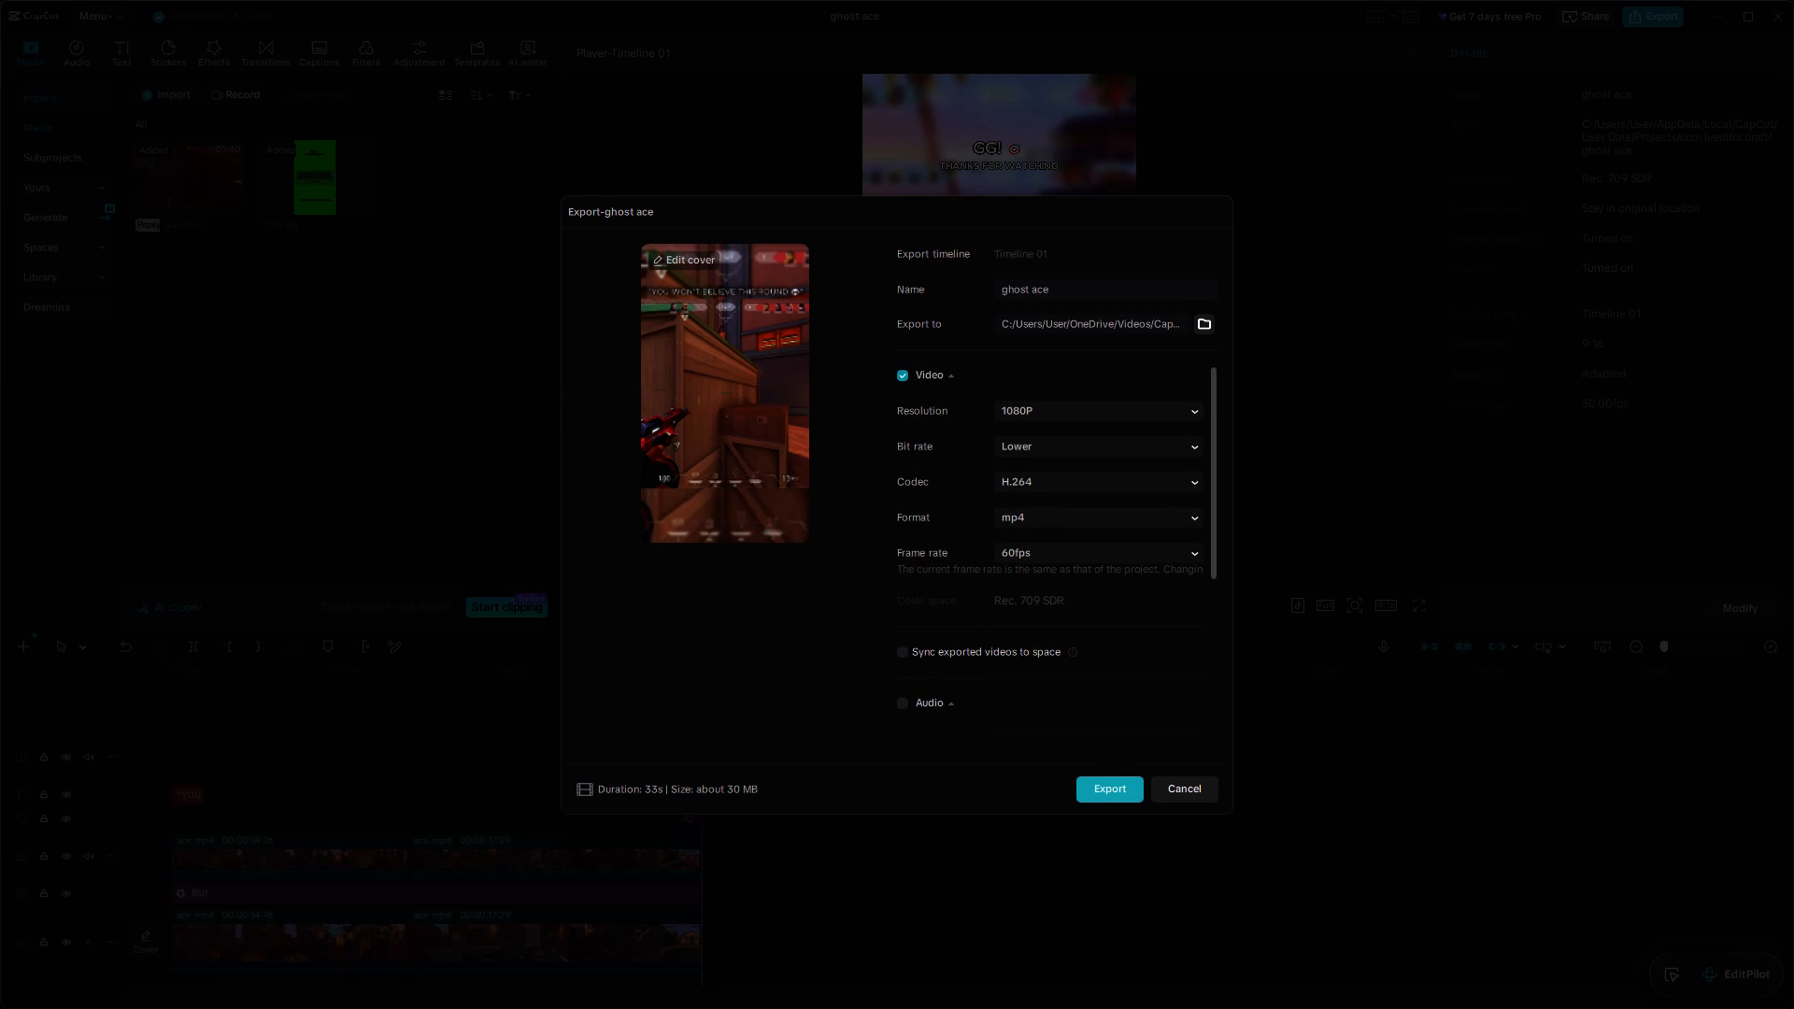
pyautogui.click(1103, 784)
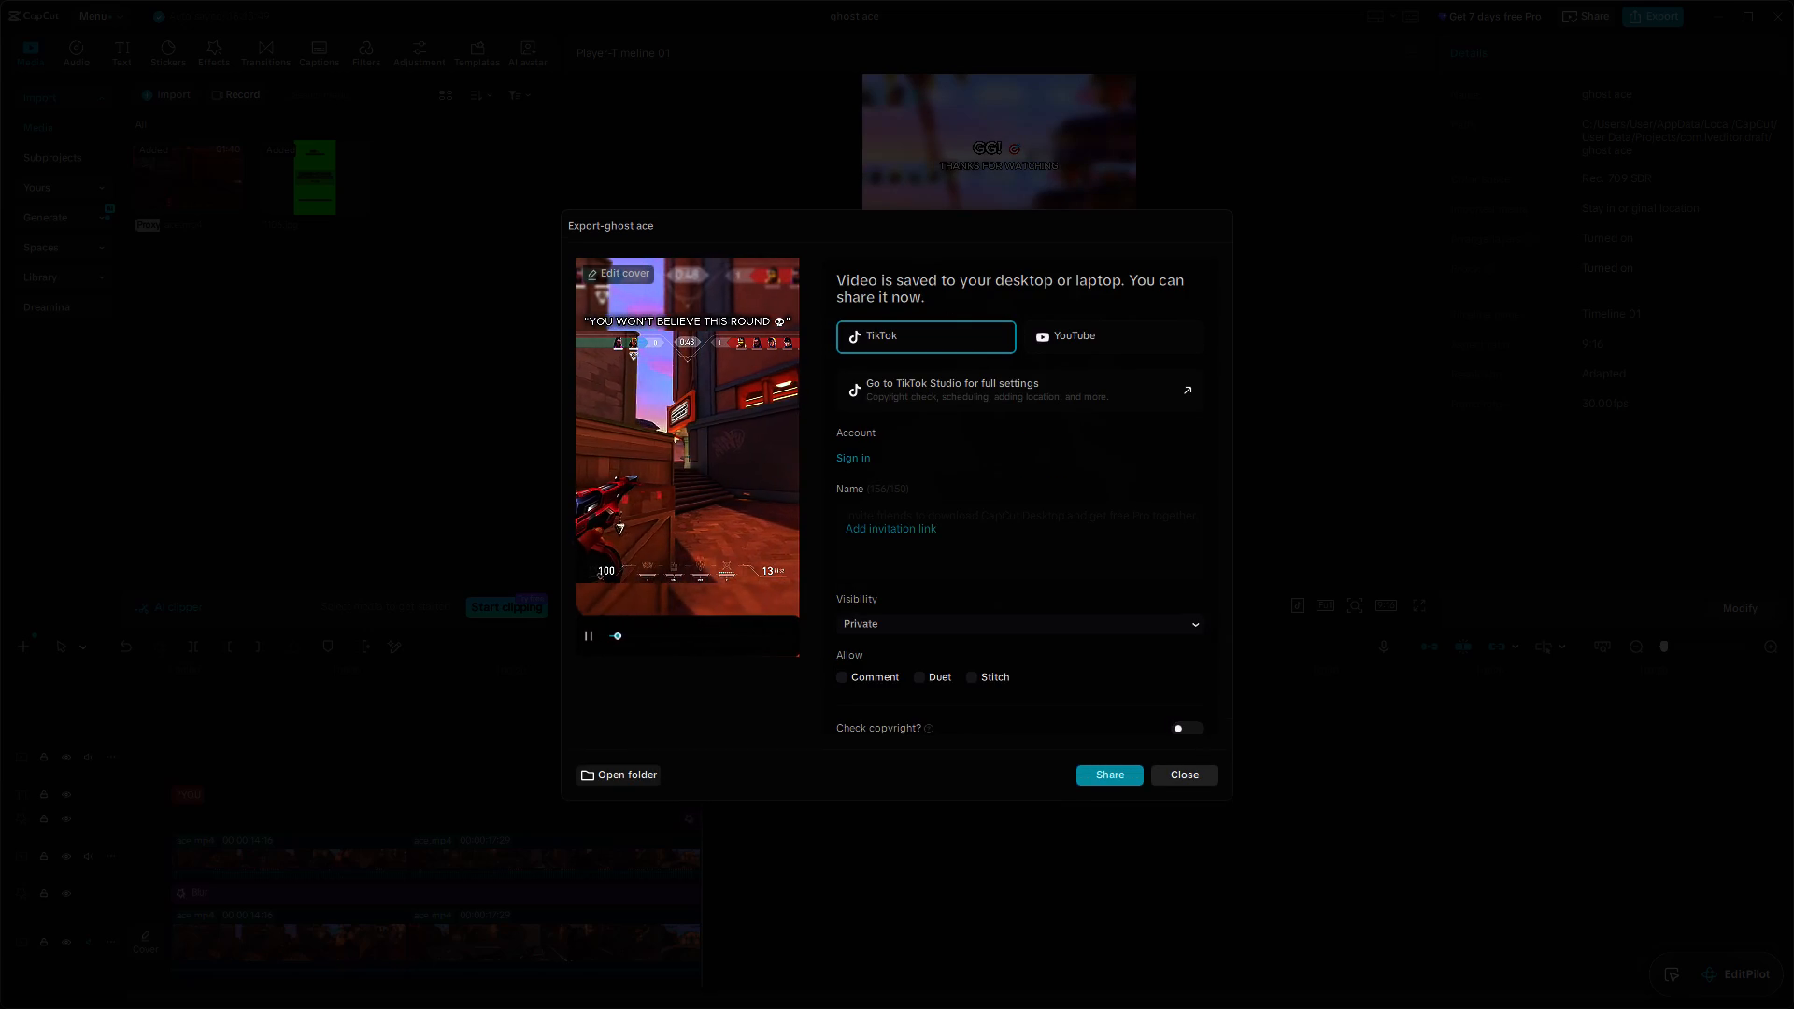
pyautogui.click(1180, 777)
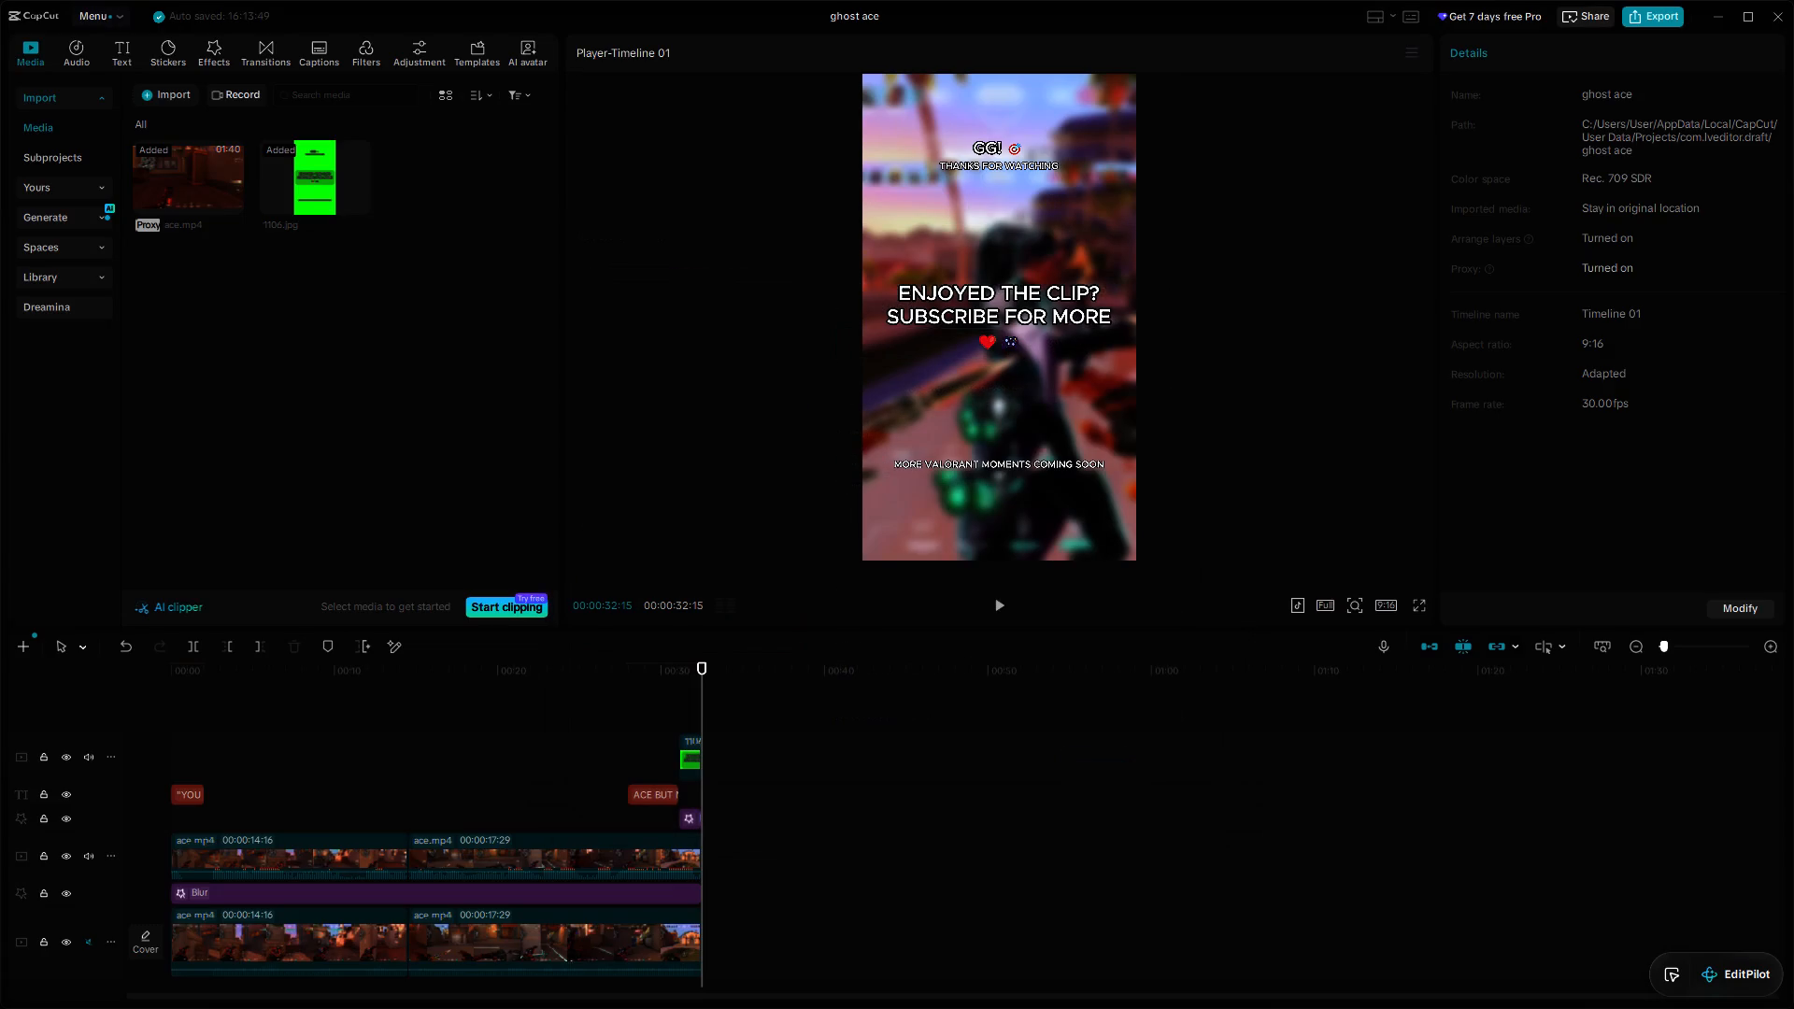
# Check the exported ghost ace file's details in the CapCuts Edit folder in File Explorer and close the folder window.
pyautogui.click(620, 998)
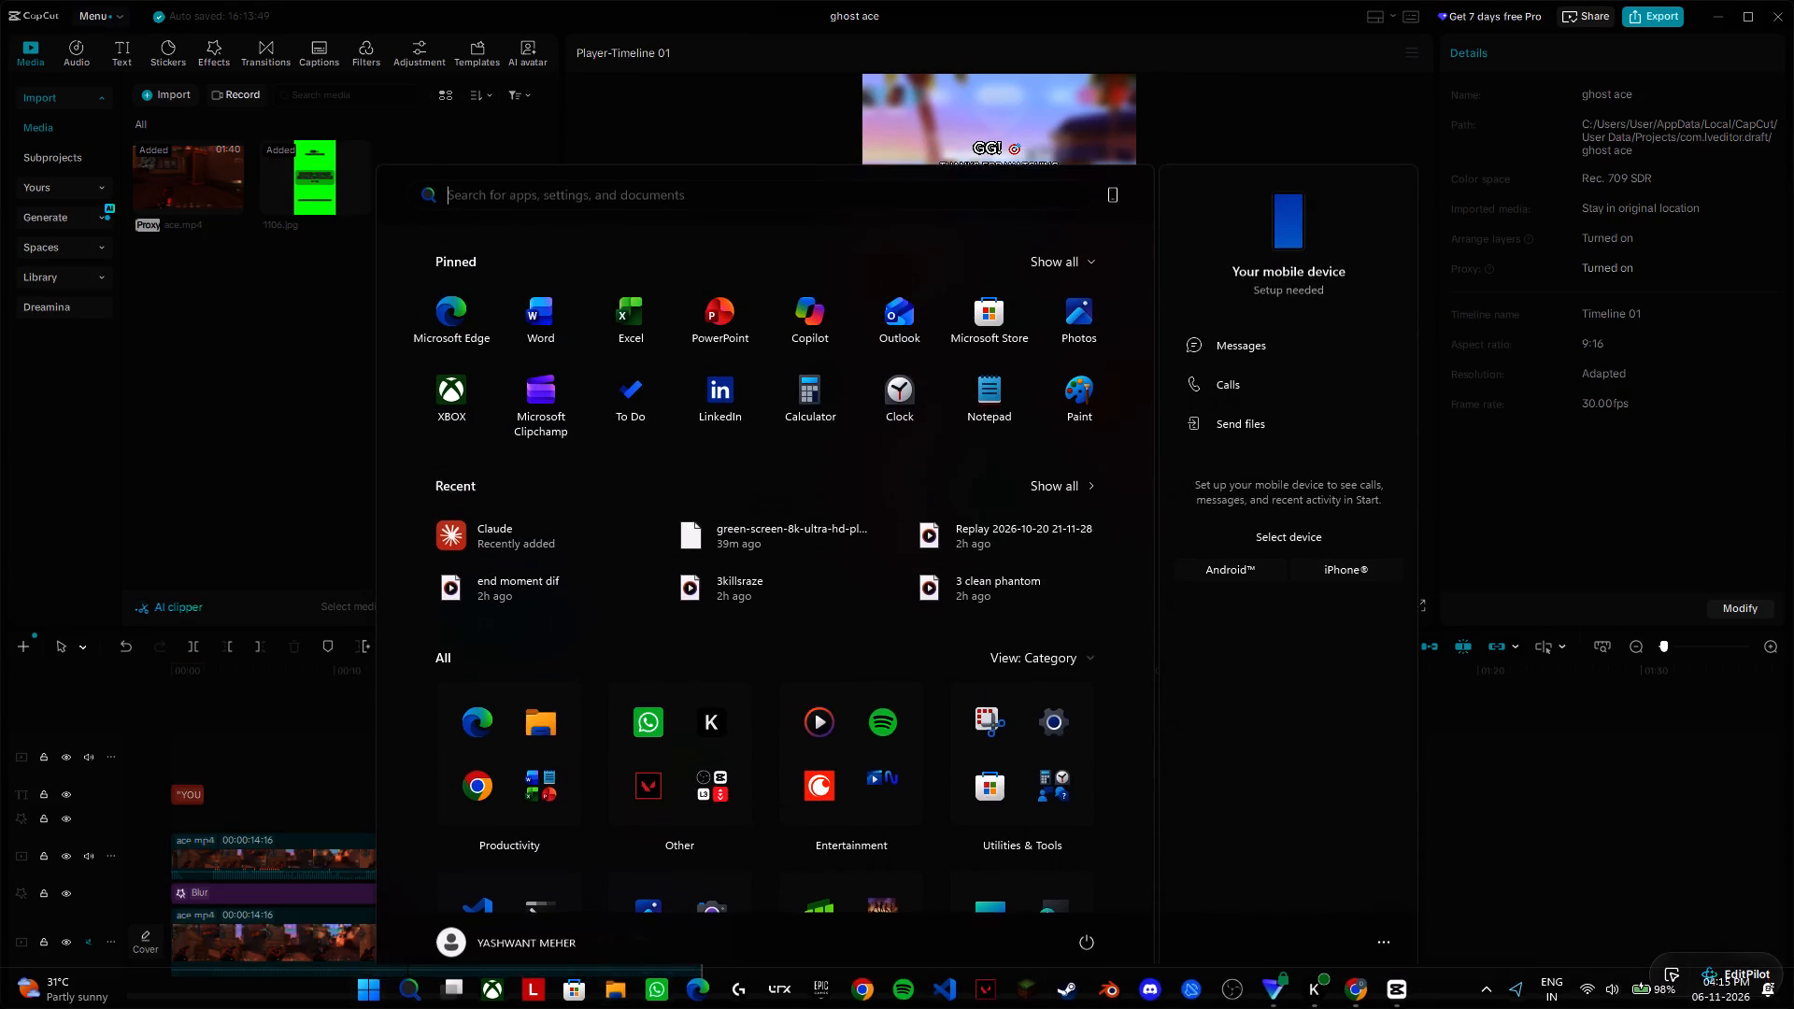
pyautogui.click(518, 614)
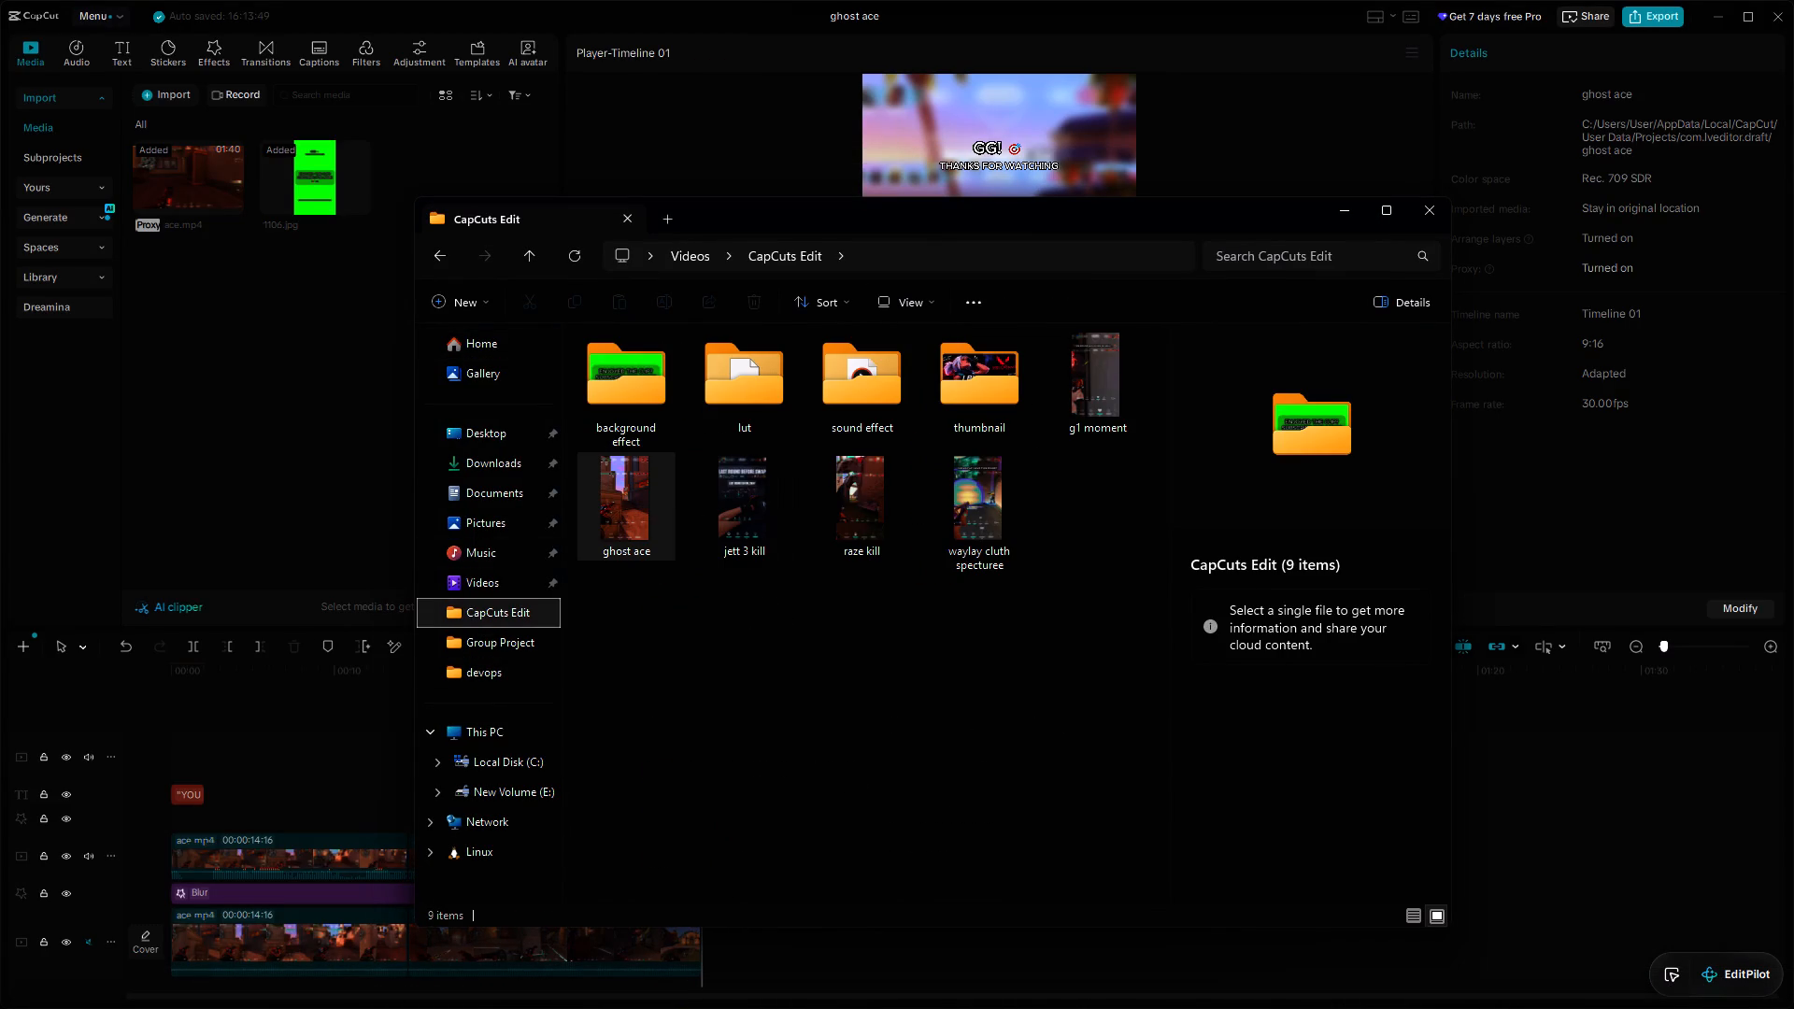
pyautogui.click(639, 498)
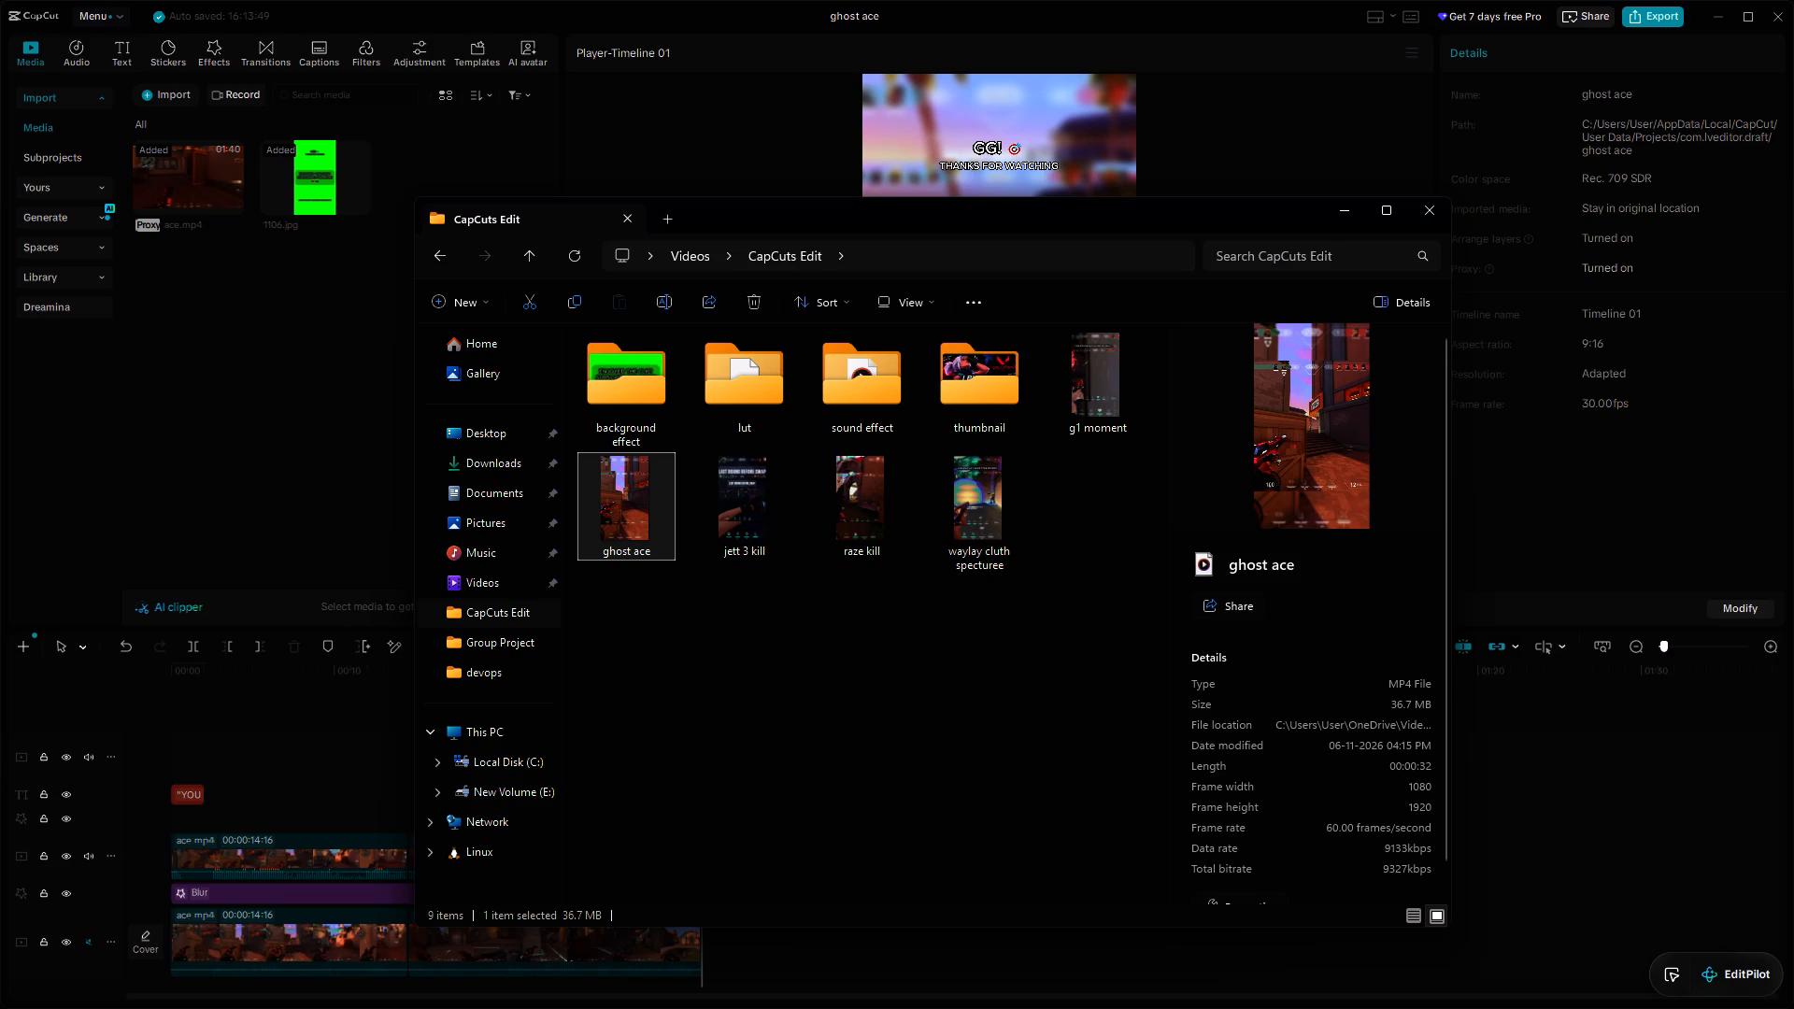
pyautogui.click(1431, 207)
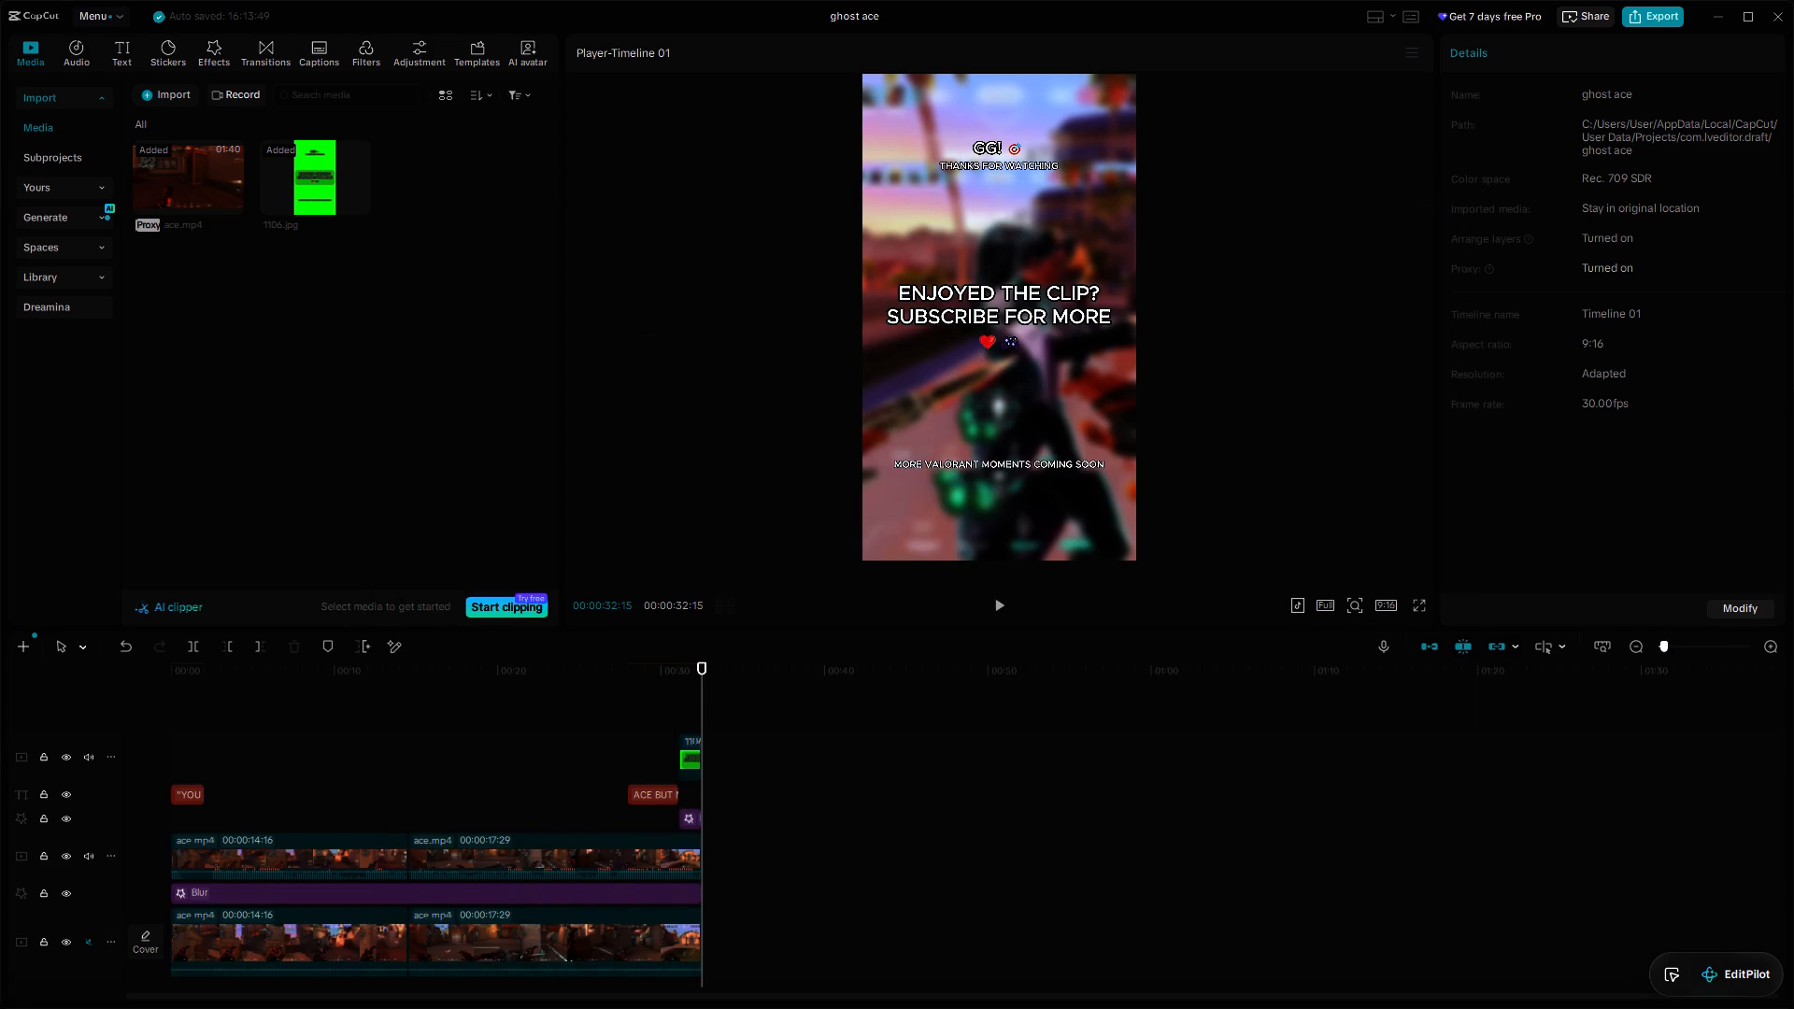
# Close the CapCut project.
pyautogui.click(1772, 26)
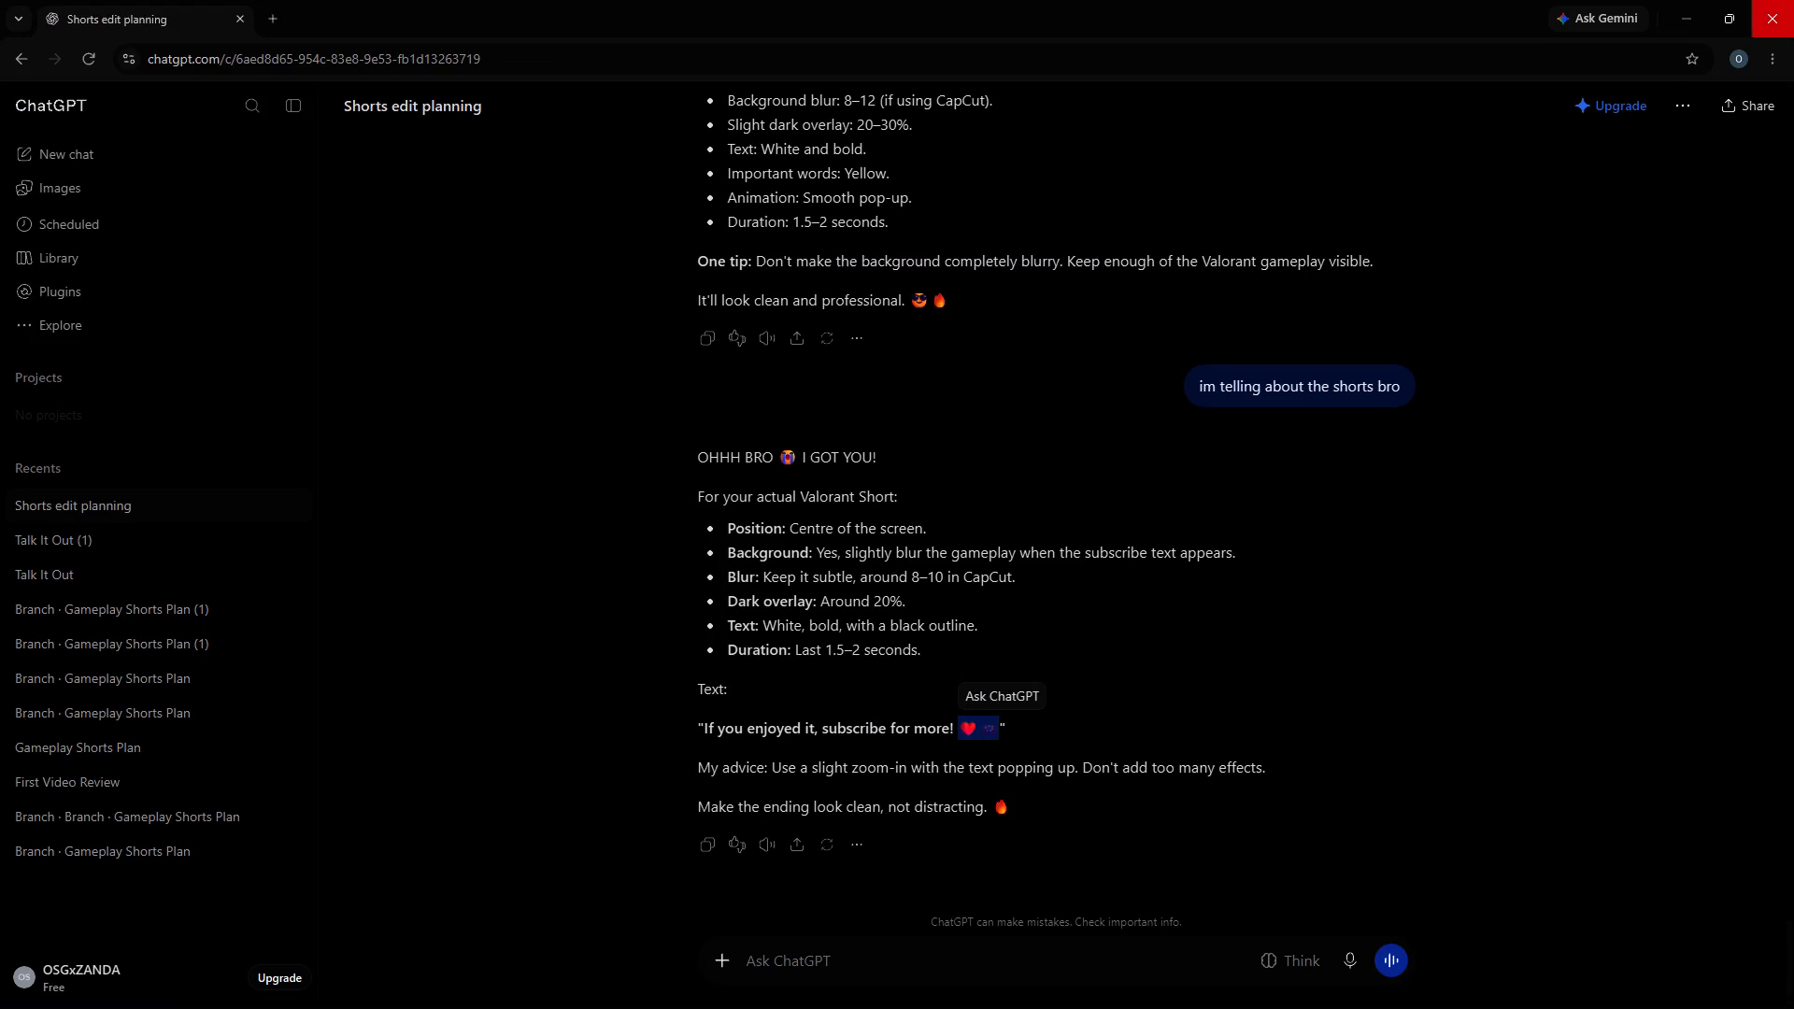
pyautogui.click(1772, 21)
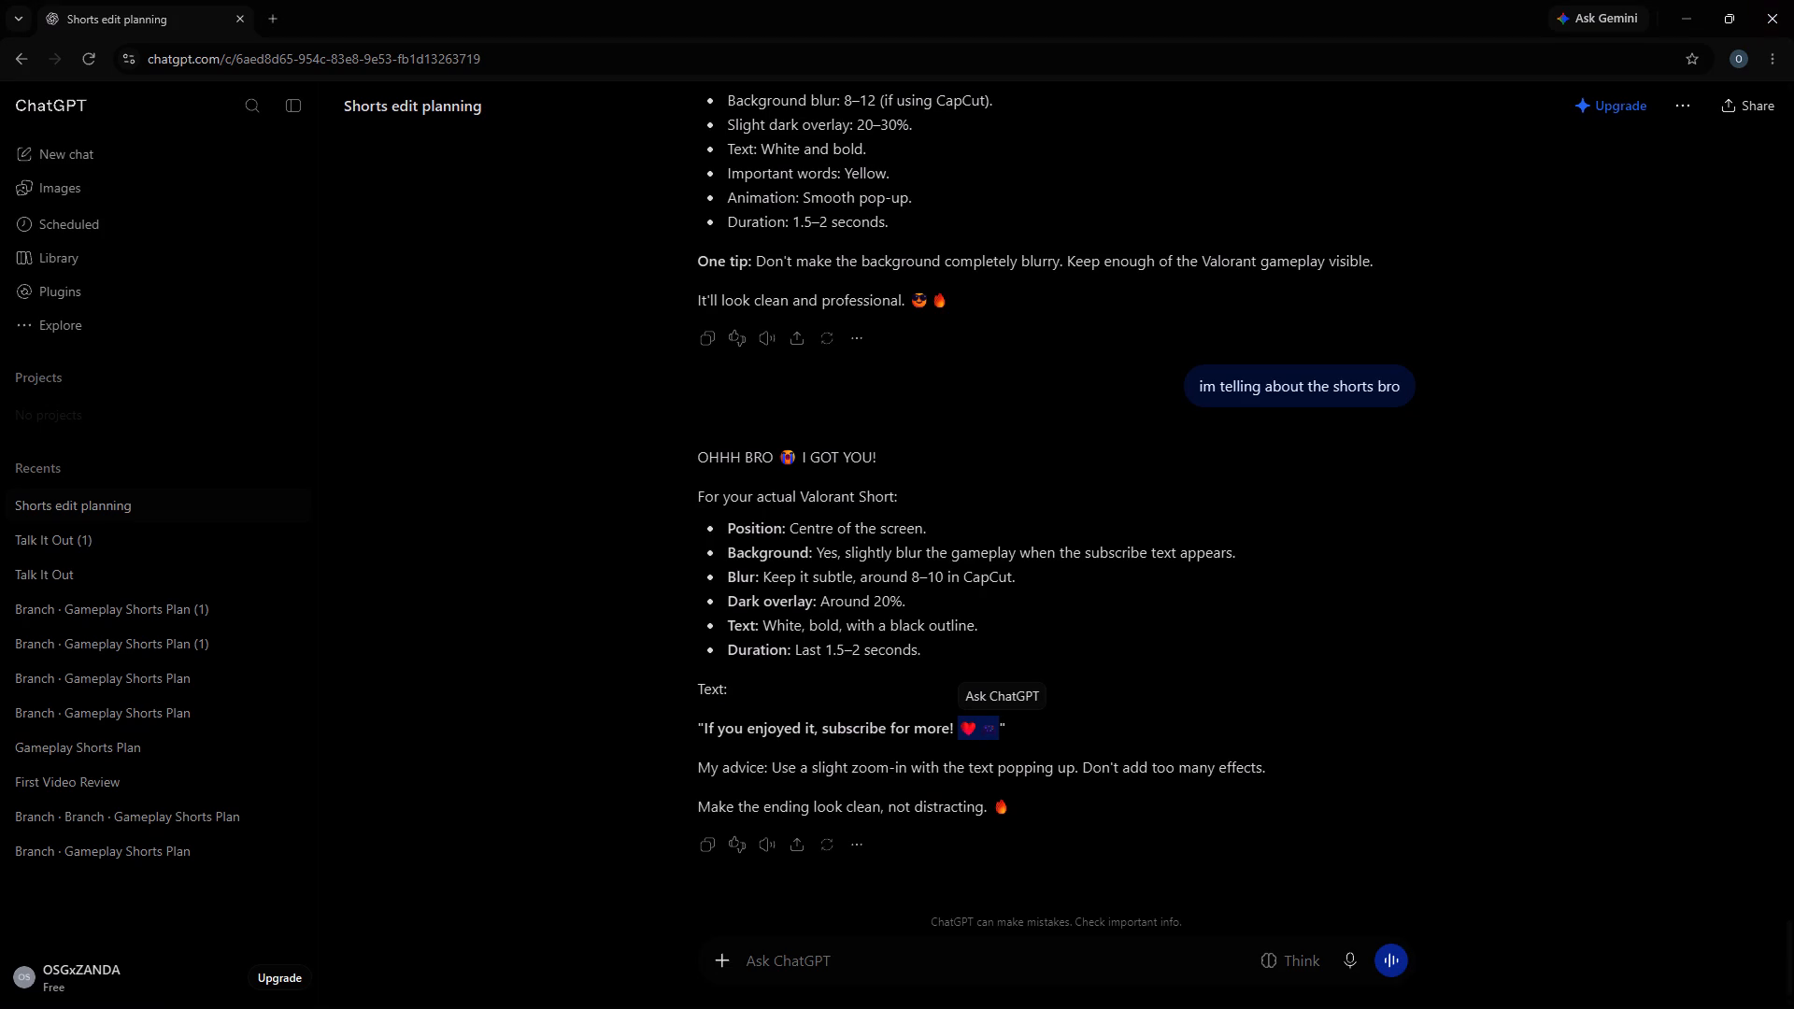
pyautogui.click(1315, 999)
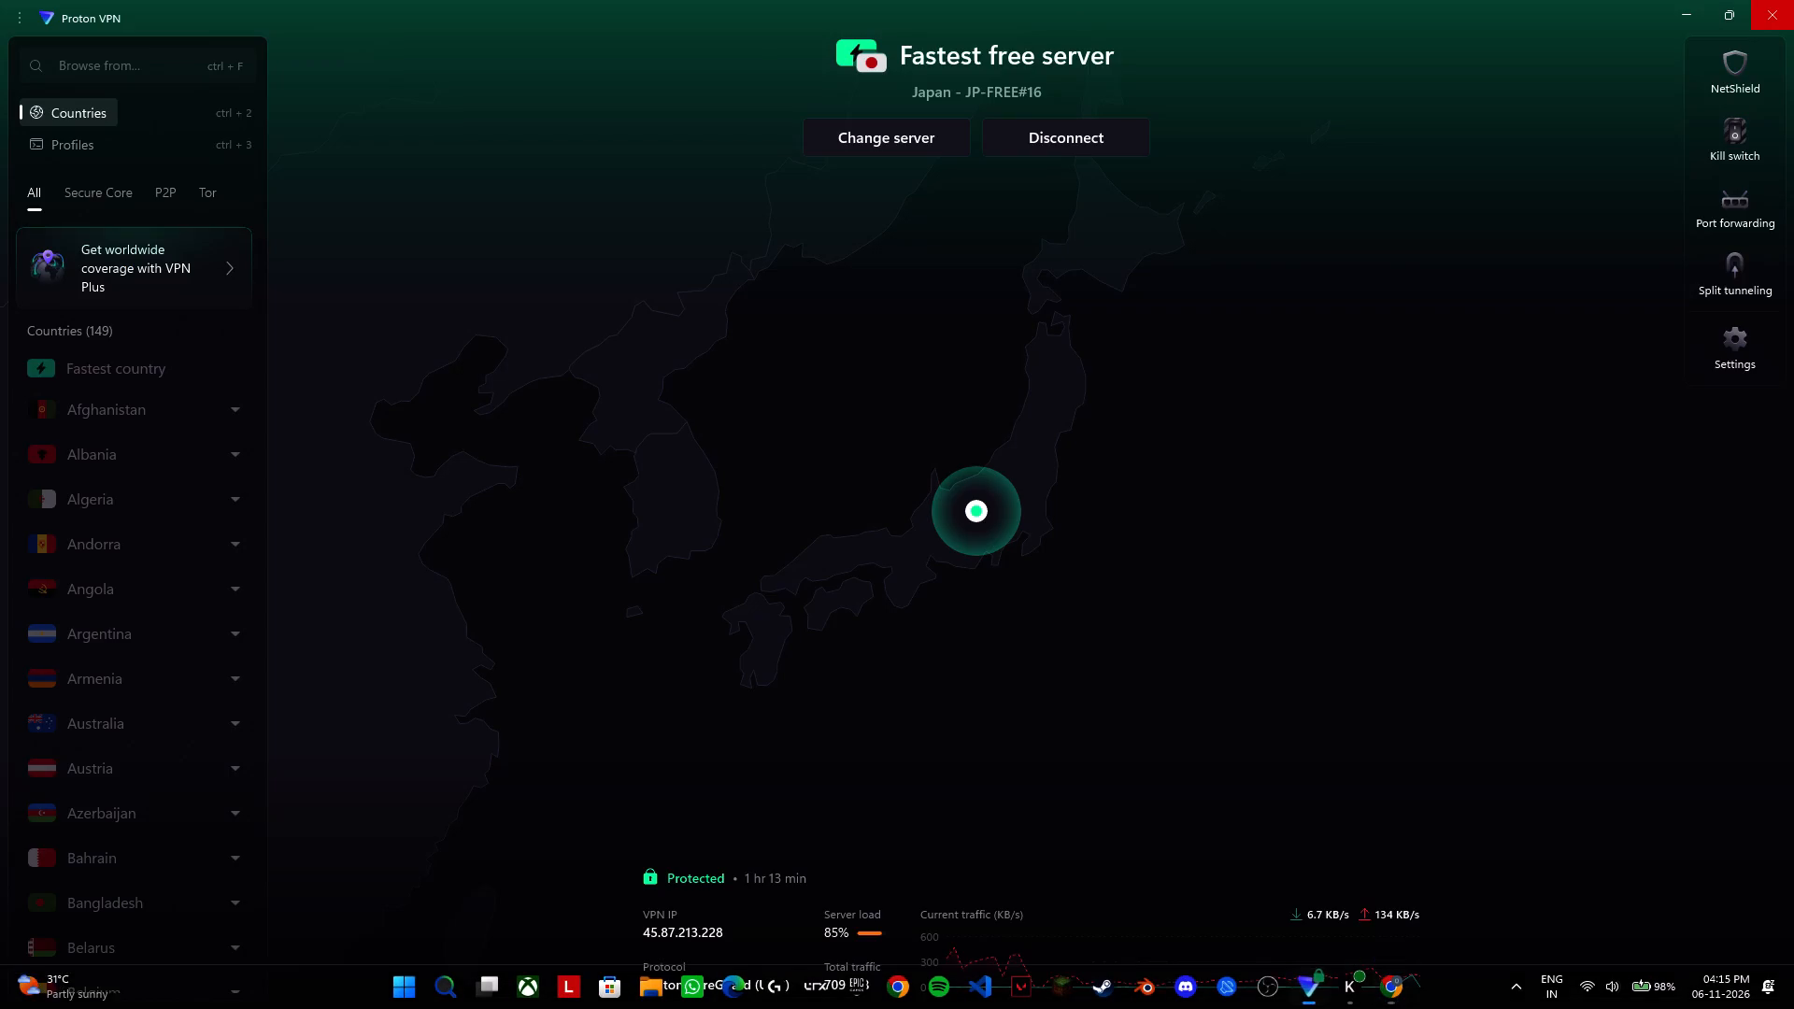
pyautogui.click(1079, 133)
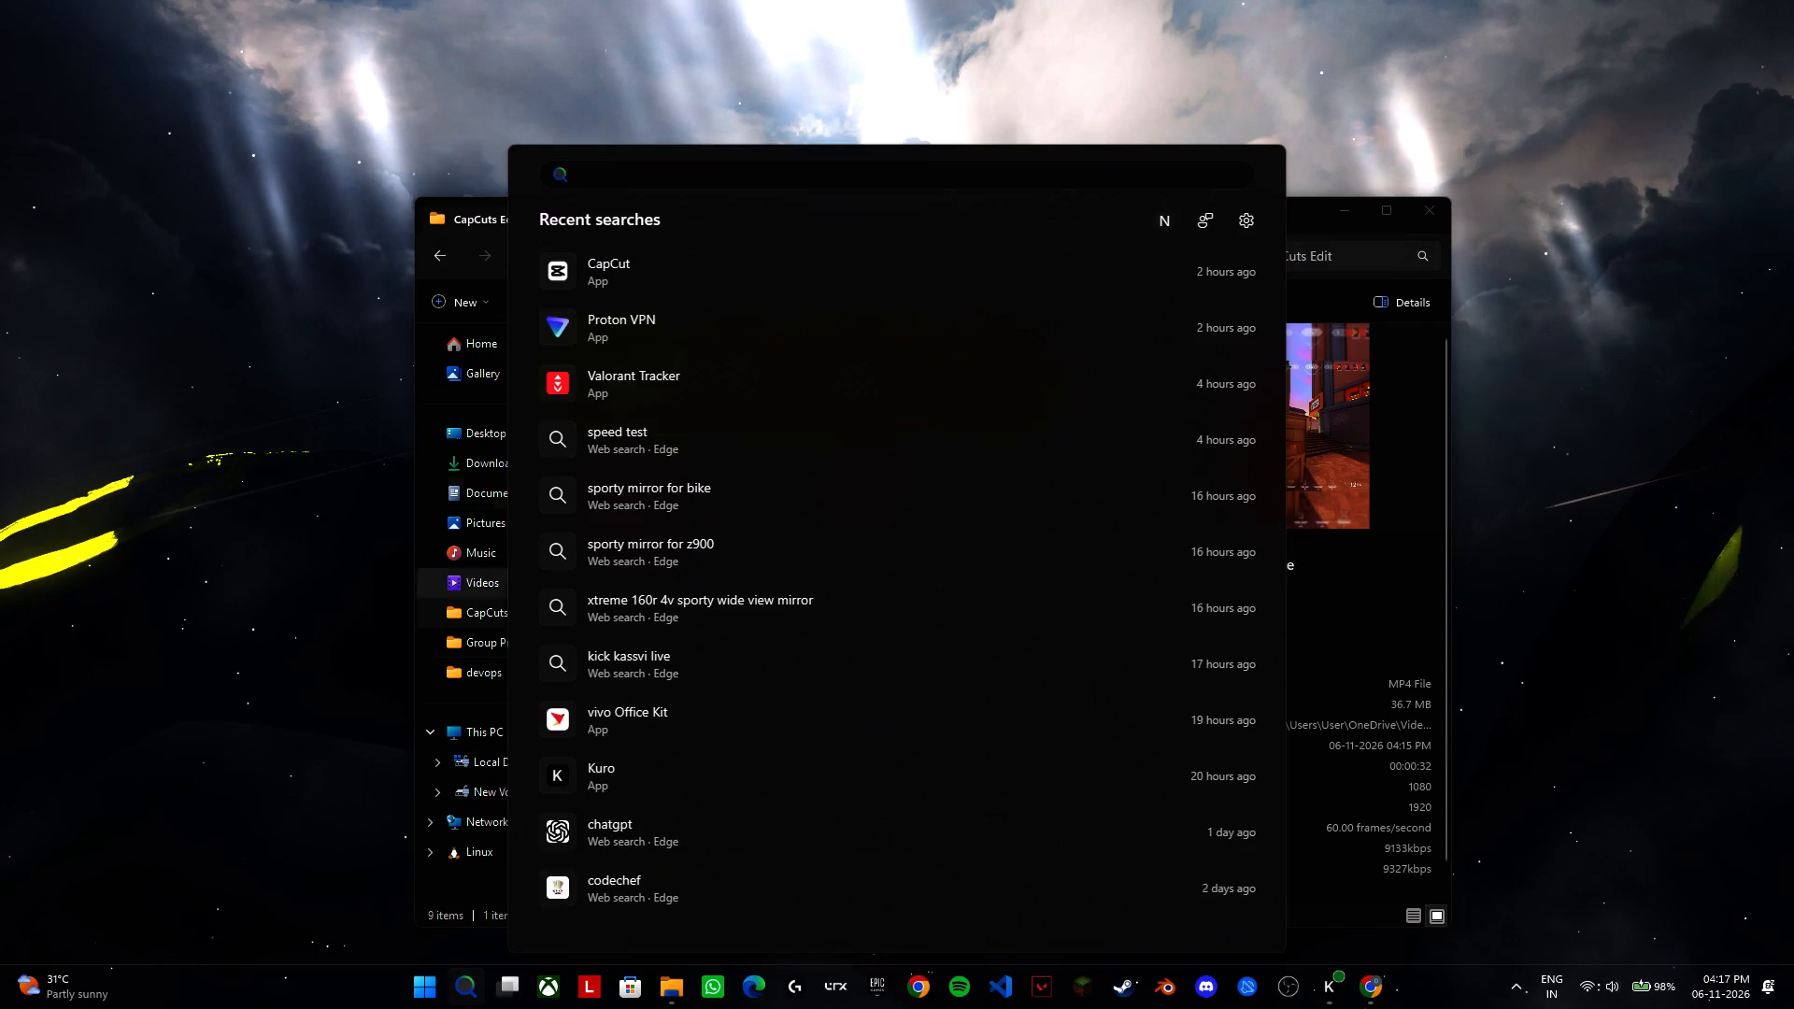
pyautogui.click(702, 262)
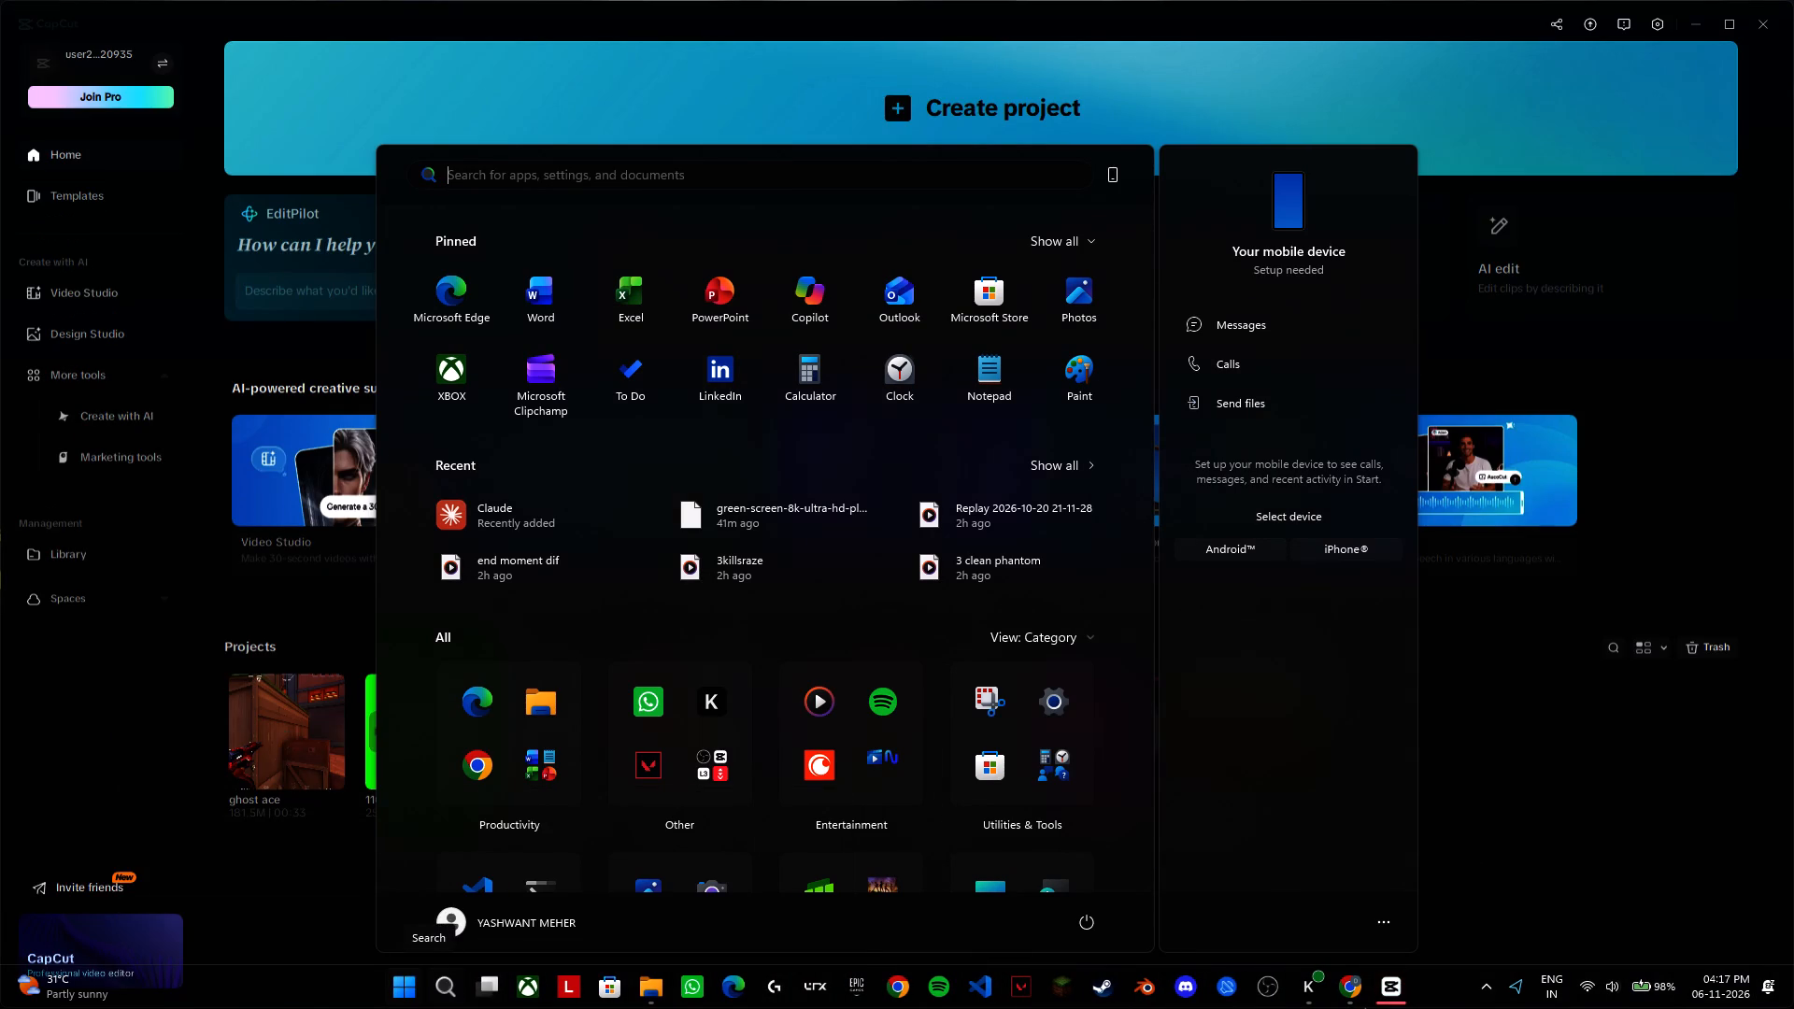
# Open Proton VPN, connect to the fastest free server, and minimize its window.
pyautogui.write('vp')
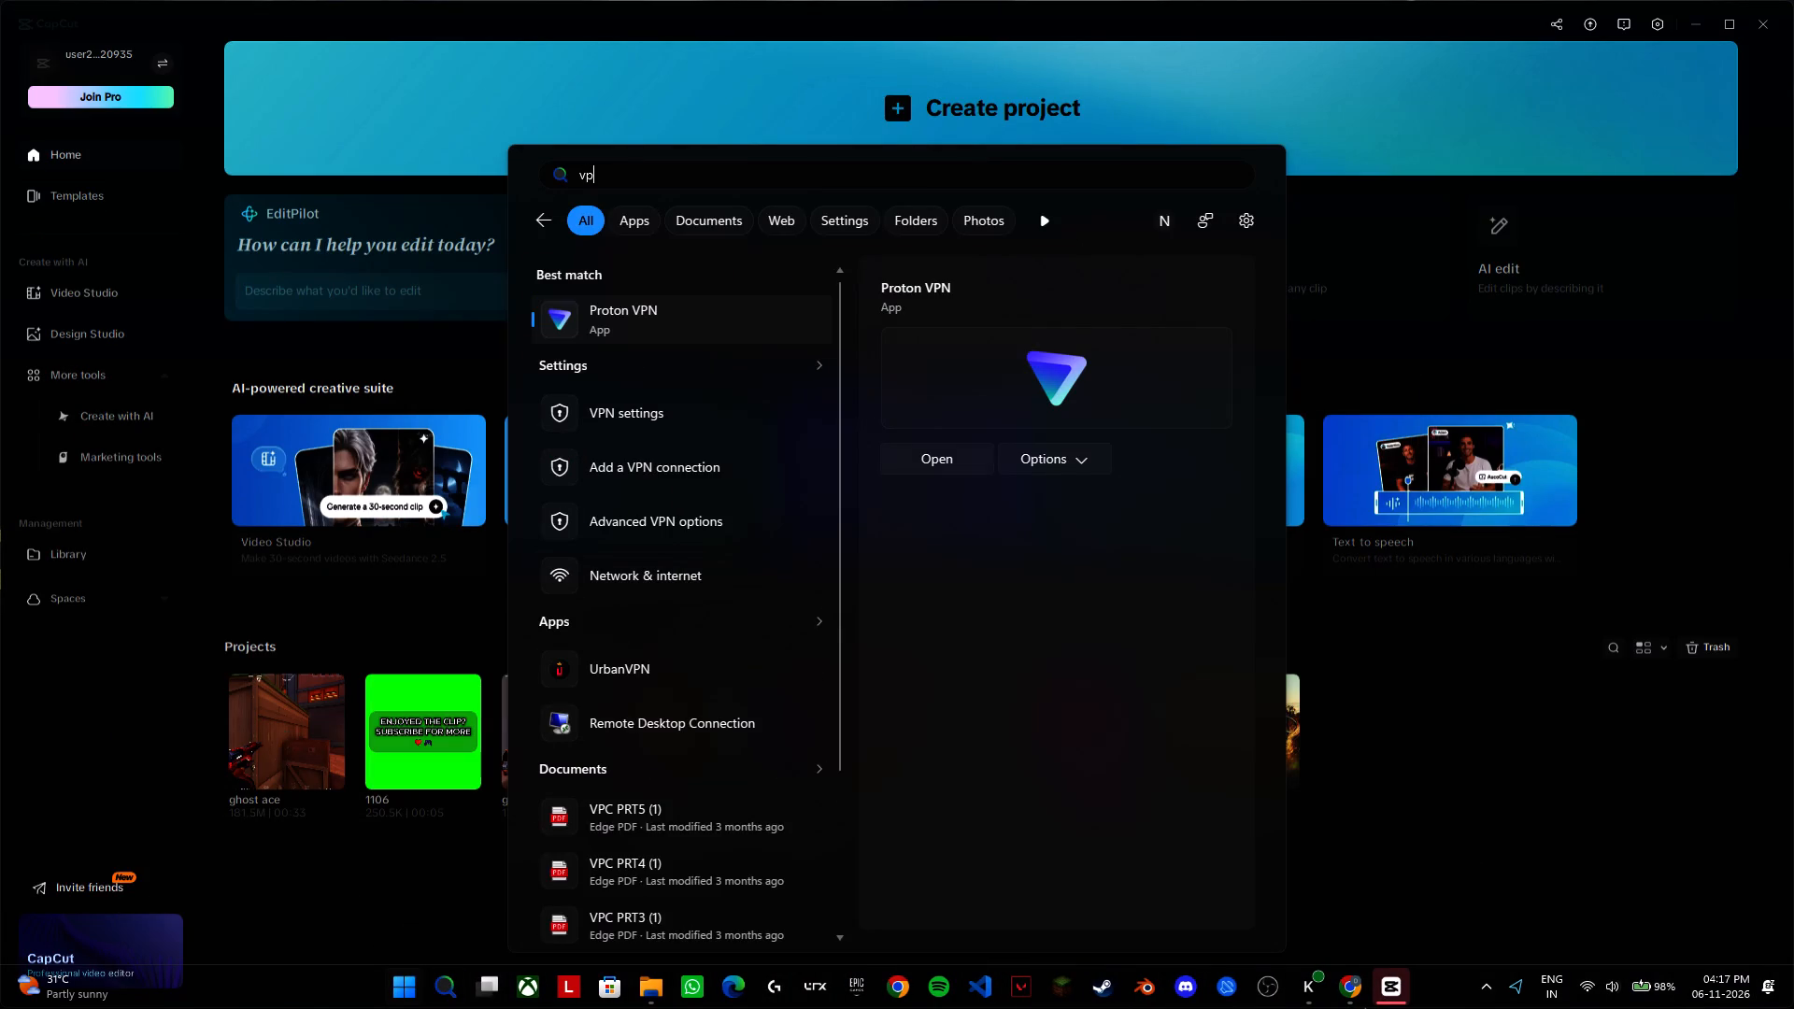
pyautogui.click(955, 450)
pyautogui.click(987, 144)
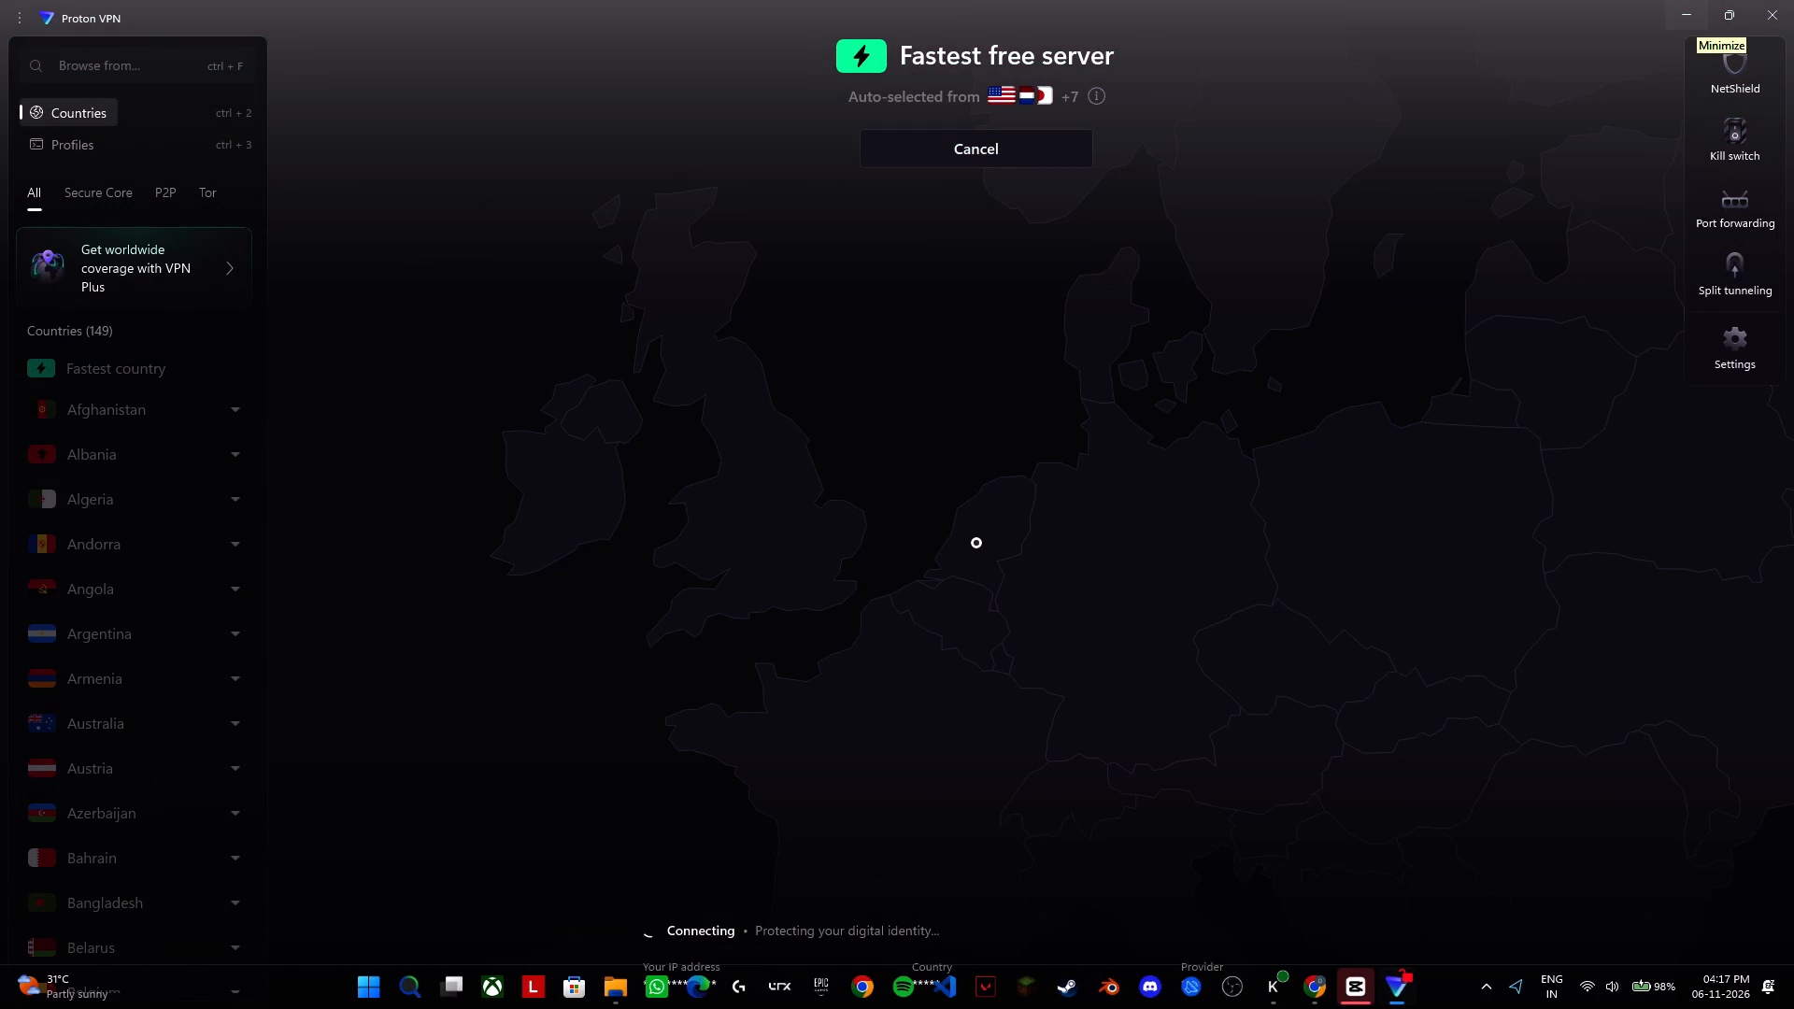
pyautogui.click(1687, 0)
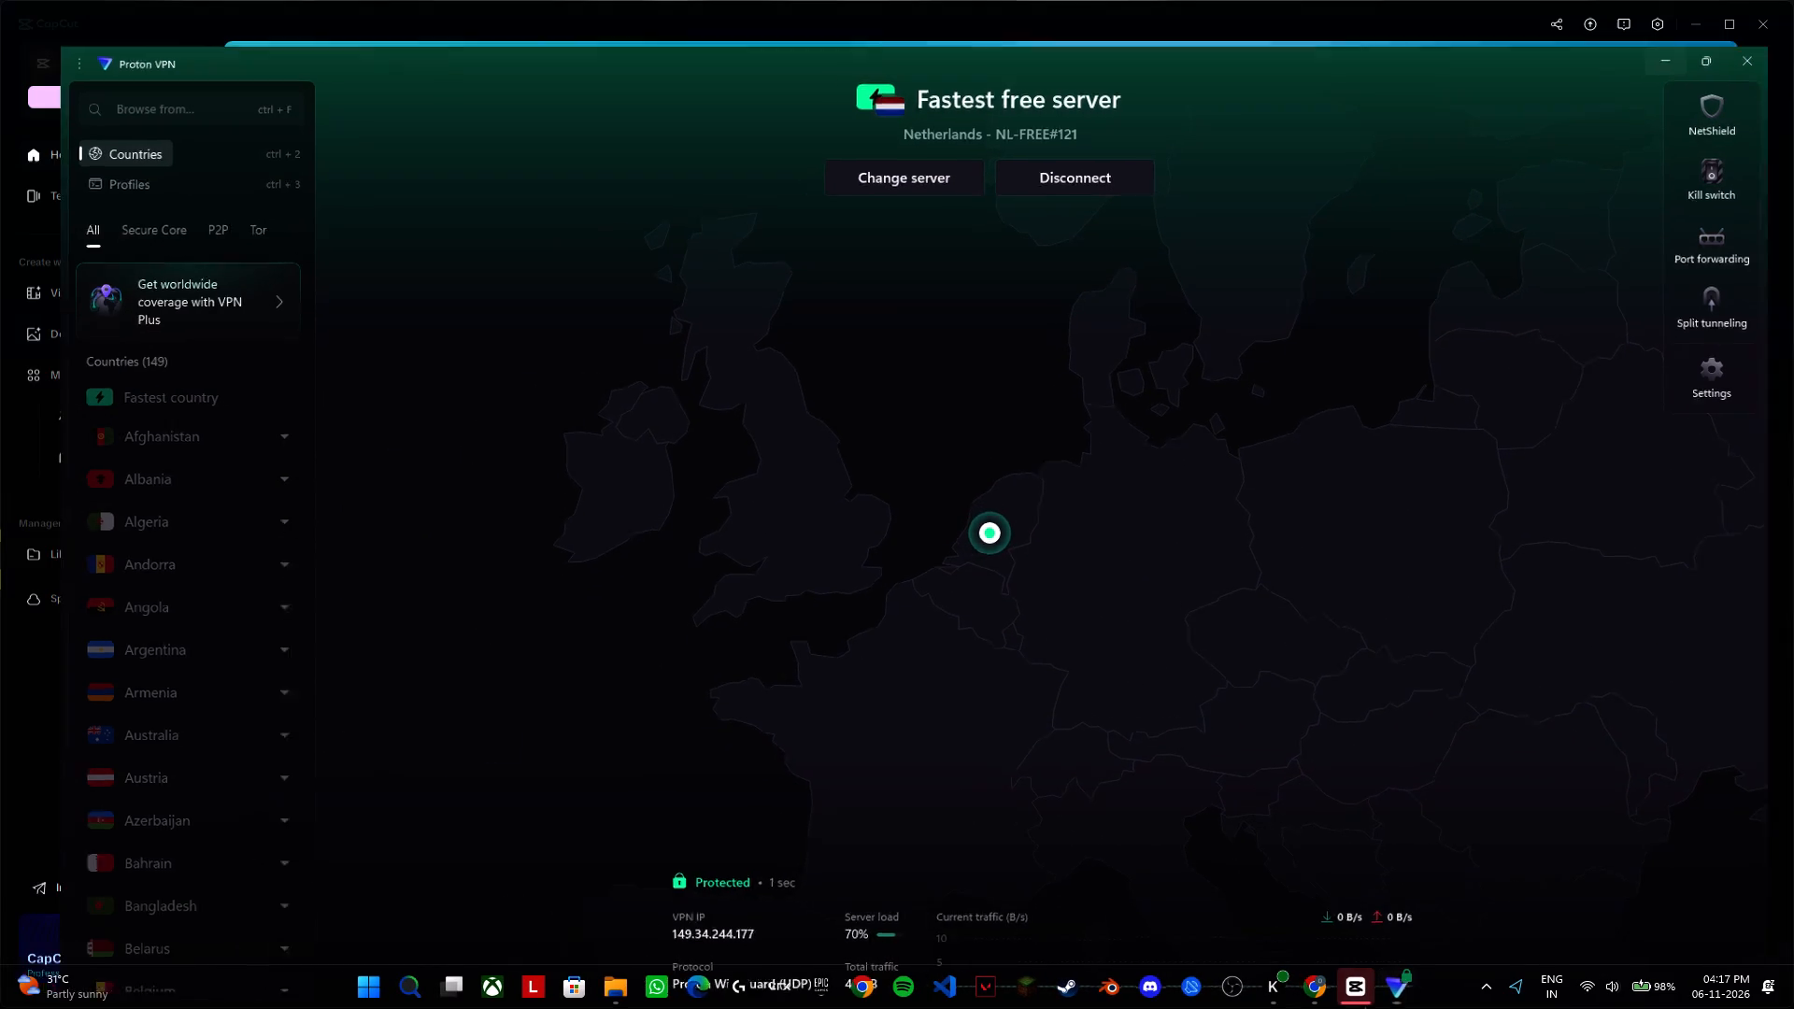
# Open the ghost ace project in CapCut and set the opening text's font to Rubik.
pyautogui.click(300, 737)
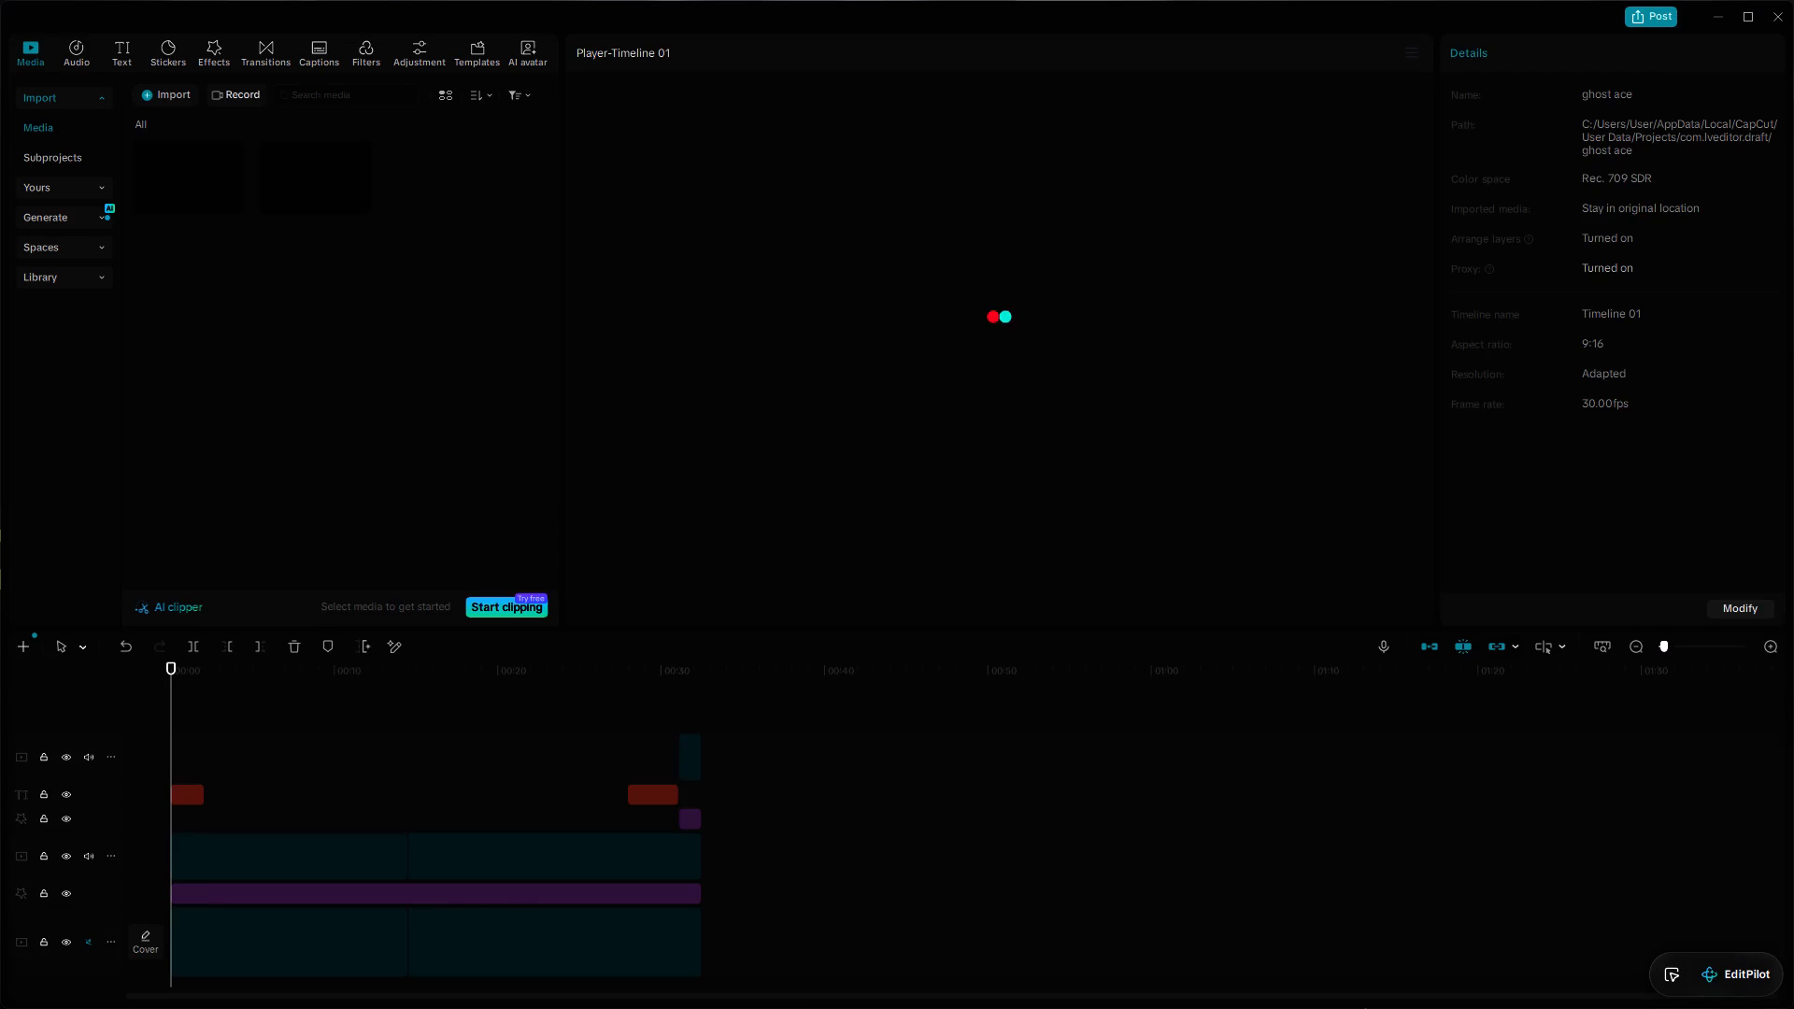
pyautogui.click(185, 802)
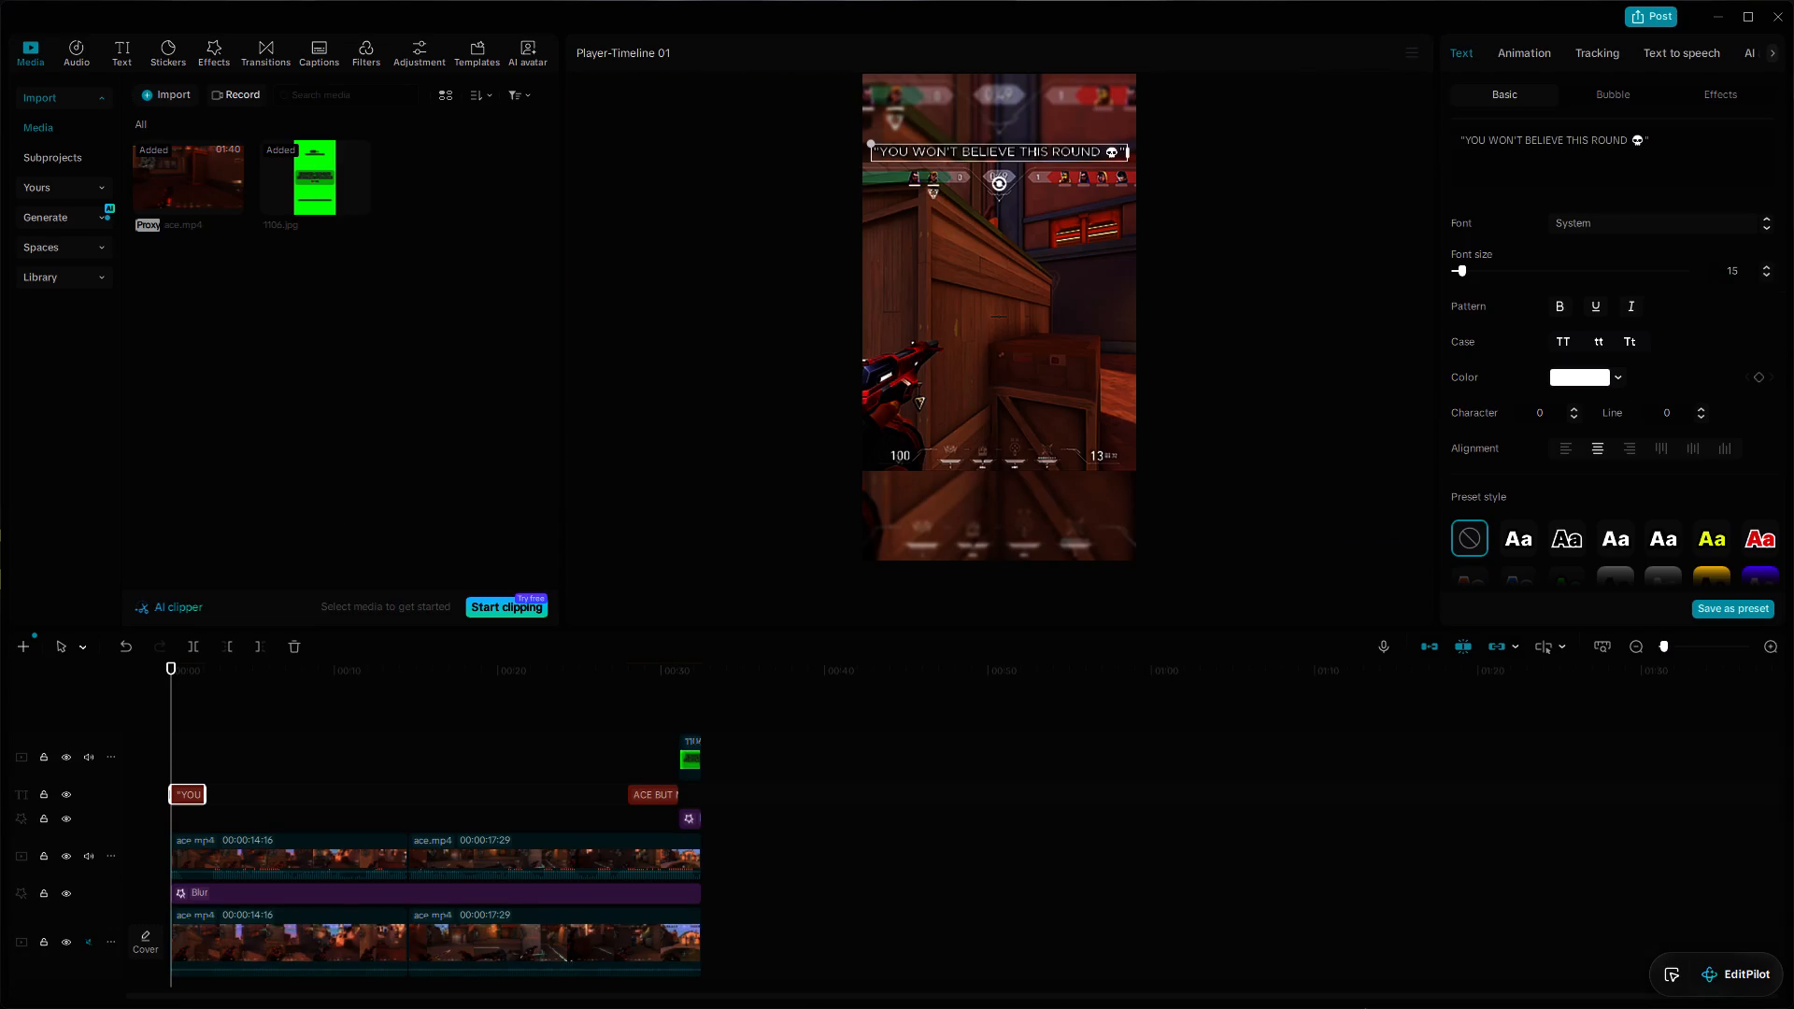
pyautogui.click(1677, 222)
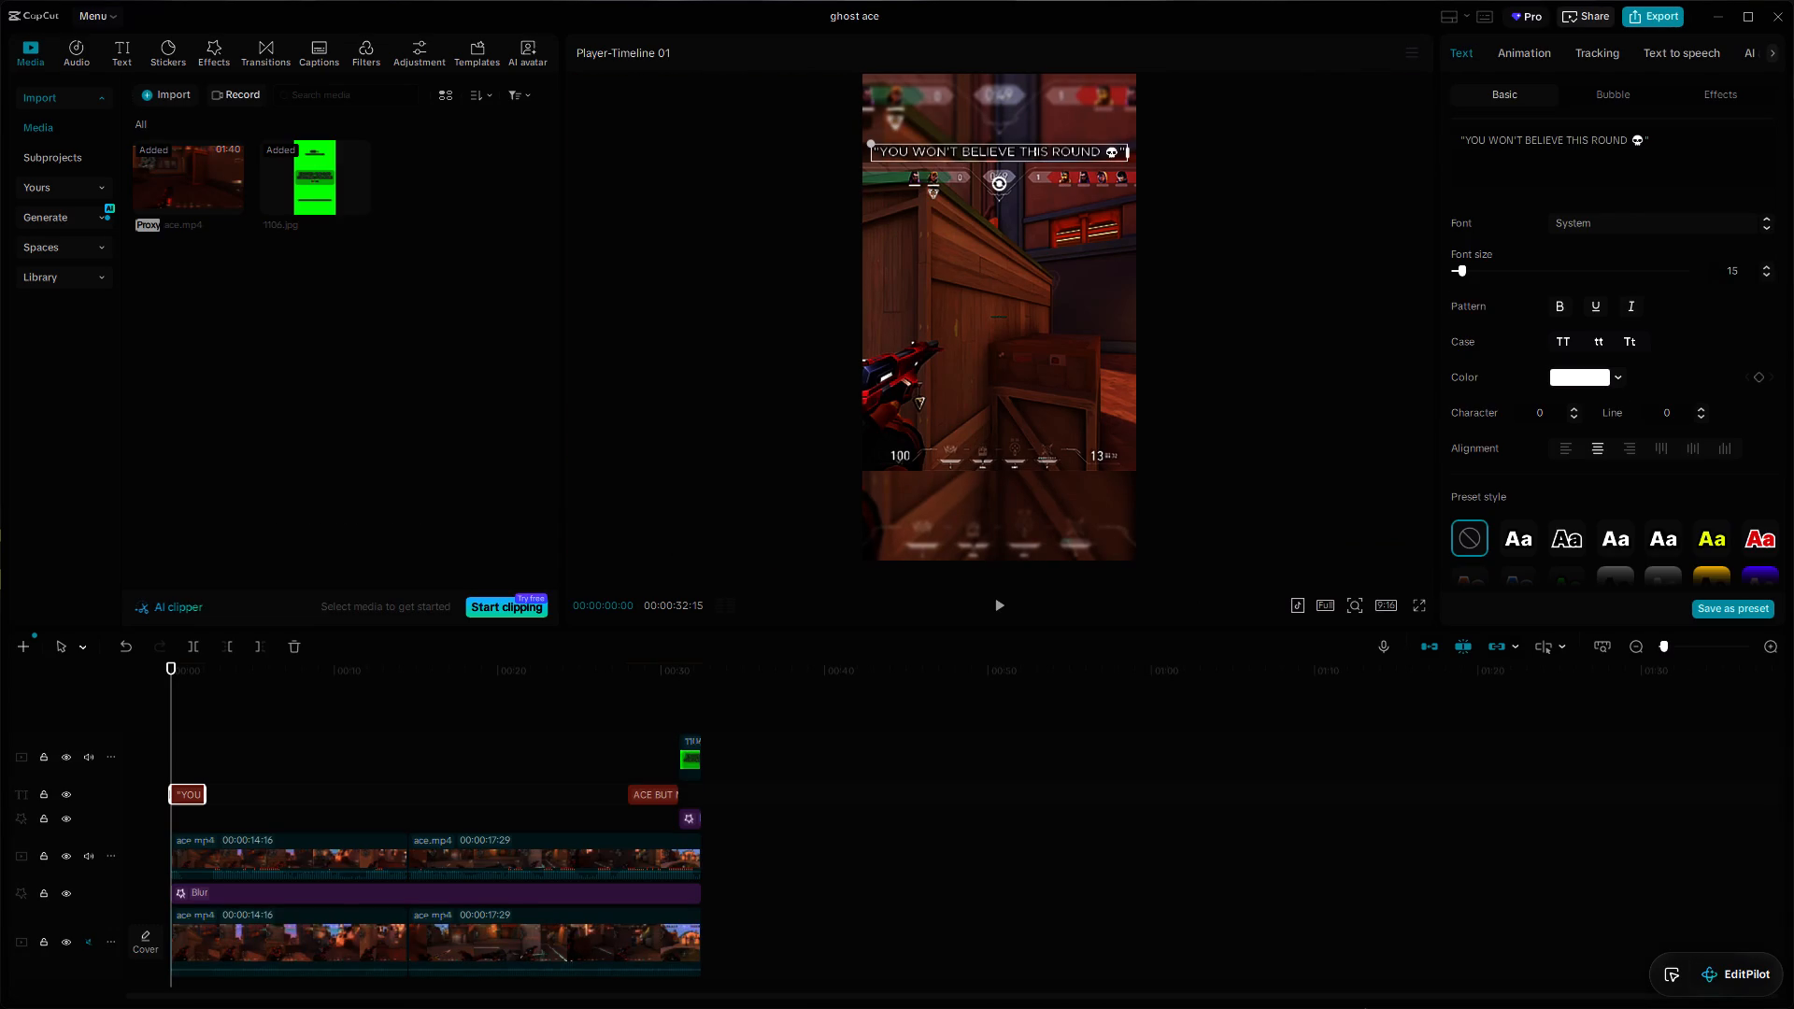
pyautogui.scroll(-1, 1635, 640)
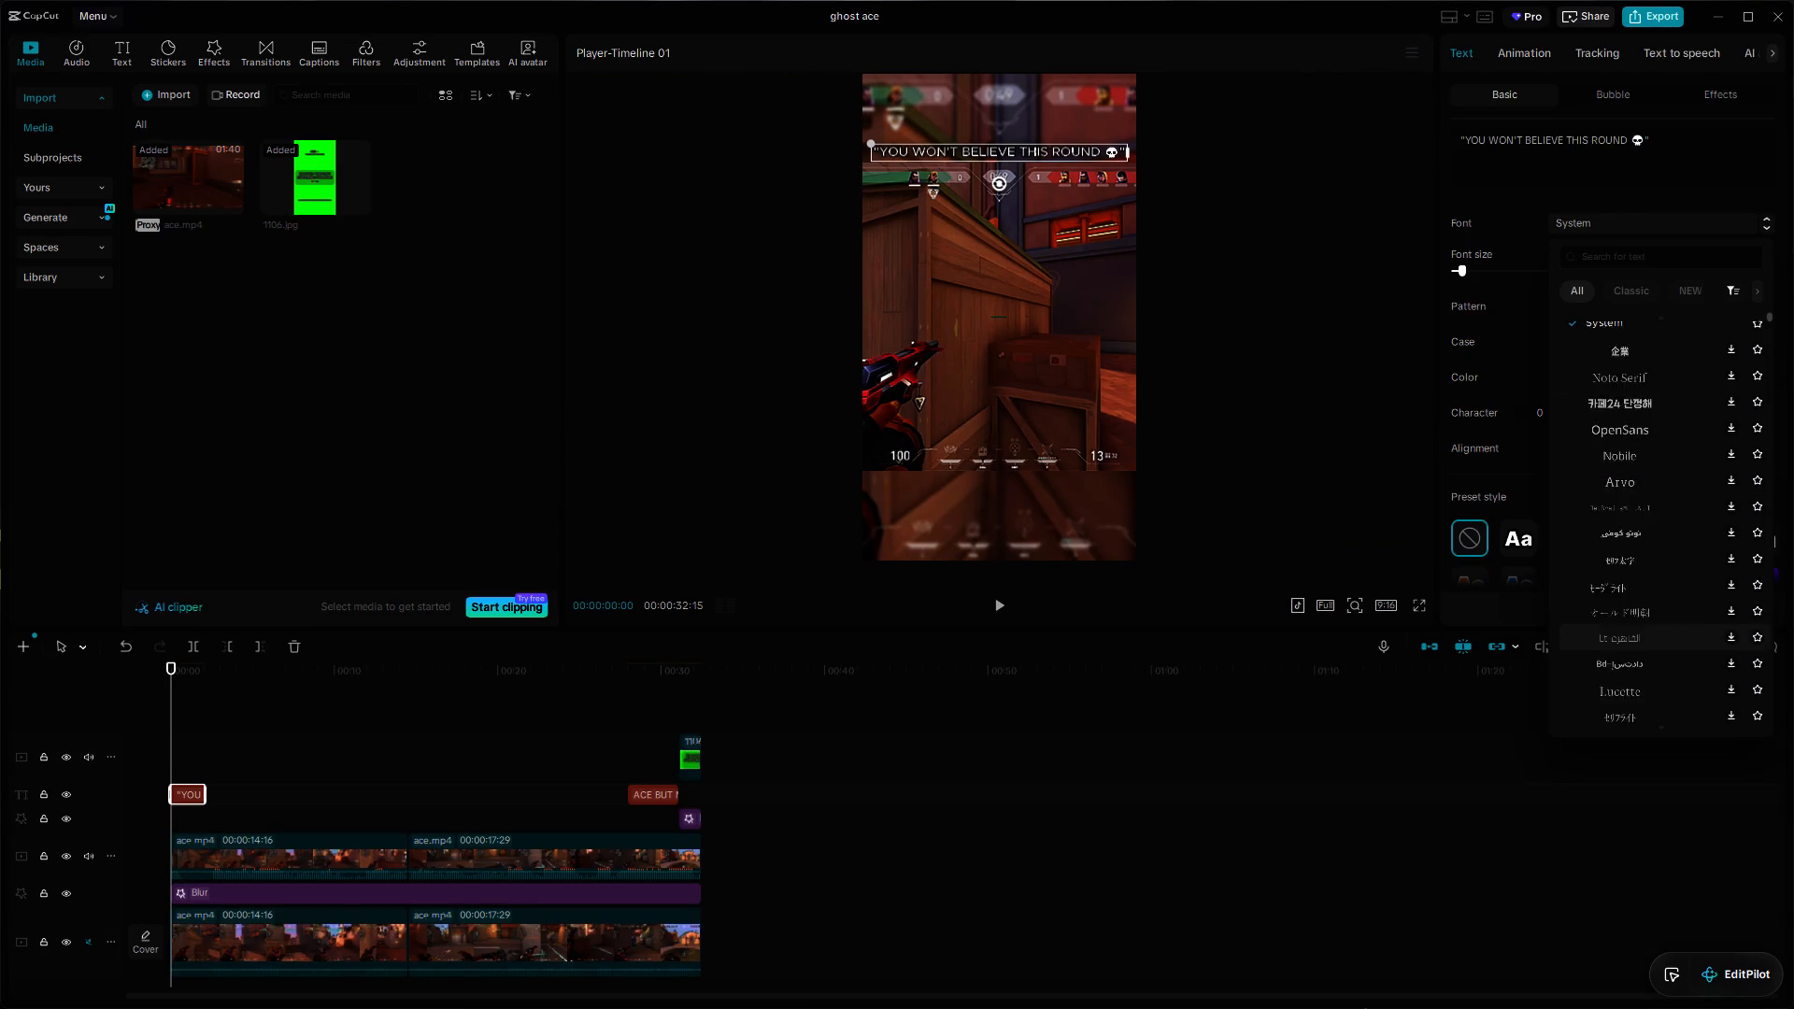
pyautogui.scroll(-3, 1635, 639)
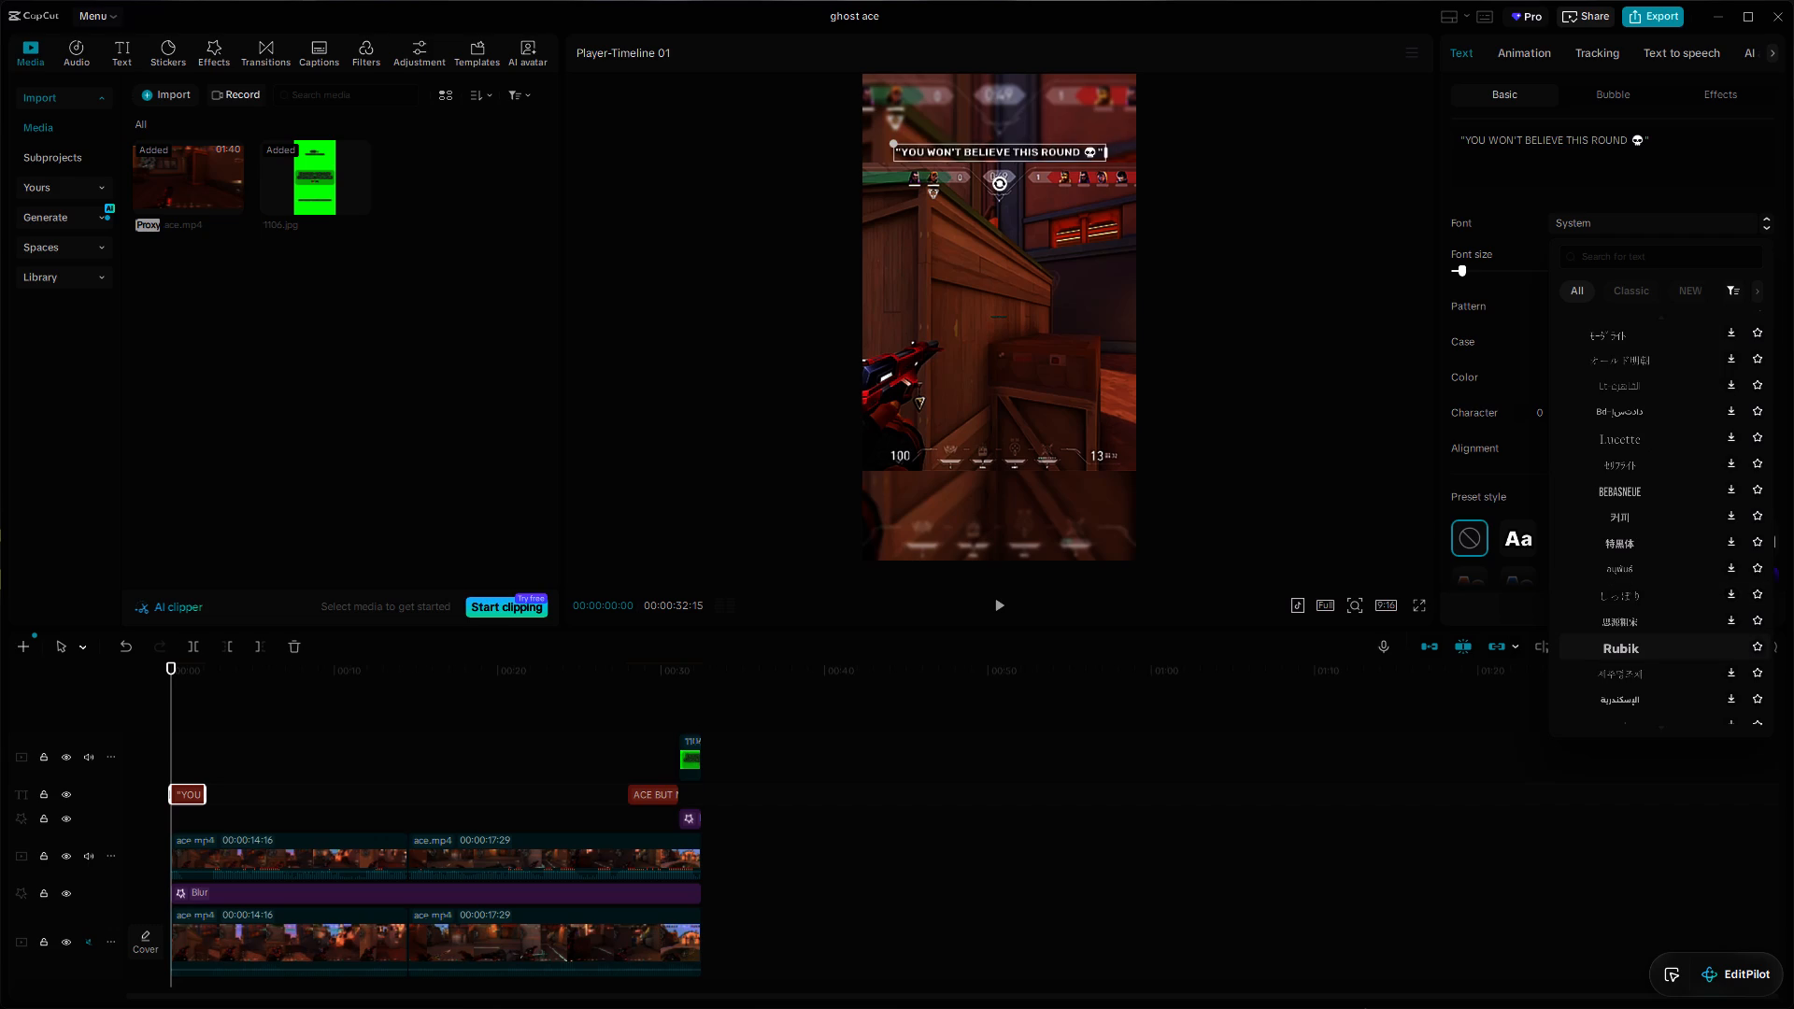
pyautogui.click(1627, 657)
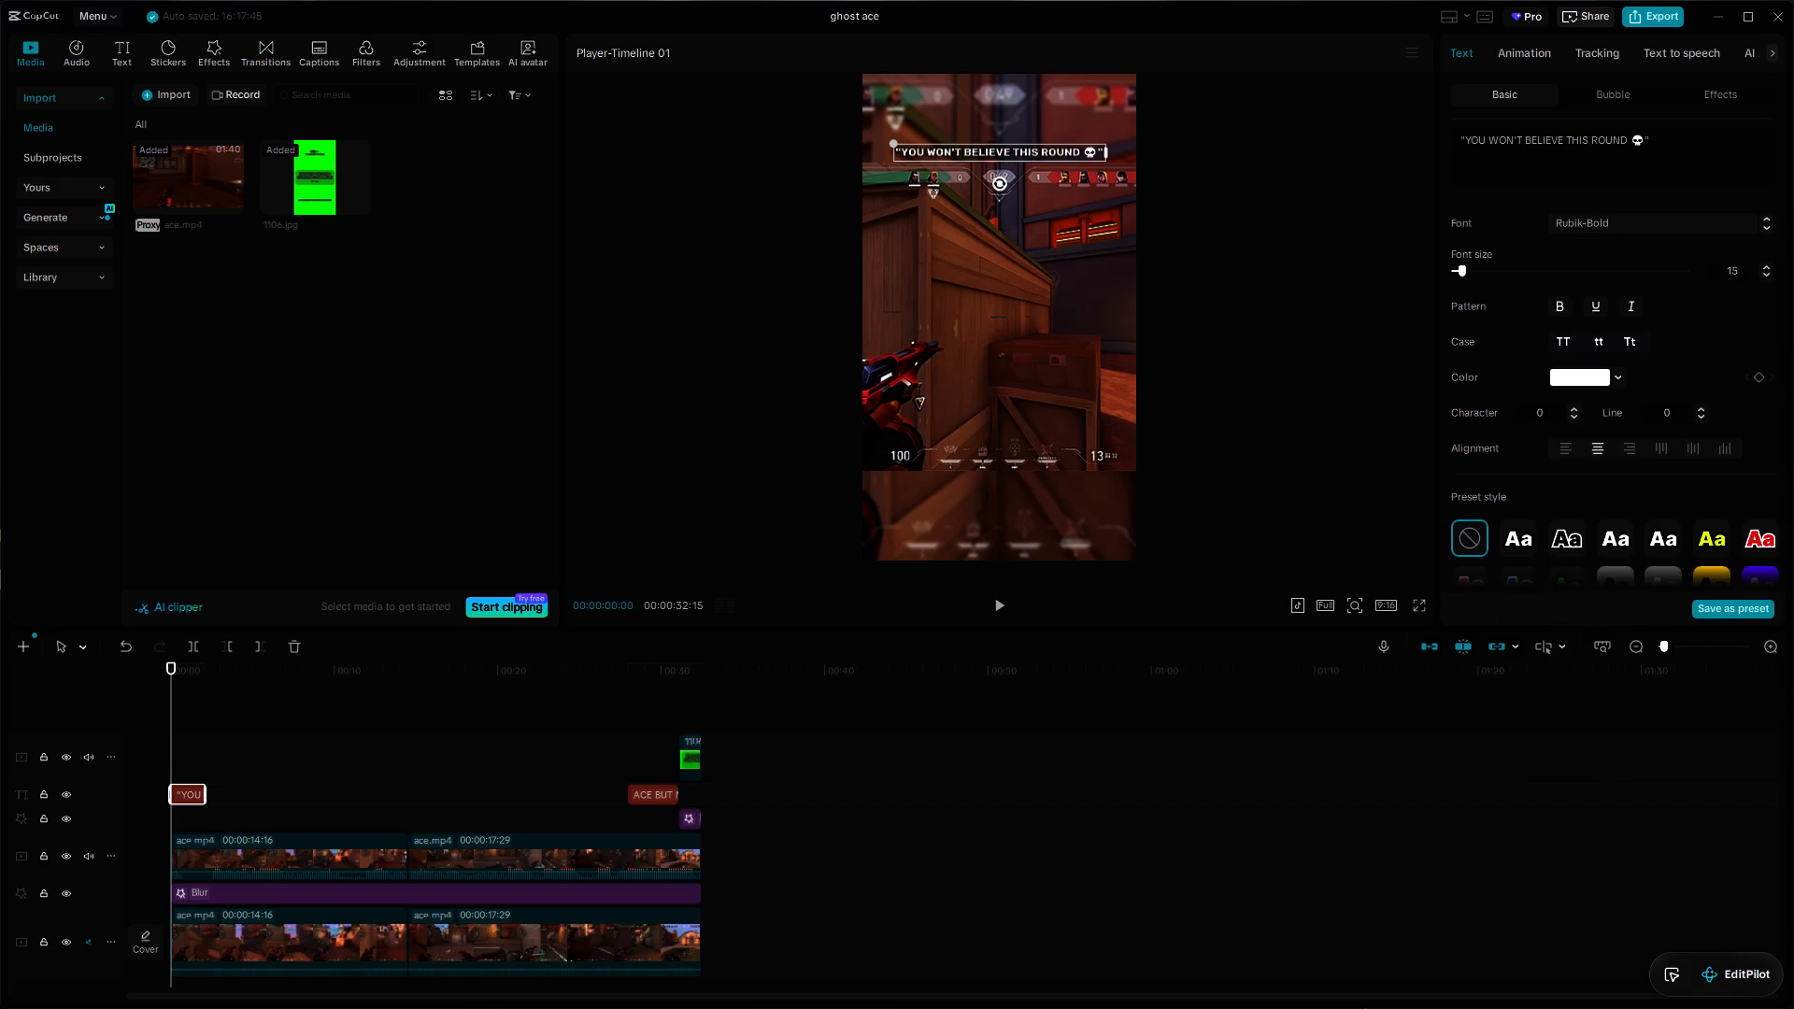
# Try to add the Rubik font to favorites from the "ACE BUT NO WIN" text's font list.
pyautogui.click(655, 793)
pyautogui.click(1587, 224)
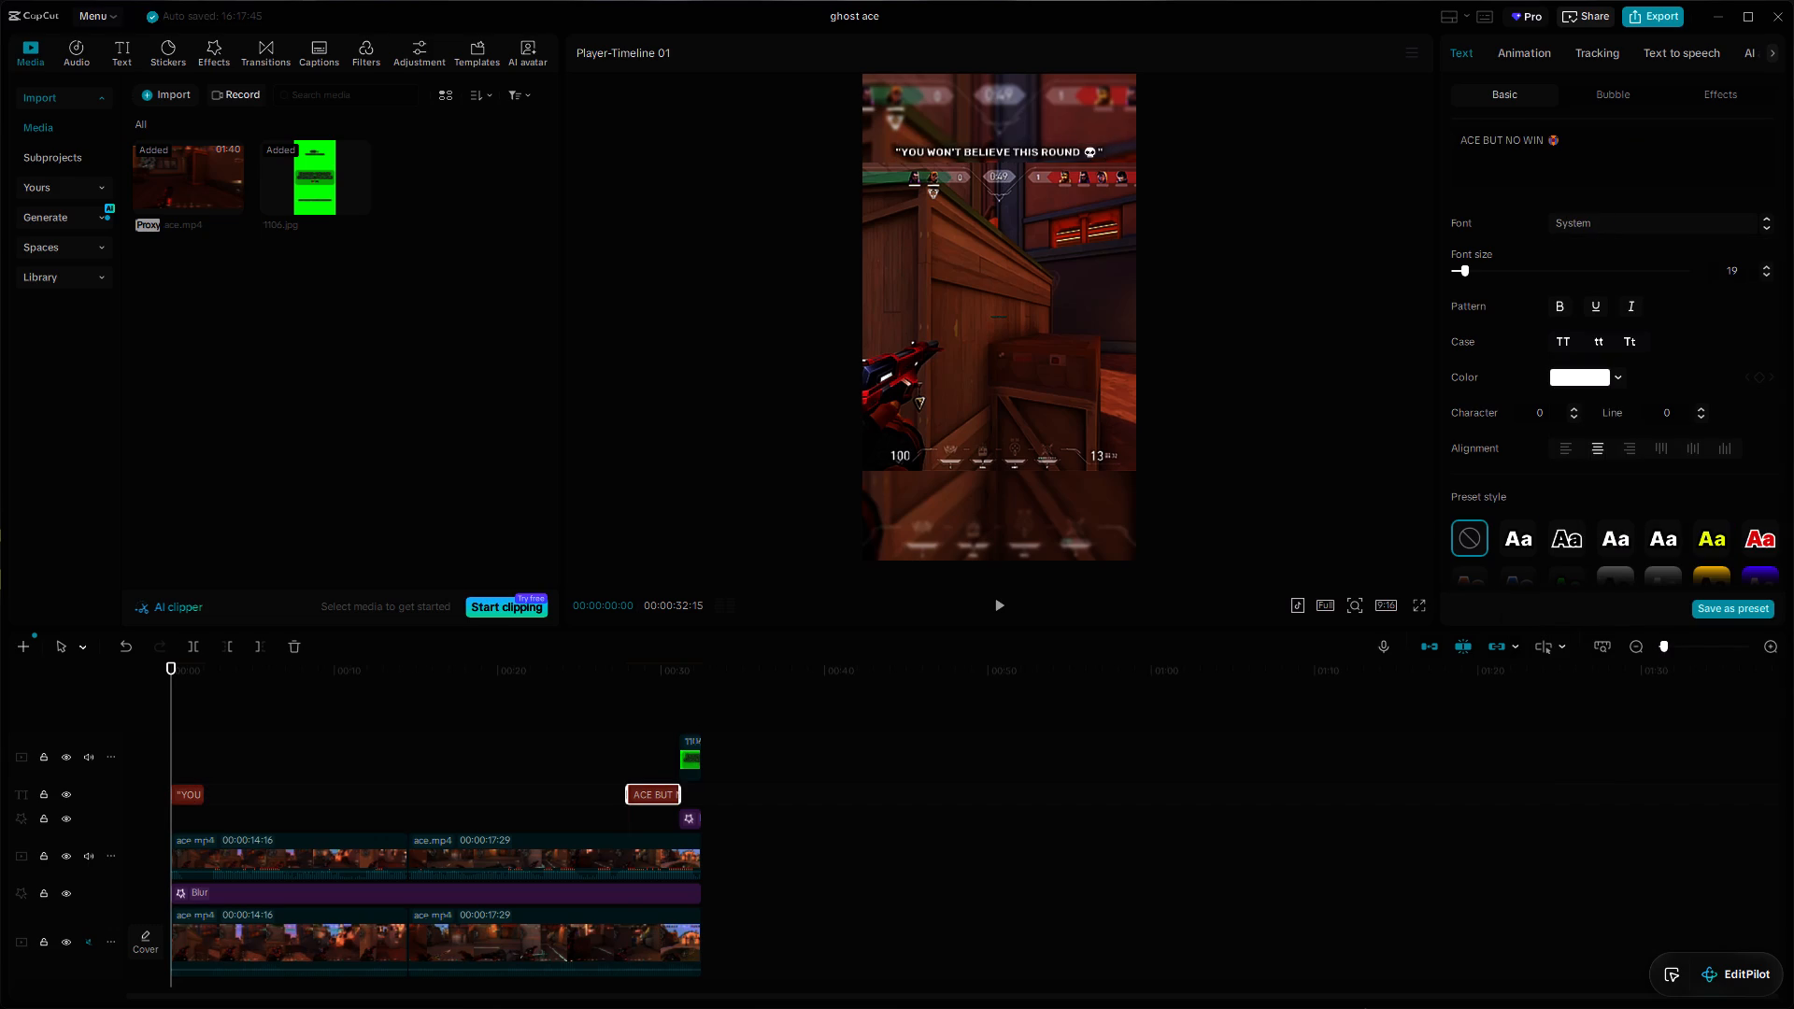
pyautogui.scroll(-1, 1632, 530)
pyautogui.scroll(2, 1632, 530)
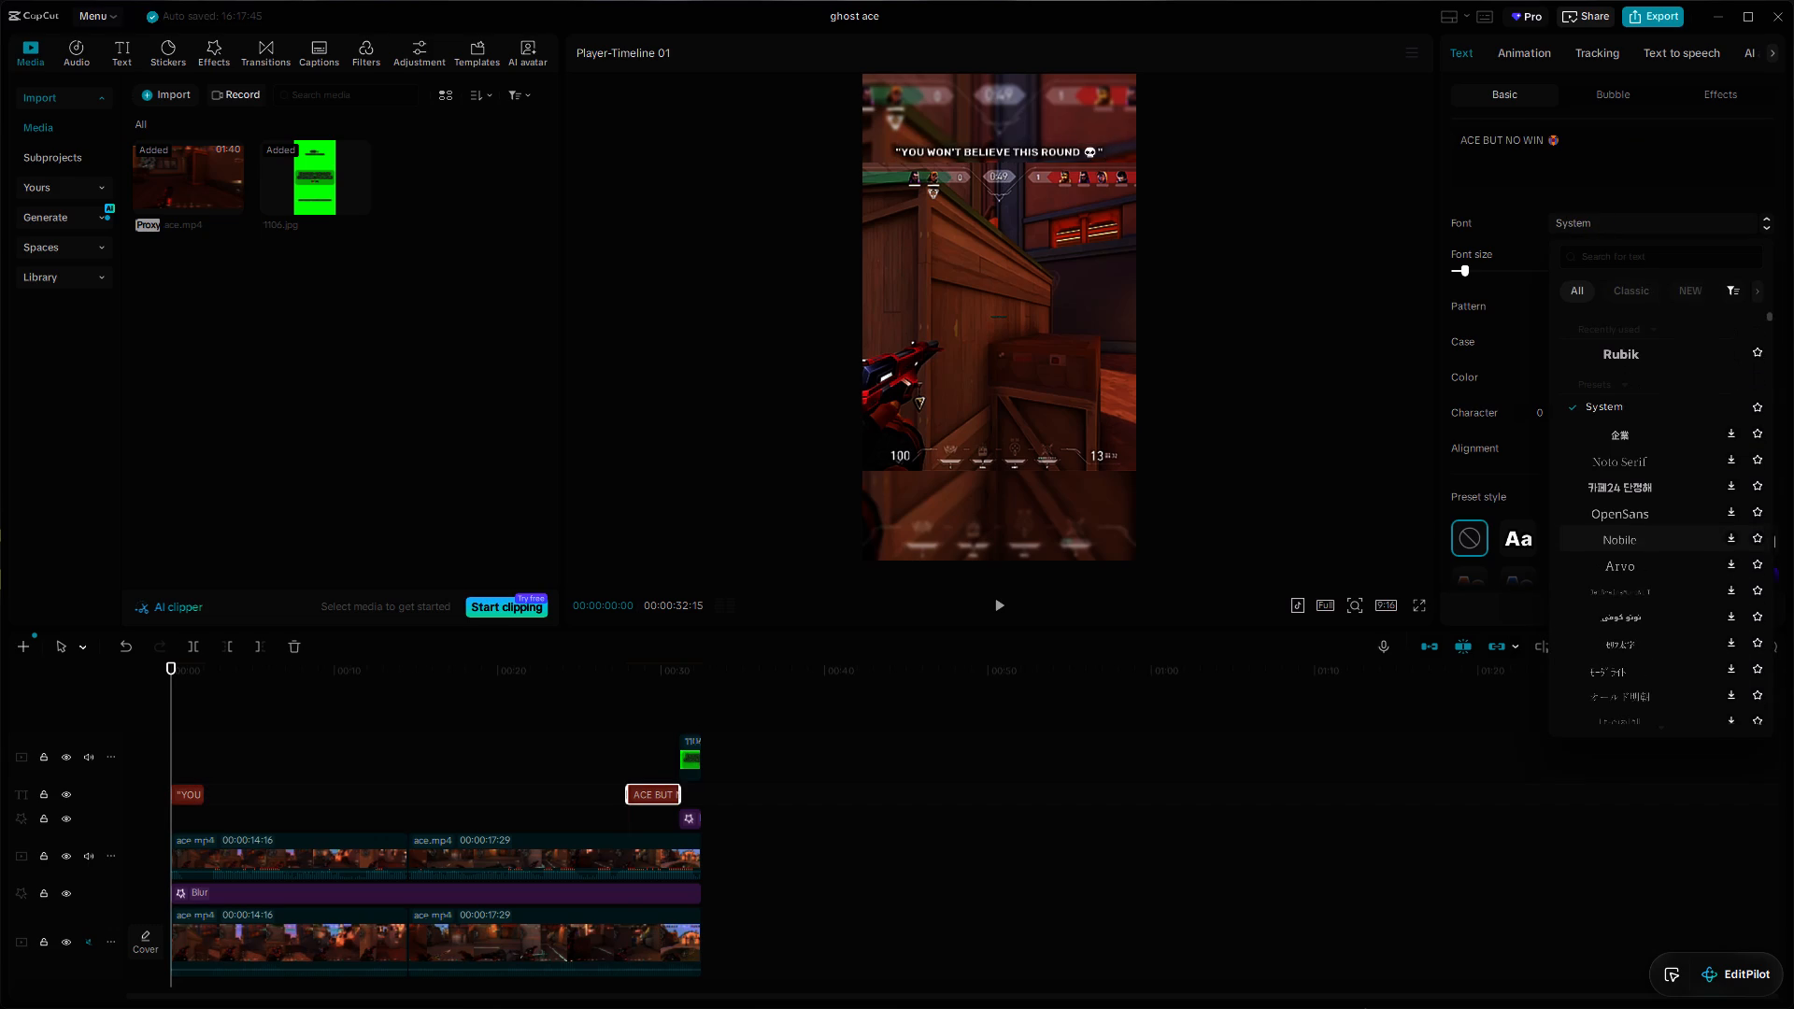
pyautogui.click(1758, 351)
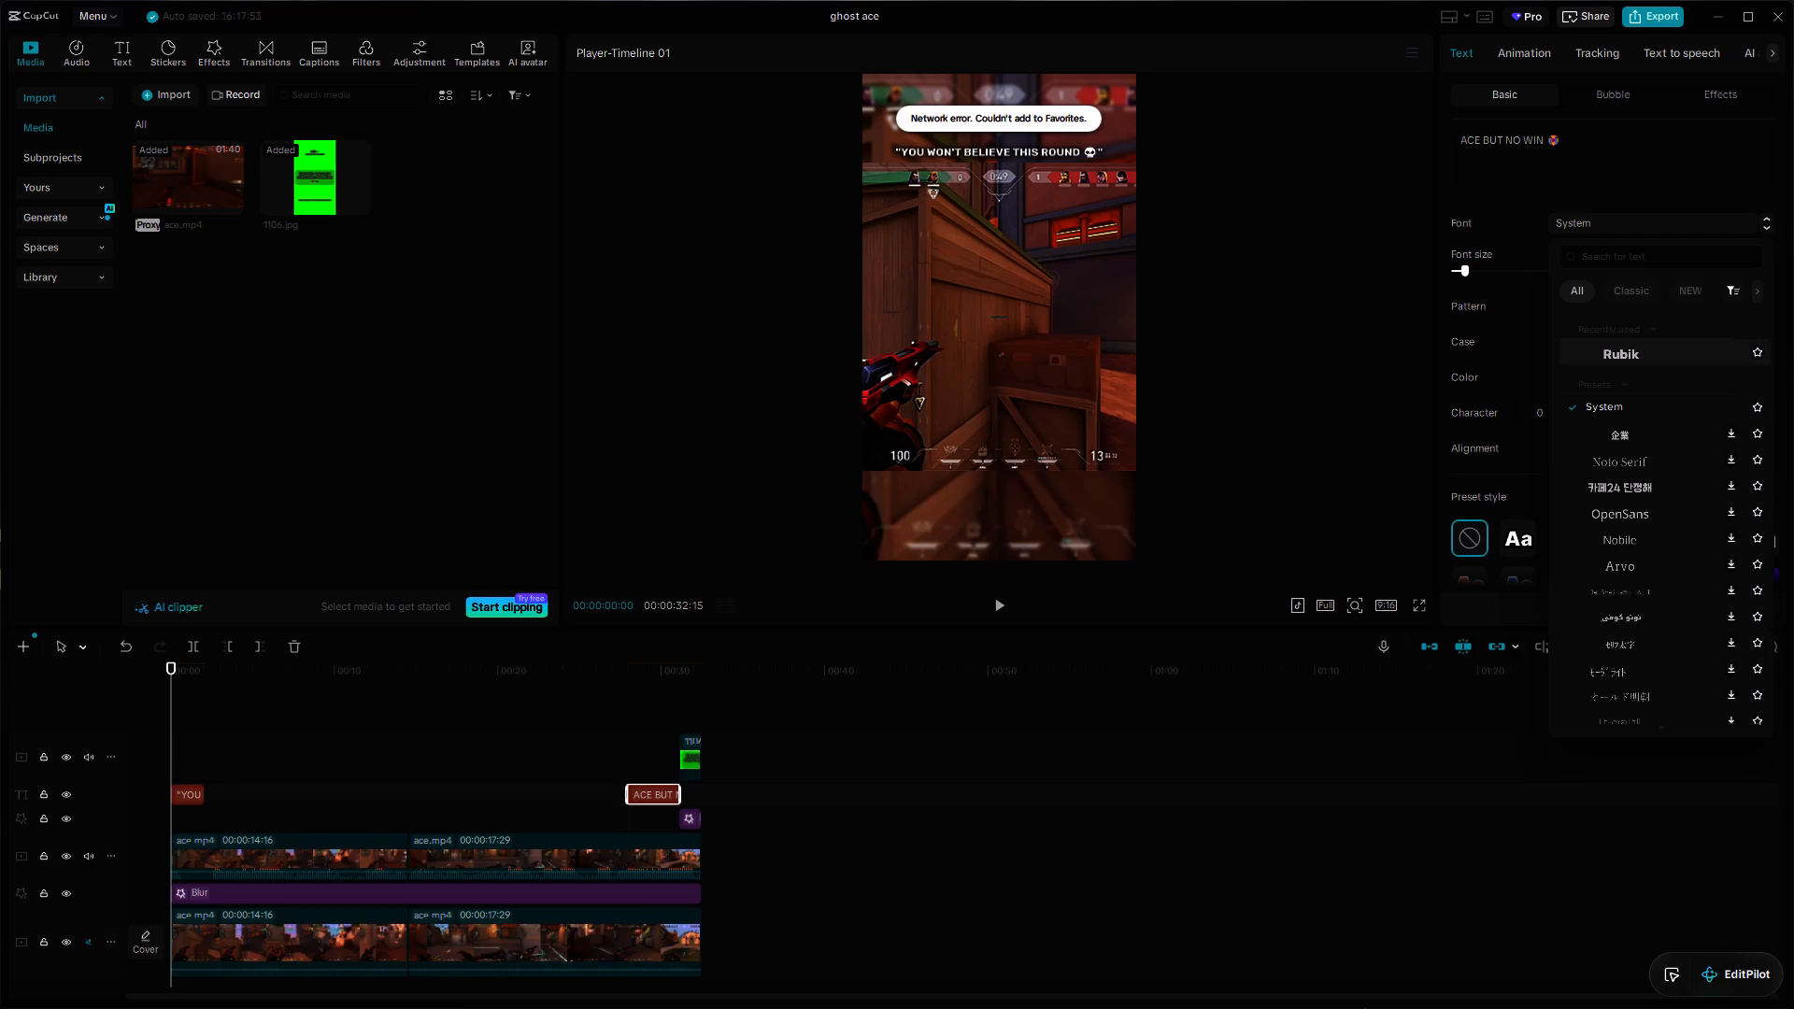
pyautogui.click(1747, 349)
# Close the ghost ace project and CapCut, and launch CapCut again.
pyautogui.click(1773, 27)
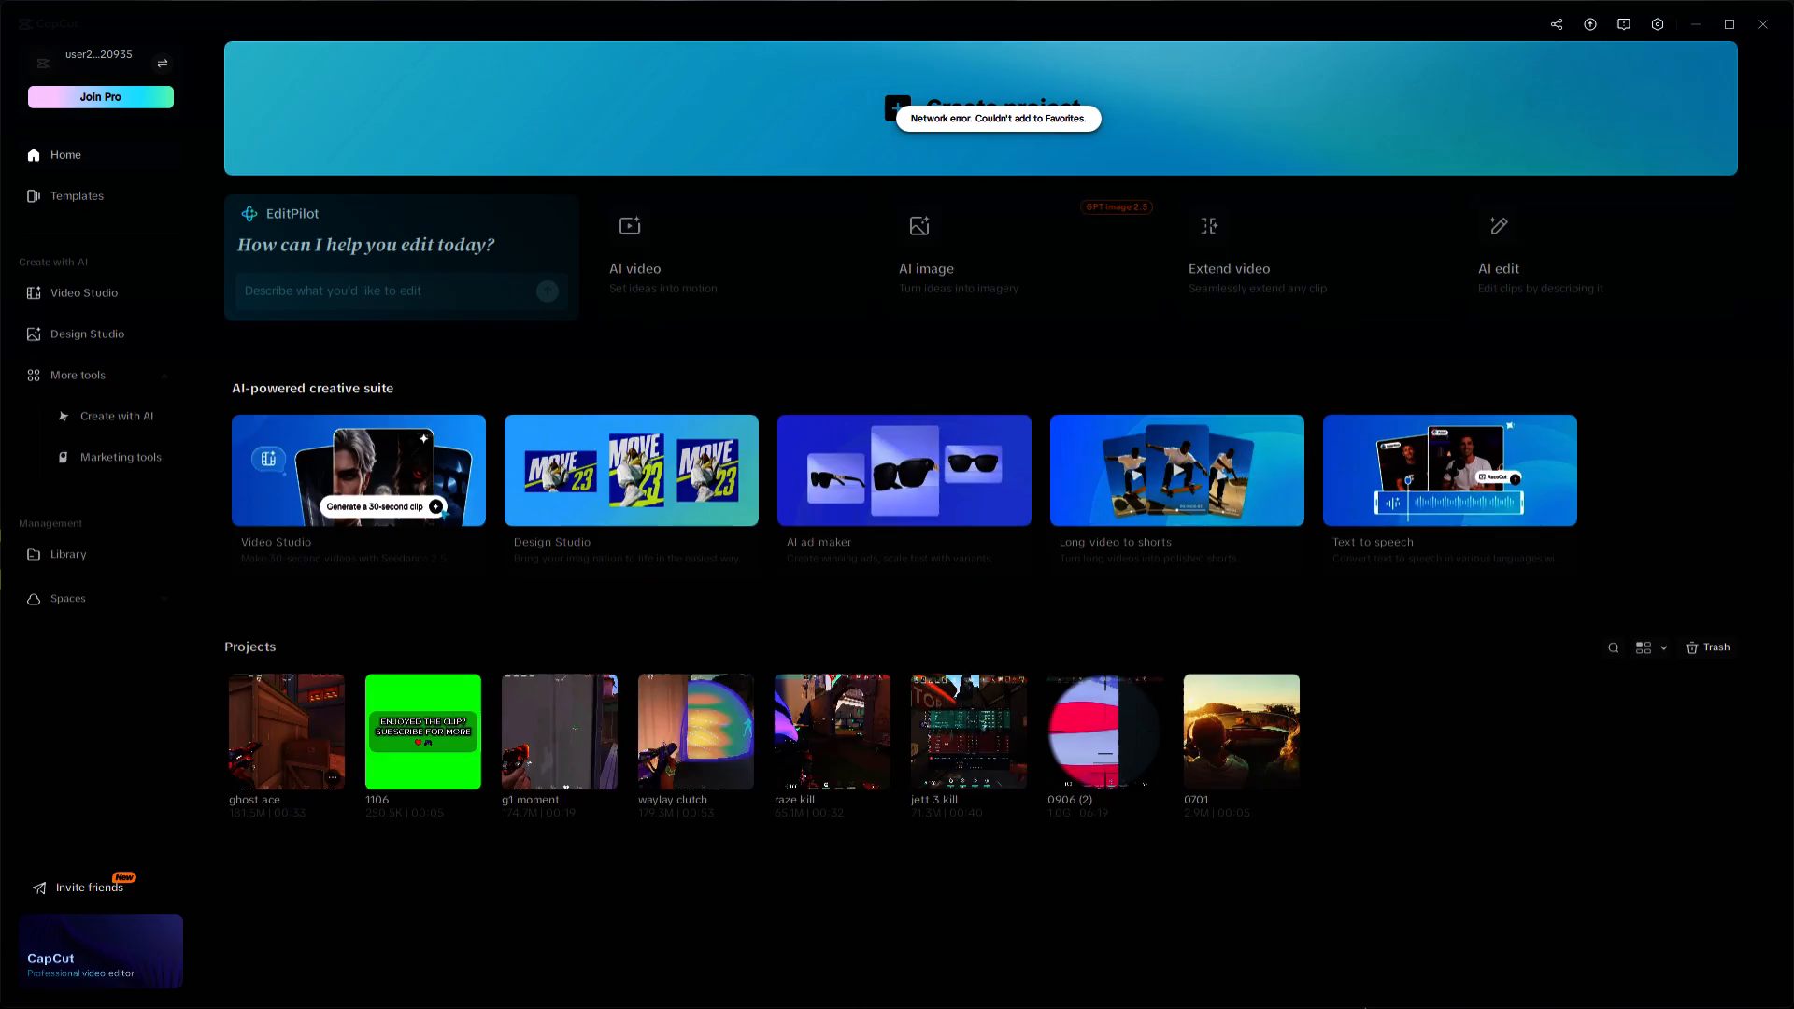
pyautogui.click(1760, 36)
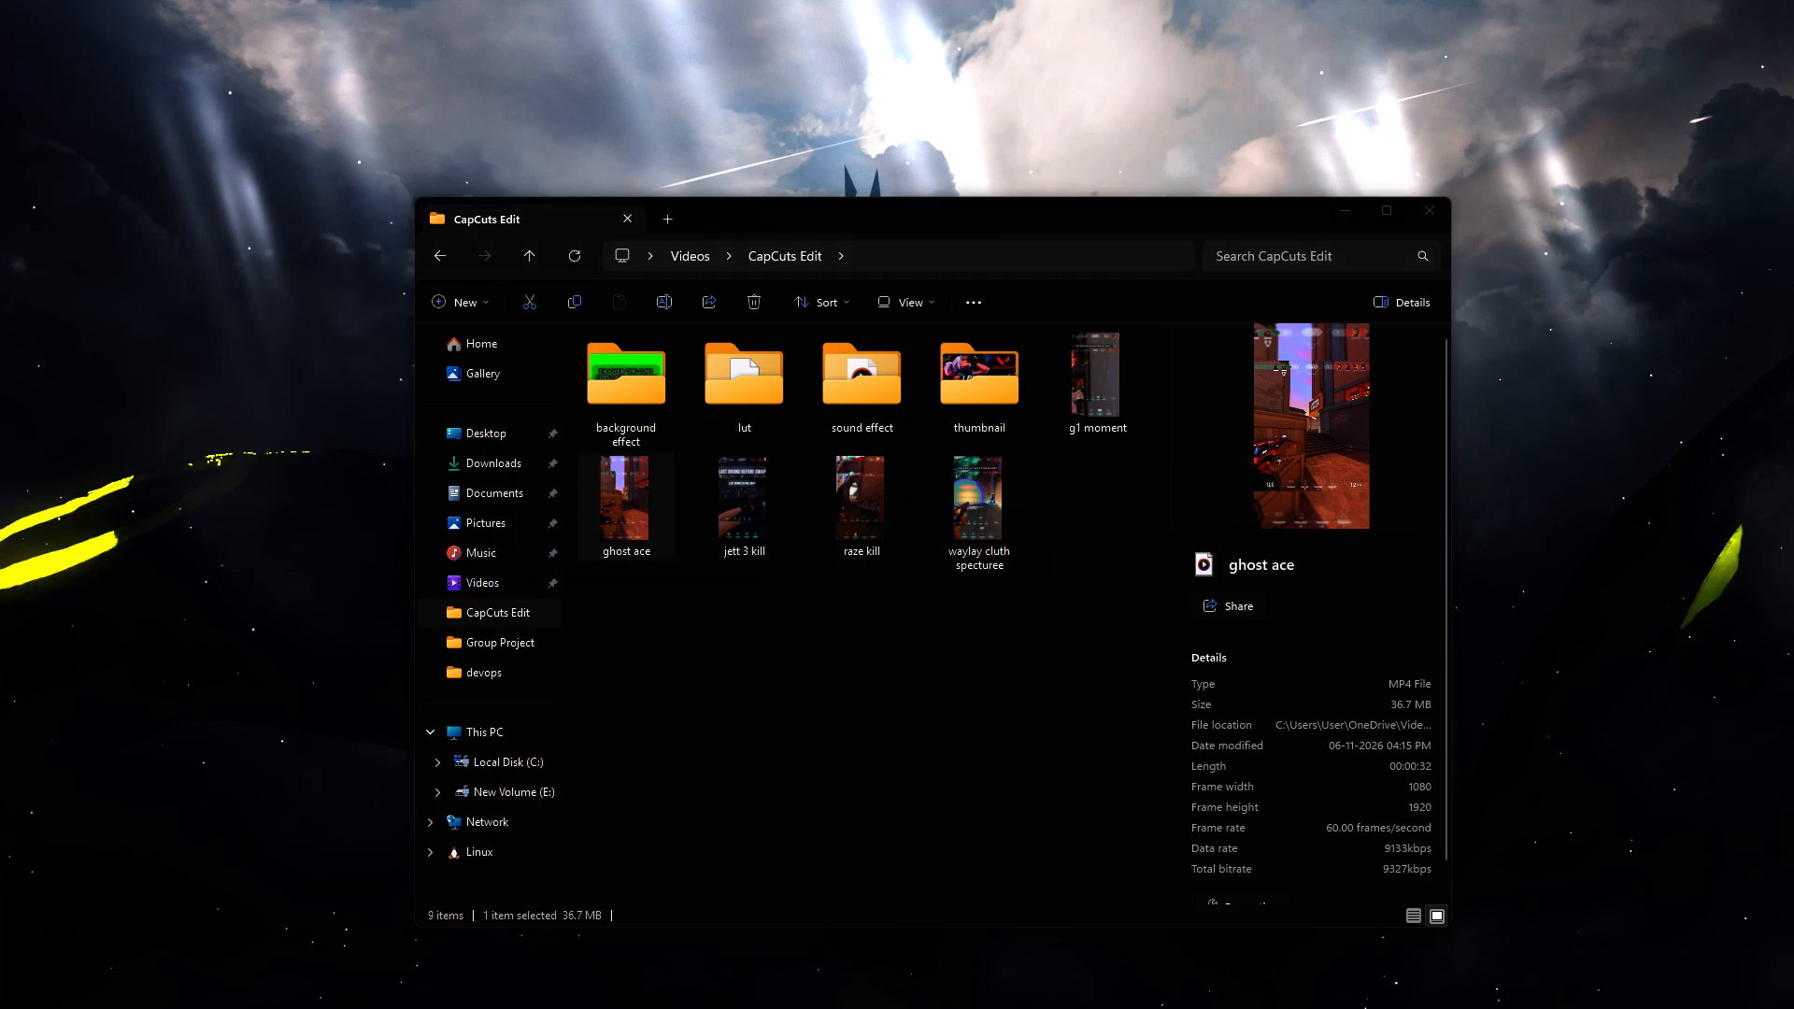
pyautogui.click(456, 997)
pyautogui.press('c')
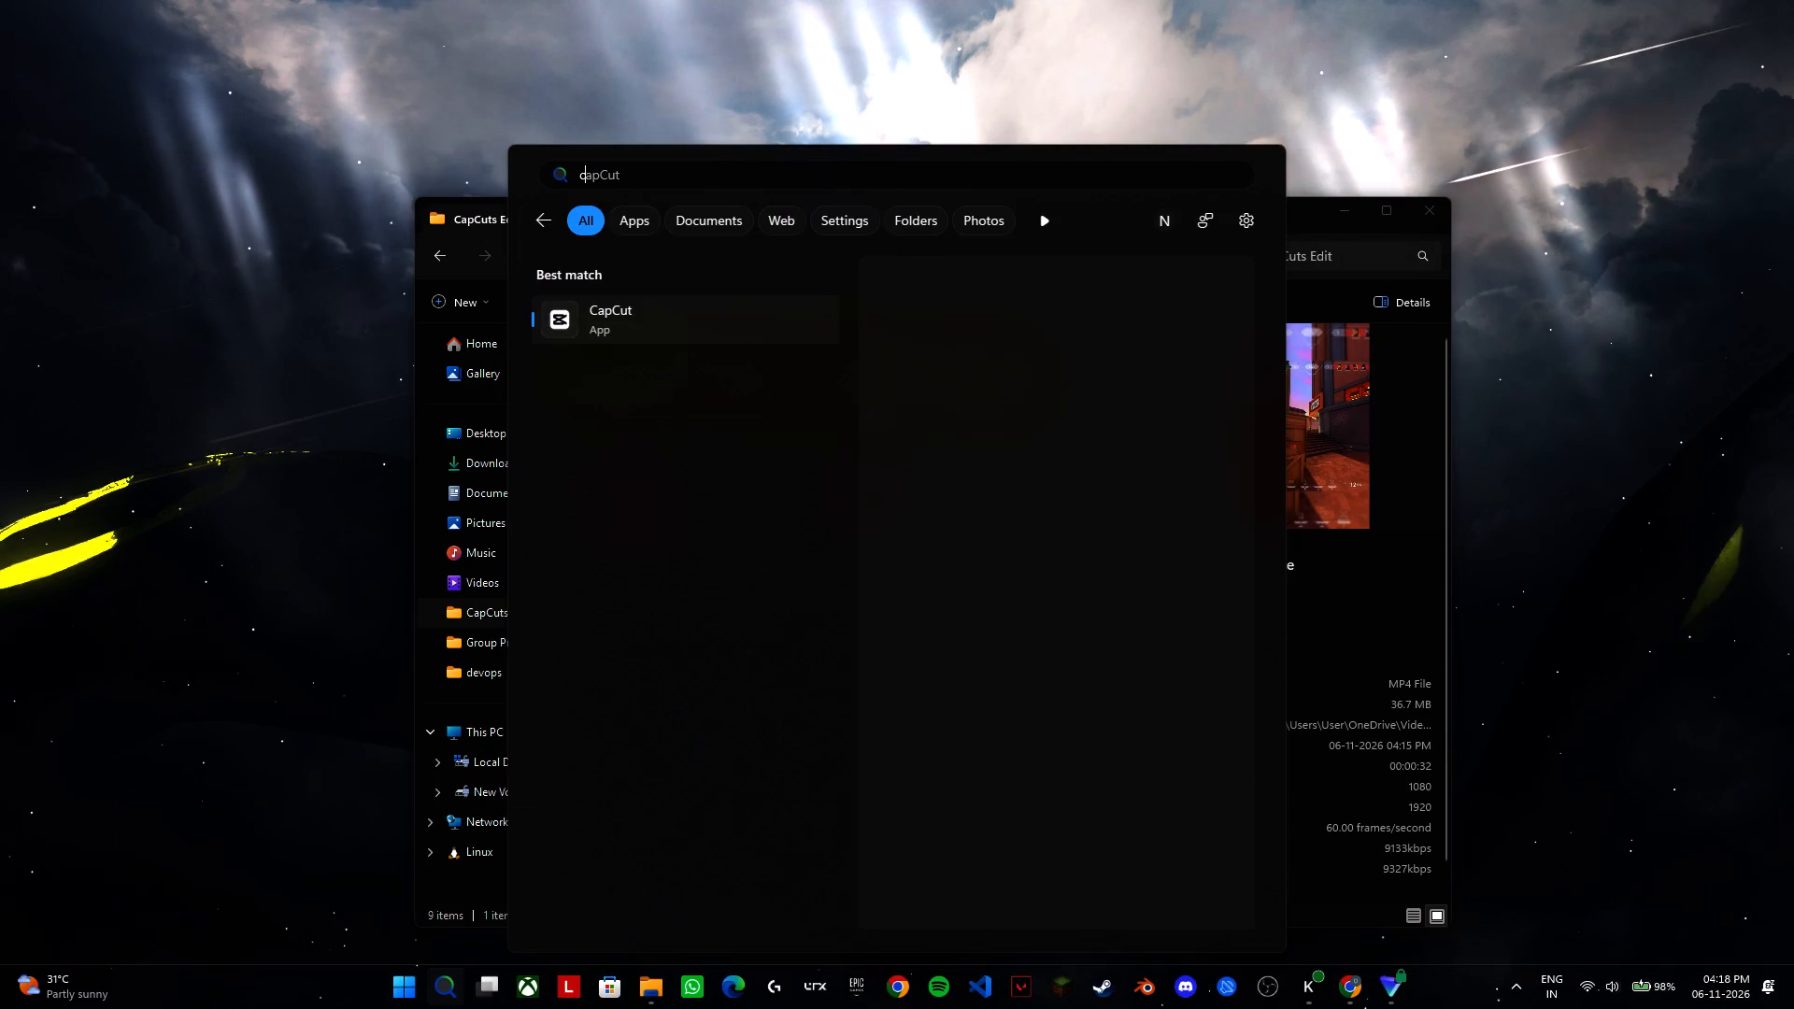
pyautogui.click(932, 453)
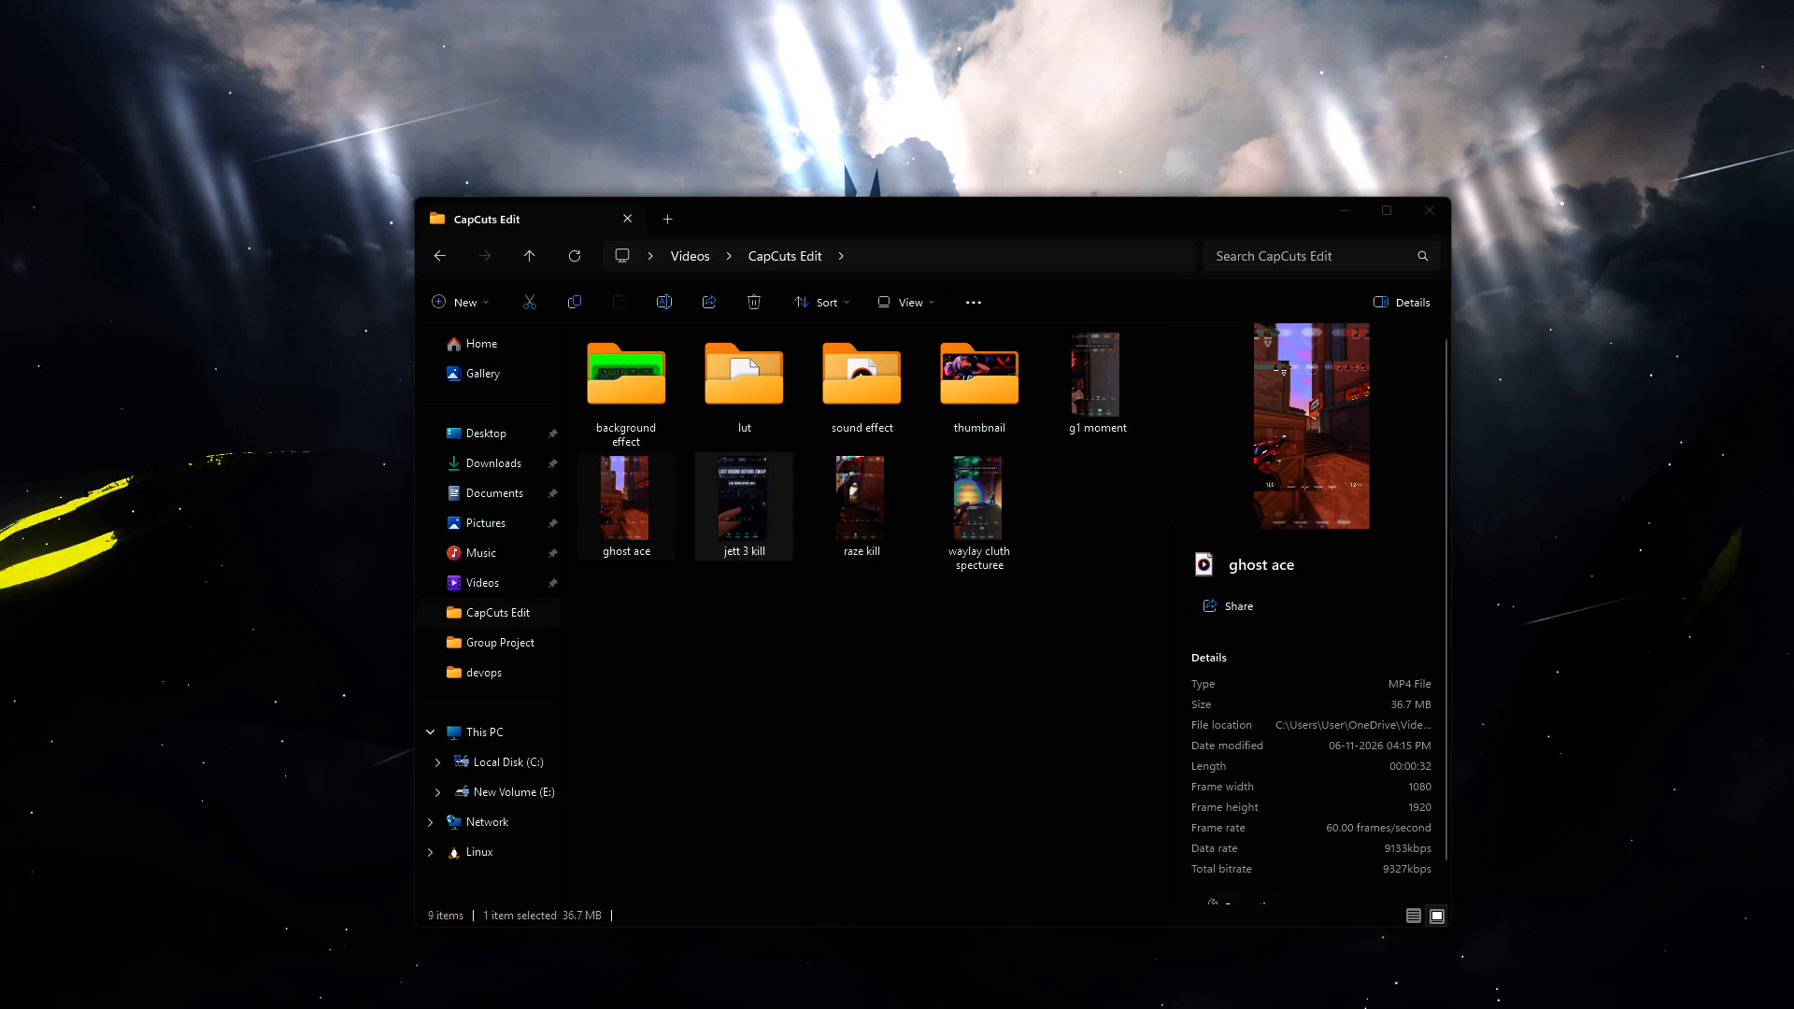
# Delete the exported ghost ace video from the CapCuts Edit folder.
pyautogui.click(623, 515)
pyautogui.press('Delete')
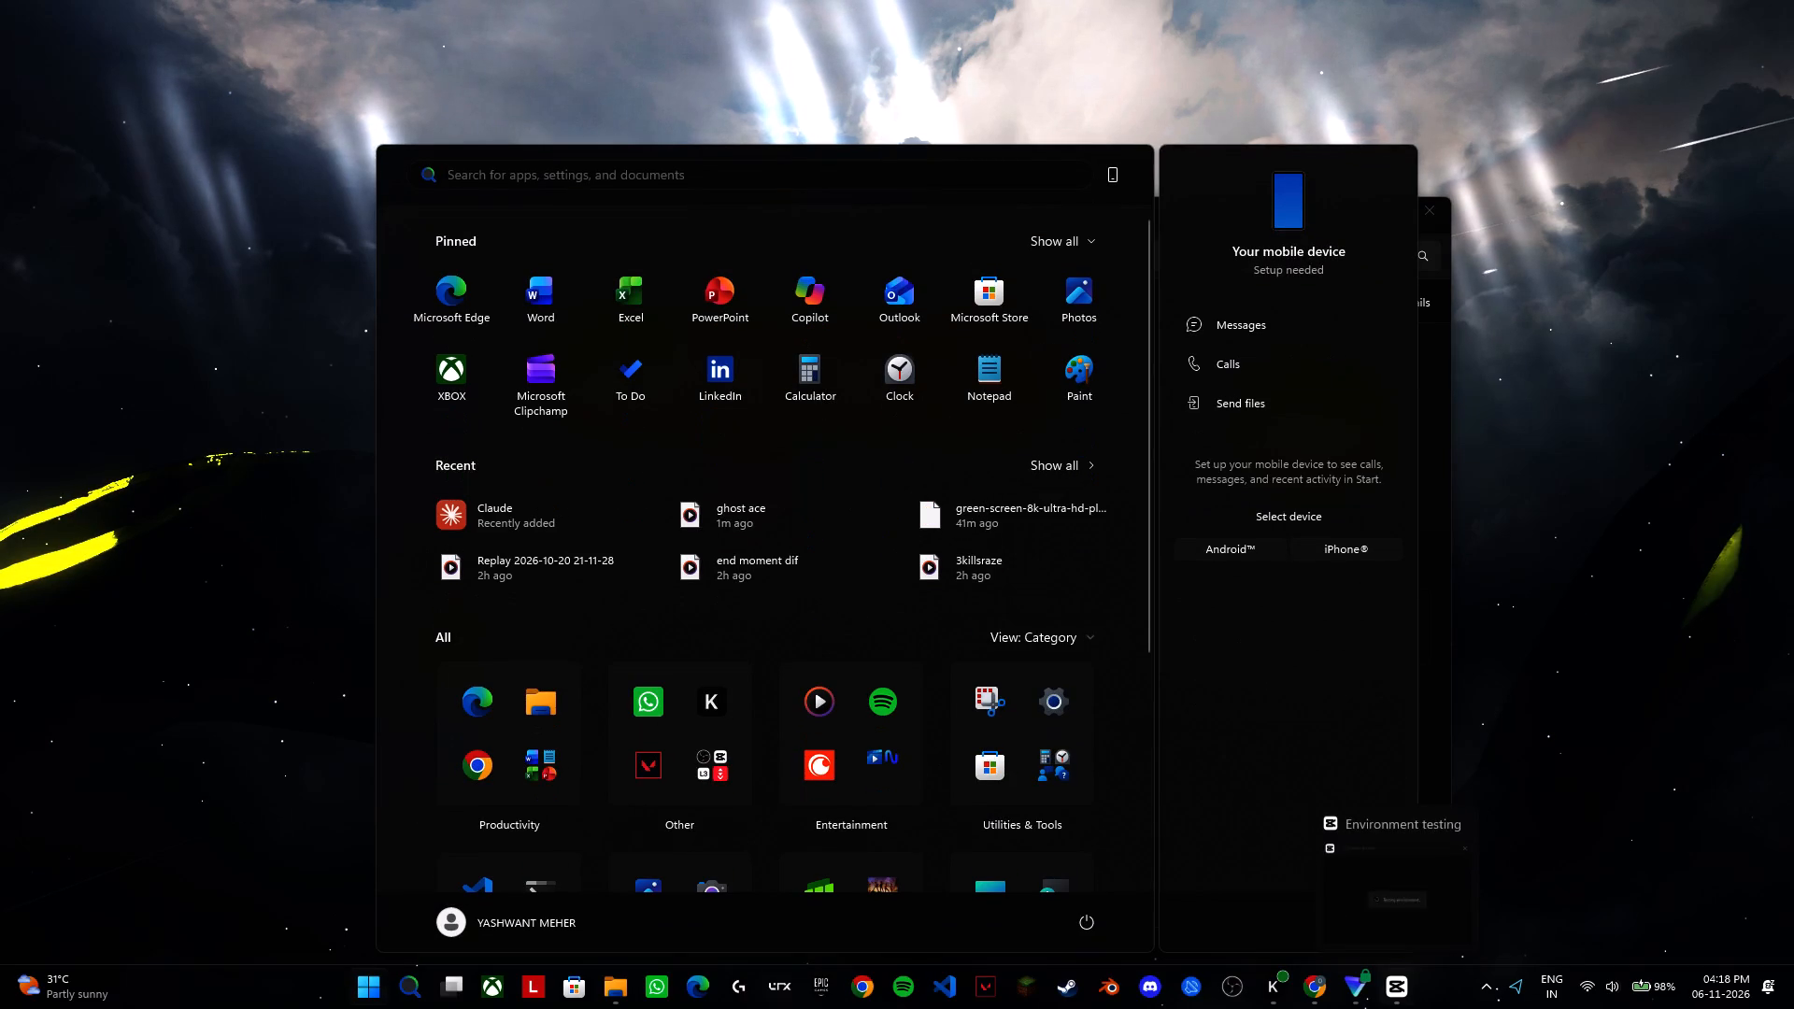
# Exit CapCut's environment testing and open Task Manager to check on the CapCut processes.
pyautogui.click(1396, 987)
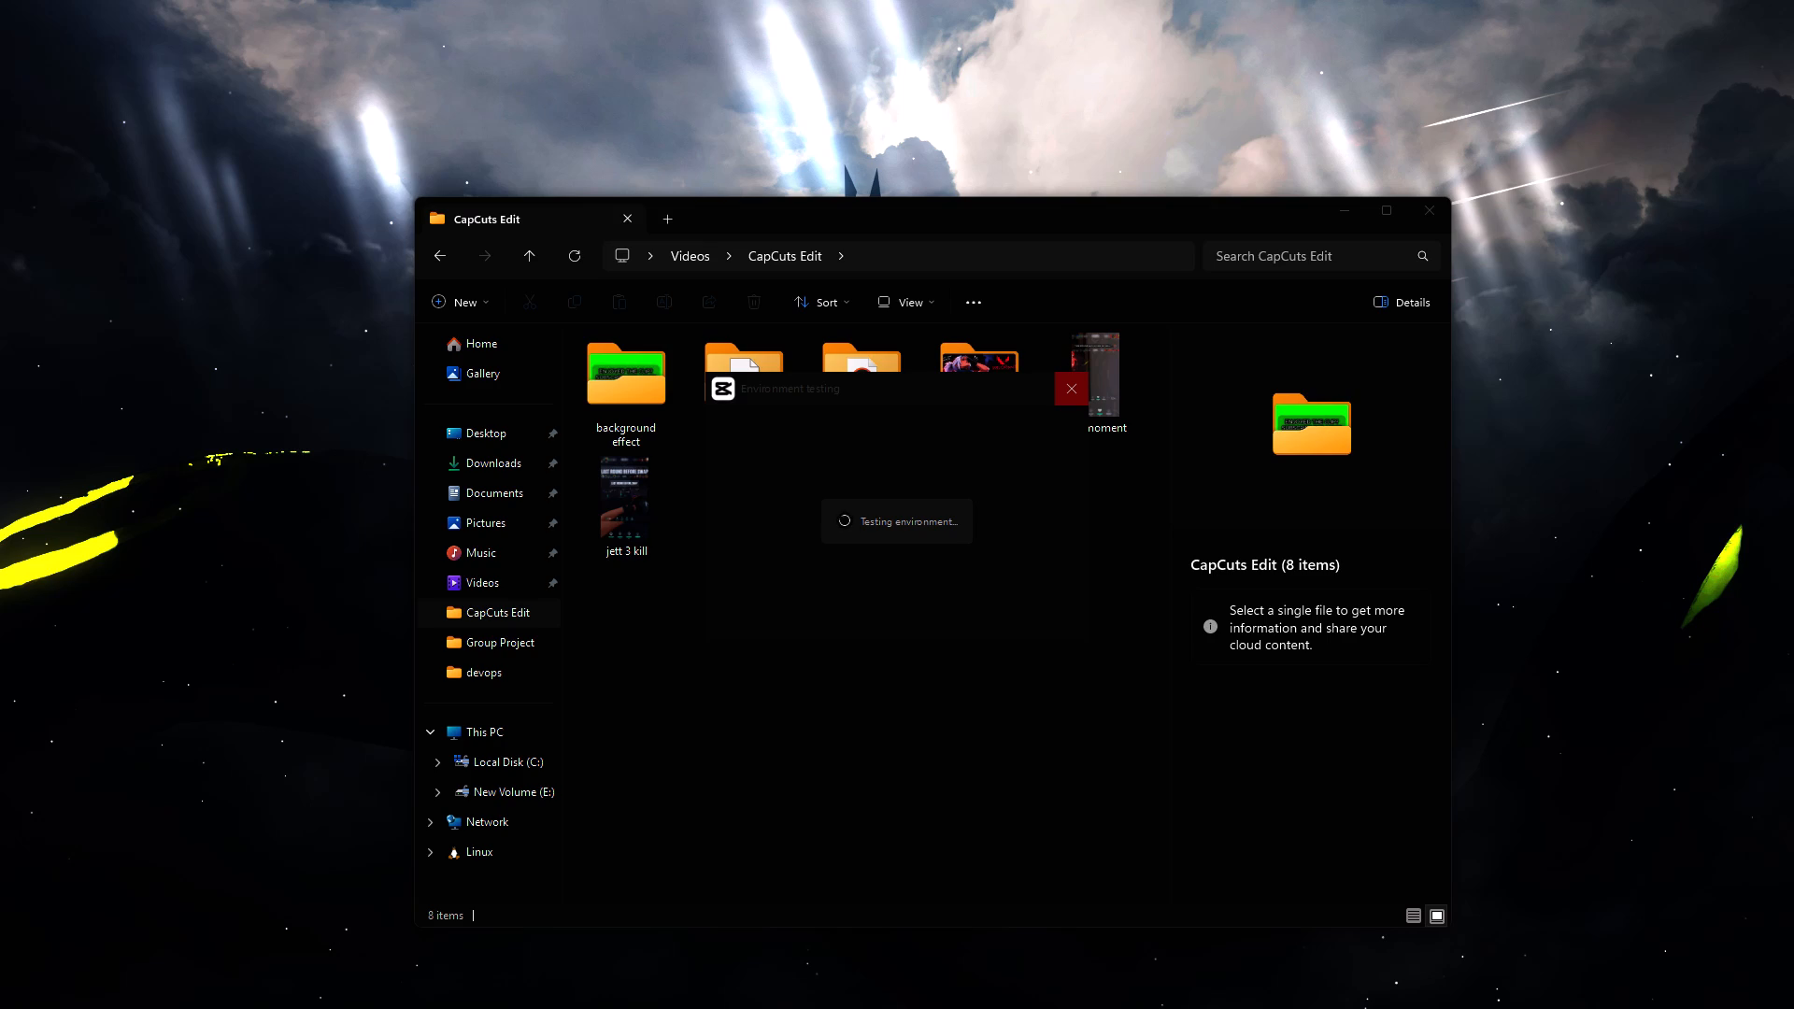
pyautogui.click(1063, 387)
pyautogui.click(982, 515)
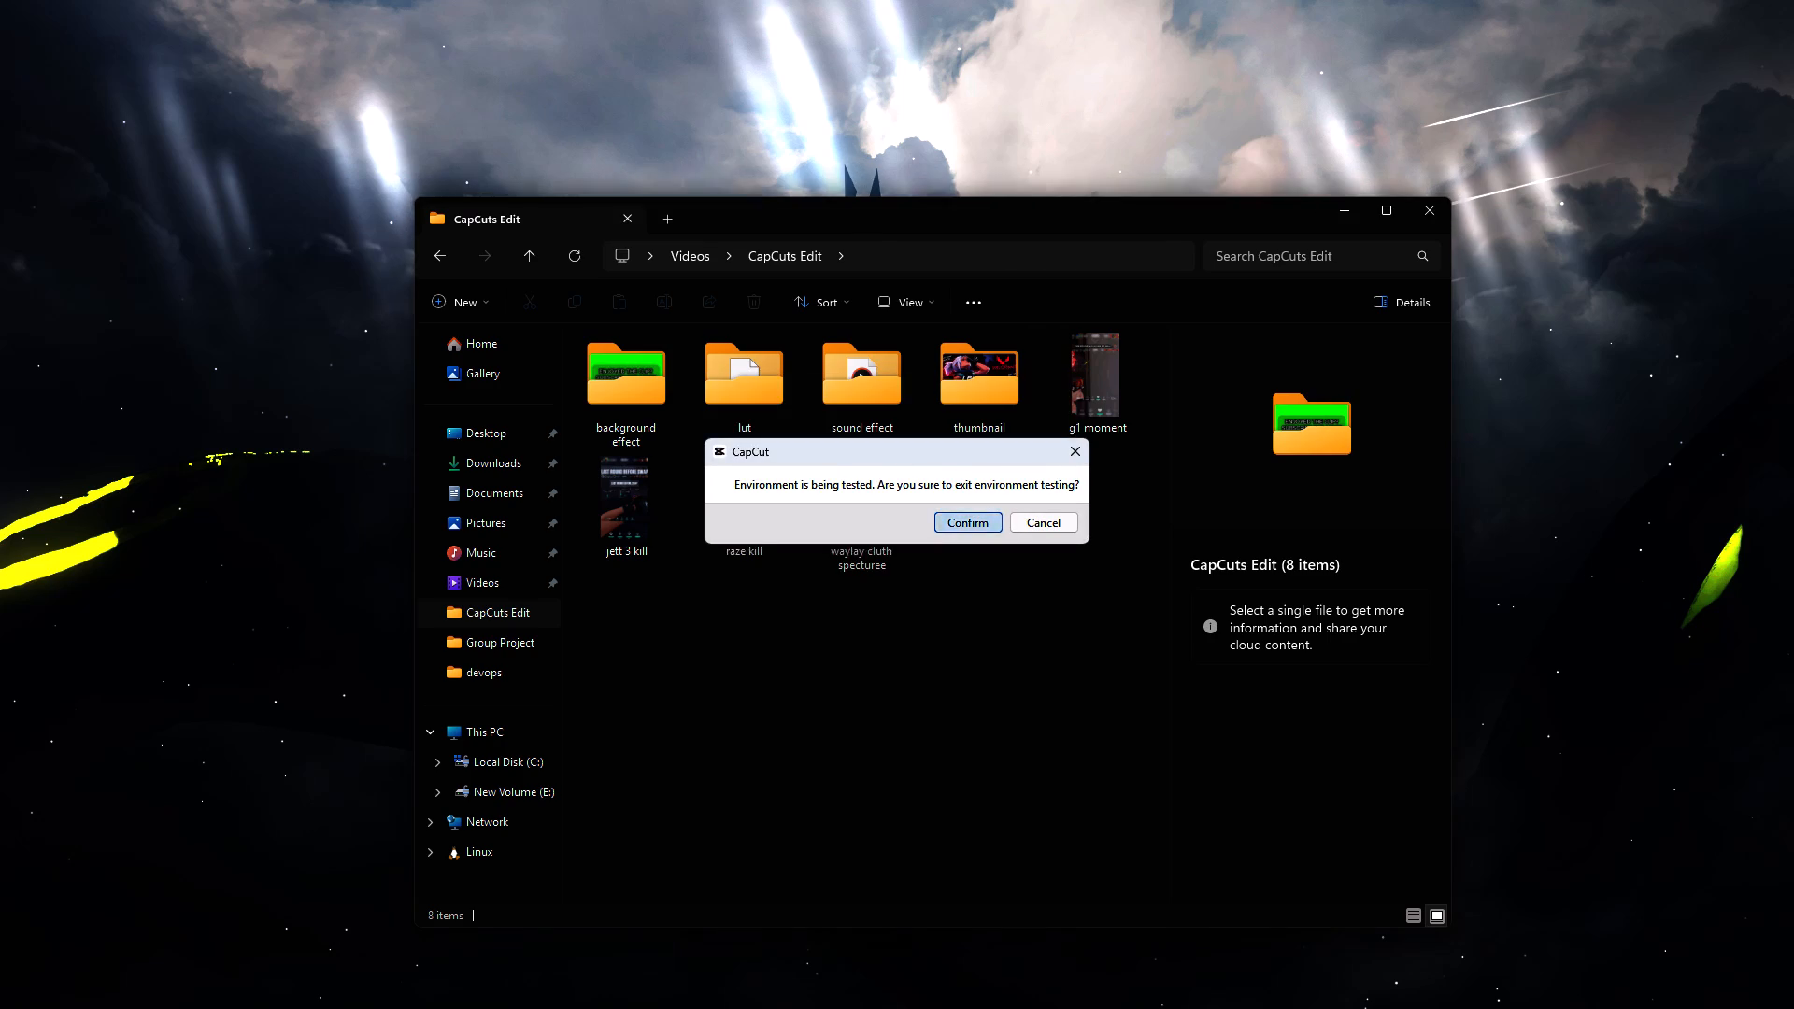
pyautogui.rightClick(1432, 1005)
pyautogui.click(1449, 960)
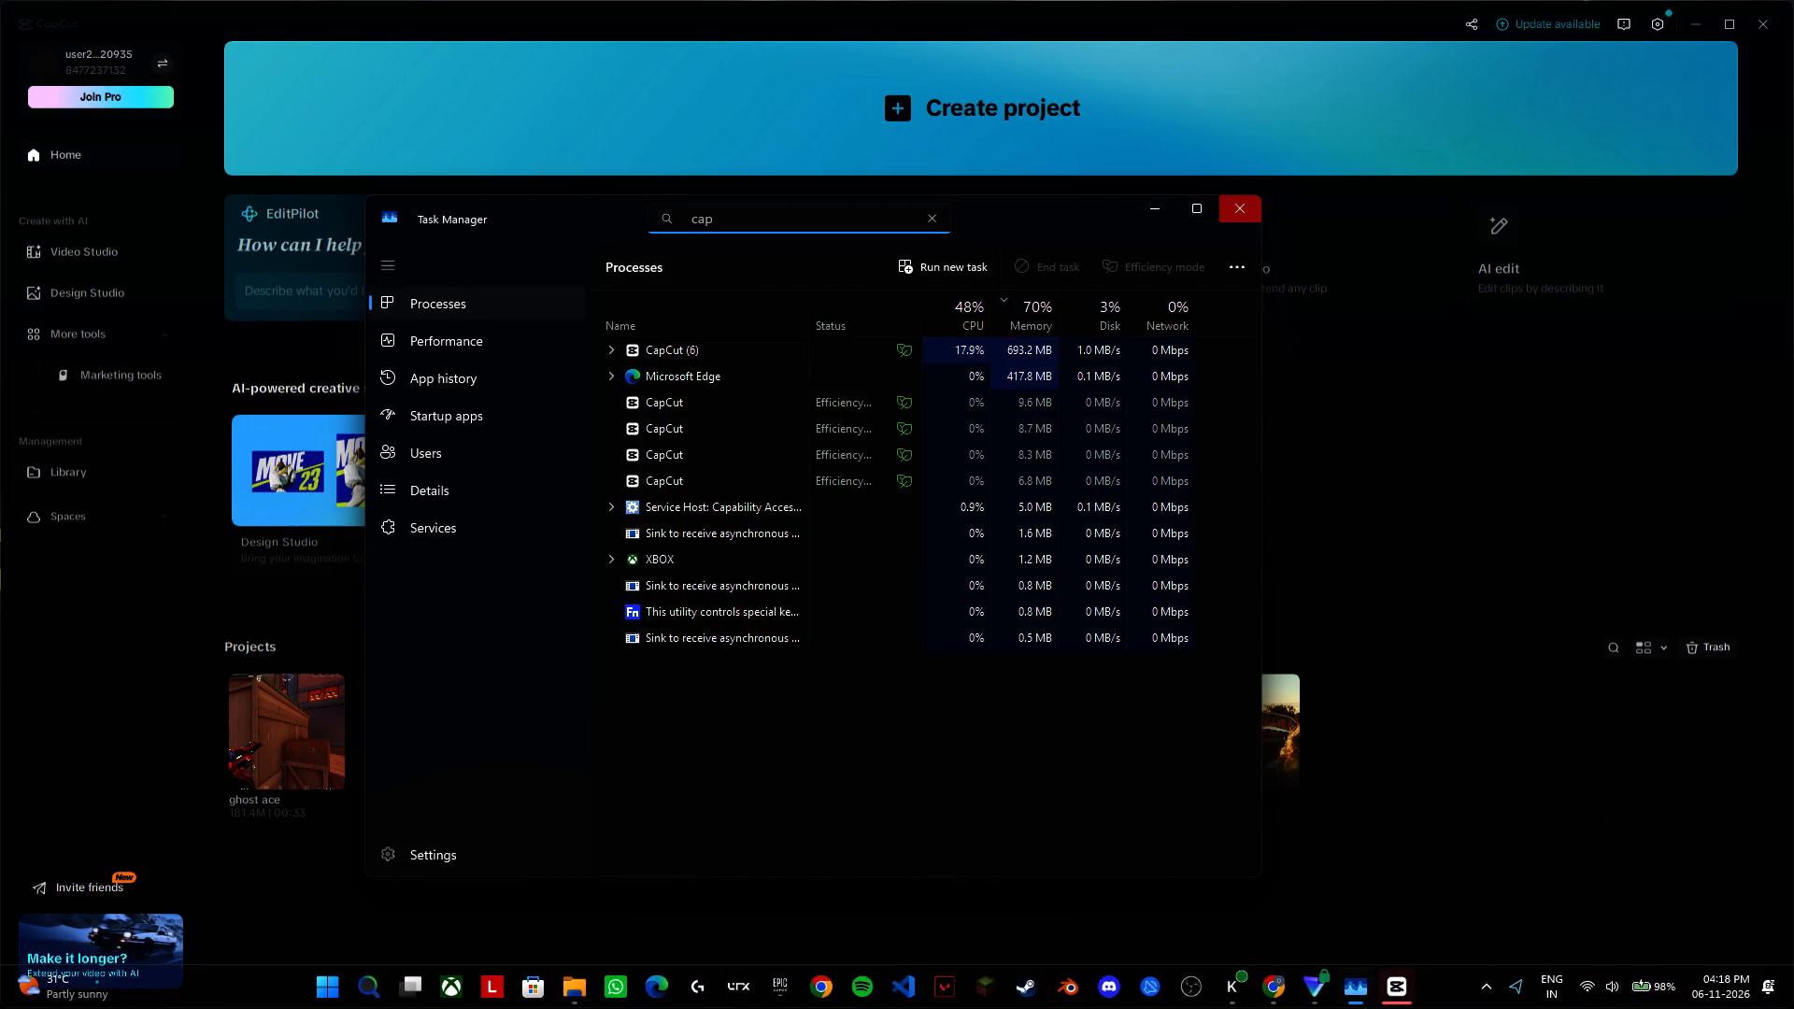
# Reopen the ghost ace project and add the Rubik font to favorites from the opening text's font list.
pyautogui.click(299, 735)
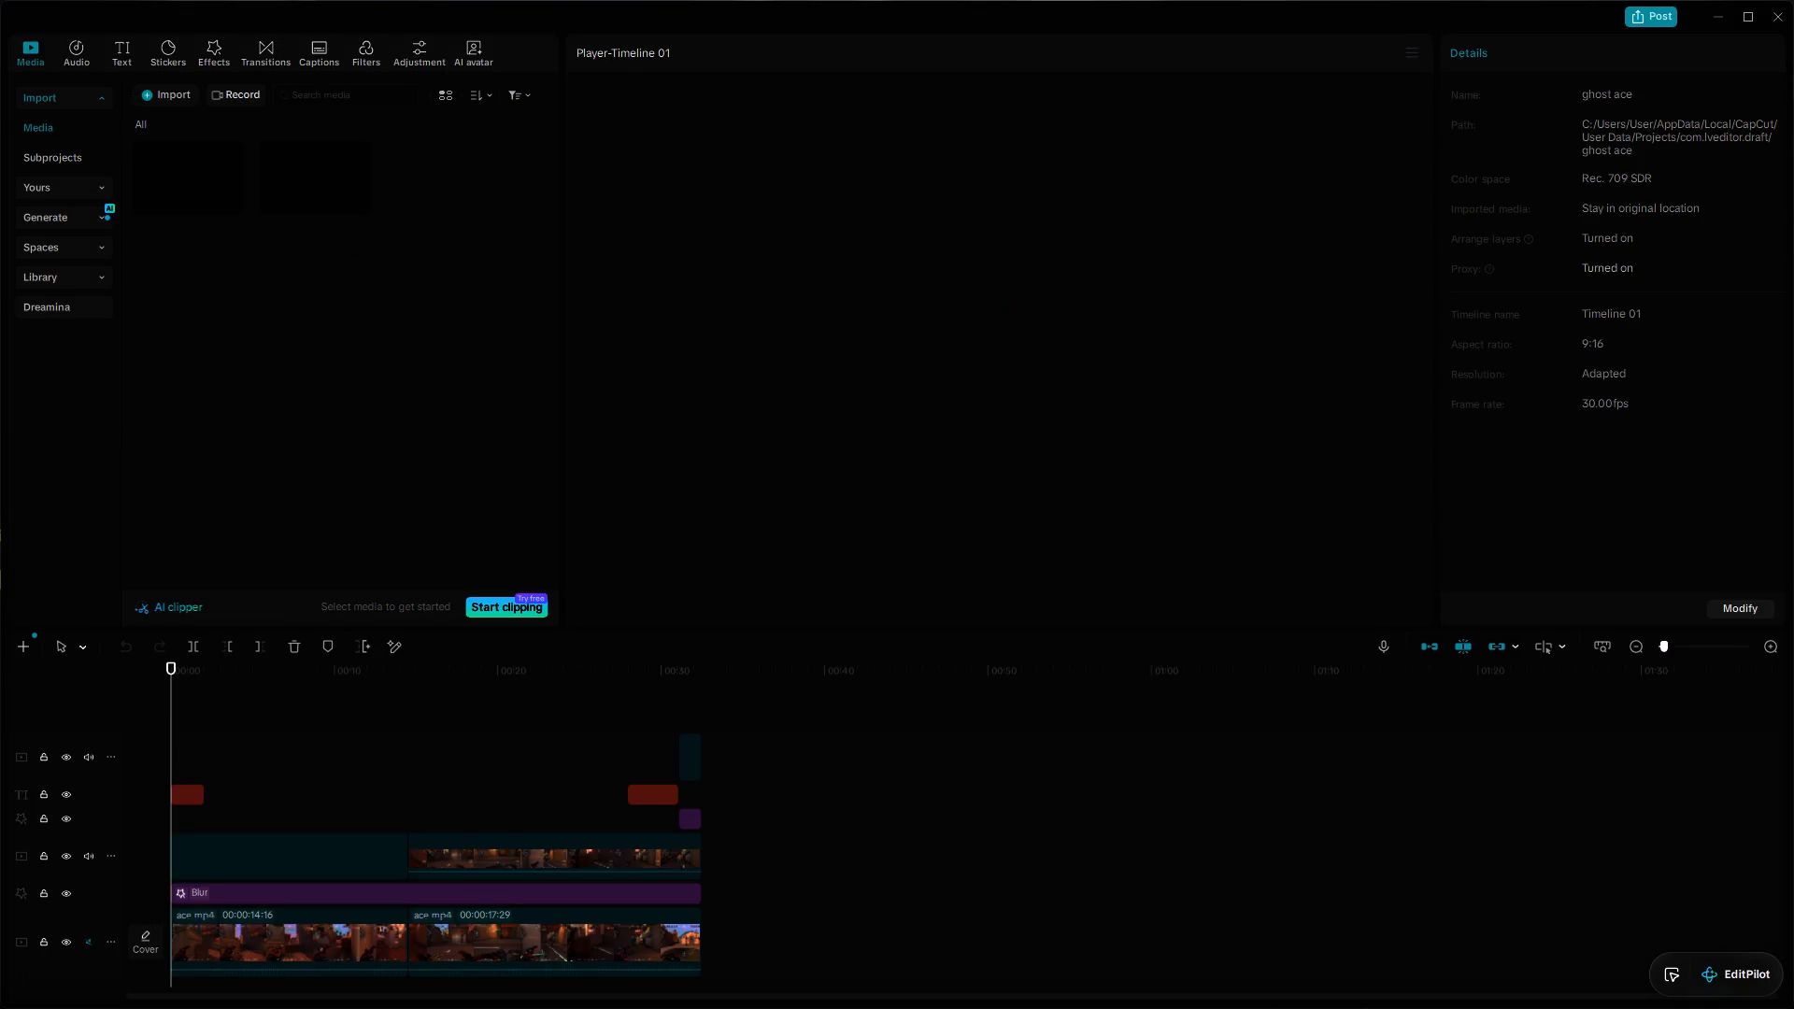
pyautogui.click(190, 795)
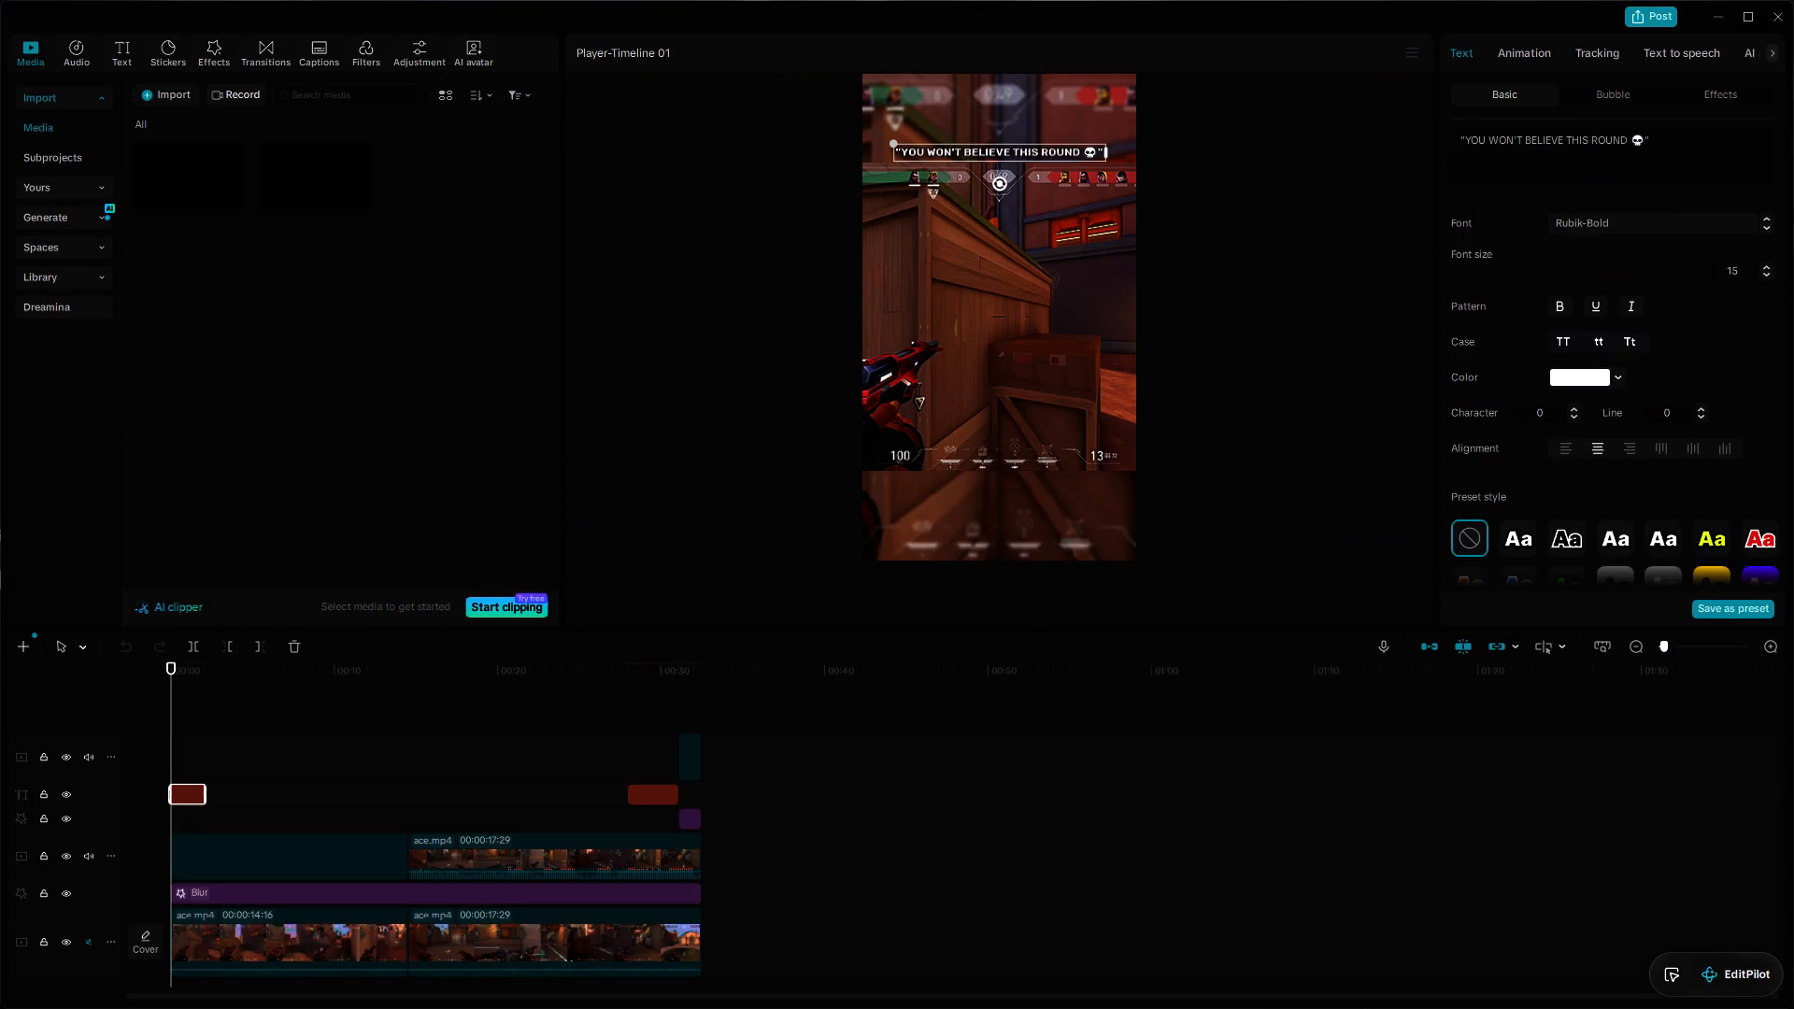
pyautogui.click(1675, 223)
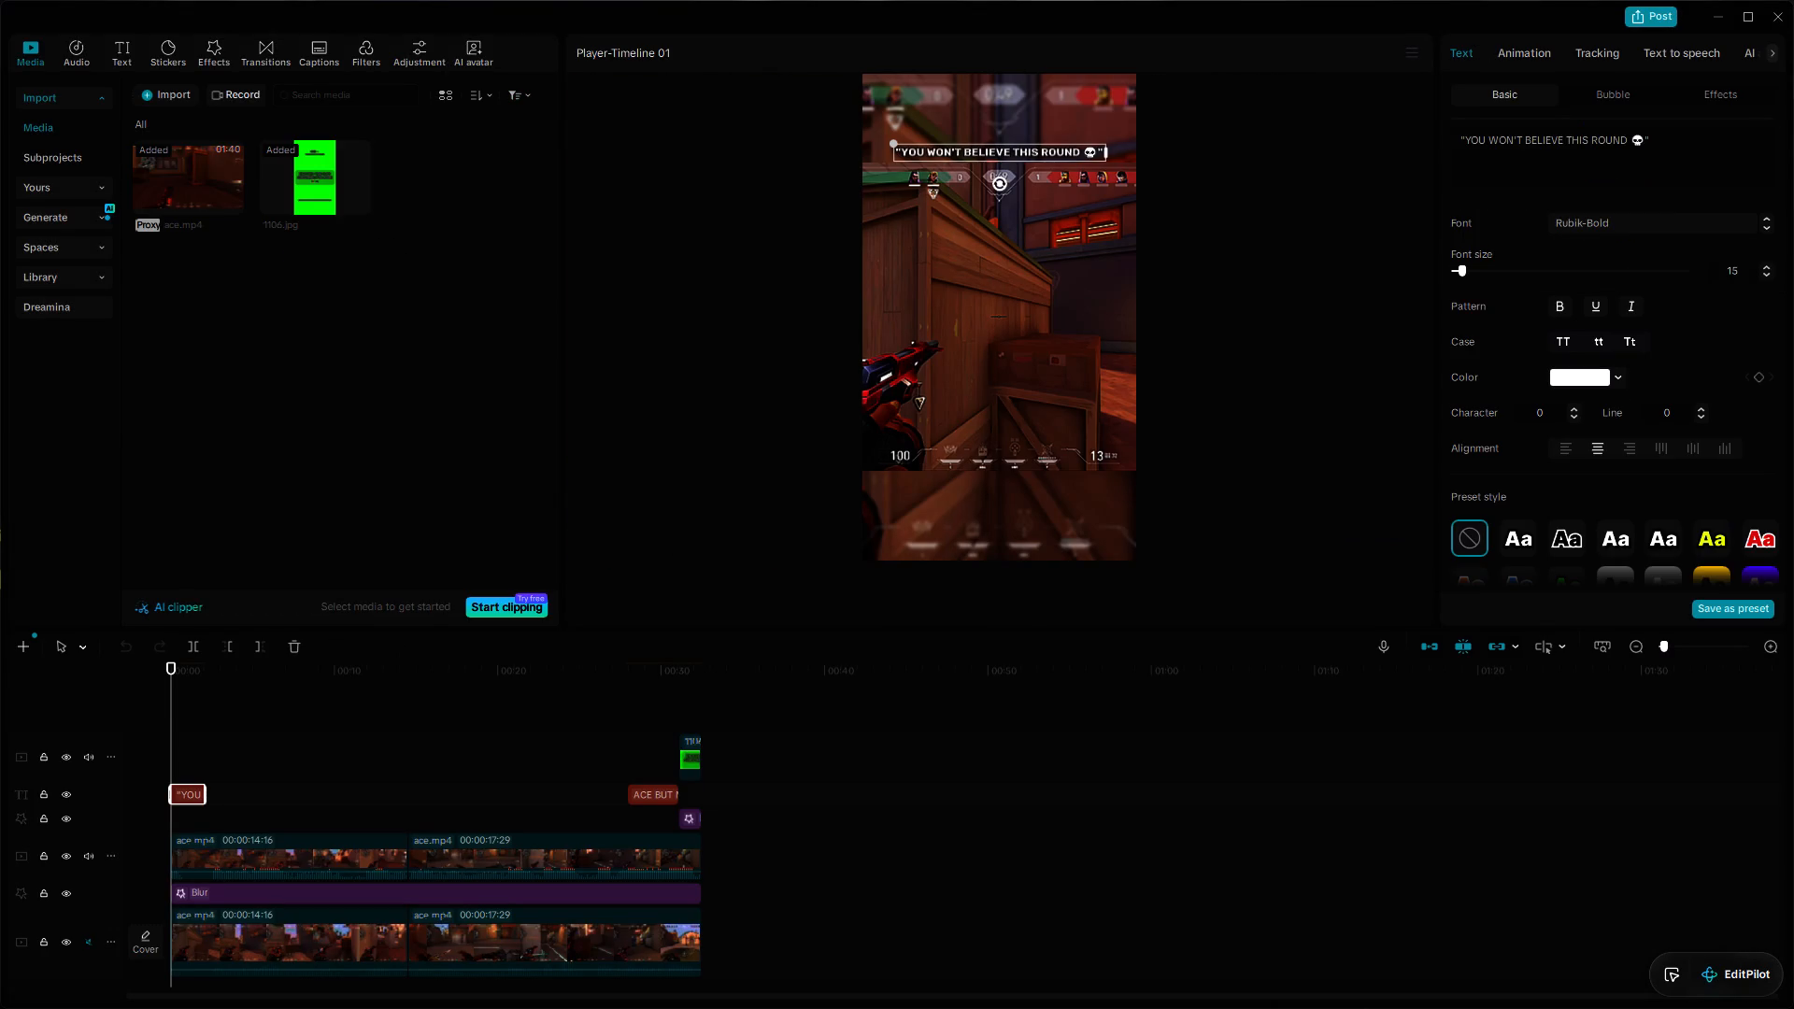
pyautogui.click(1630, 365)
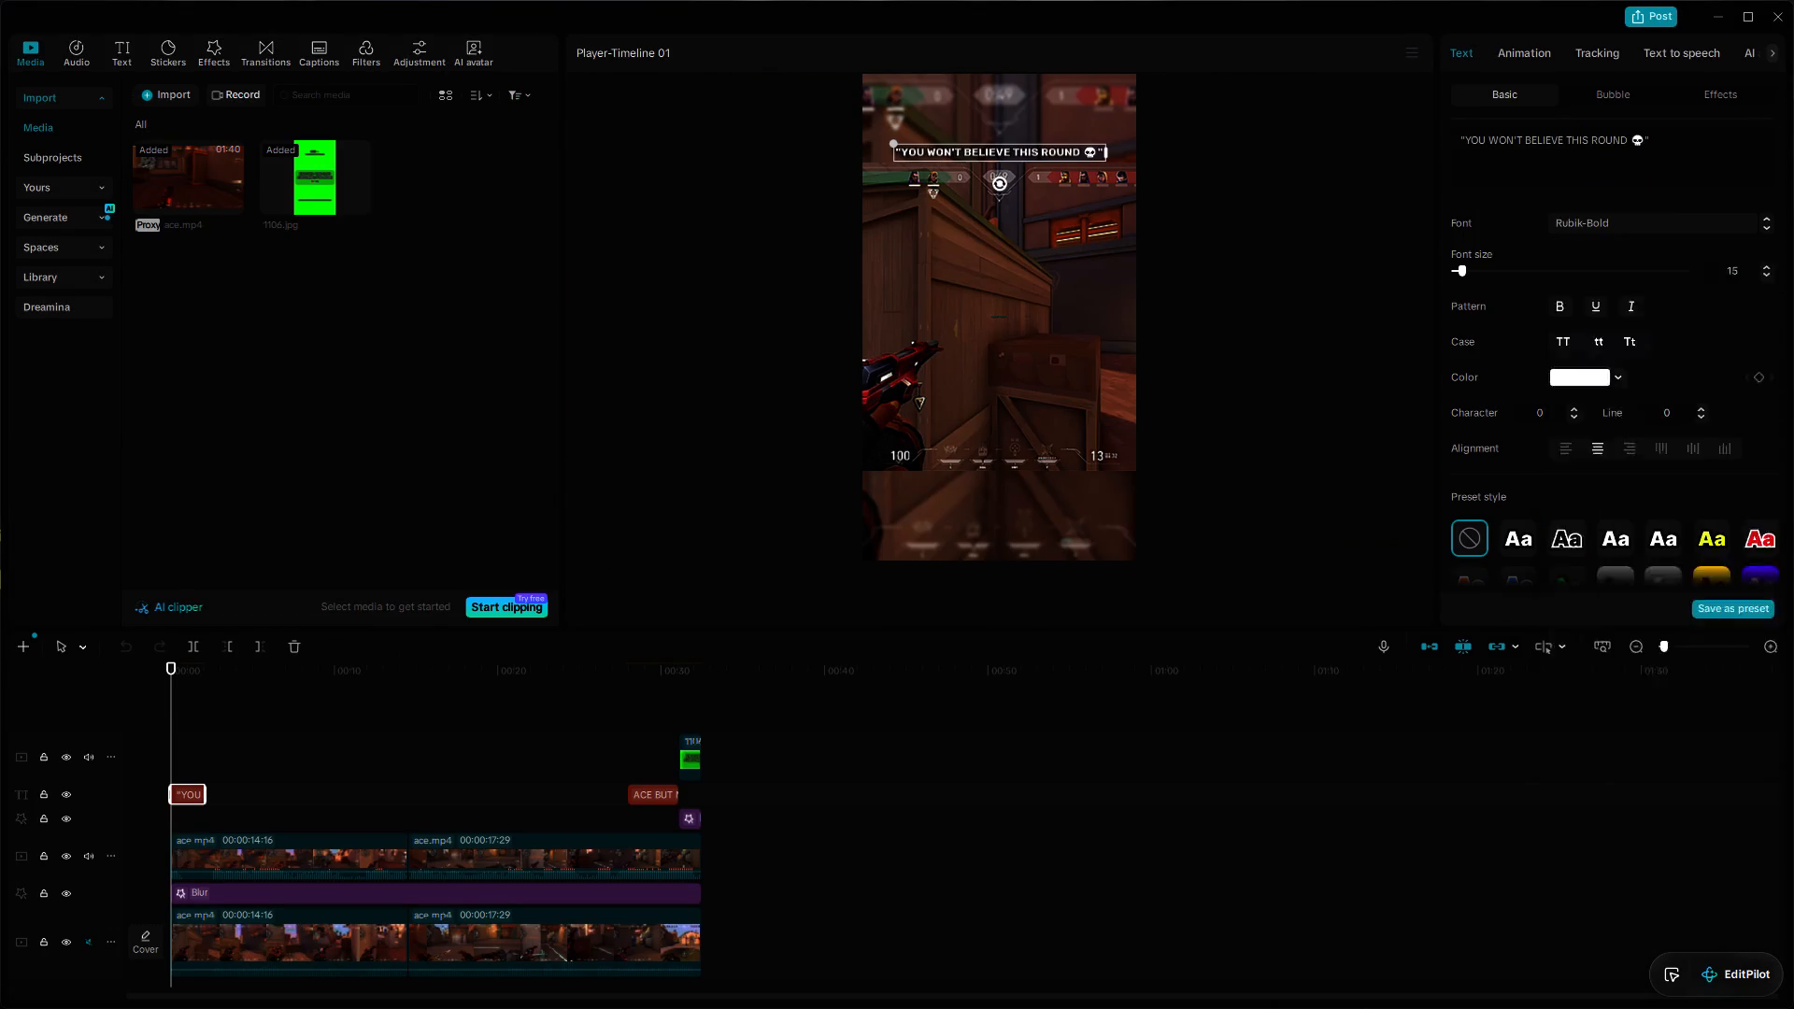
pyautogui.click(1694, 225)
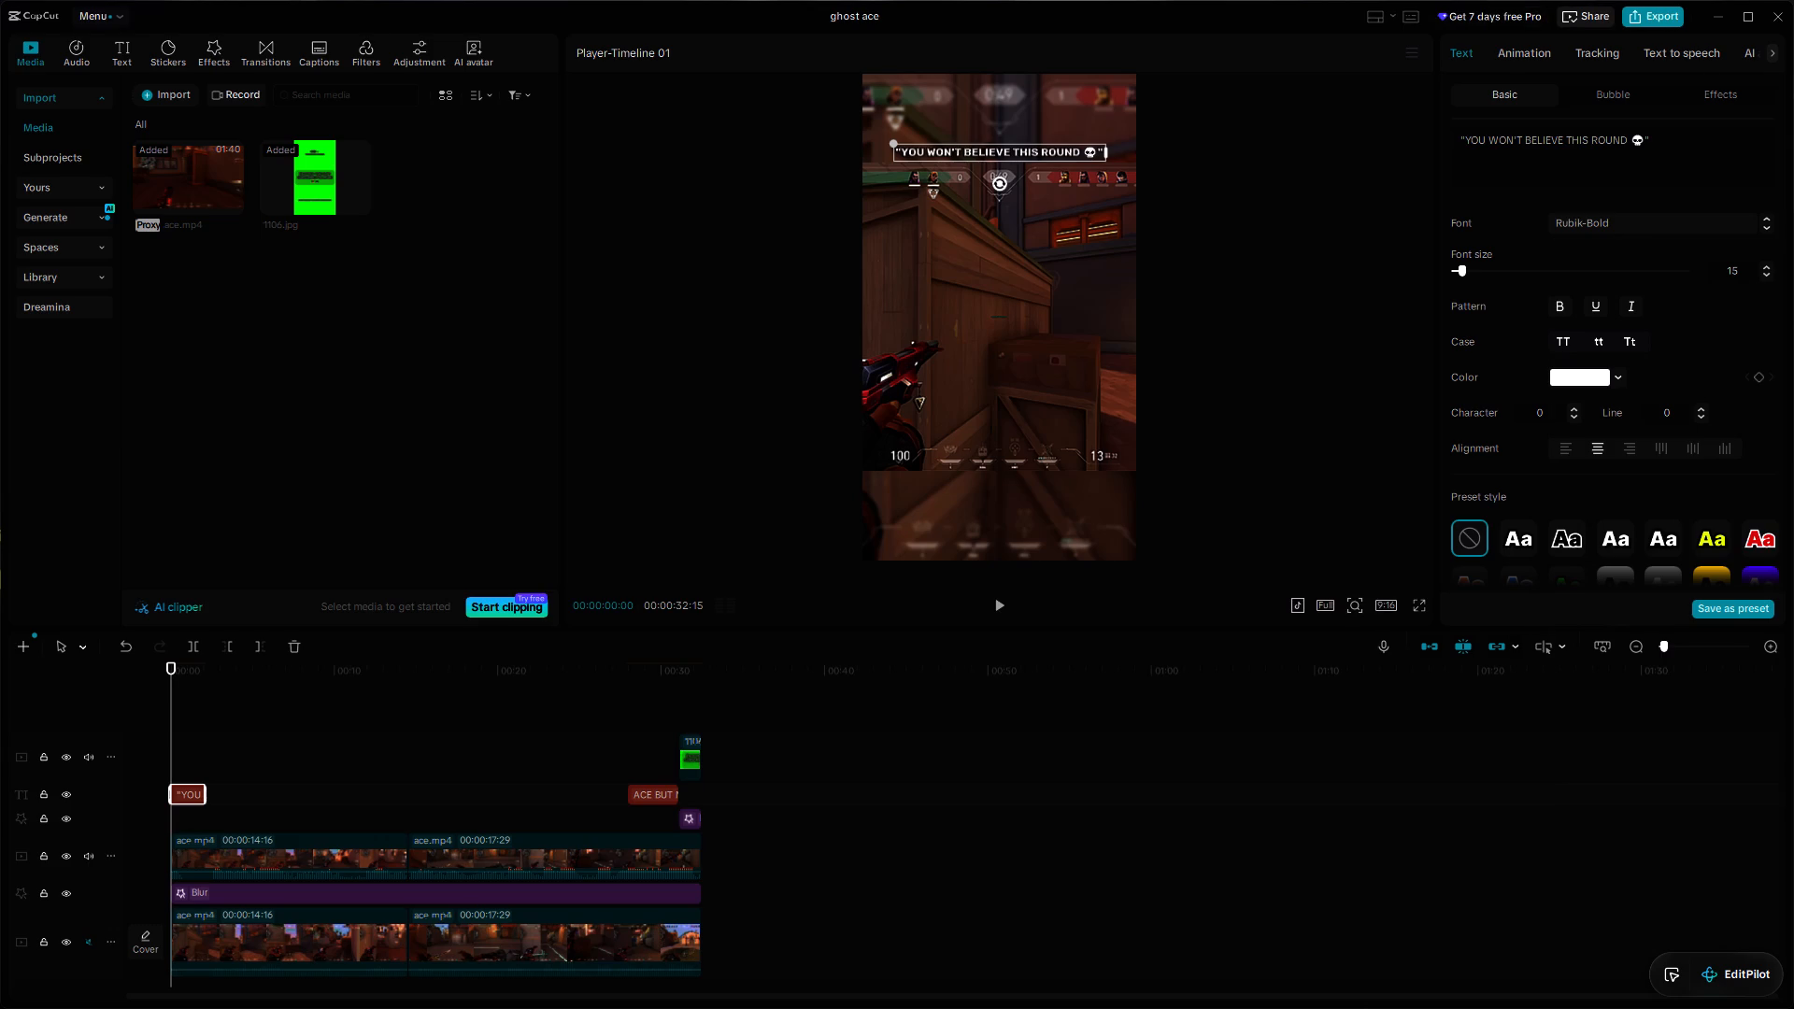
pyautogui.click(1762, 360)
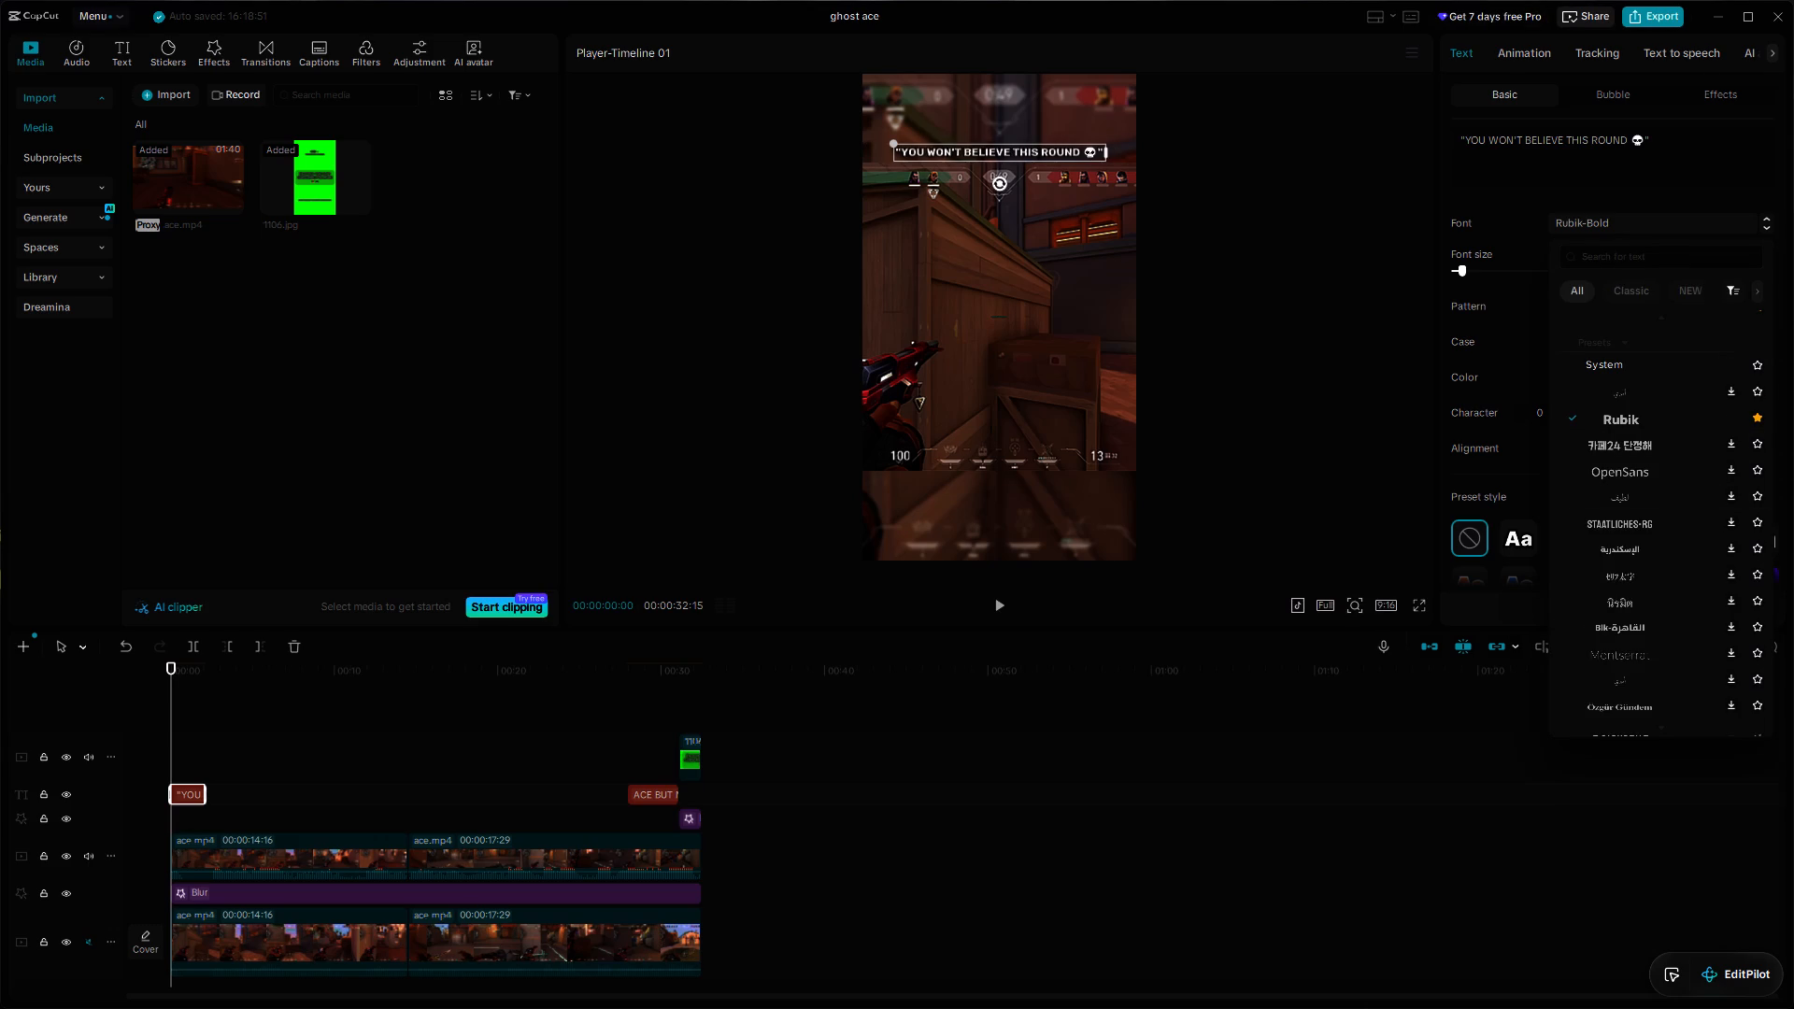
# Change the font of the closing "ACE BUT NO WIN" text to the favorited Rubik font.
pyautogui.click(659, 797)
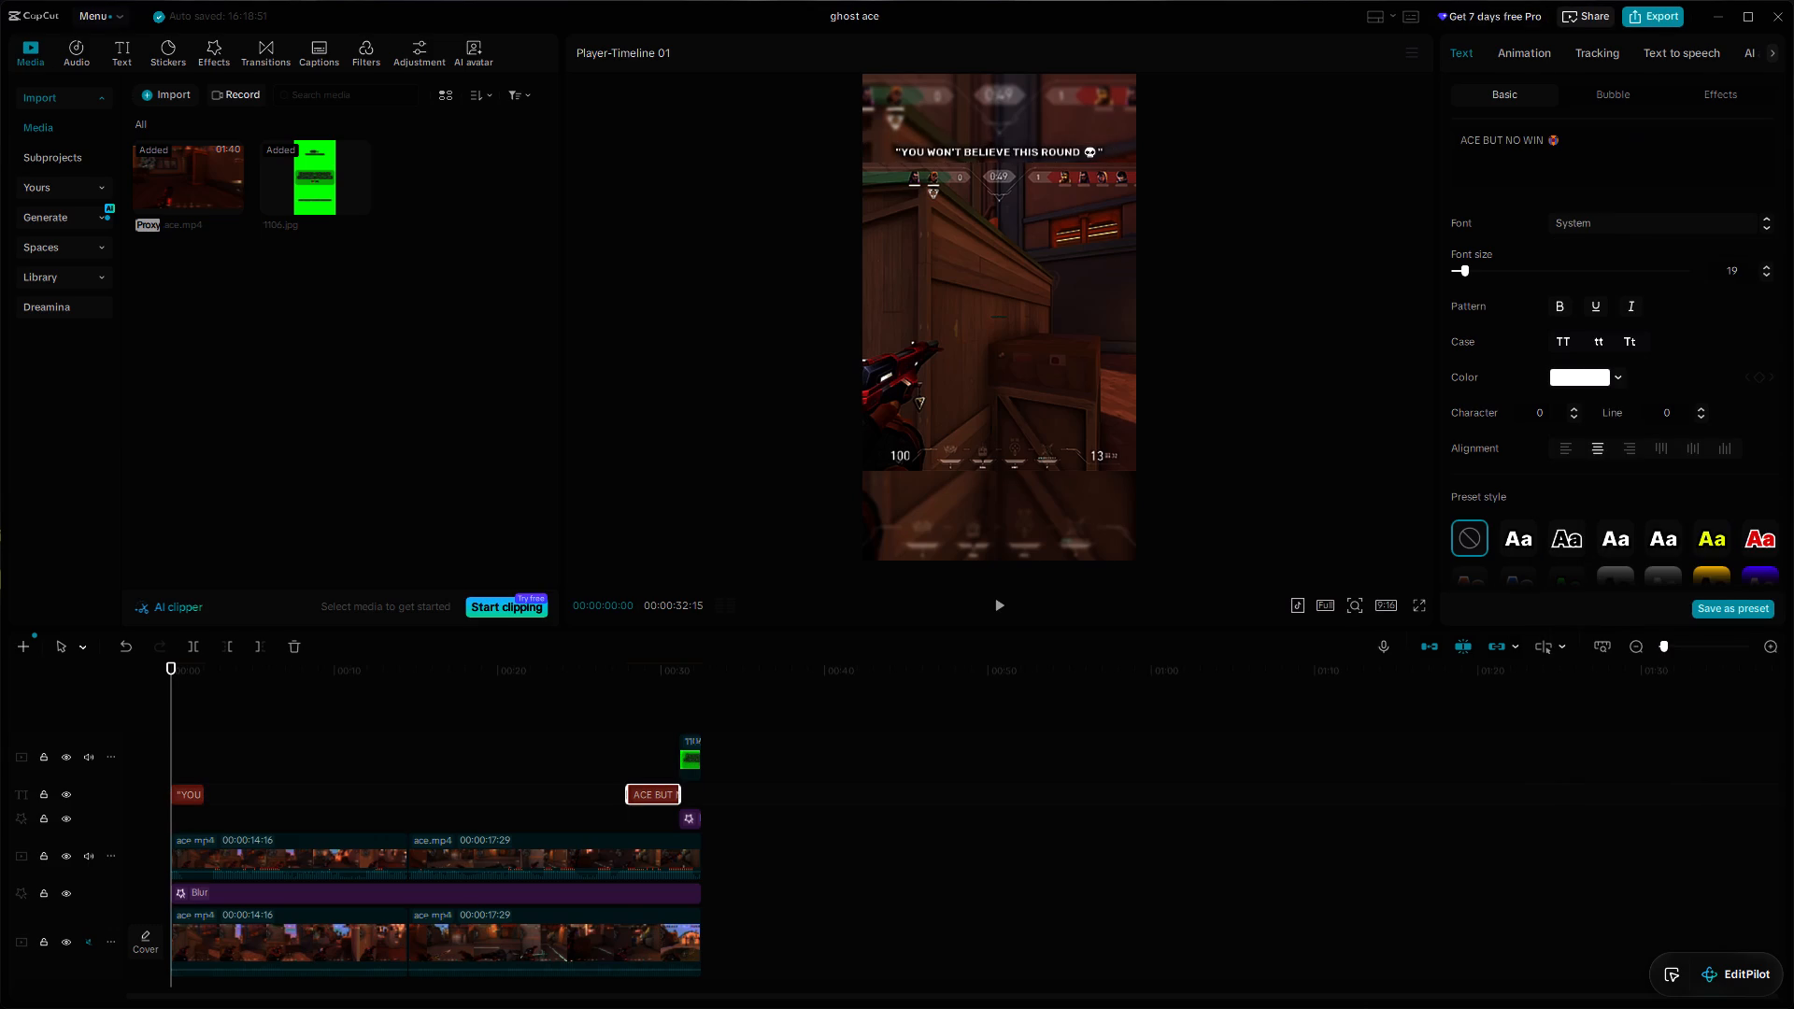
pyautogui.click(659, 797)
pyautogui.moveTo(169, 737); pyautogui.dragTo(190, 744)
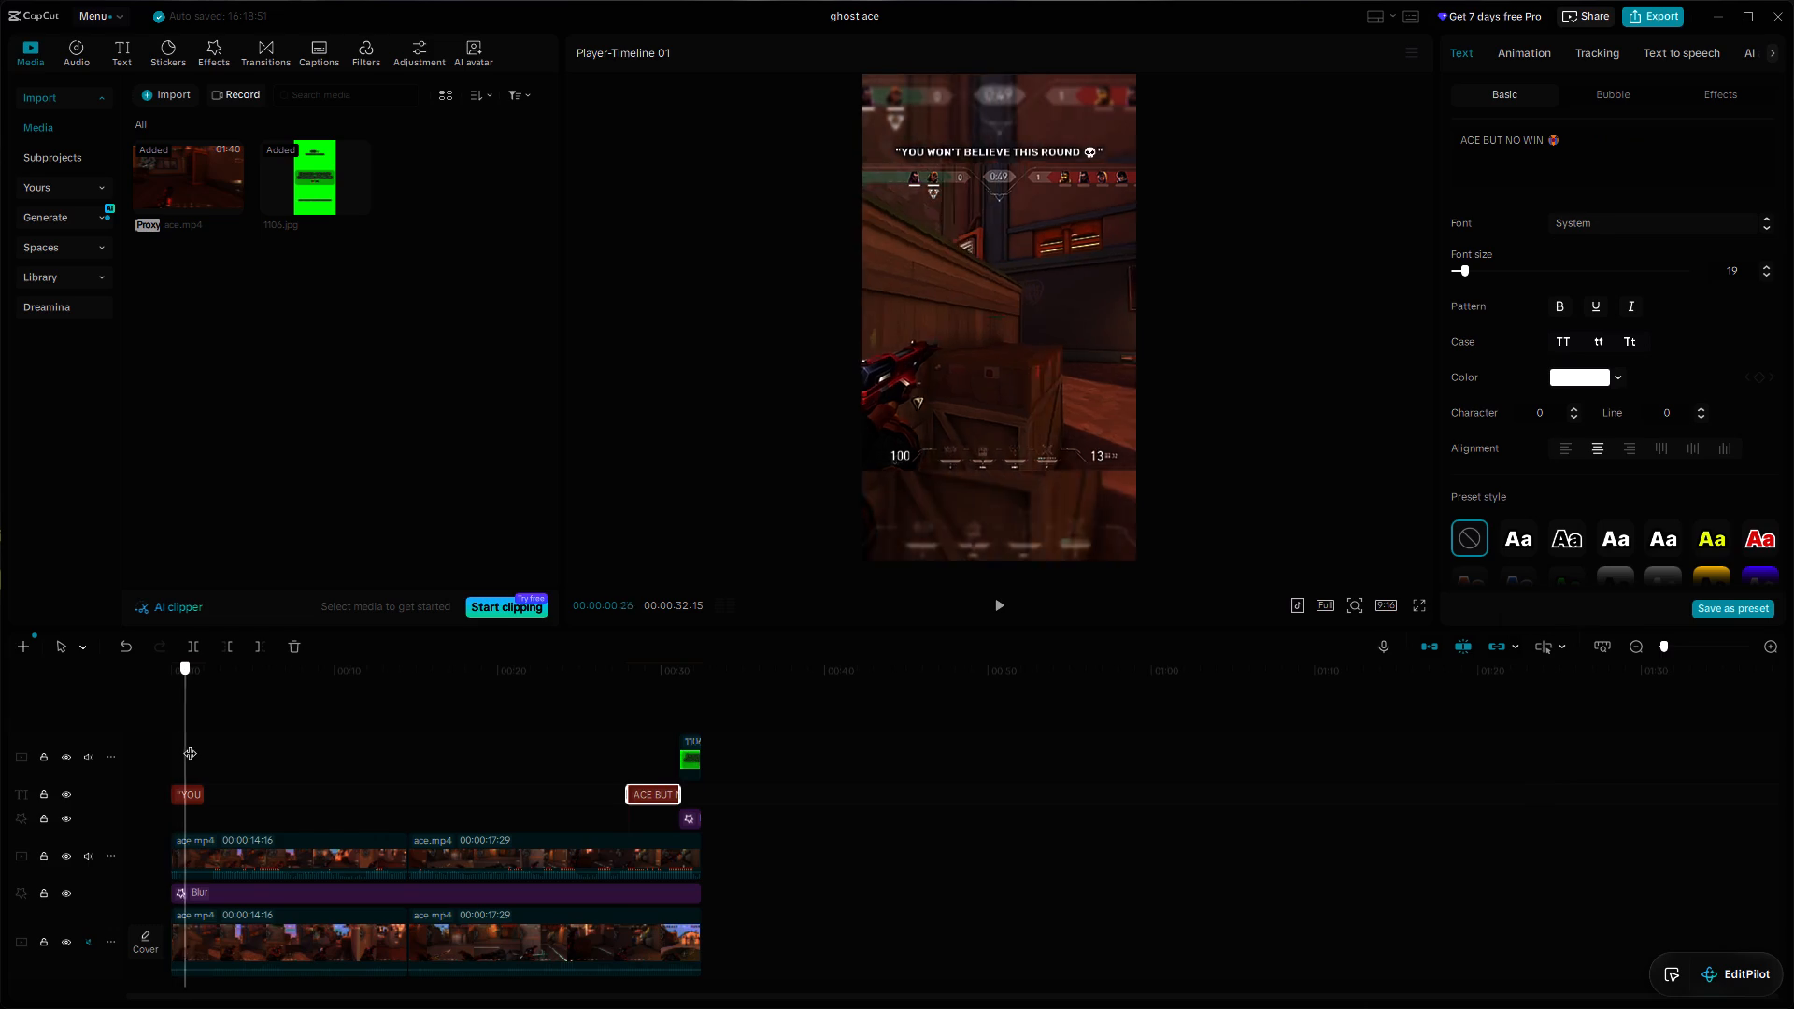
pyautogui.moveTo(190, 744); pyautogui.dragTo(642, 732)
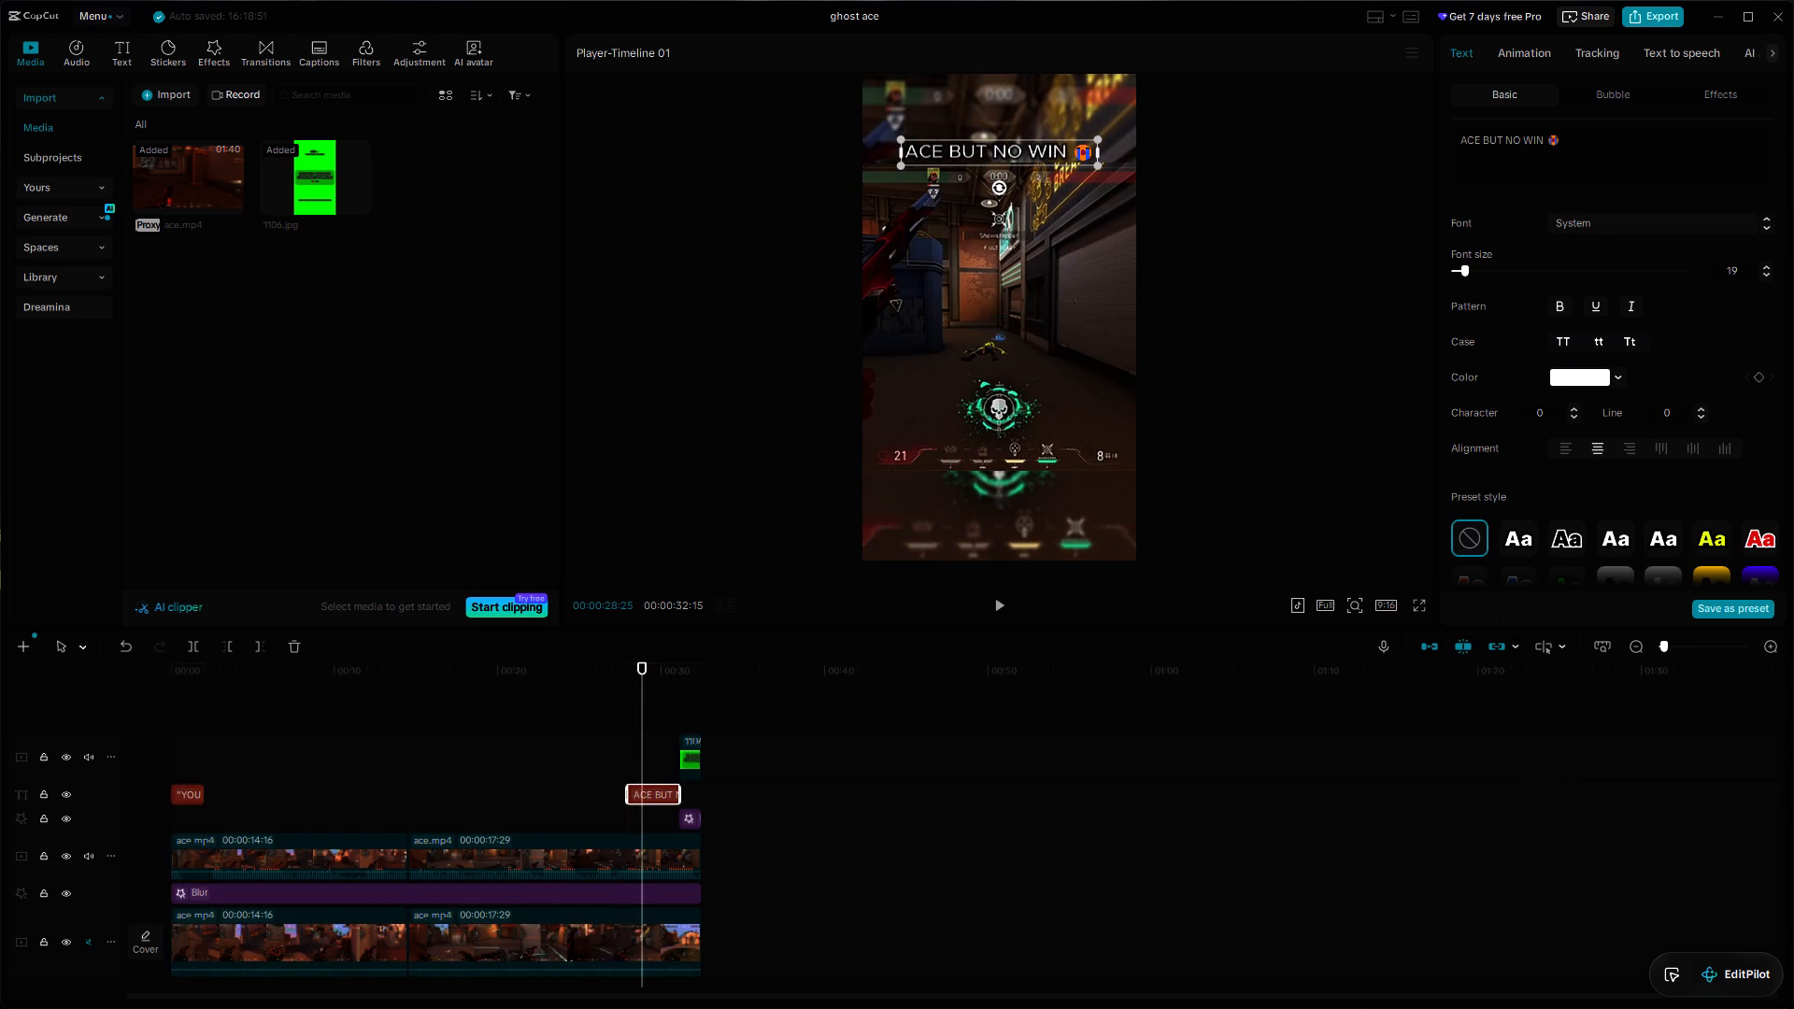
pyautogui.click(1569, 214)
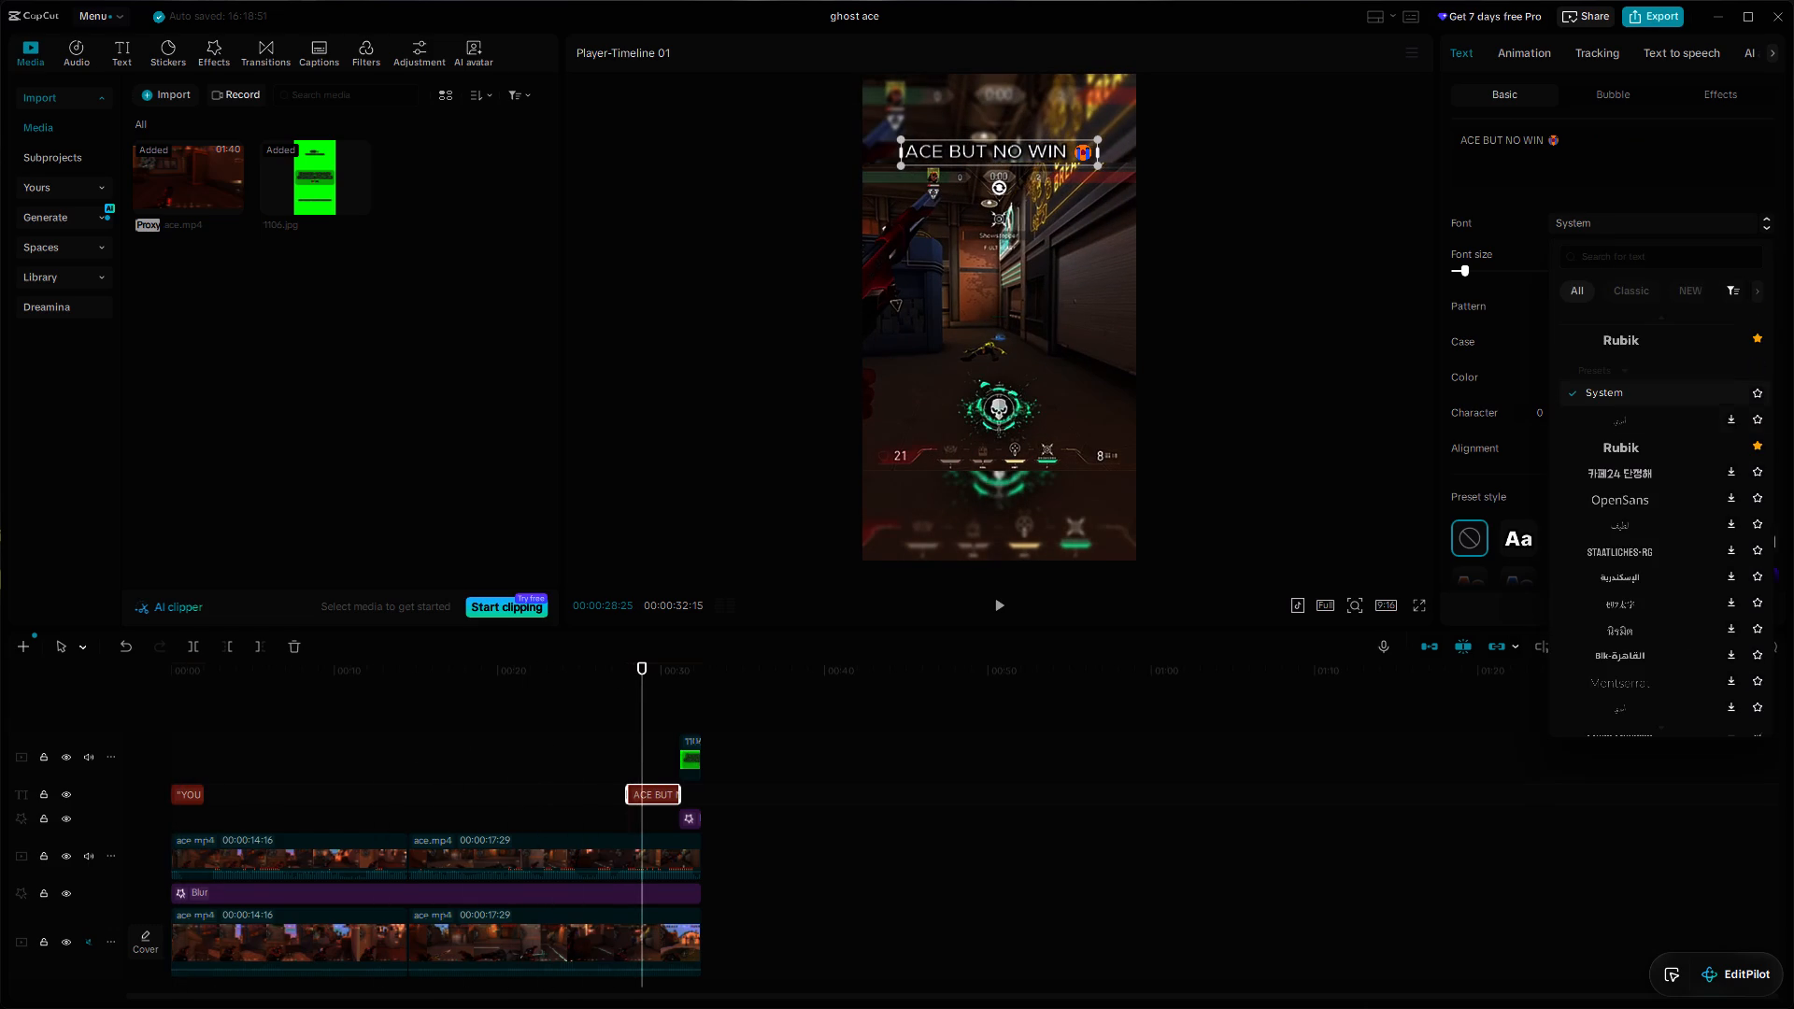
pyautogui.click(1648, 335)
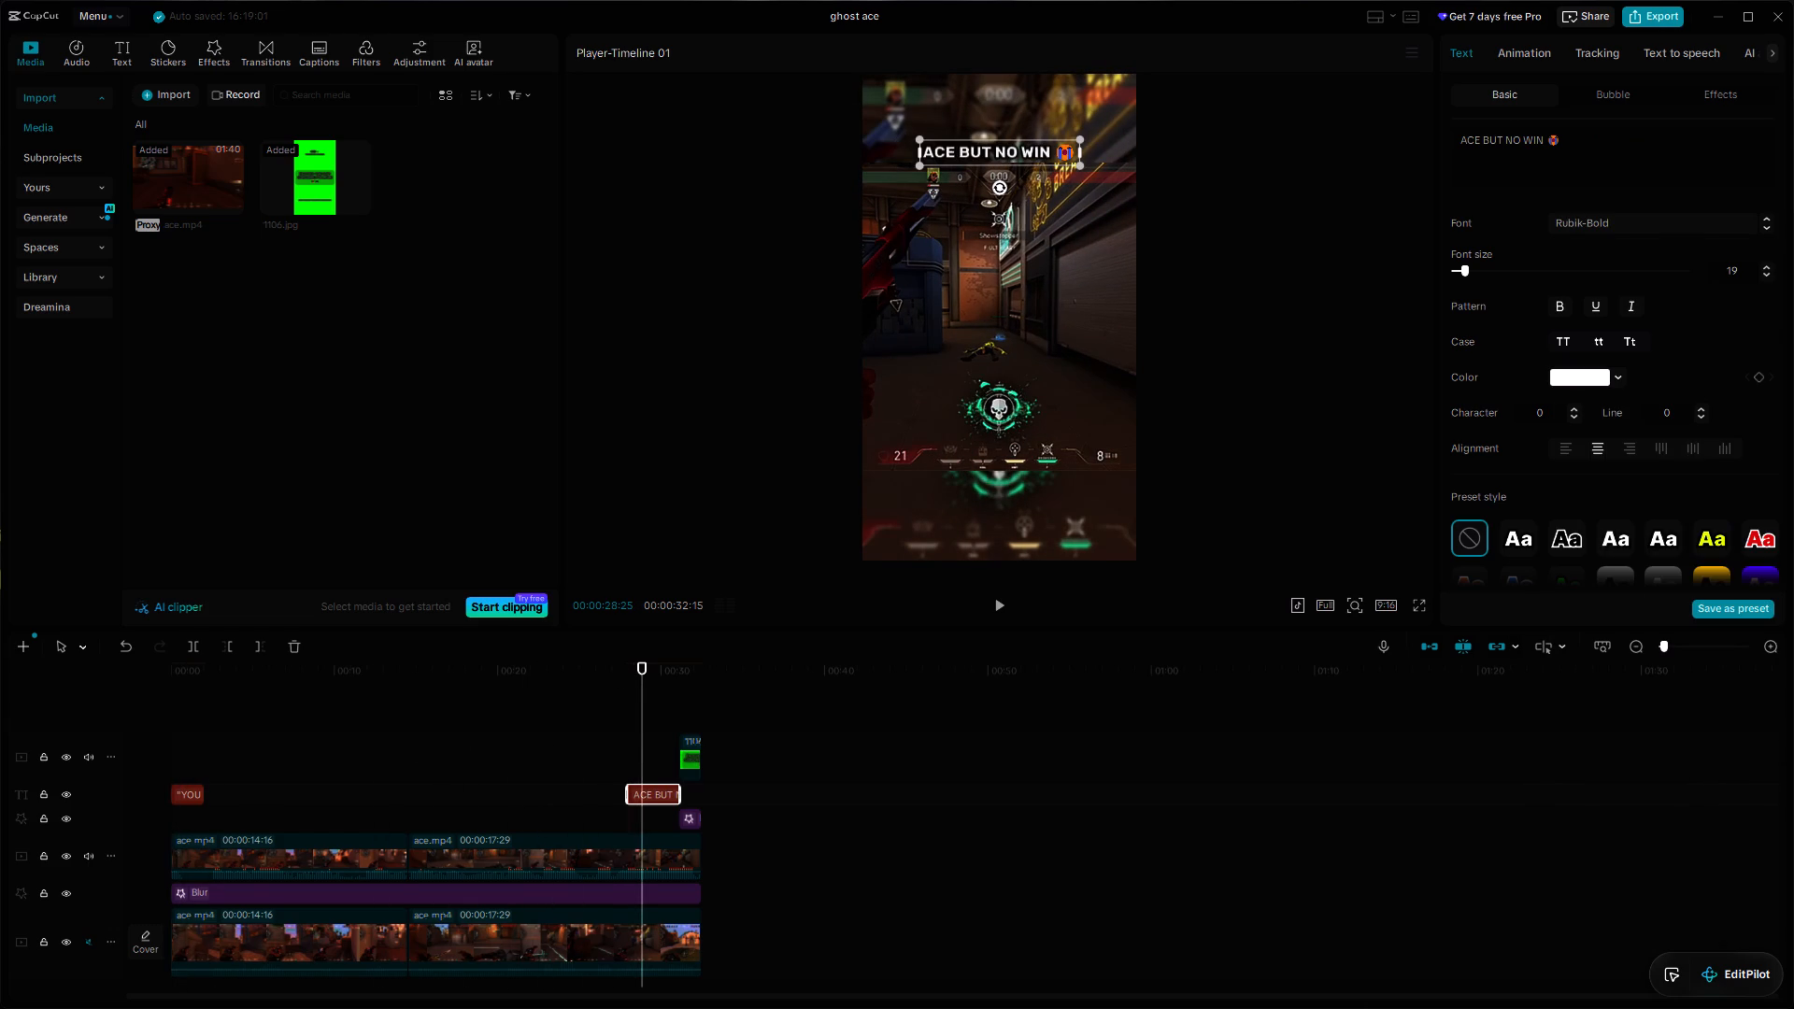
# Check the end screen through to the end of the timeline and export the ghost ace video at 60fps.
pyautogui.click(686, 701)
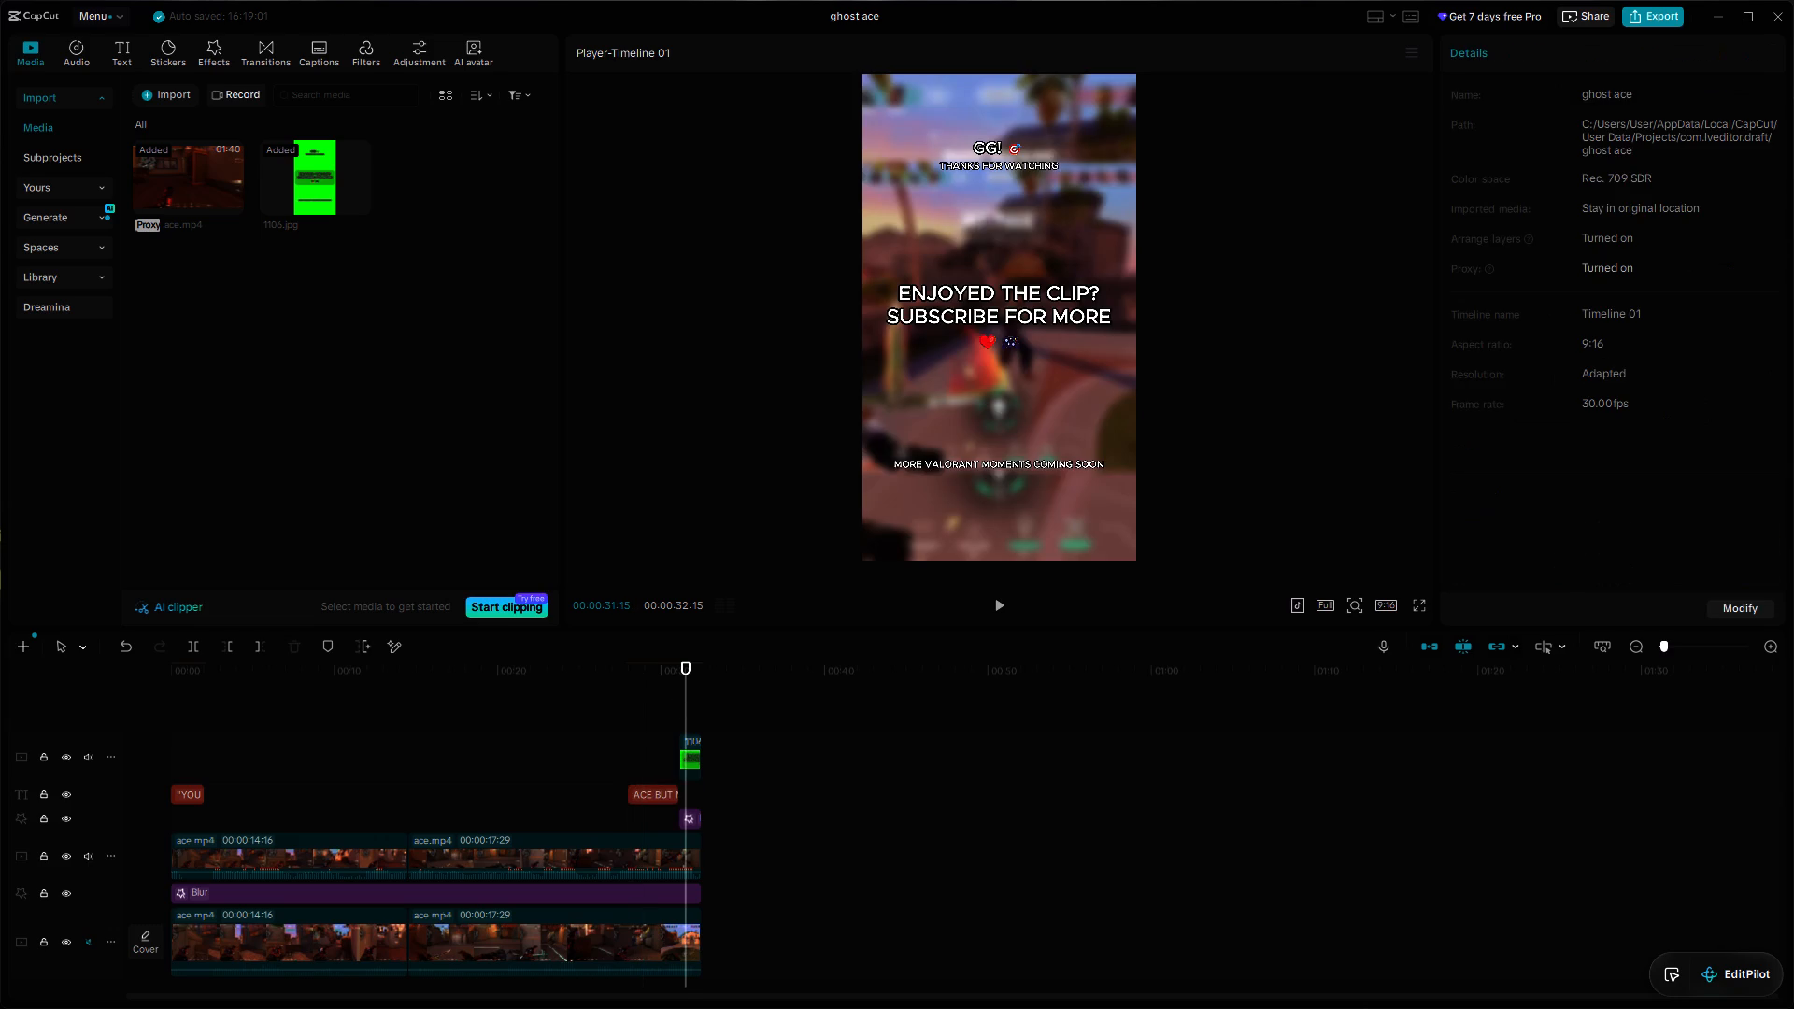
pyautogui.moveTo(686, 699); pyautogui.dragTo(690, 703)
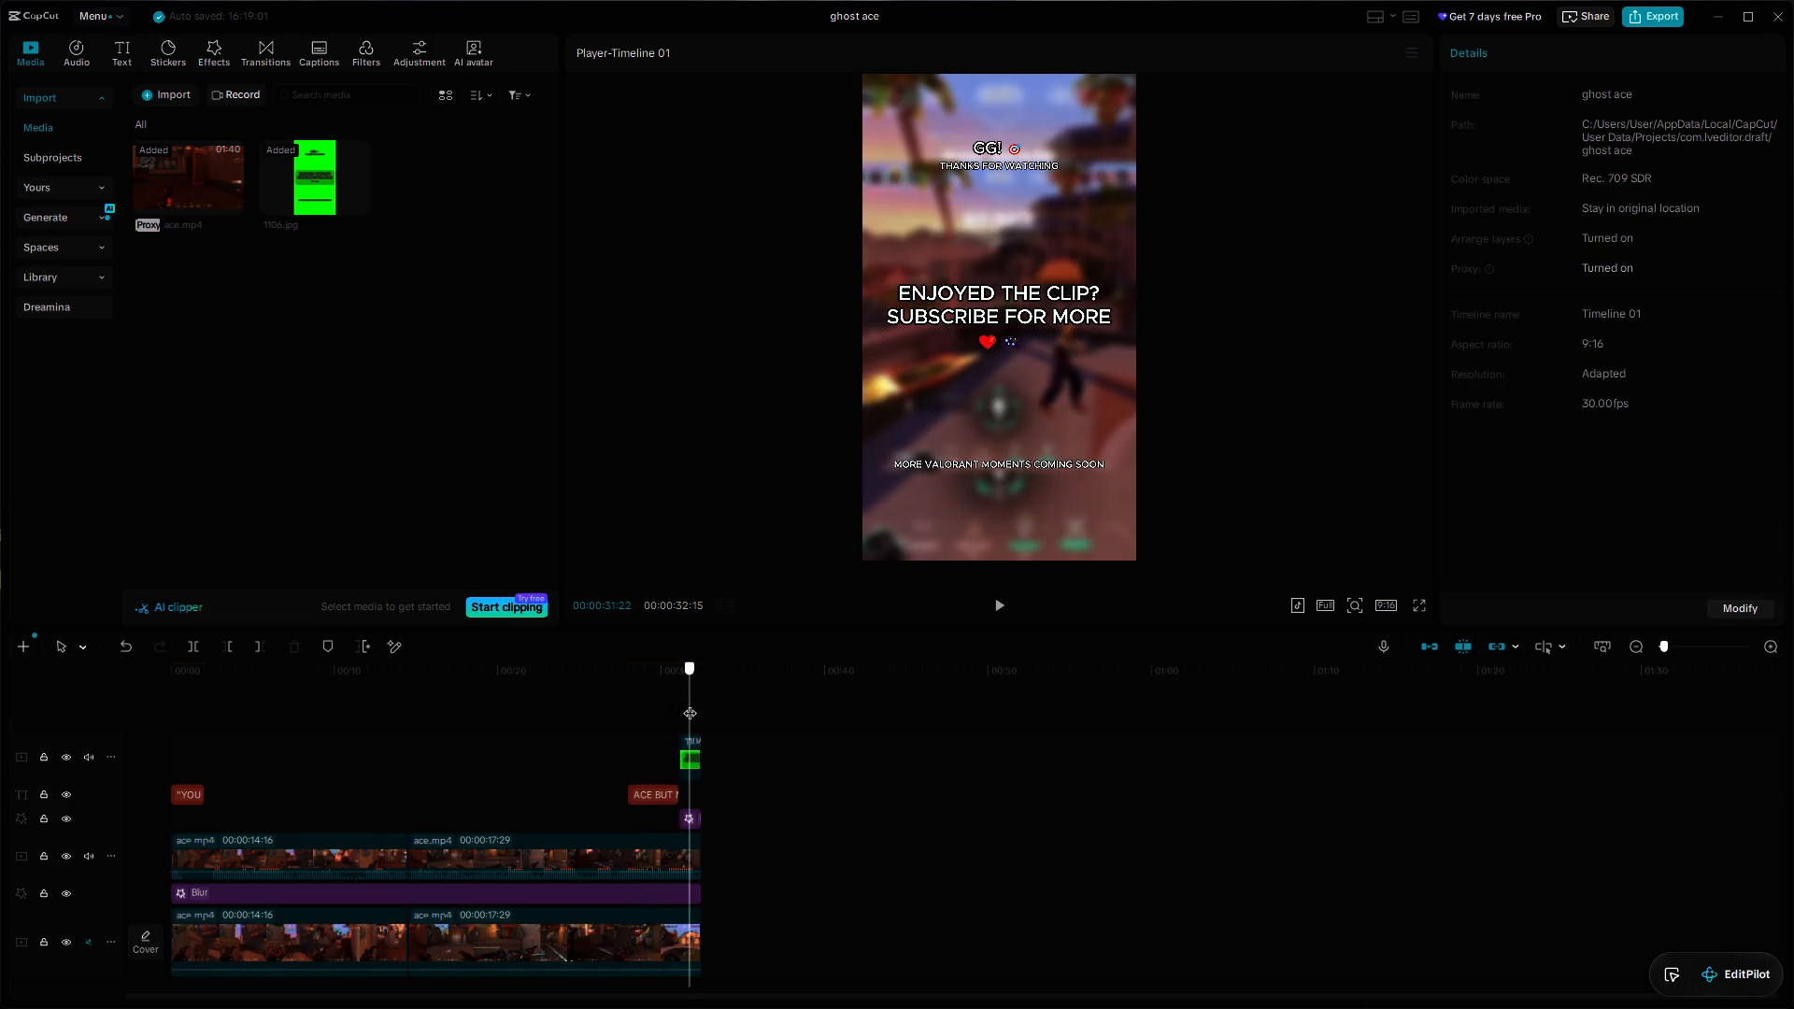
pyautogui.moveTo(690, 703); pyautogui.dragTo(691, 702)
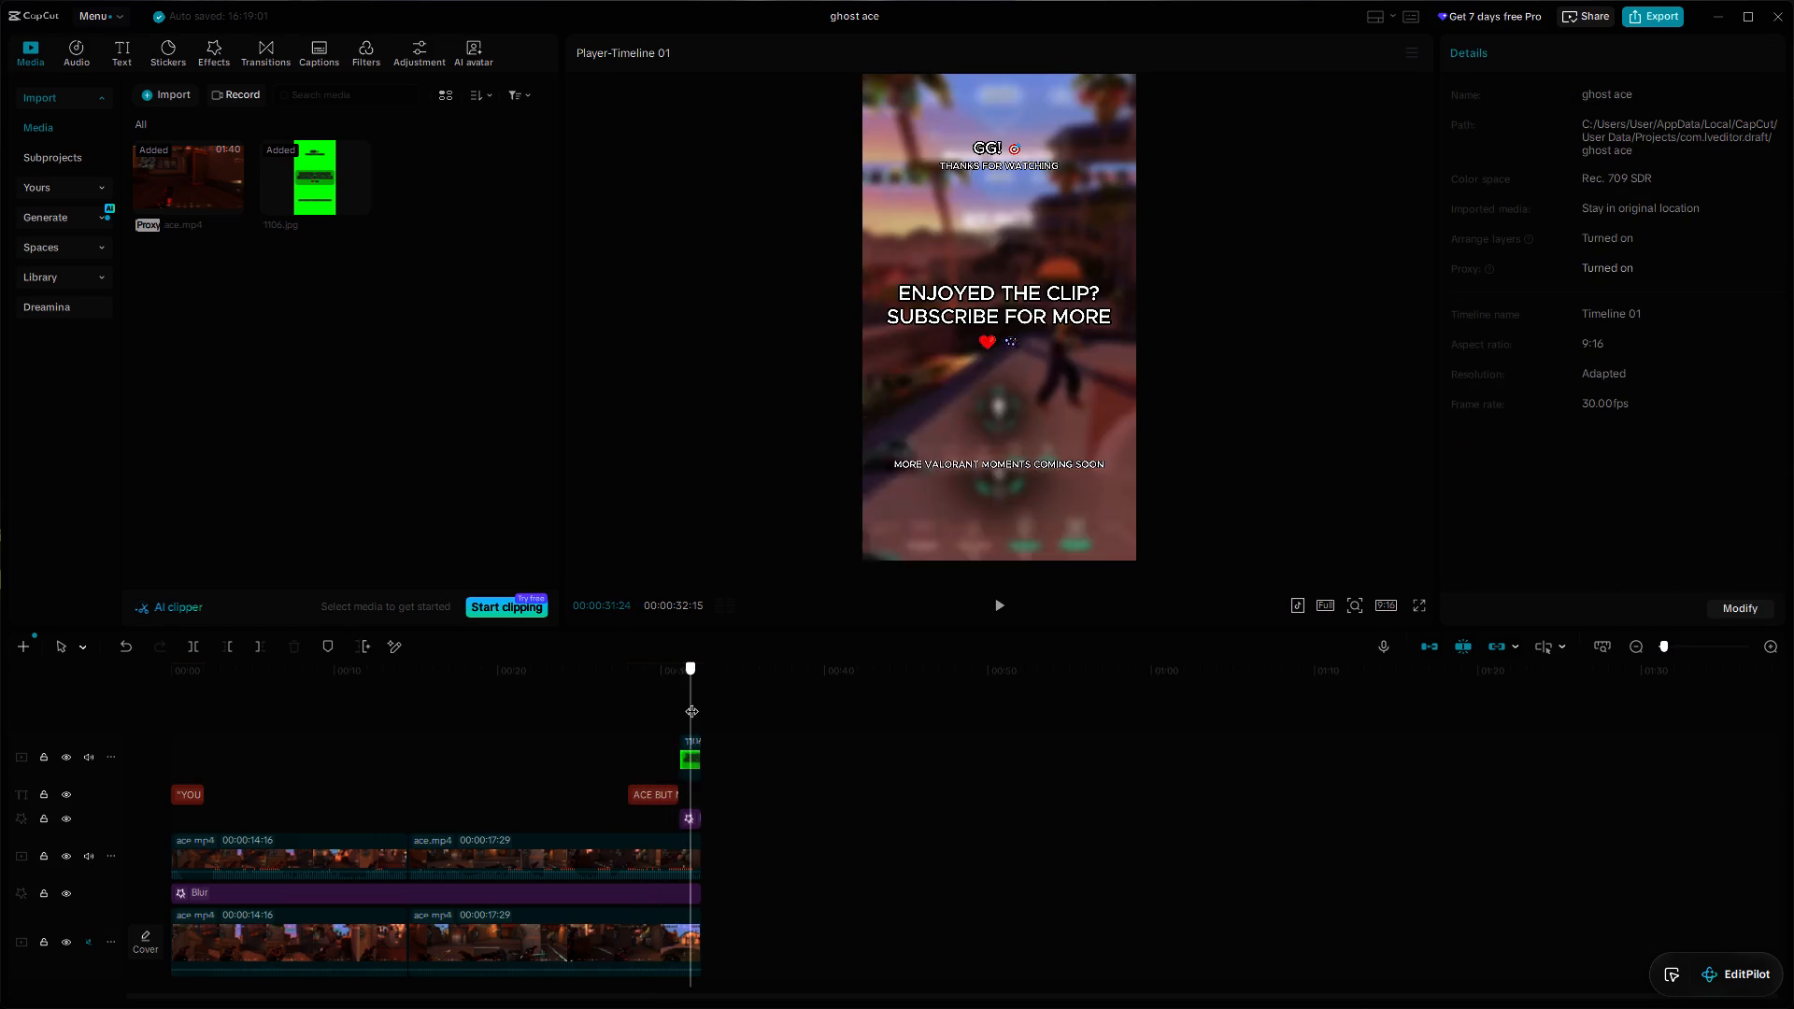
pyautogui.moveTo(691, 702); pyautogui.dragTo(738, 689)
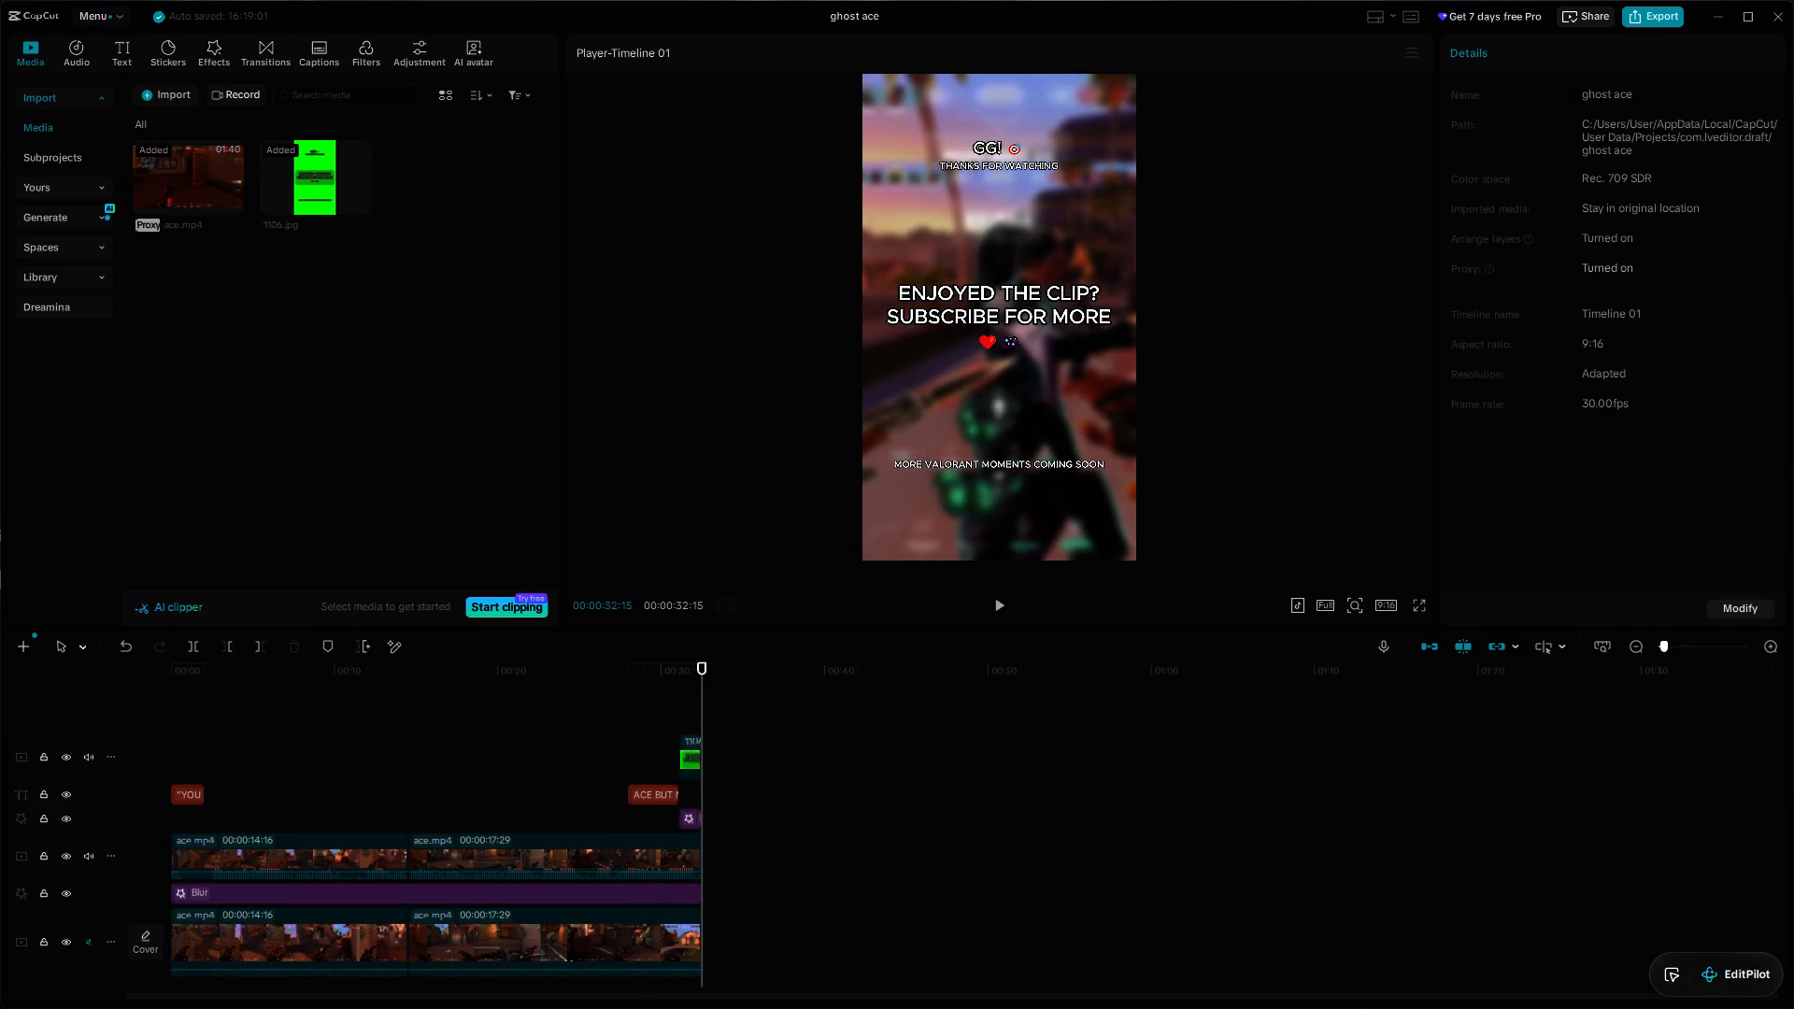
pyautogui.click(1635, 19)
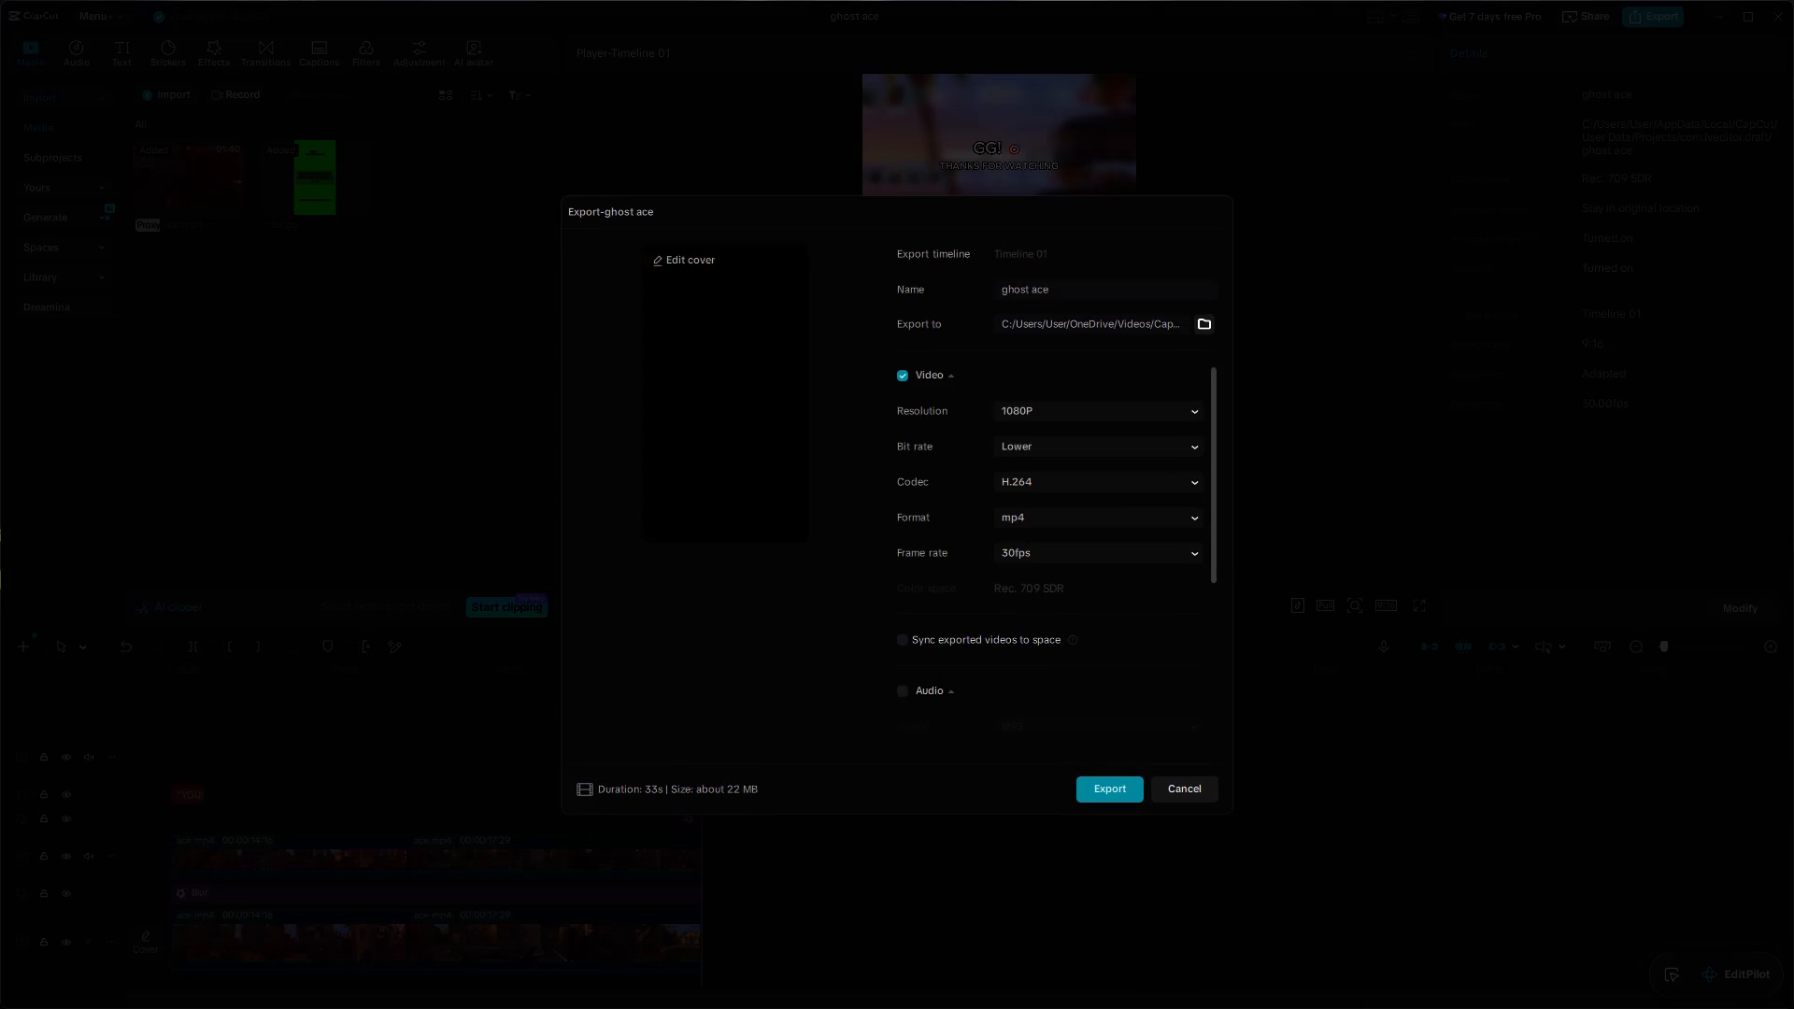
pyautogui.click(1034, 559)
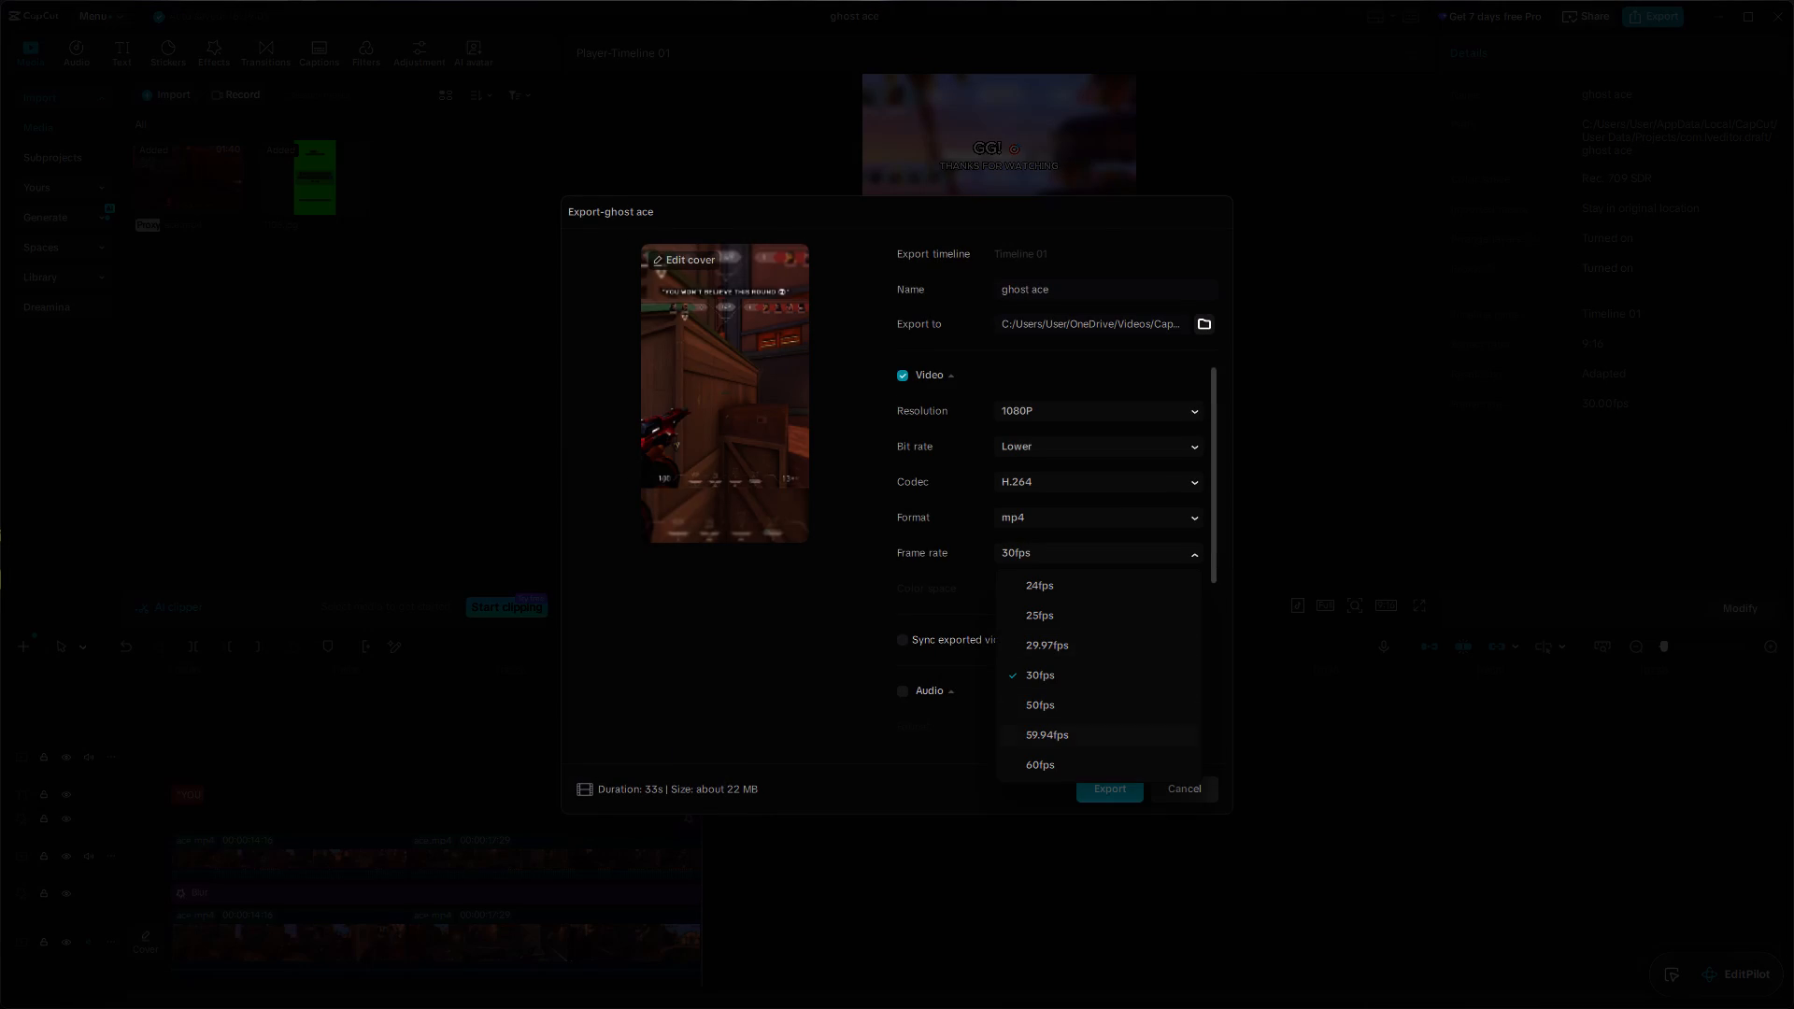
pyautogui.click(1040, 760)
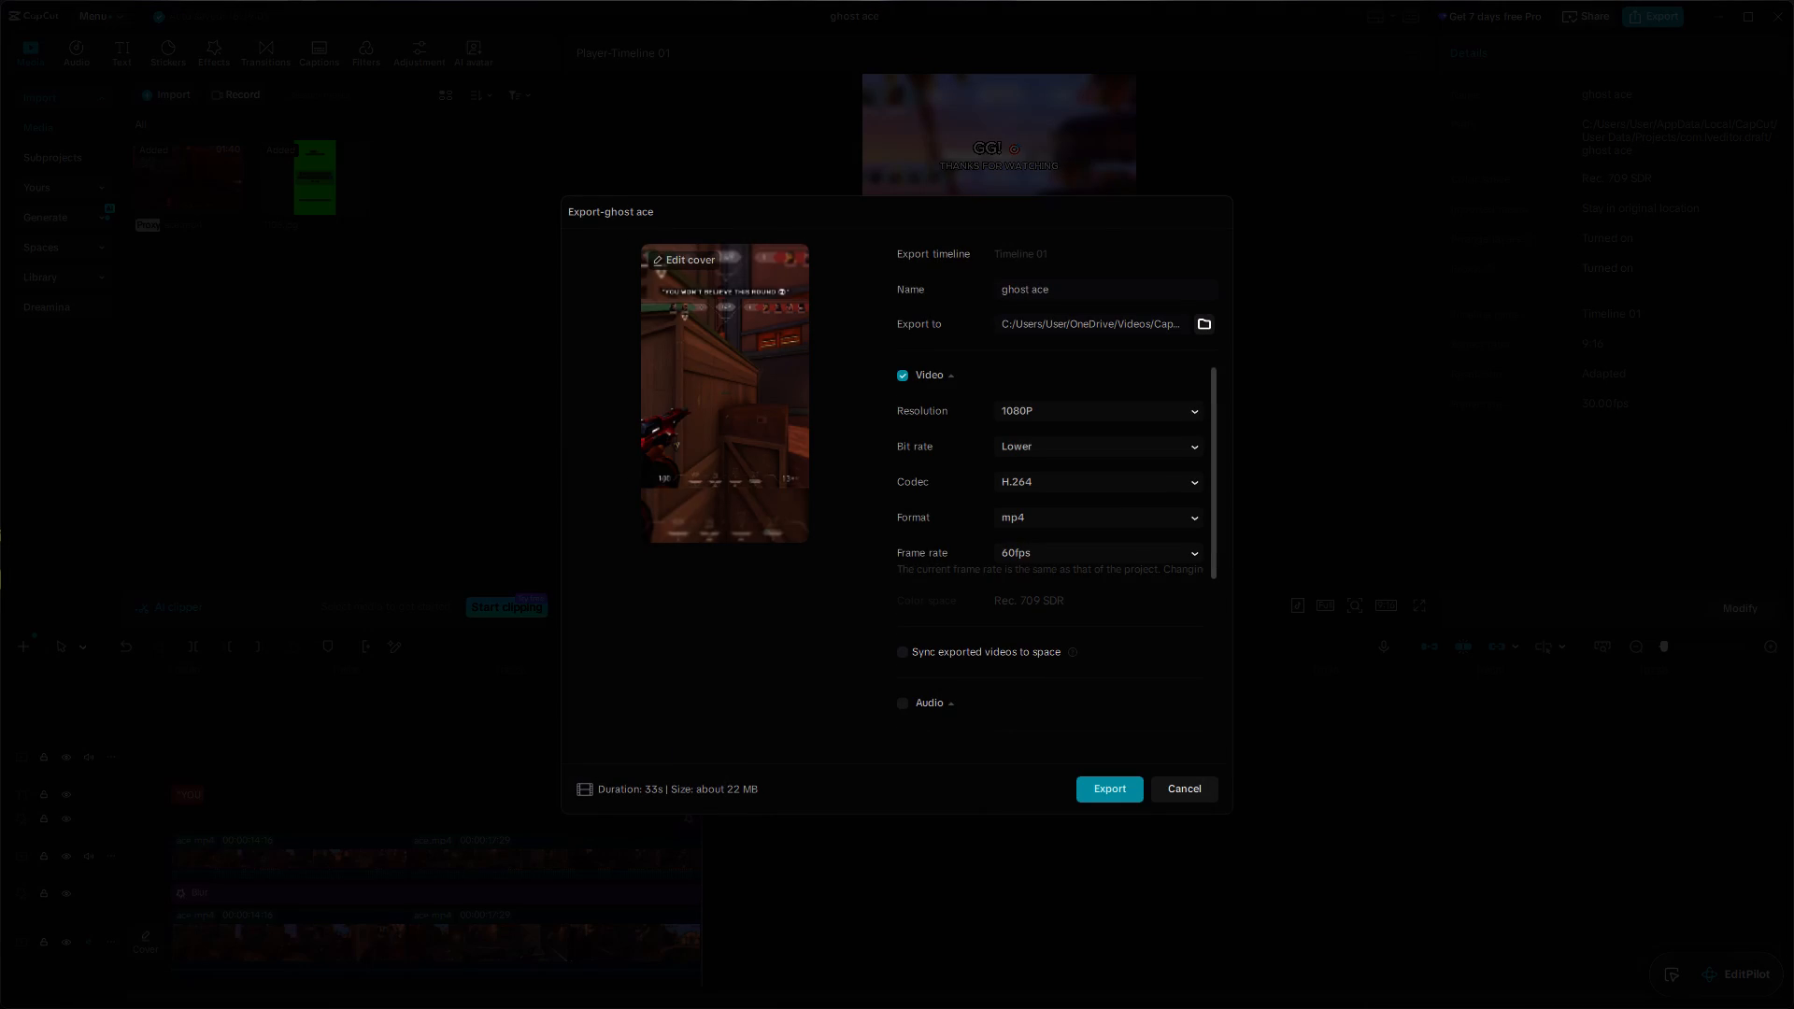
pyautogui.click(1113, 786)
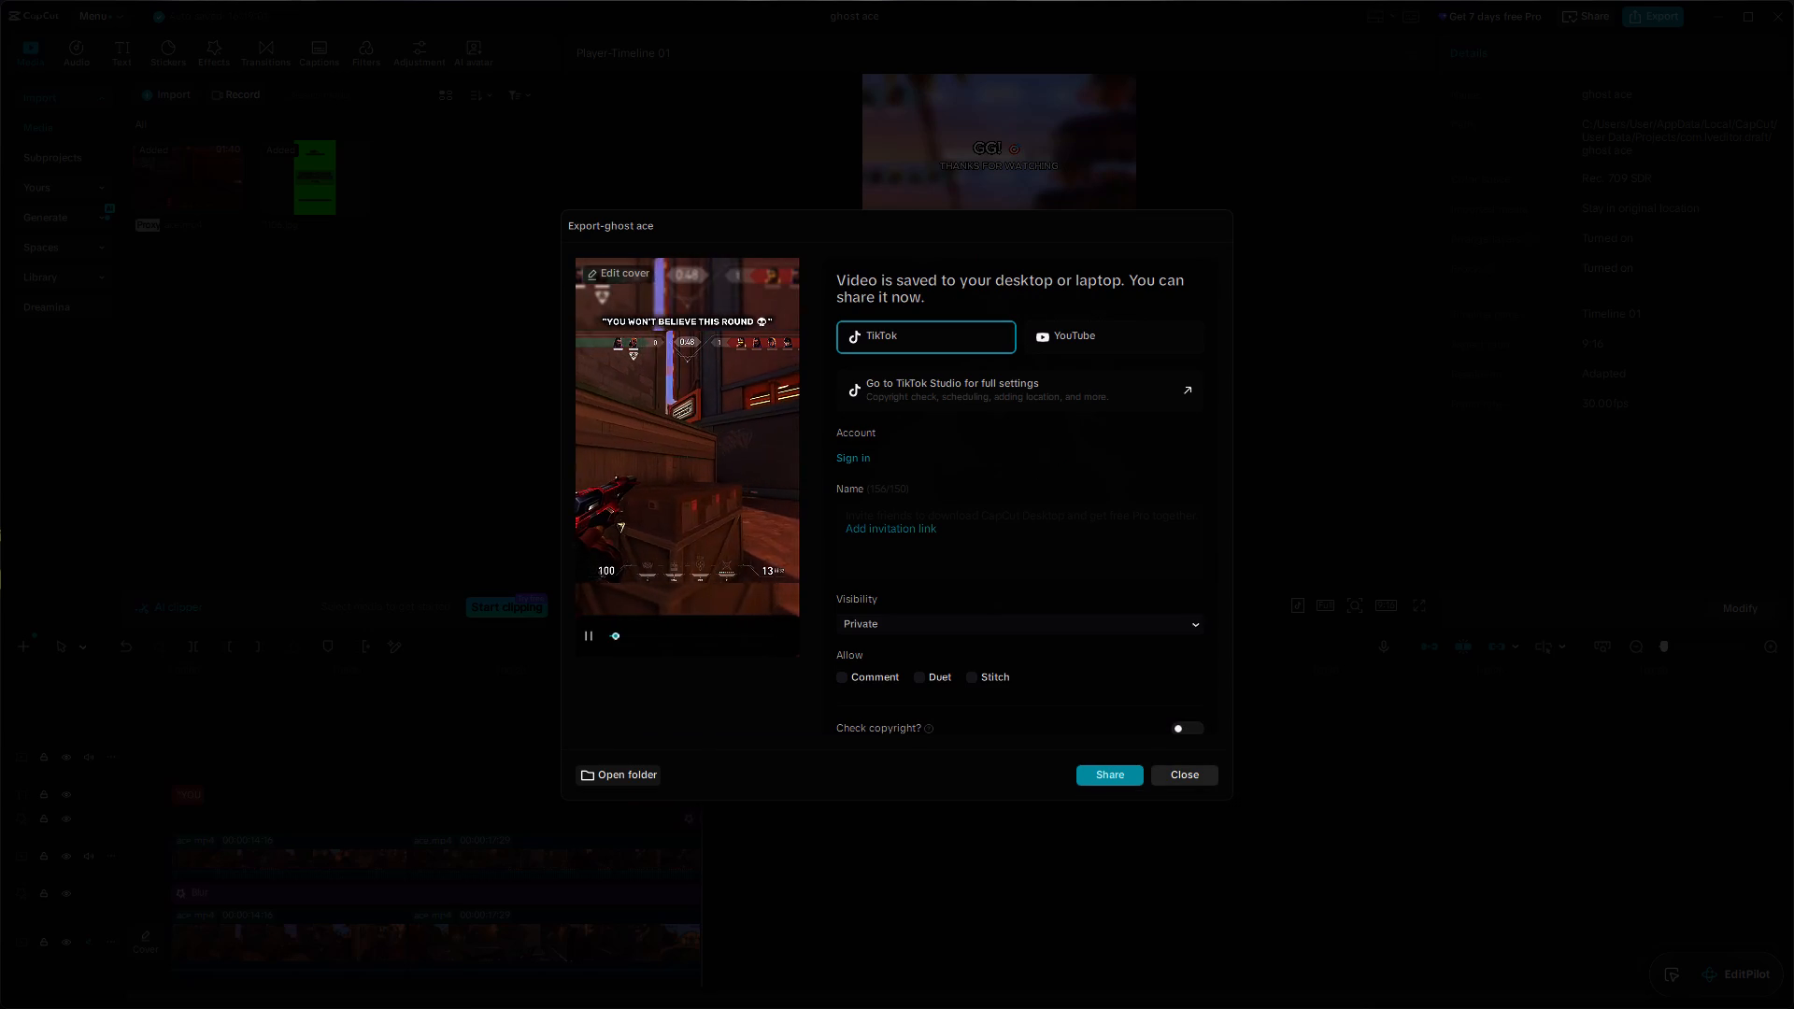
pyautogui.click(1178, 776)
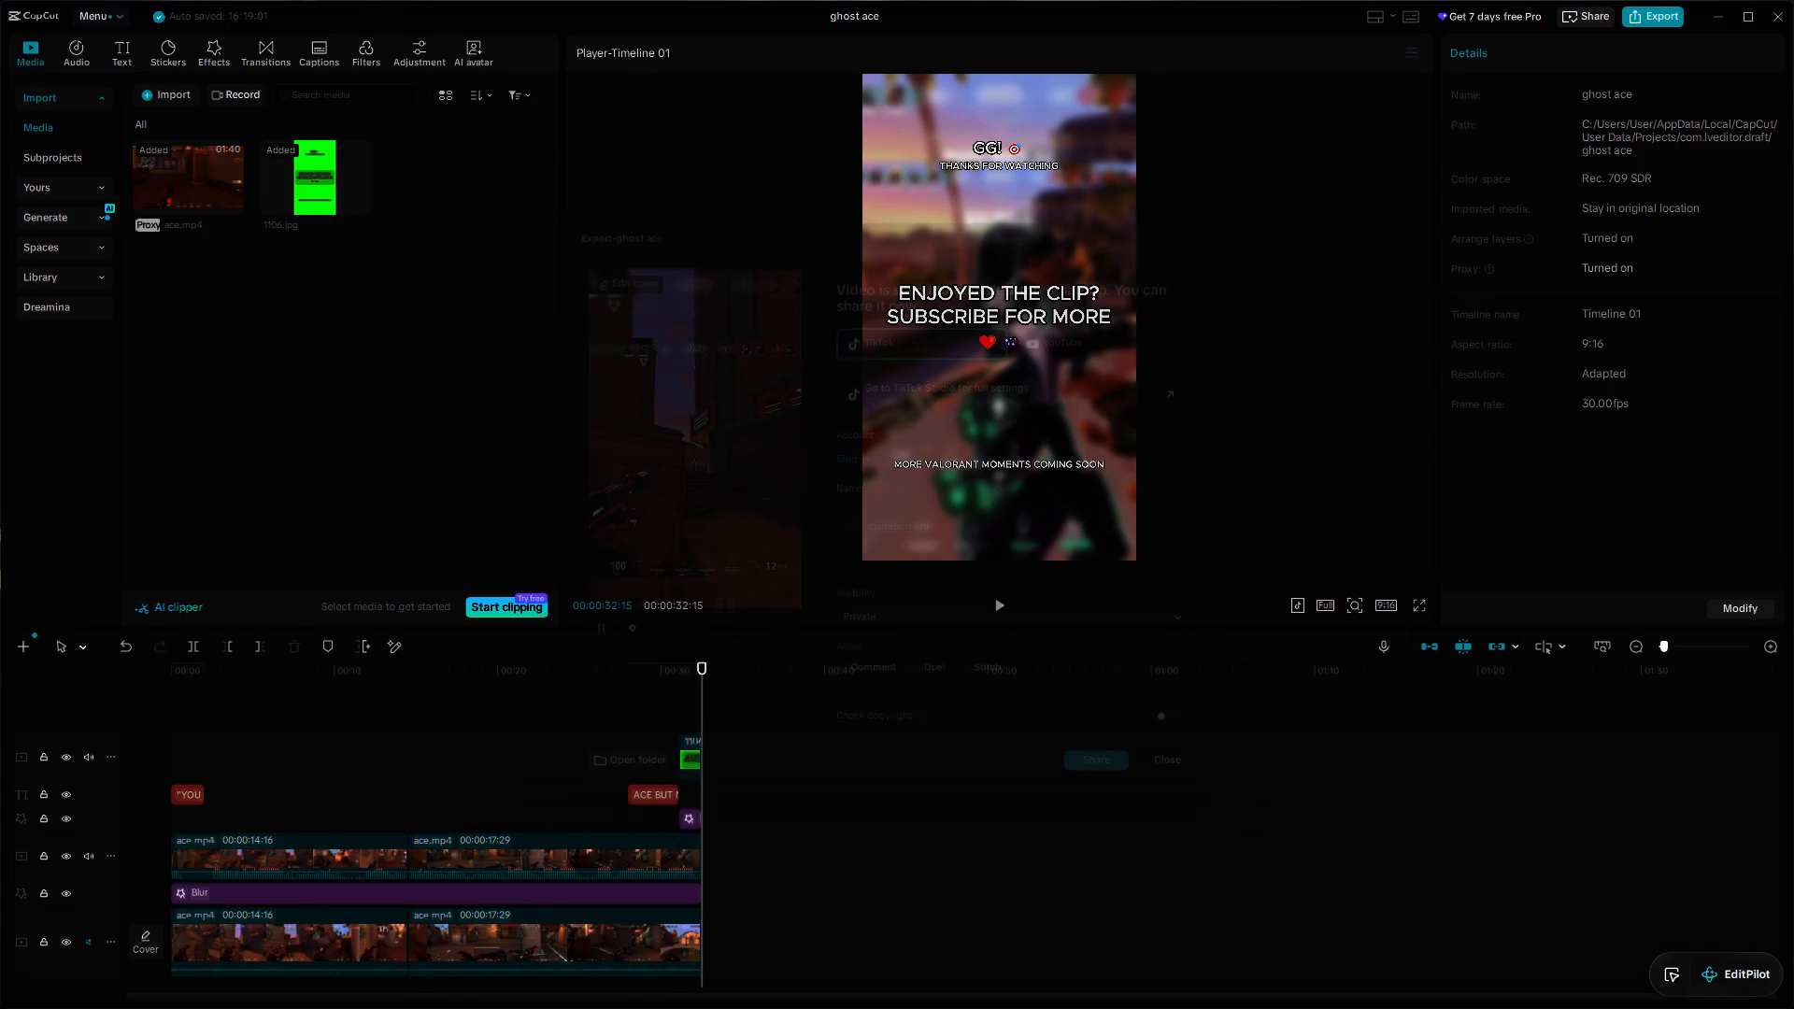
# Play the exported ghost ace video from the CapCuts Edit folder to review it, and close the player.
pyautogui.click(608, 1002)
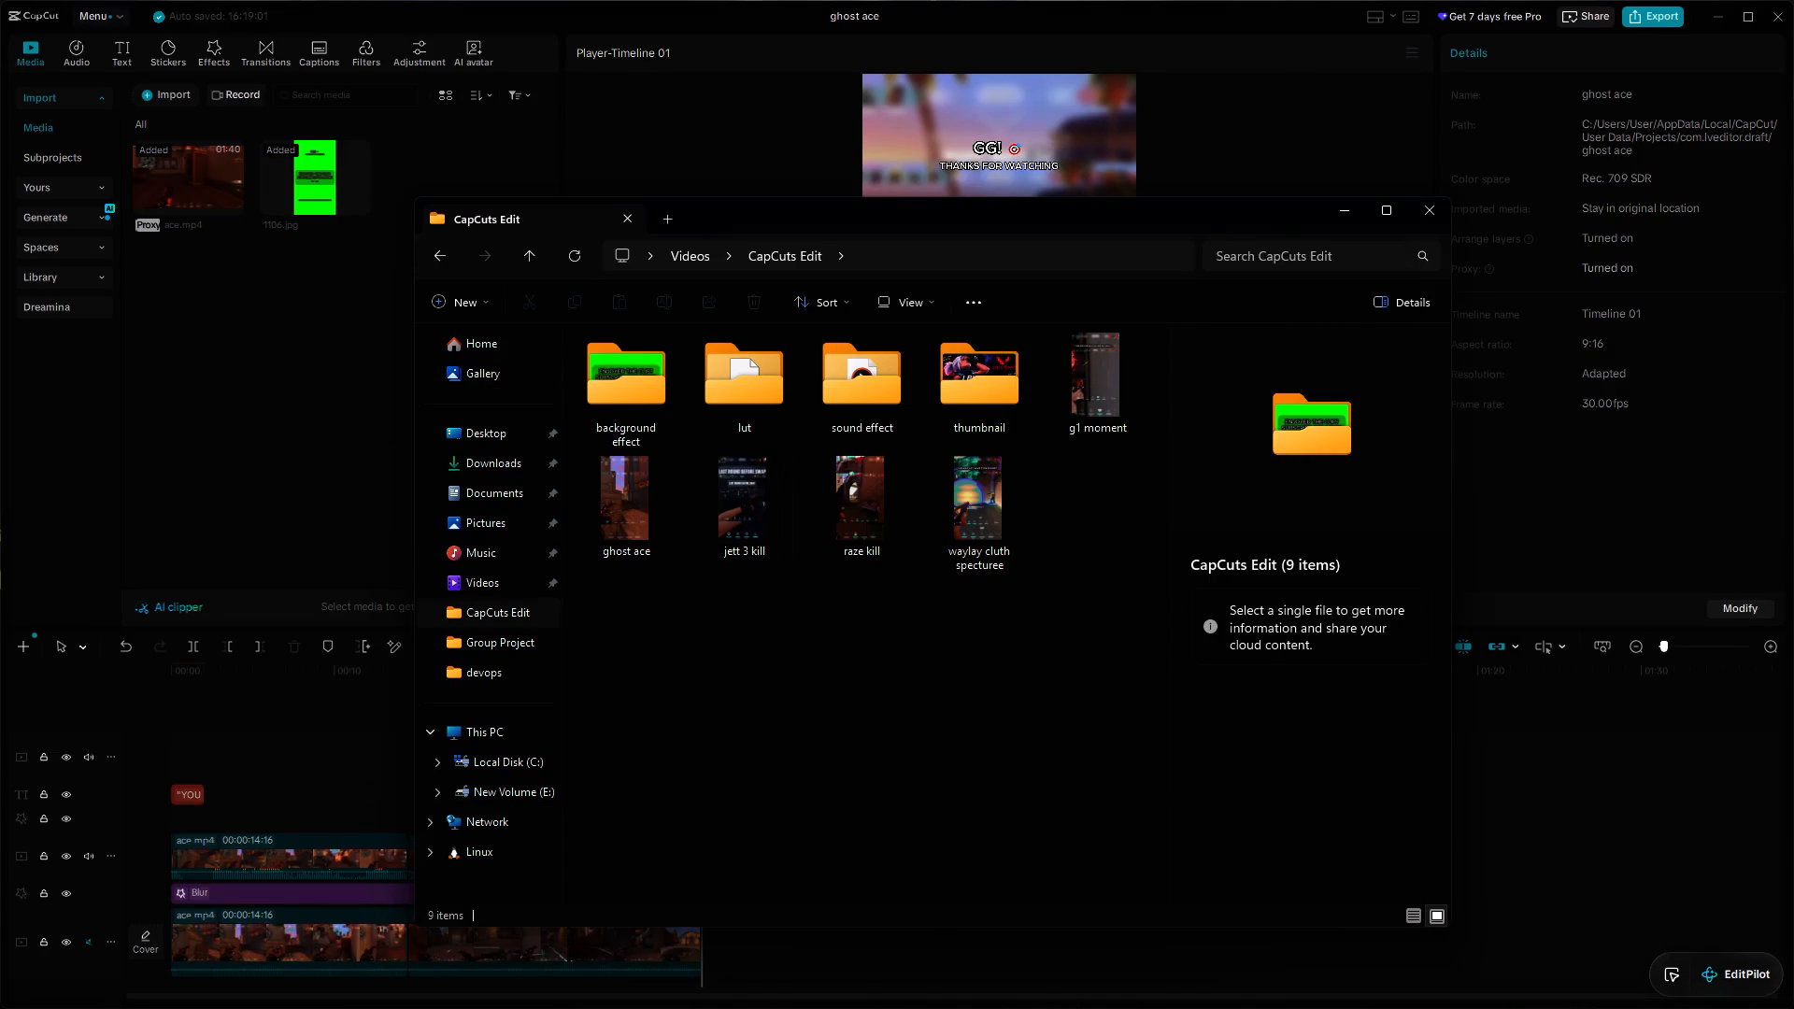
pyautogui.doubleClick(658, 504)
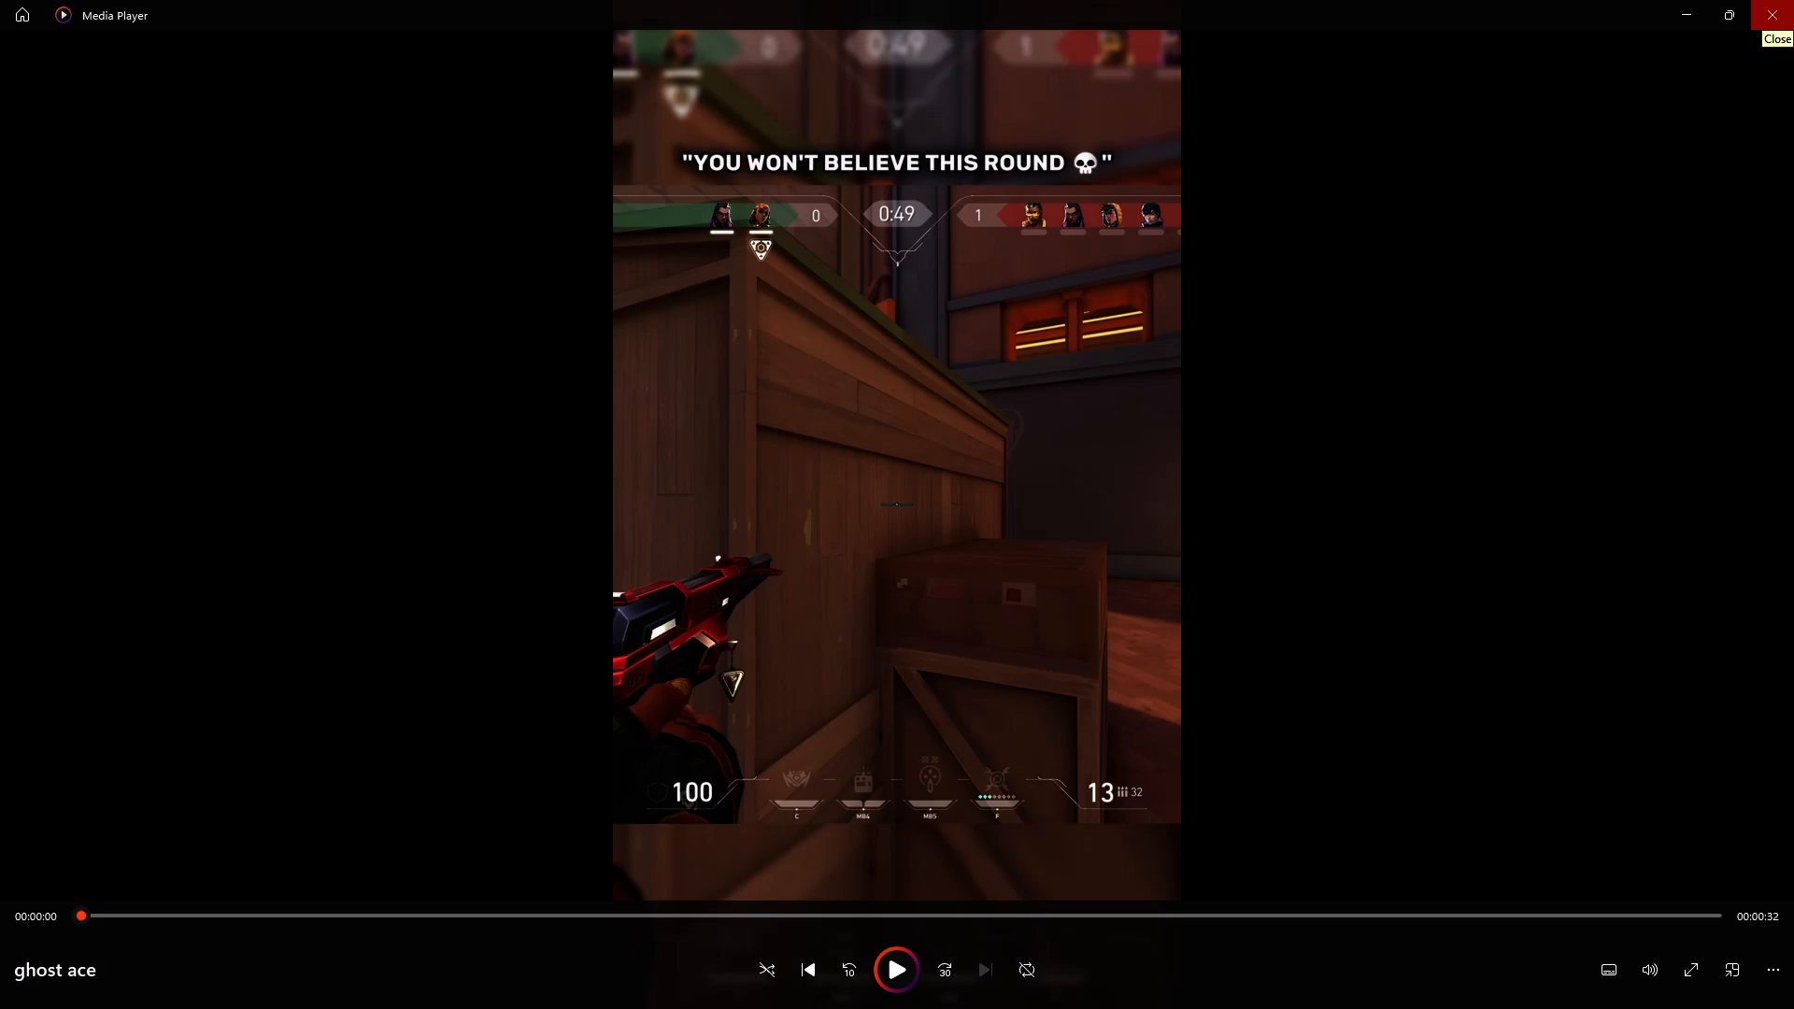
pyautogui.click(1773, 17)
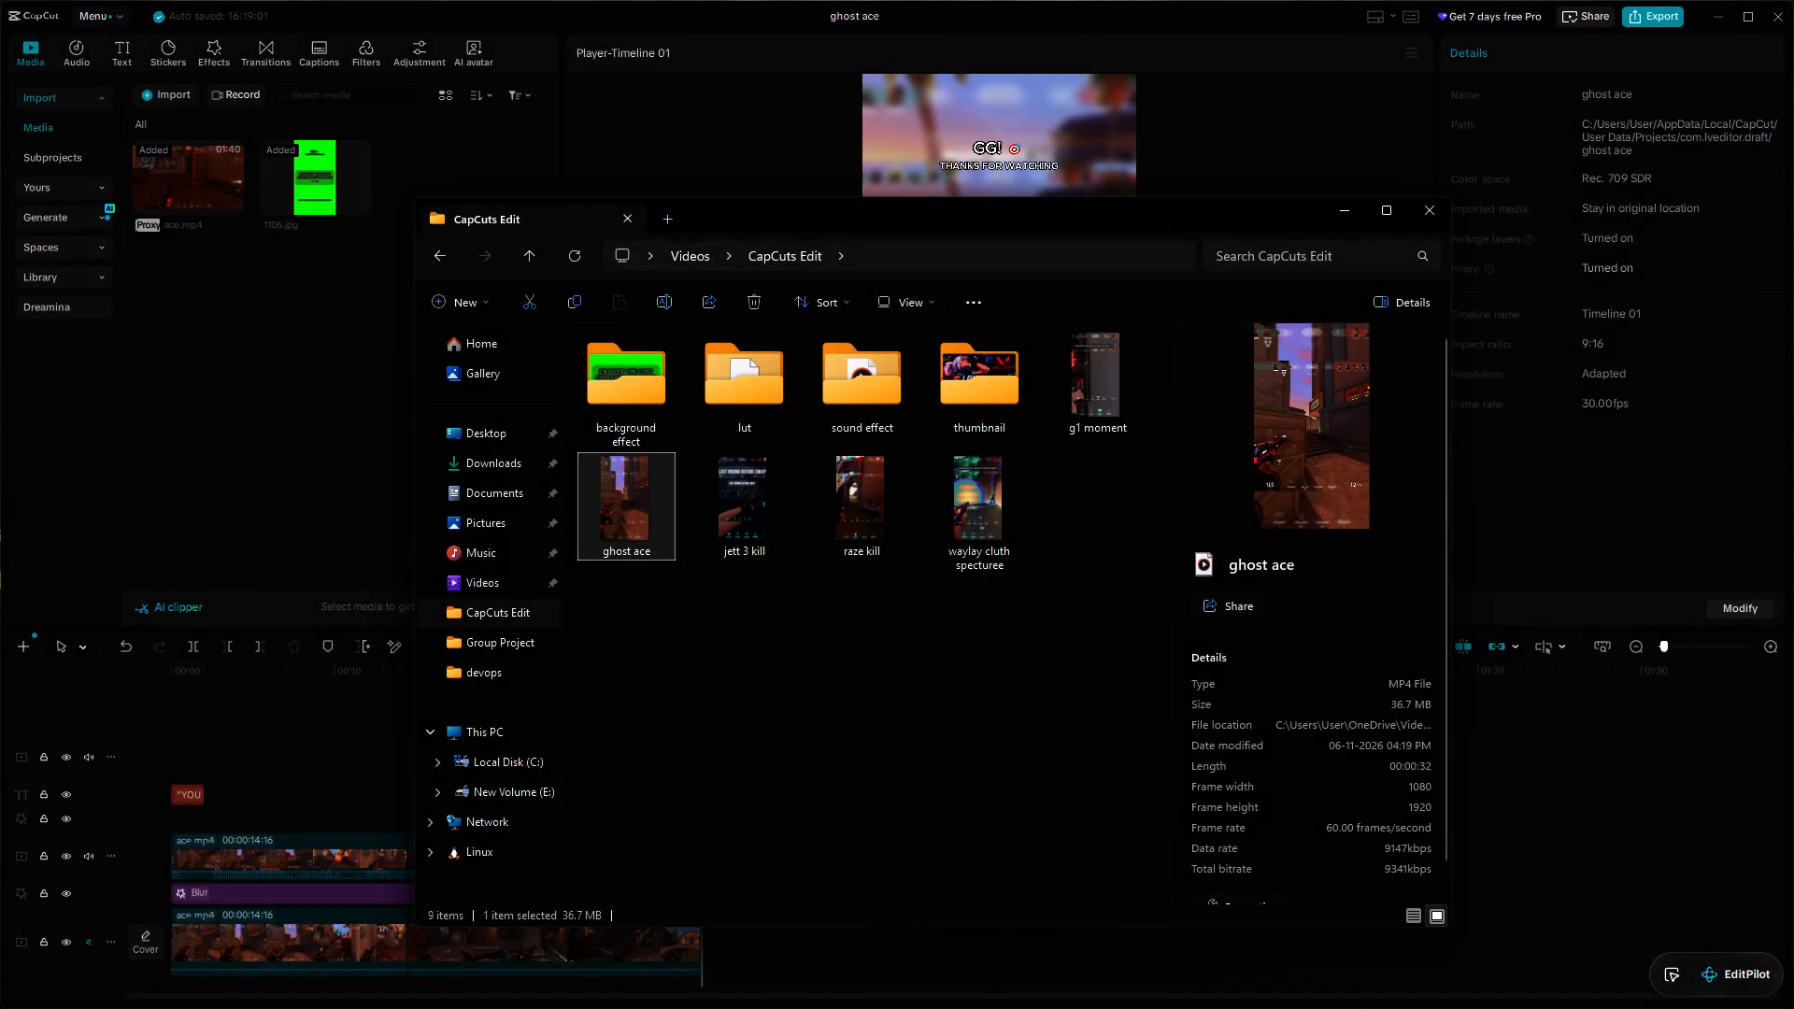
# Close the ghost ace project and exit CapCut from its home window.
pyautogui.click(1773, 18)
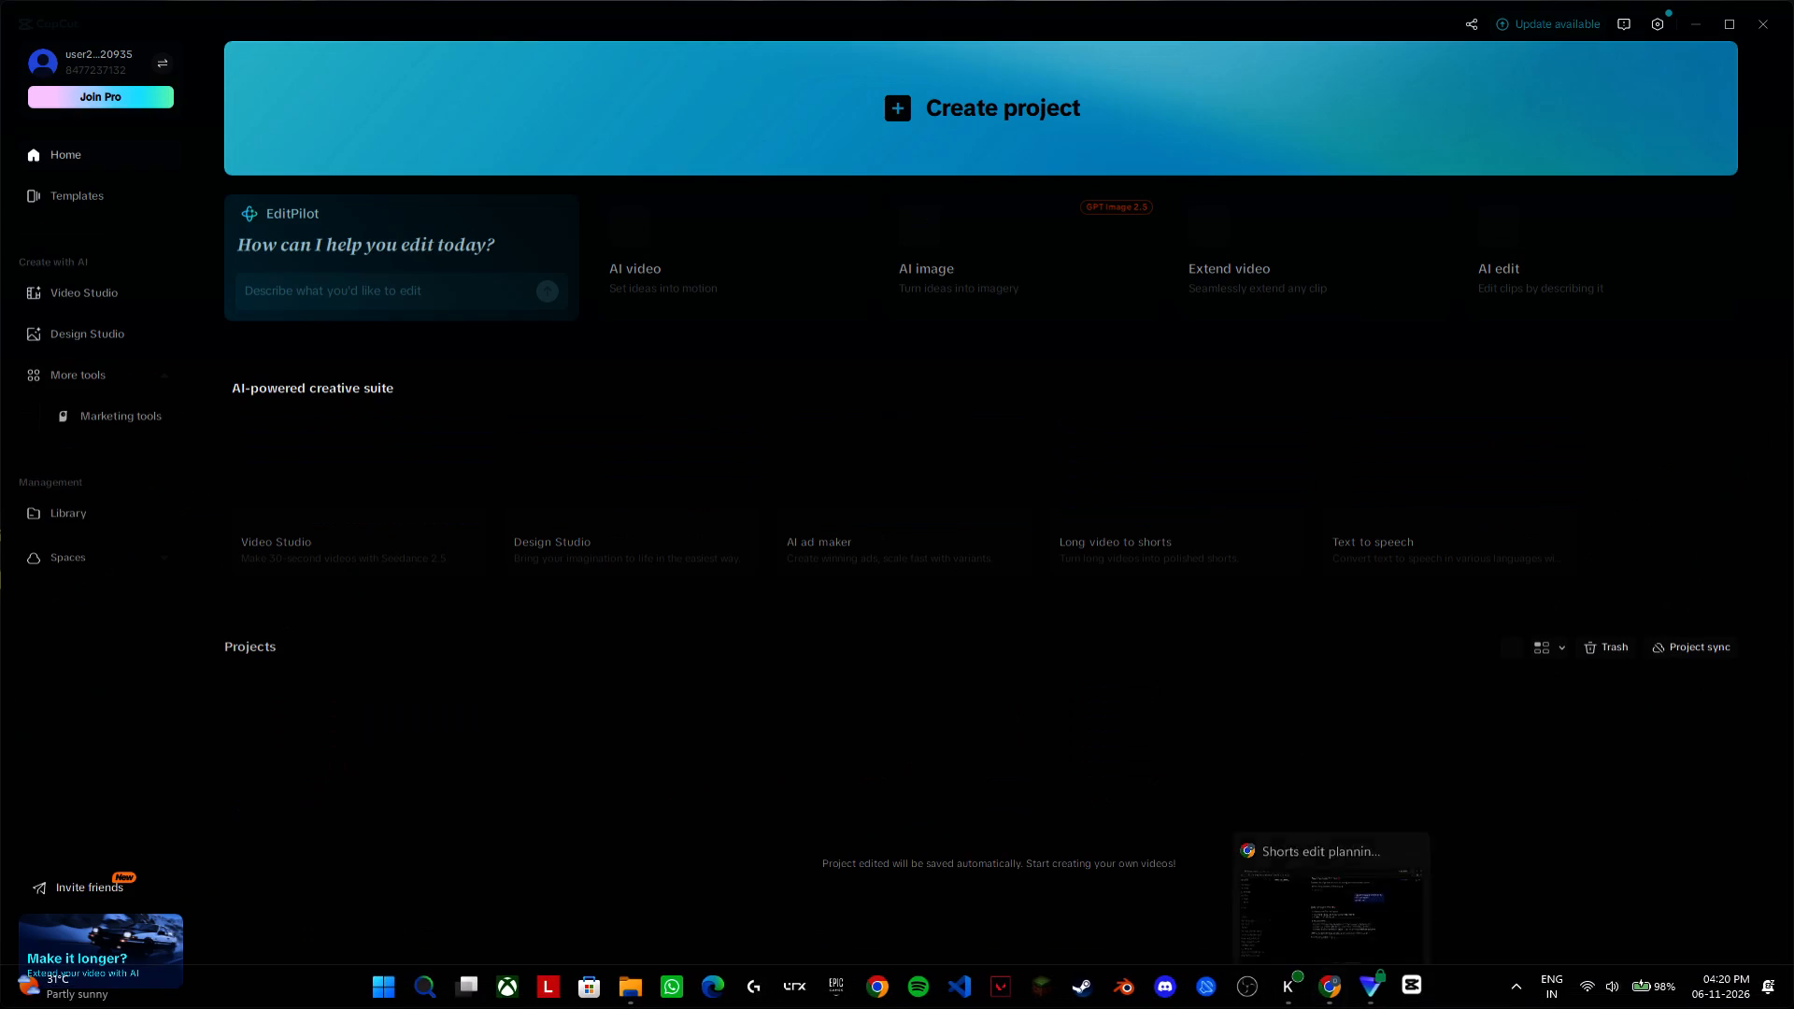
pyautogui.click(1402, 985)
pyautogui.click(1415, 998)
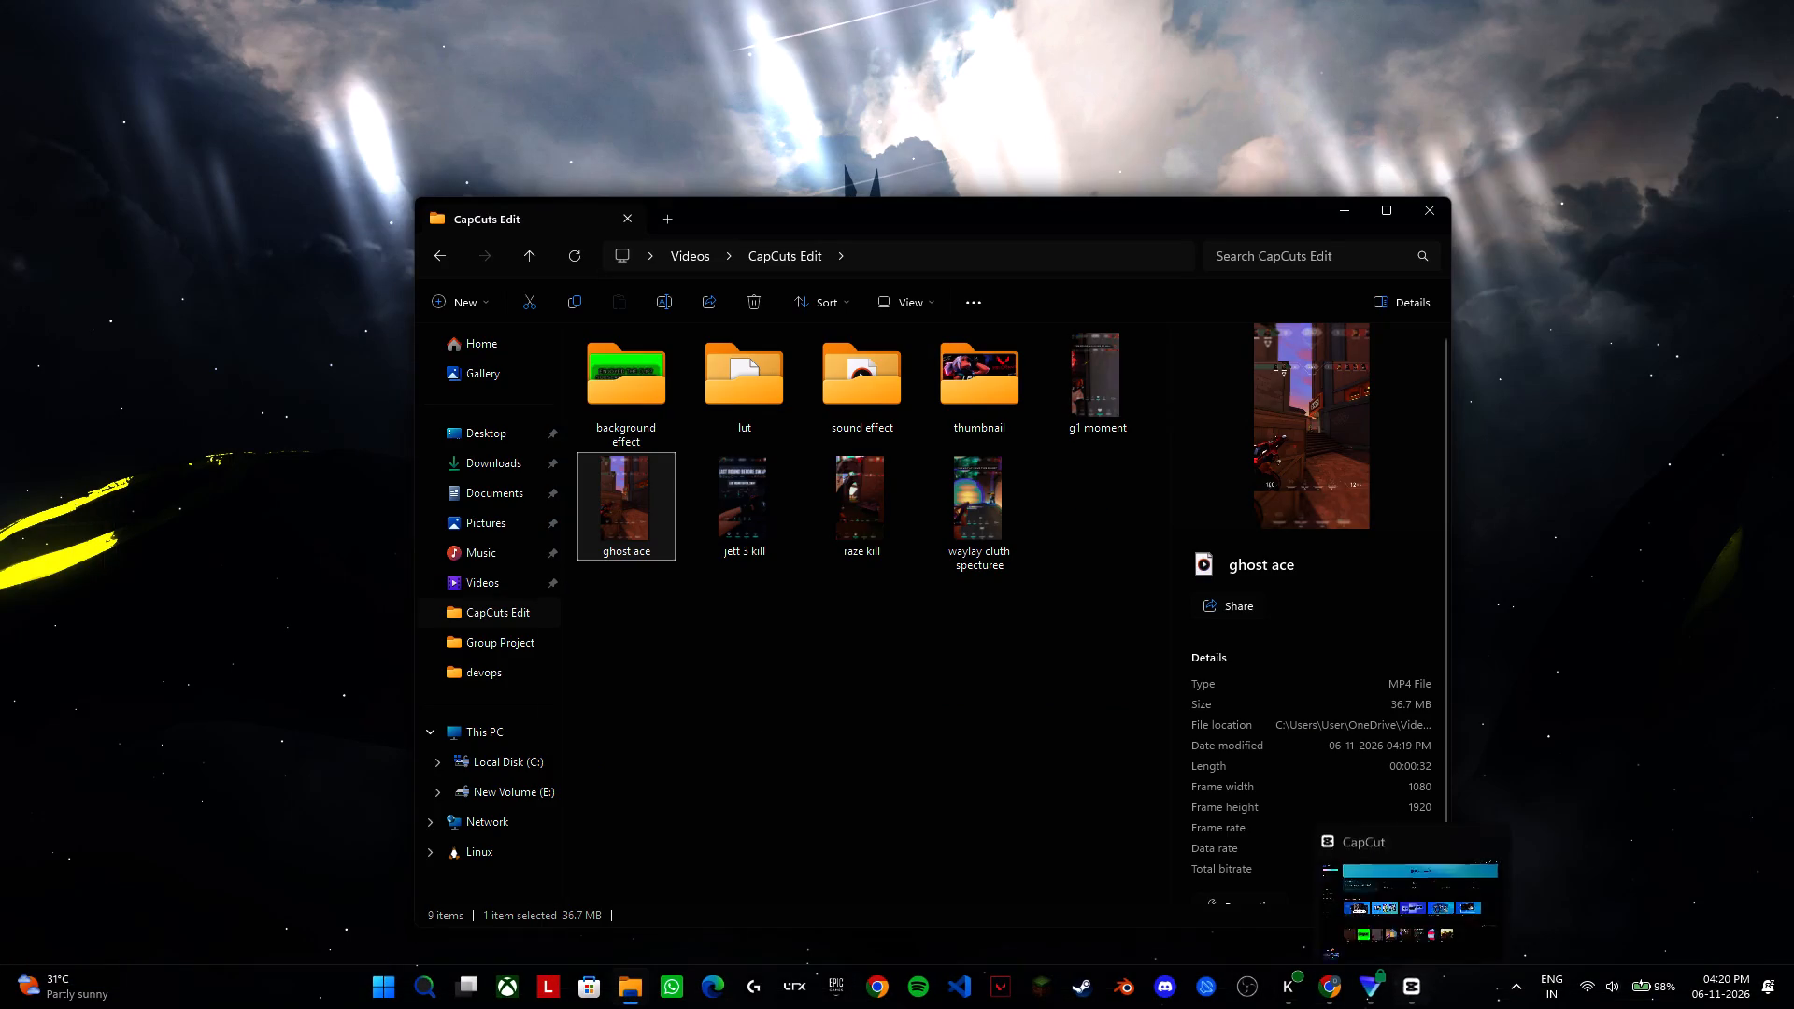
pyautogui.click(1766, 26)
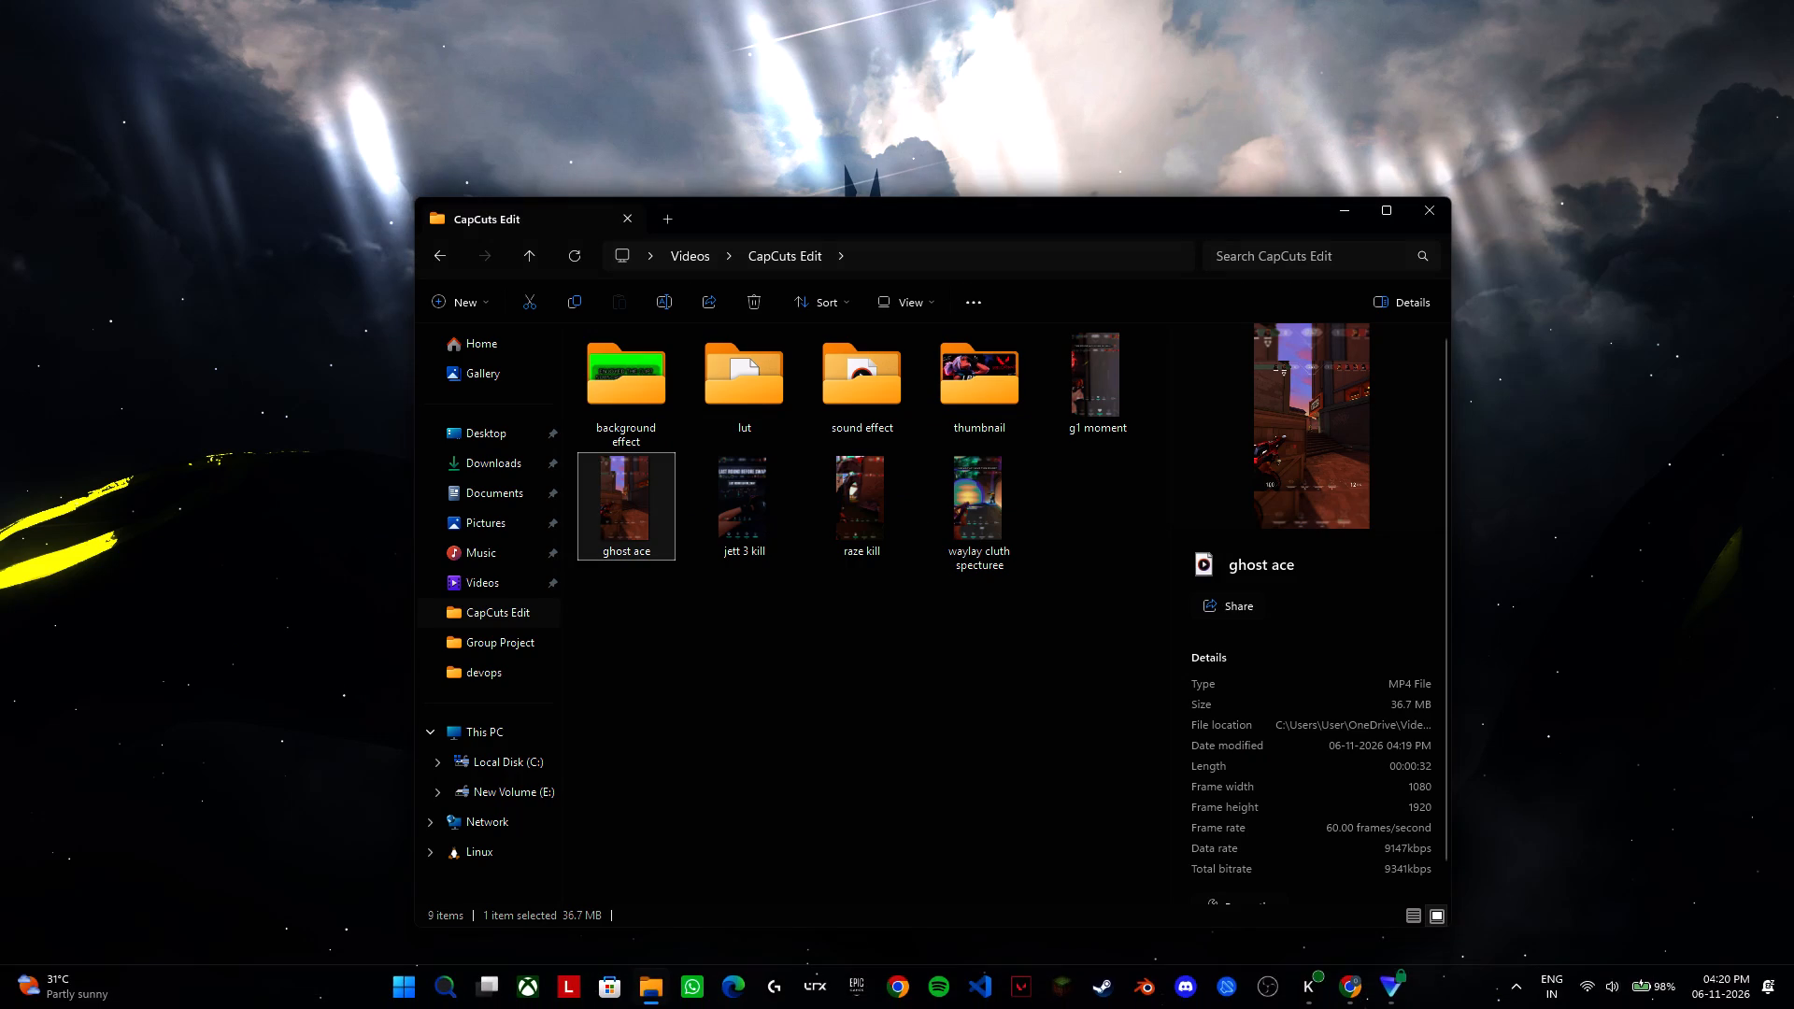
# Switch to Proton VPN, disconnect from the VPN server, and close its window.
pyautogui.click(1388, 992)
pyautogui.click(1044, 149)
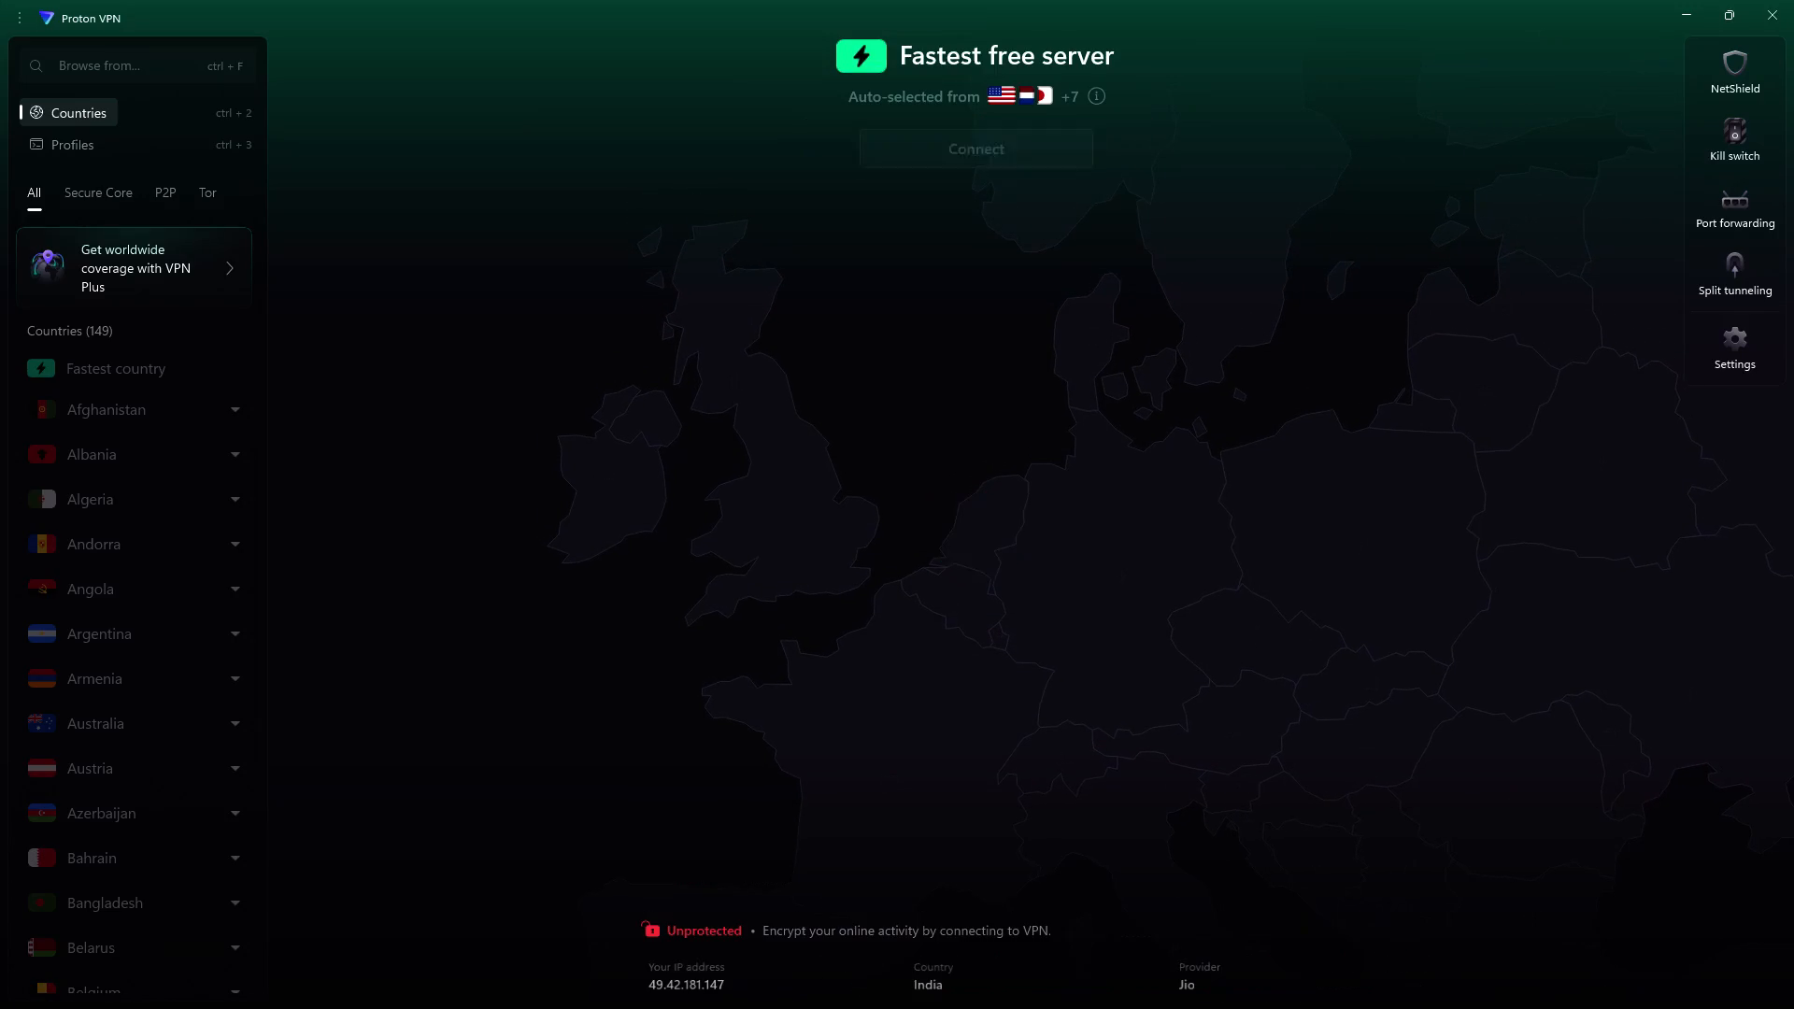
pyautogui.click(1782, 0)
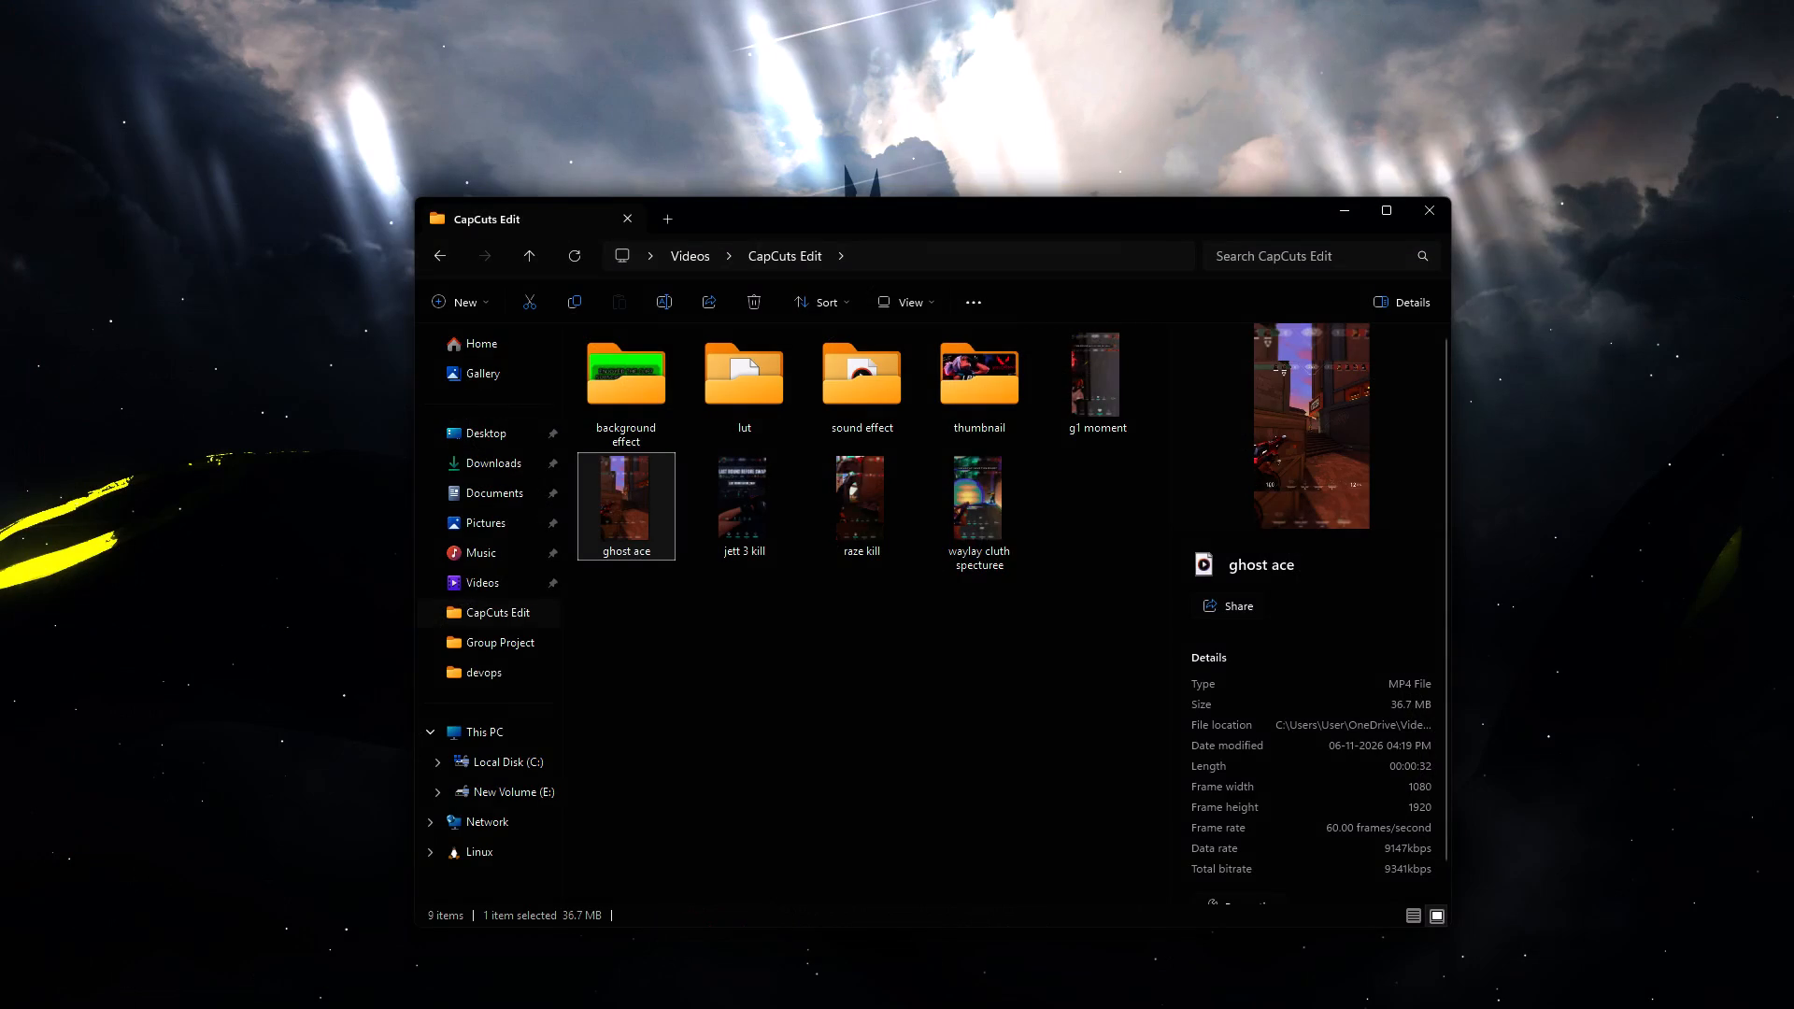
pyautogui.click(995, 652)
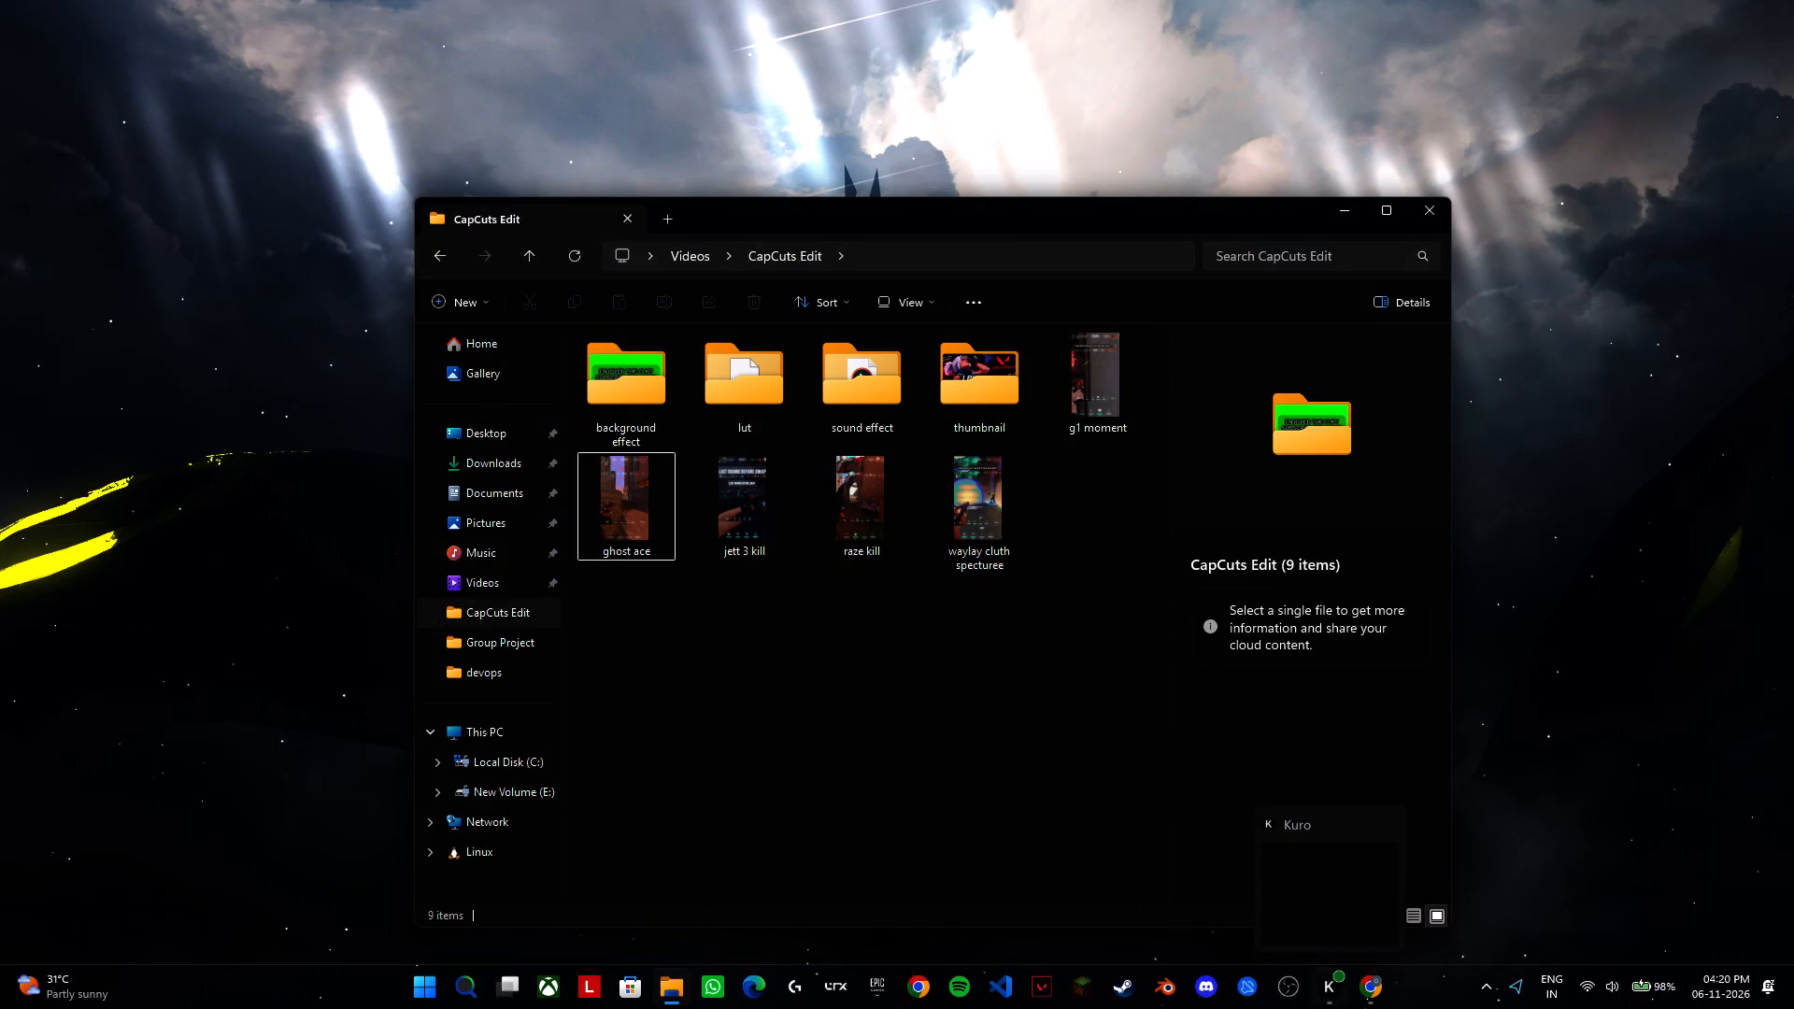